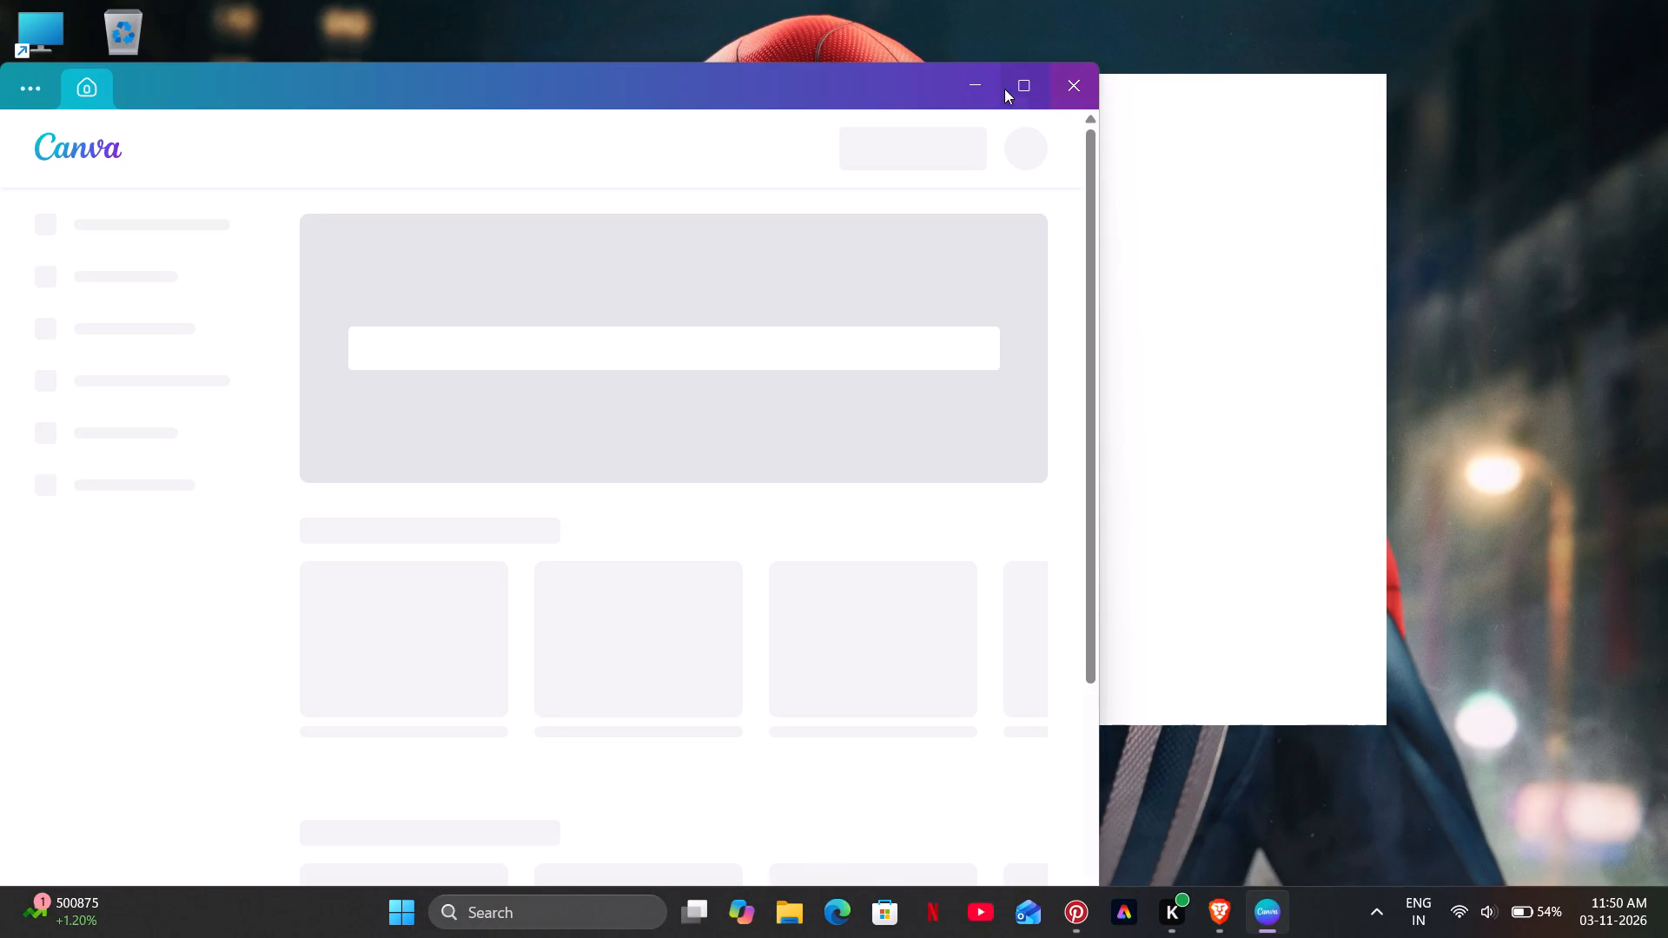
# In Canva, maximize the window and close the untitled YouTube Thumbnail design.
pyautogui.click(1004, 80)
pyautogui.scroll(-1, 1016, 89)
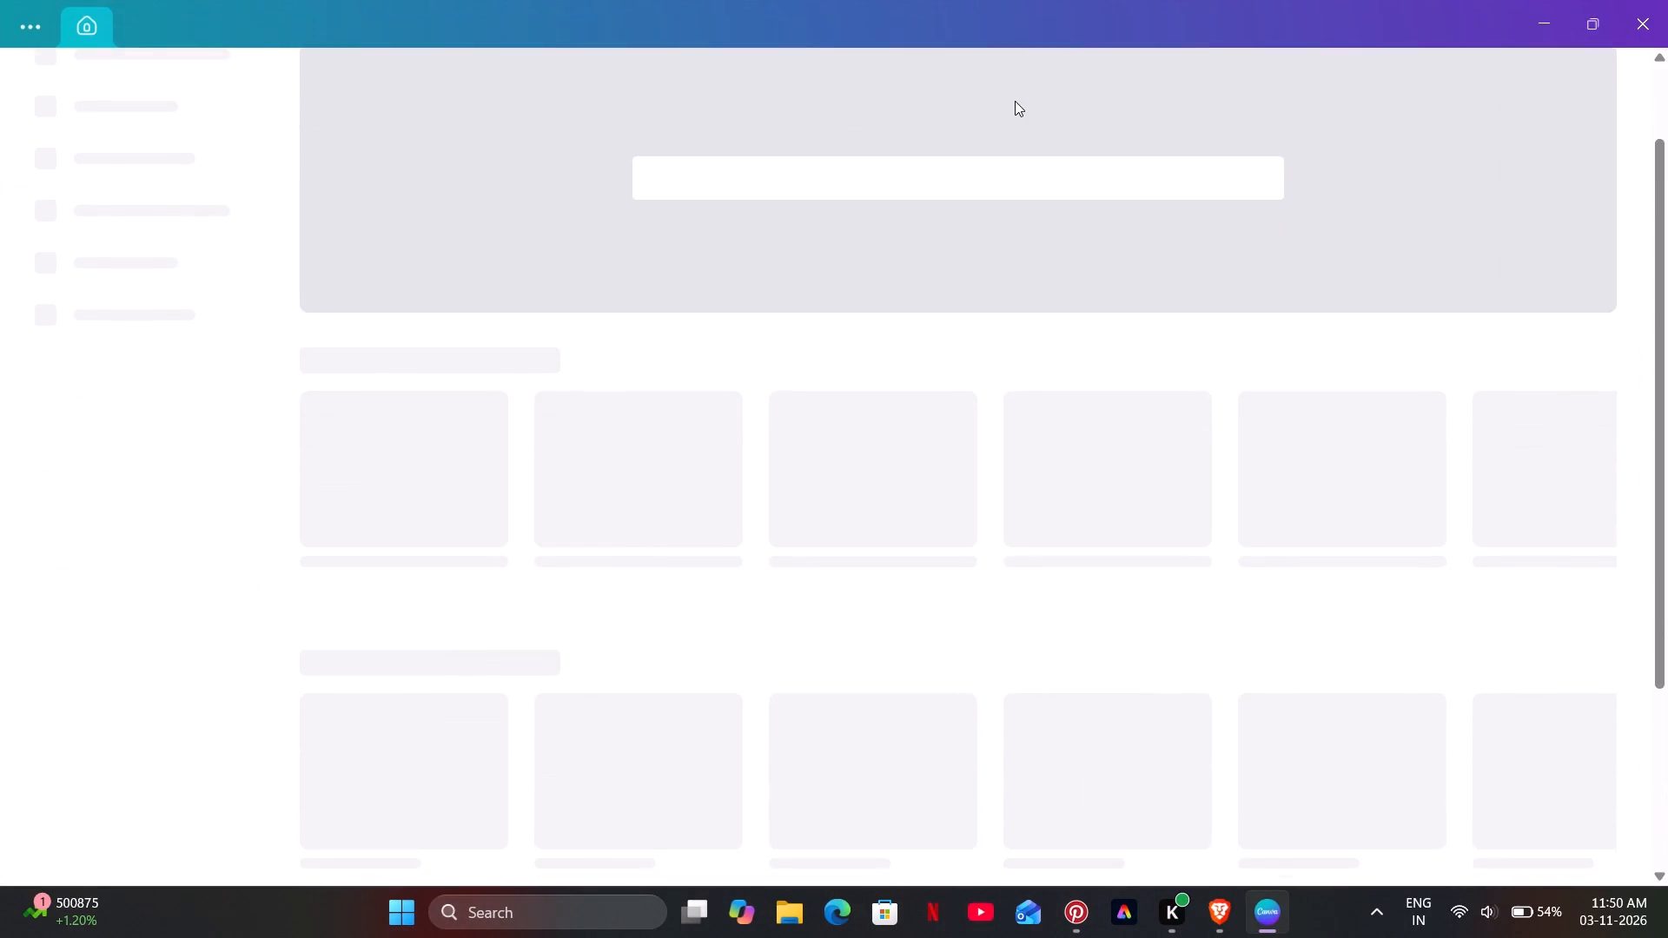
pyautogui.scroll(-5, 1015, 102)
pyautogui.scroll(4, 1006, 127)
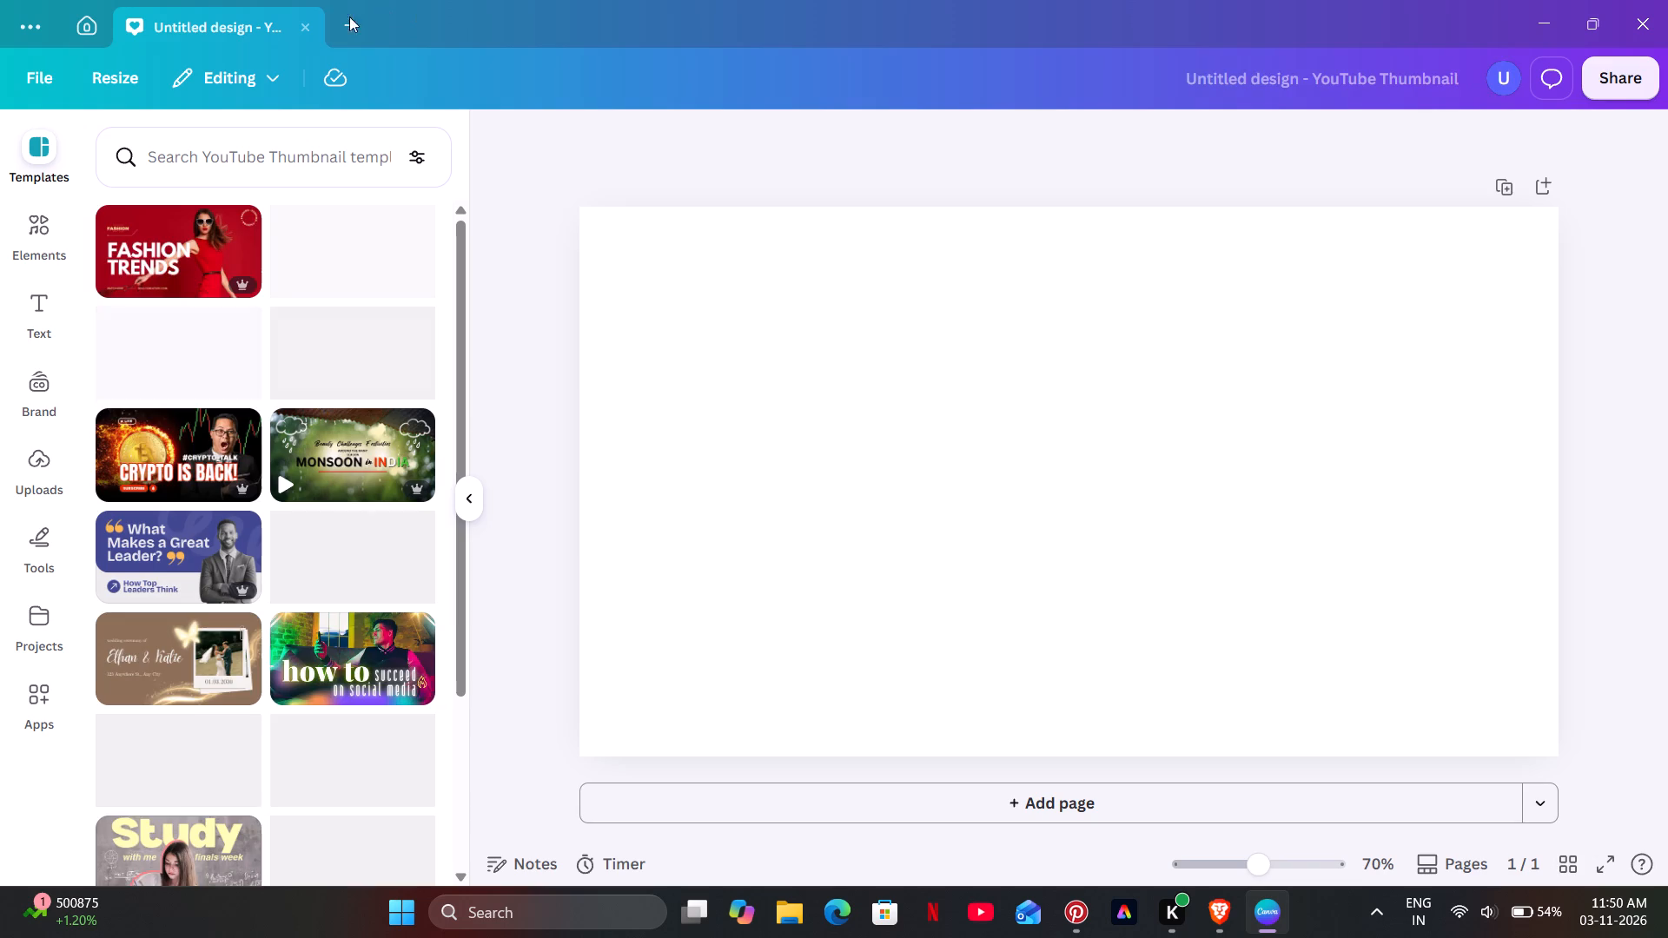
pyautogui.click(303, 29)
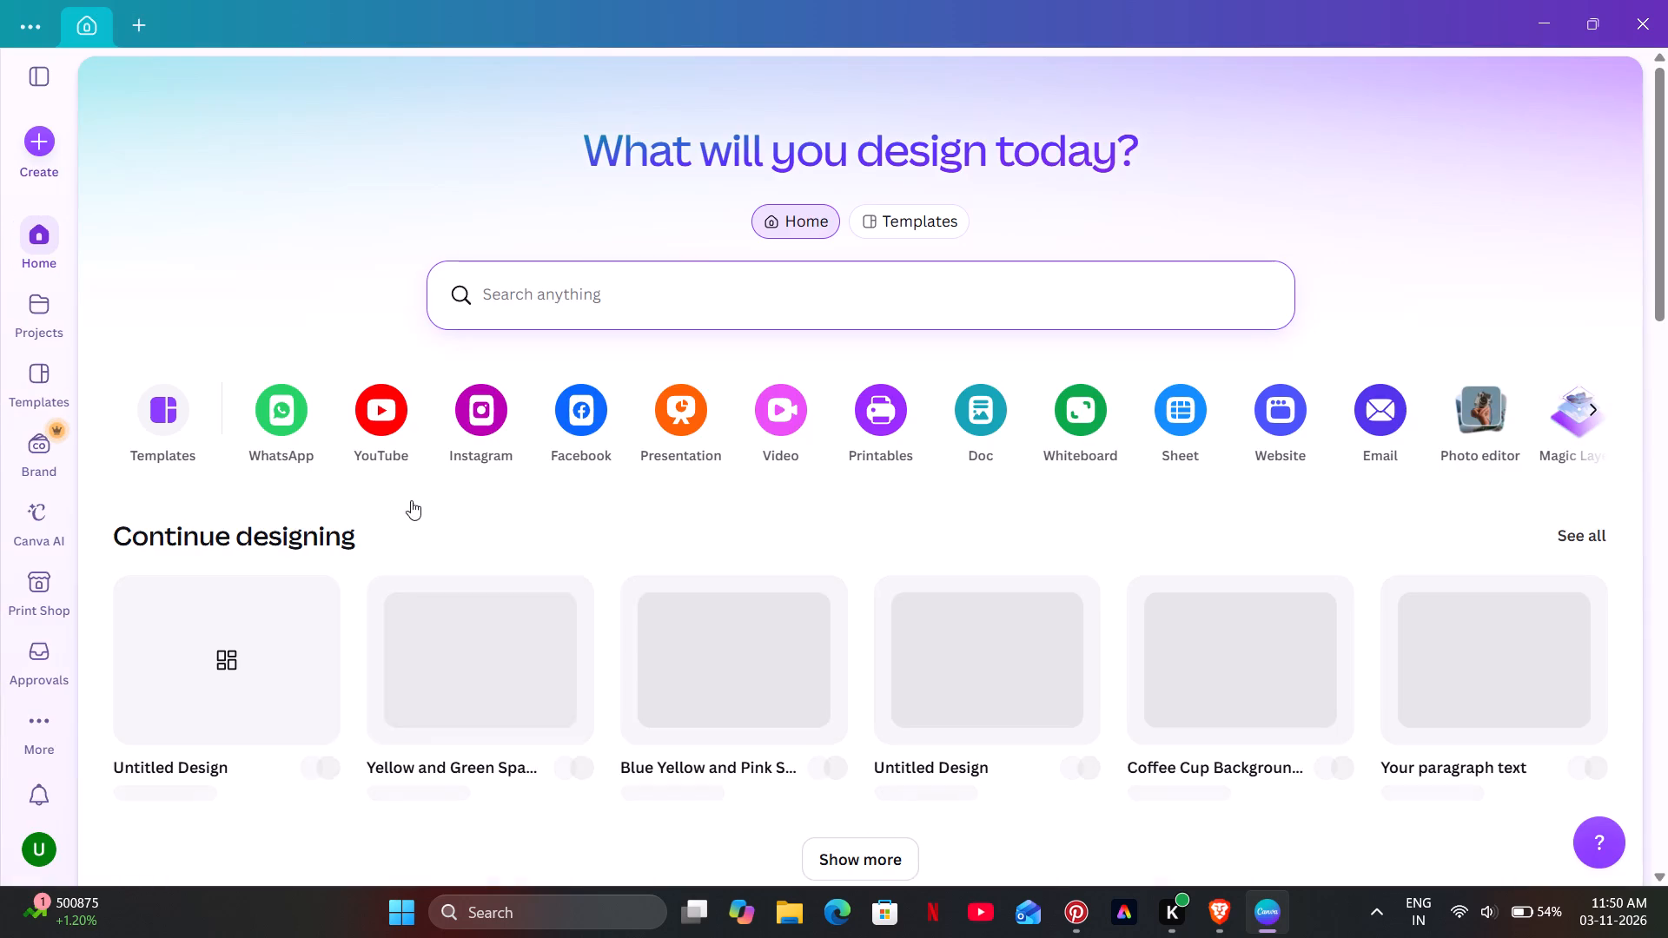
# Create a new blank design from the YouTube Video format in the Videos category.
pyautogui.click(385, 450)
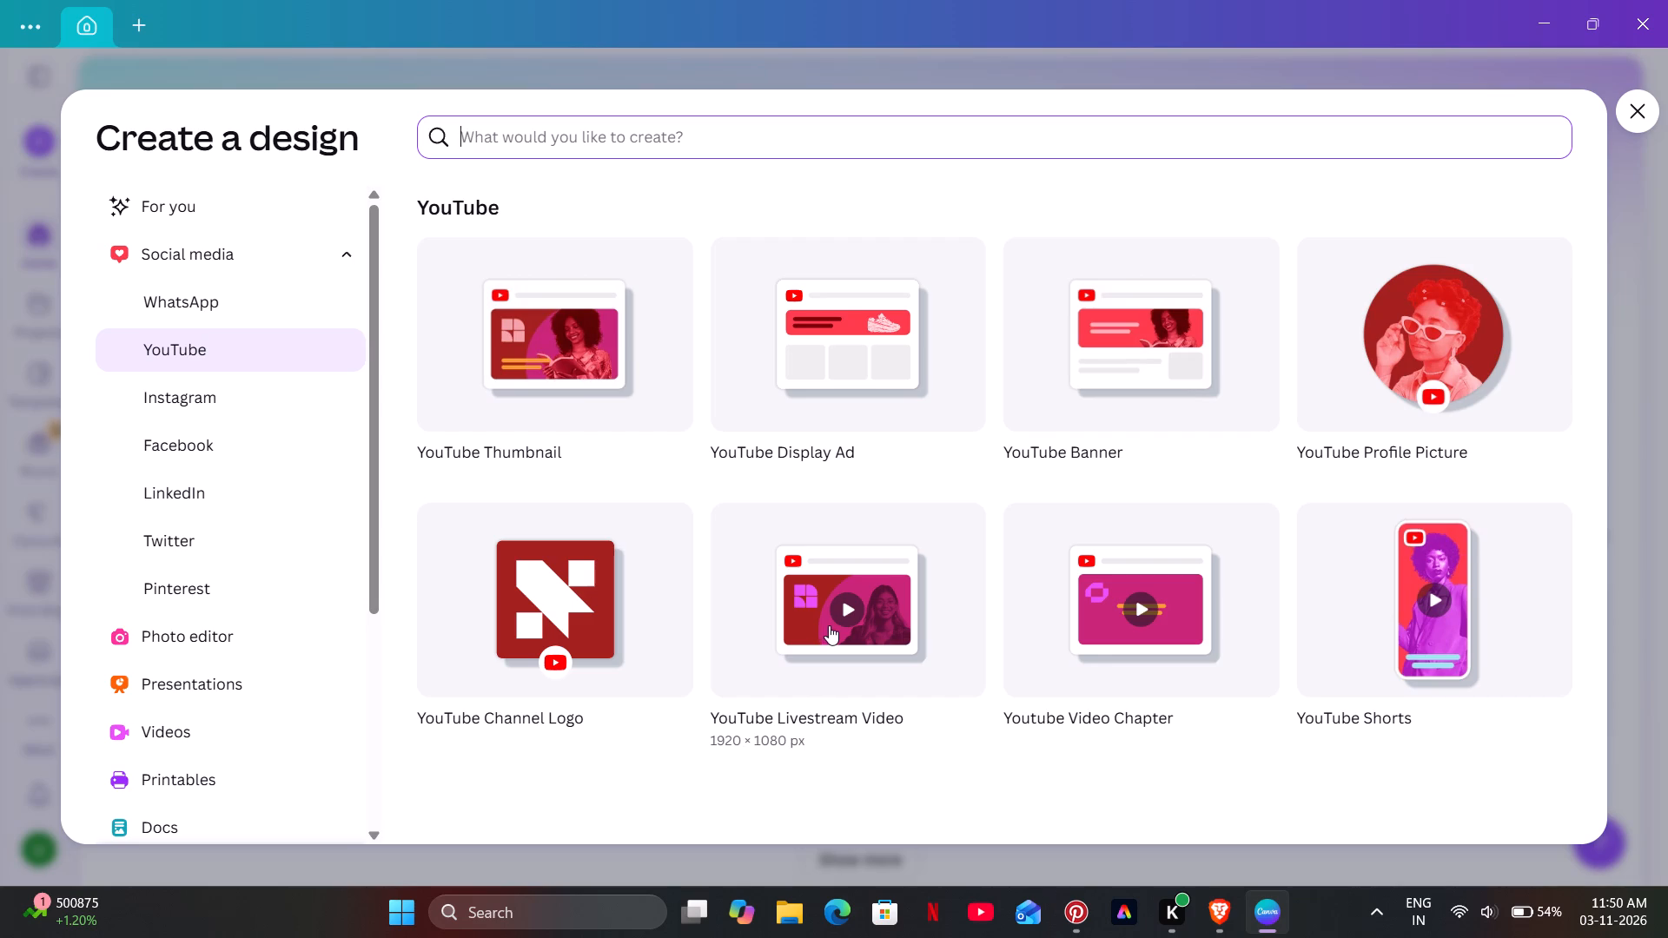
pyautogui.scroll(-2, 833, 631)
pyautogui.scroll(2, 833, 631)
pyautogui.click(261, 733)
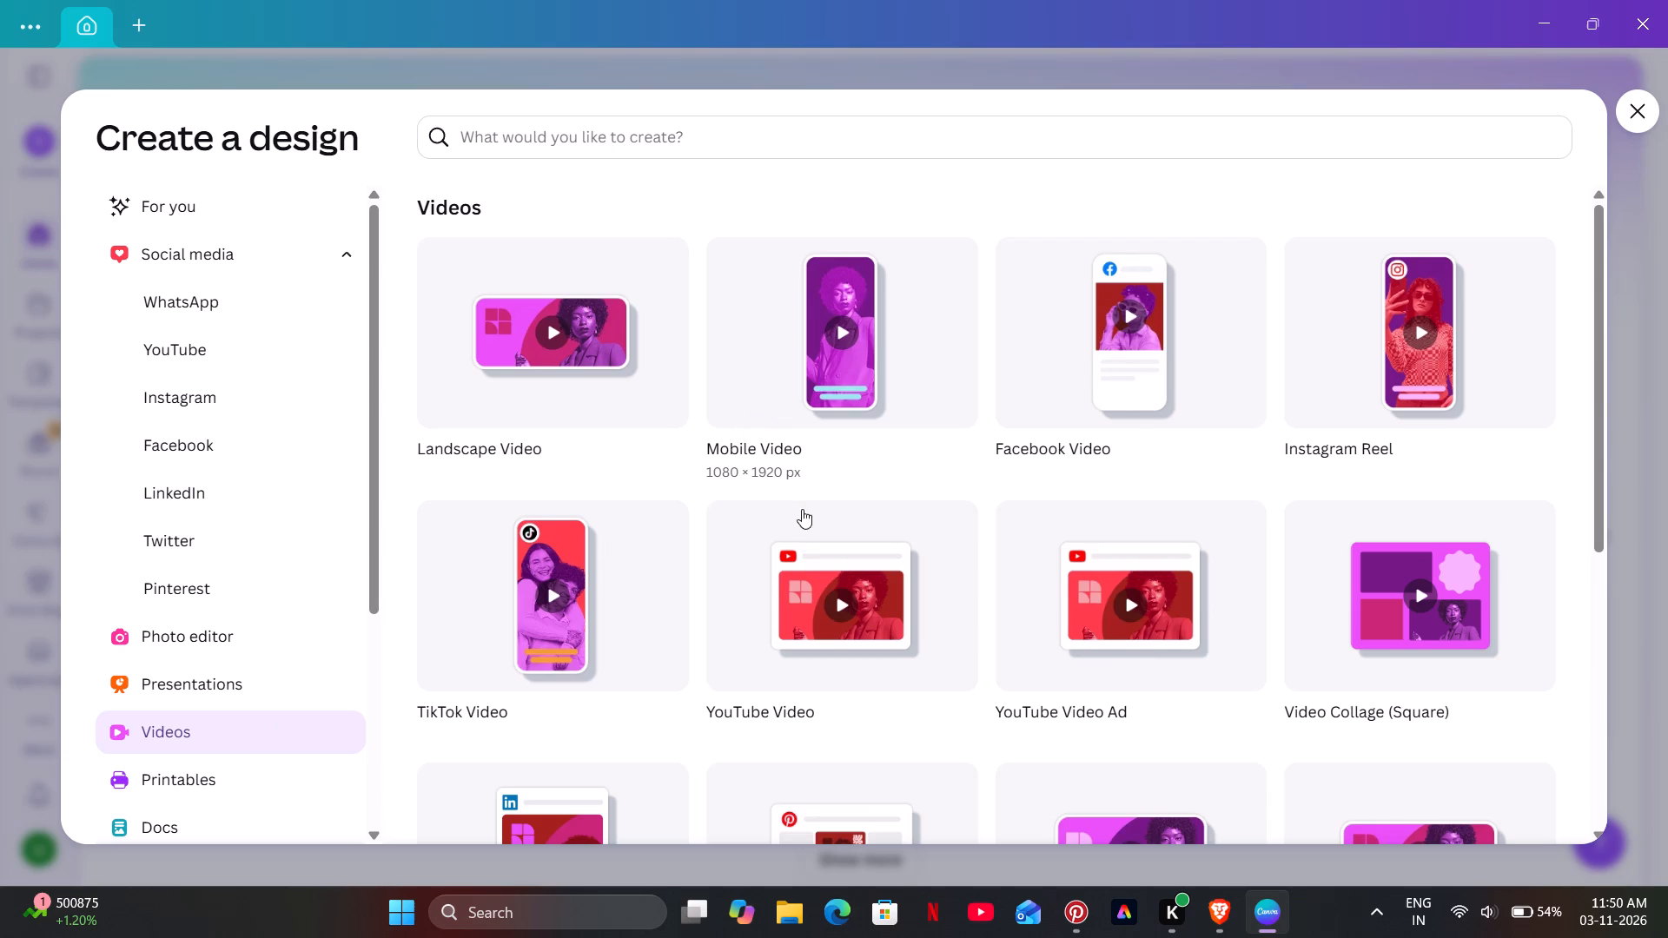
pyautogui.click(827, 586)
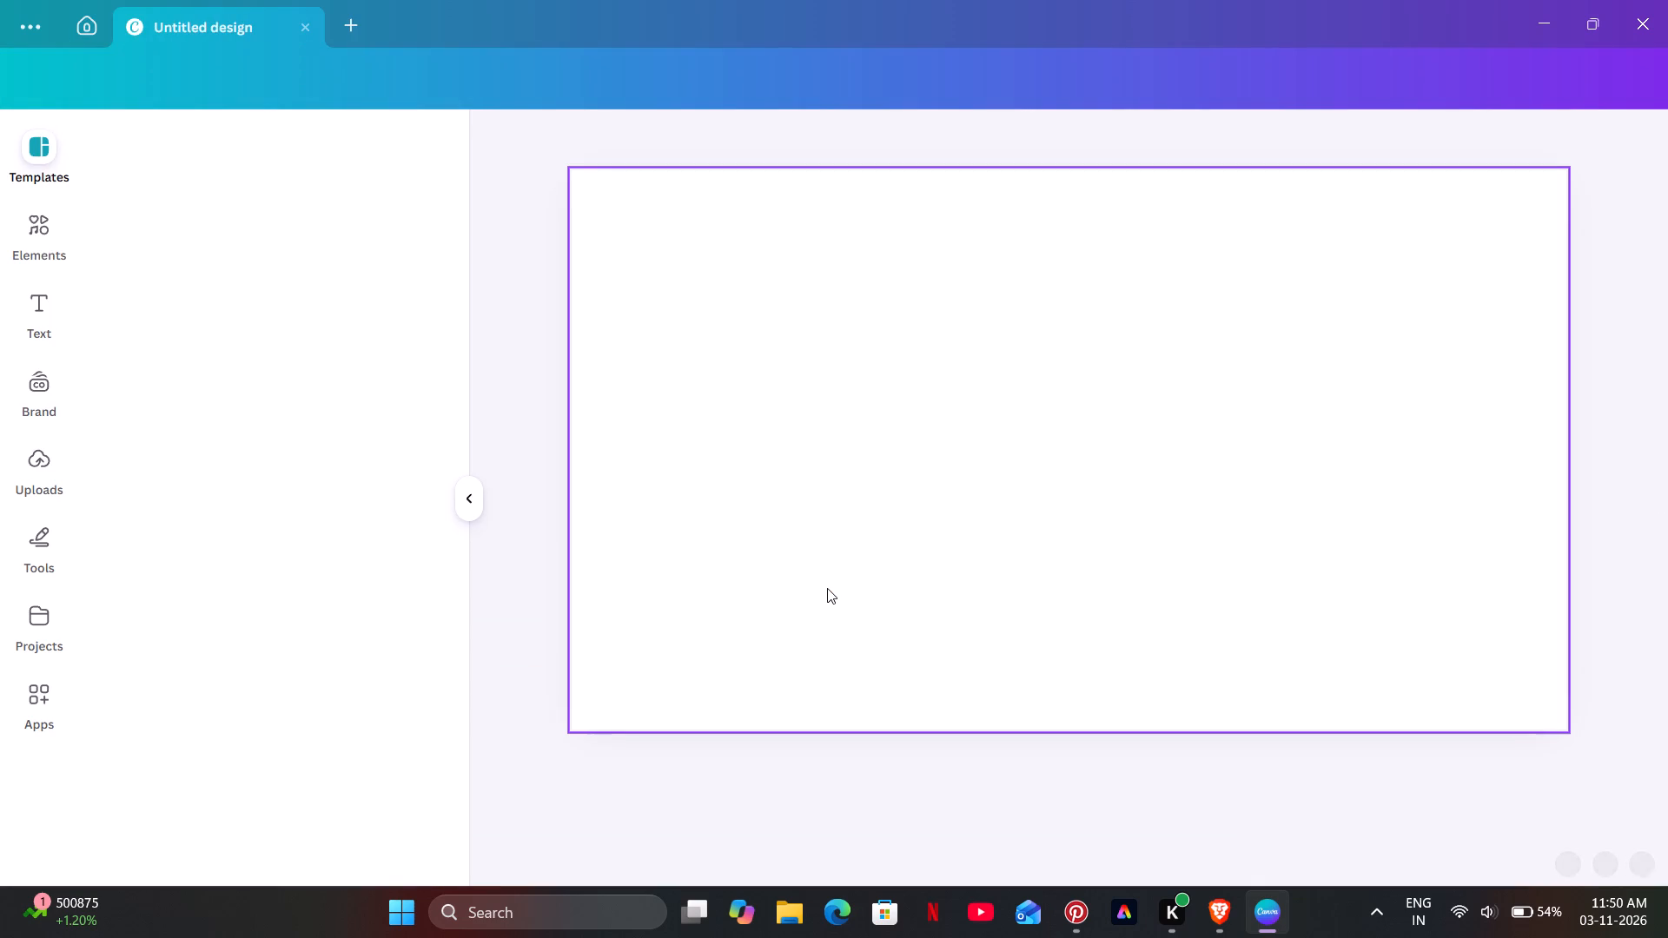
# Upload the Animal Alphabet Safari MP3 and the download (4) JPG from the Downloads folder to the design's uploads.
pyautogui.click(38, 471)
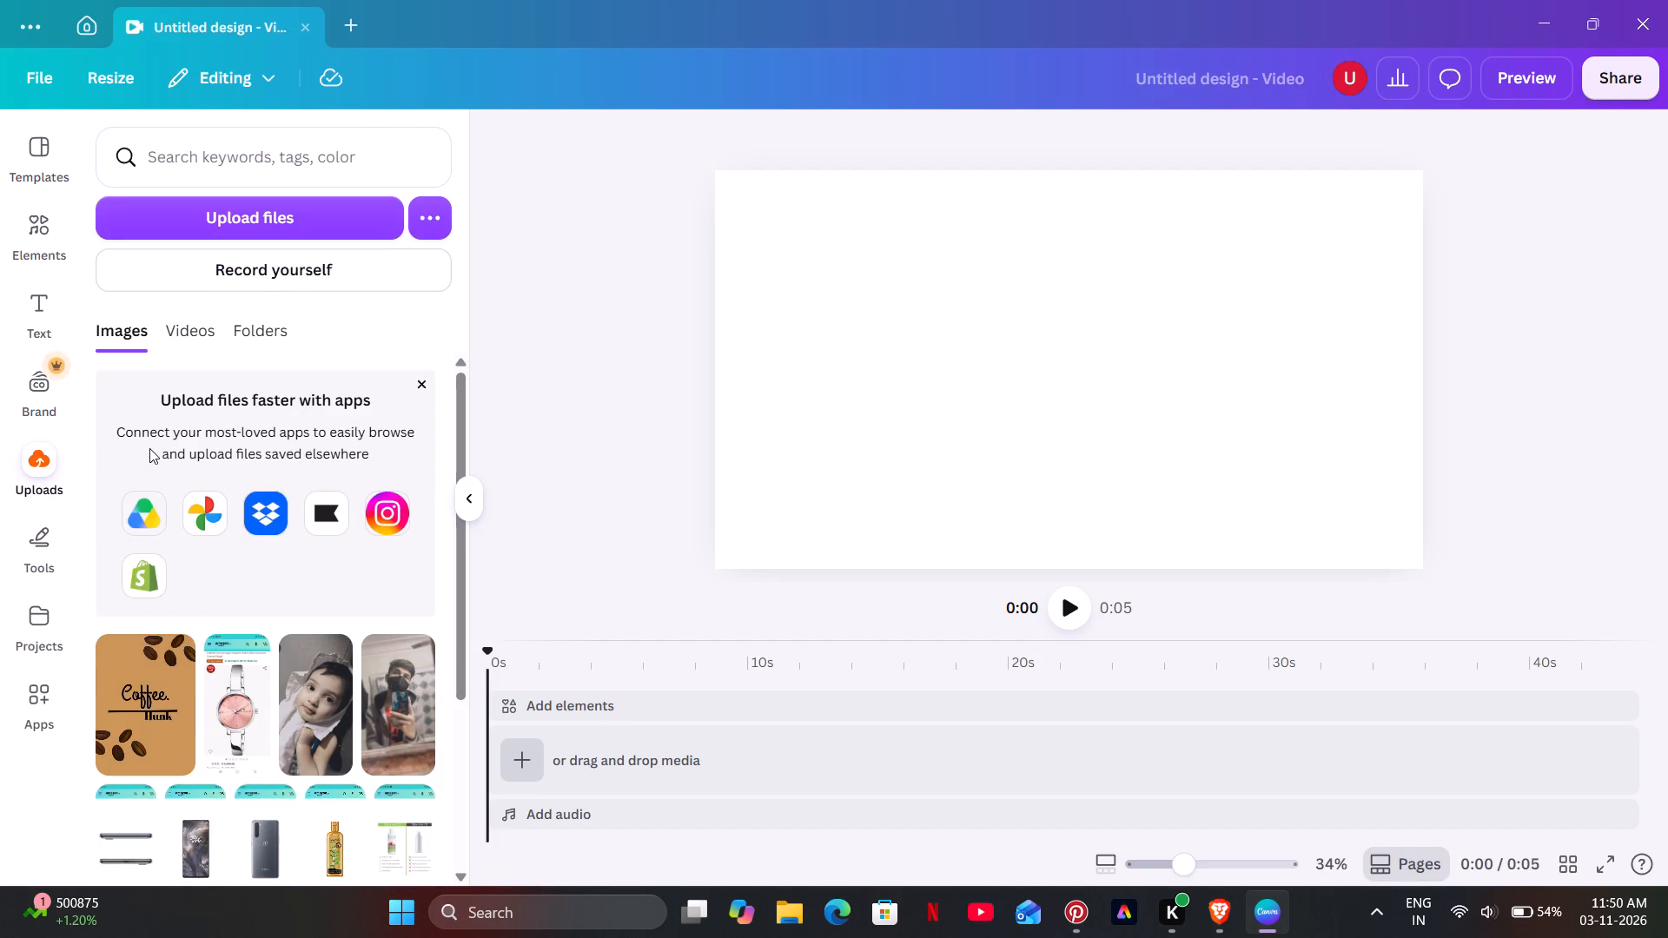
pyautogui.scroll(-4, 149, 448)
pyautogui.scroll(2, 153, 455)
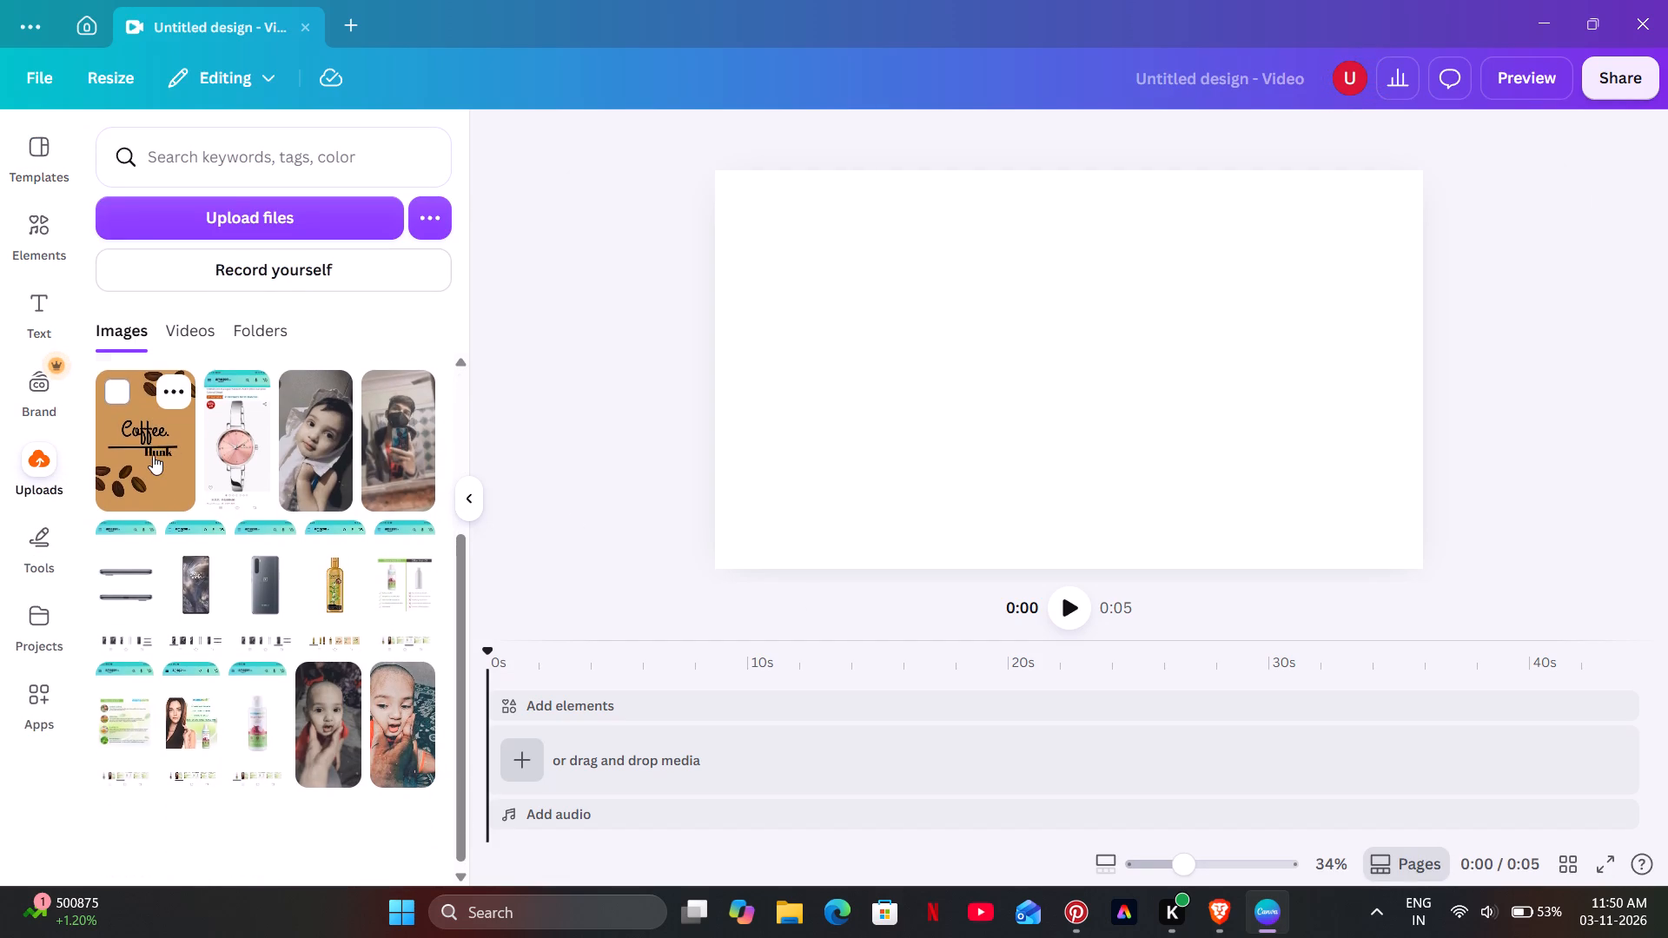
pyautogui.scroll(2, 153, 455)
pyautogui.click(232, 211)
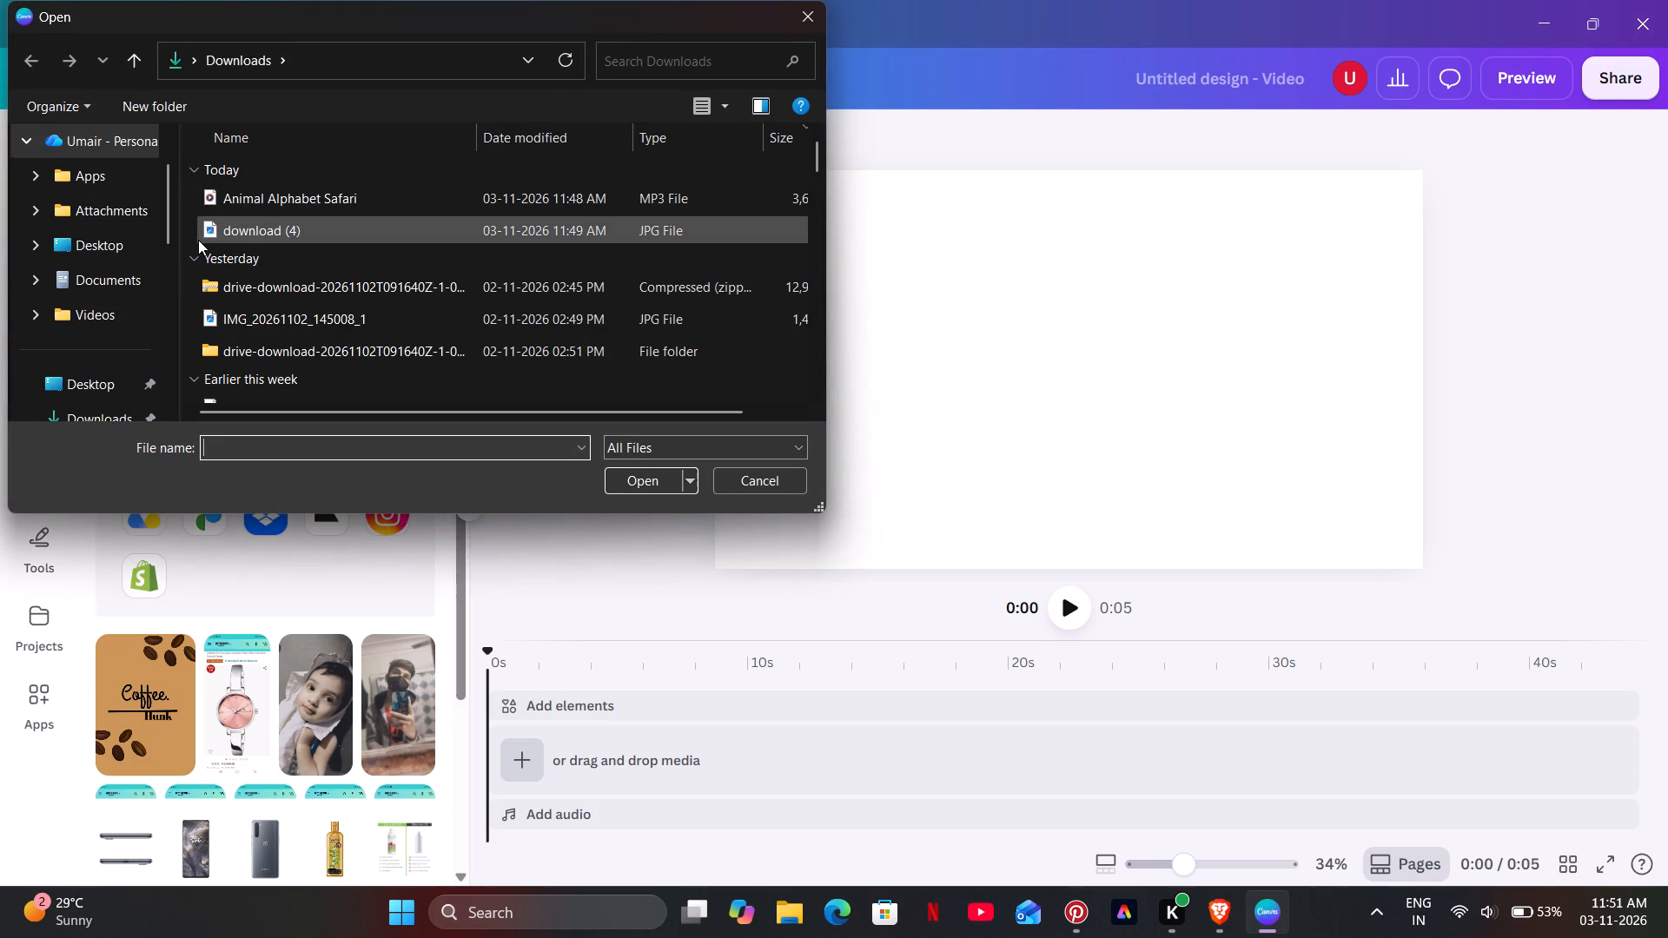
pyautogui.moveTo(188, 236); pyautogui.dragTo(227, 199)
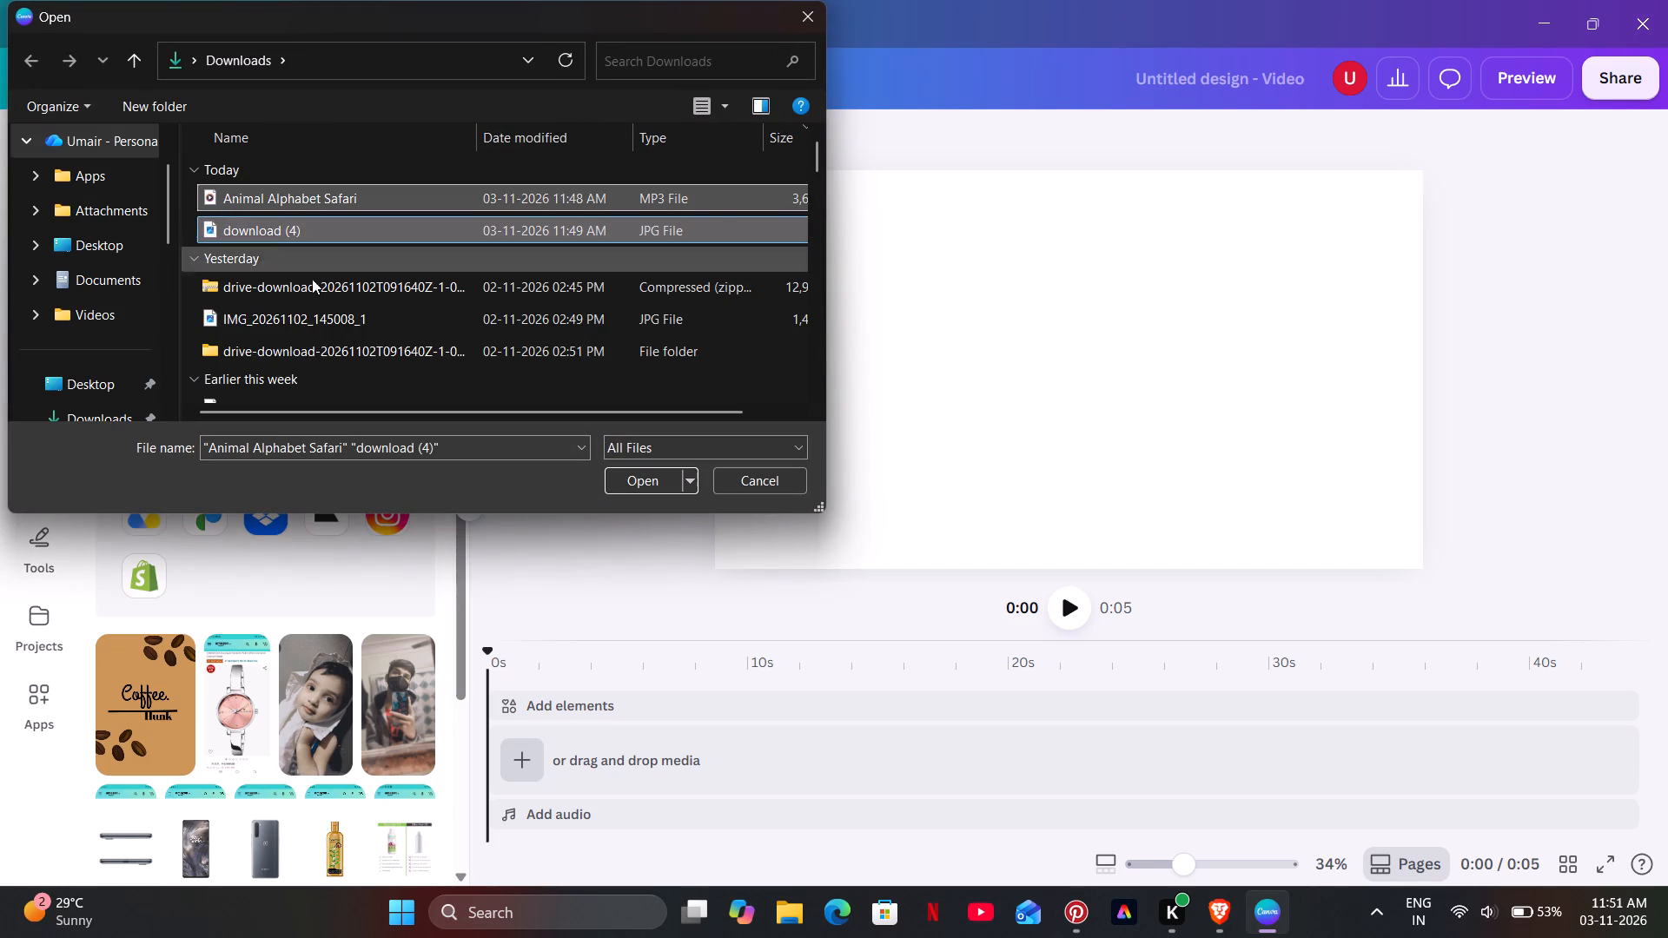
pyautogui.click(651, 481)
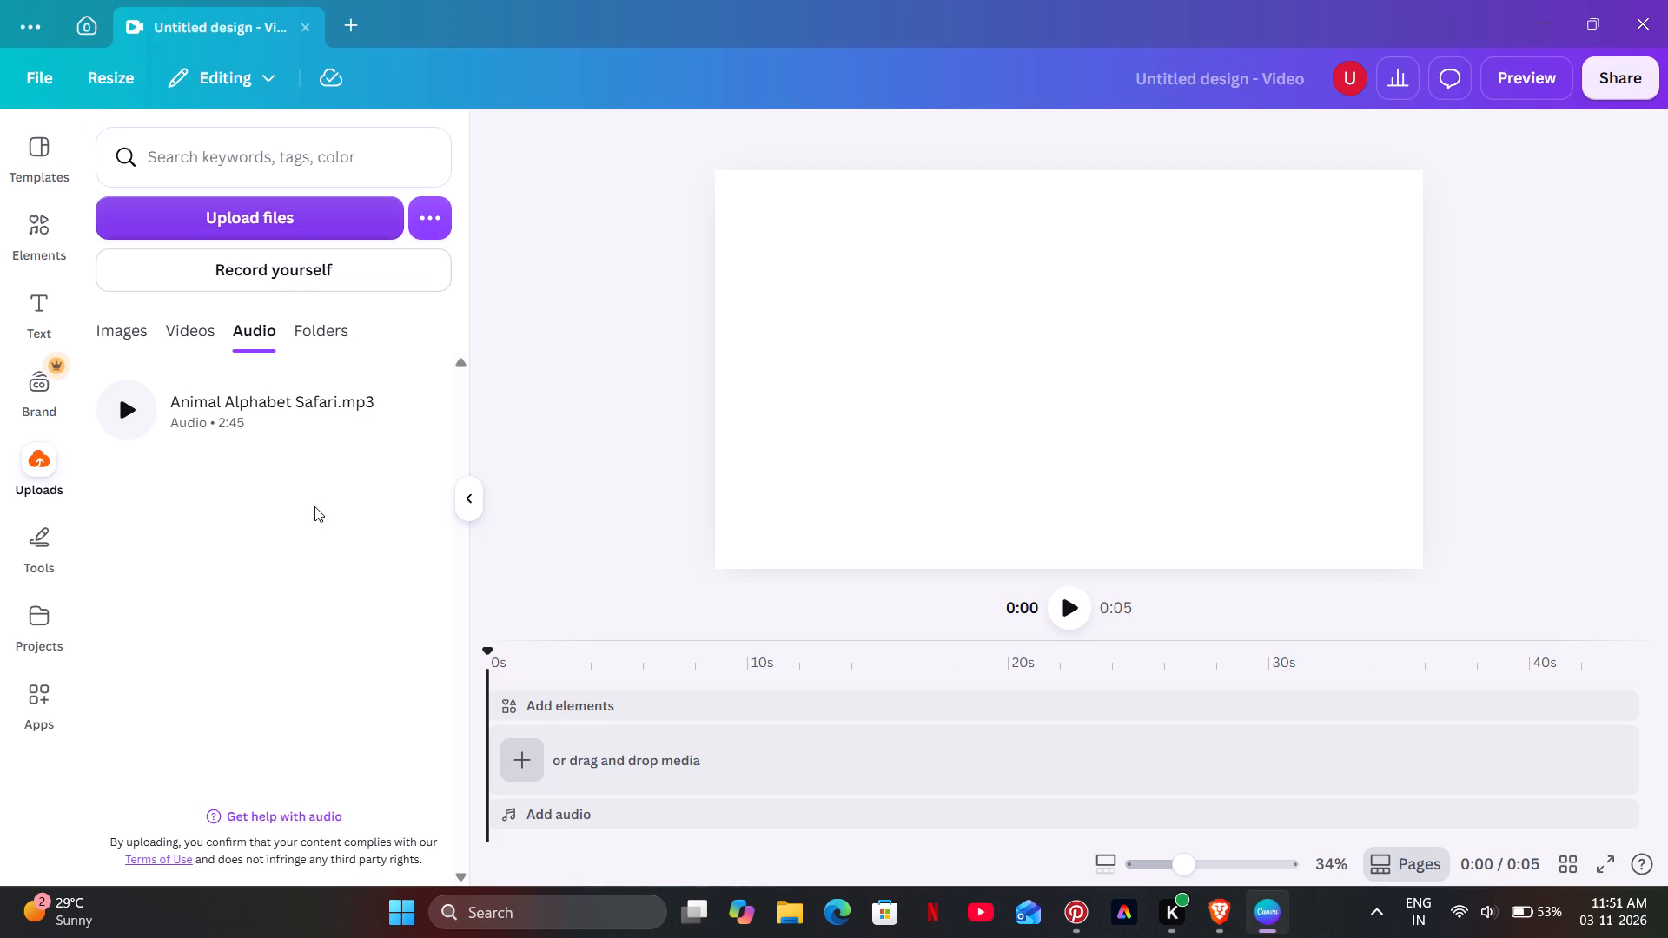
# Add the uploaded pink background image with tulips and squiggles to the video page and deselect it.
pyautogui.click(103, 327)
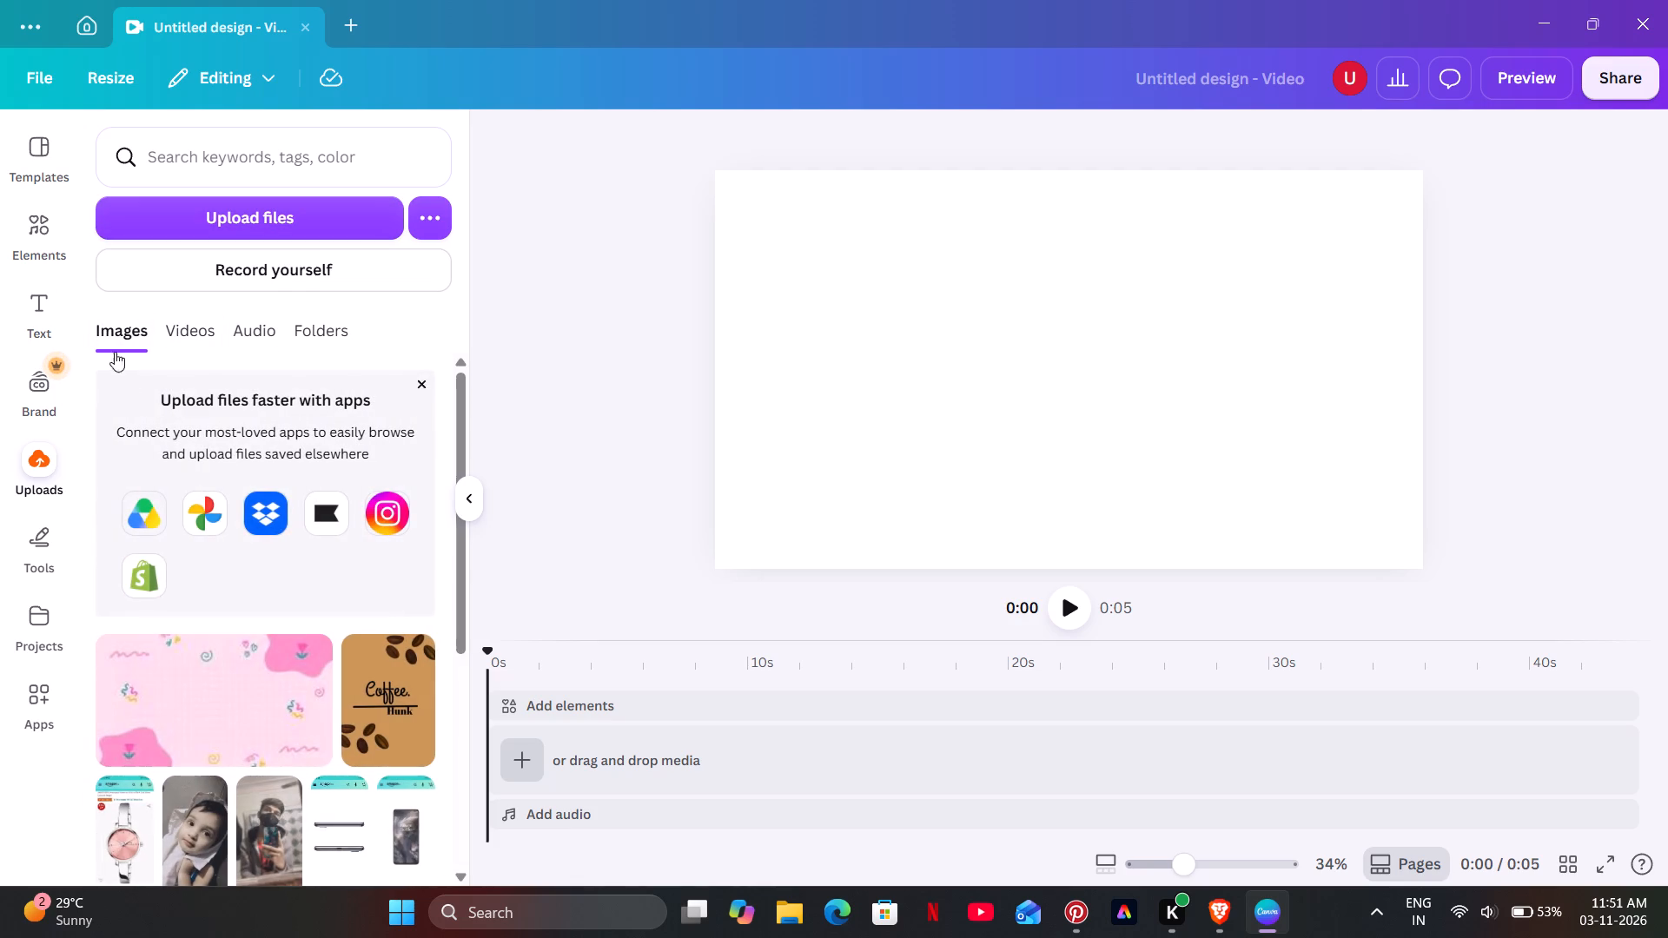
pyautogui.click(194, 690)
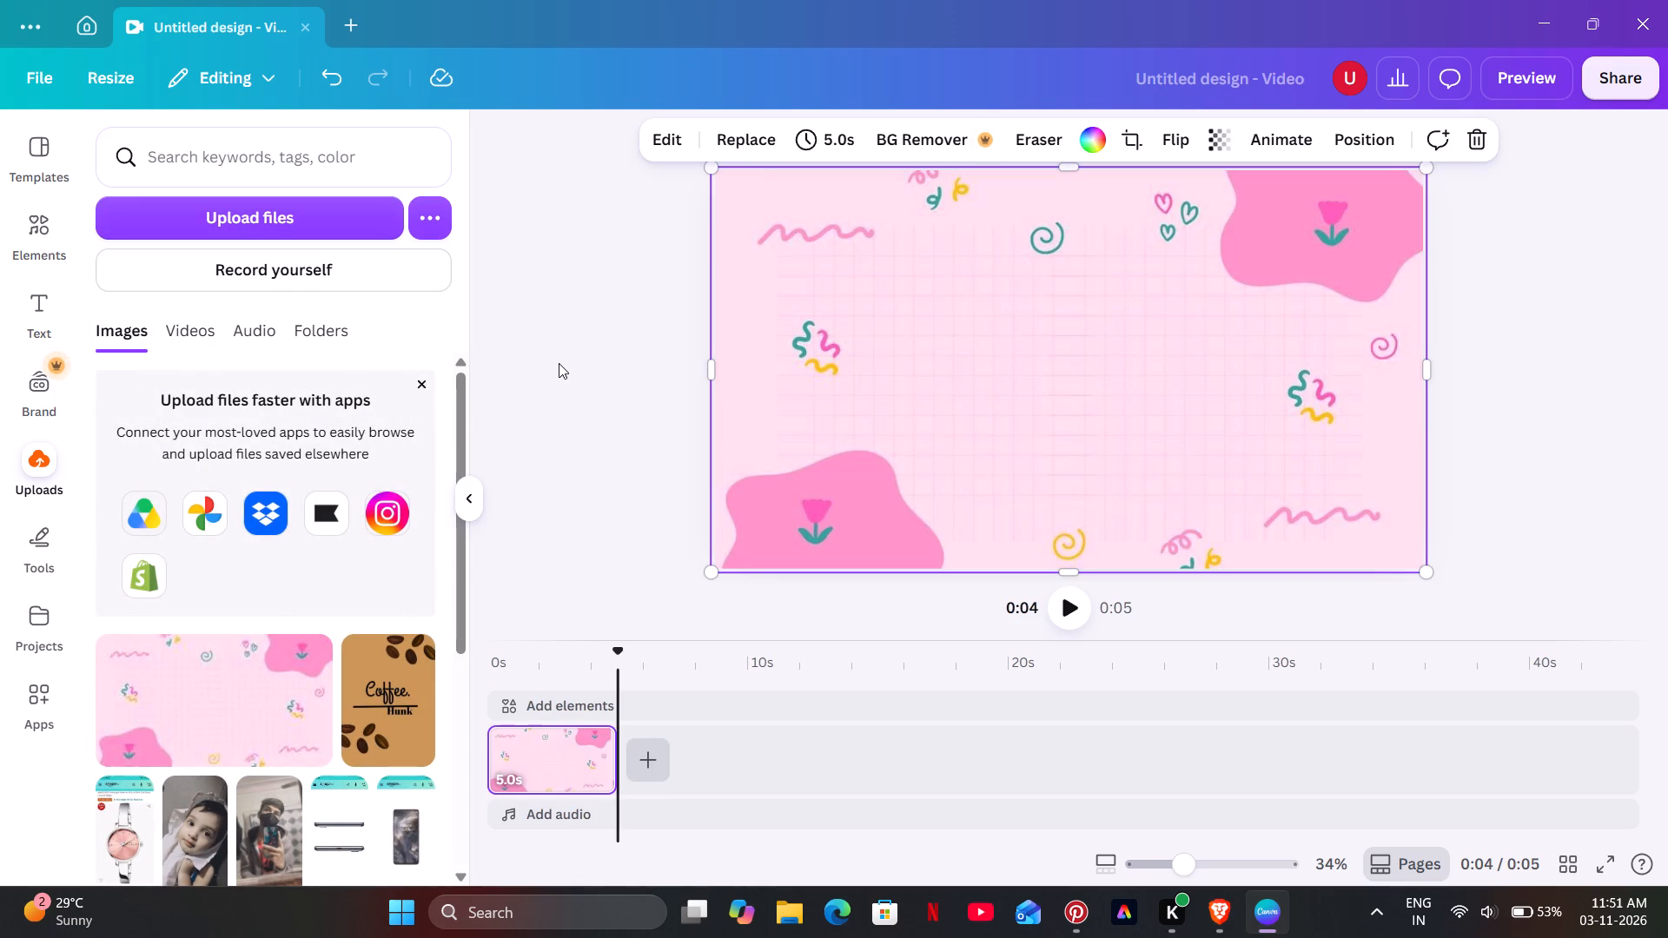
pyautogui.click(559, 363)
pyautogui.rightClick(621, 340)
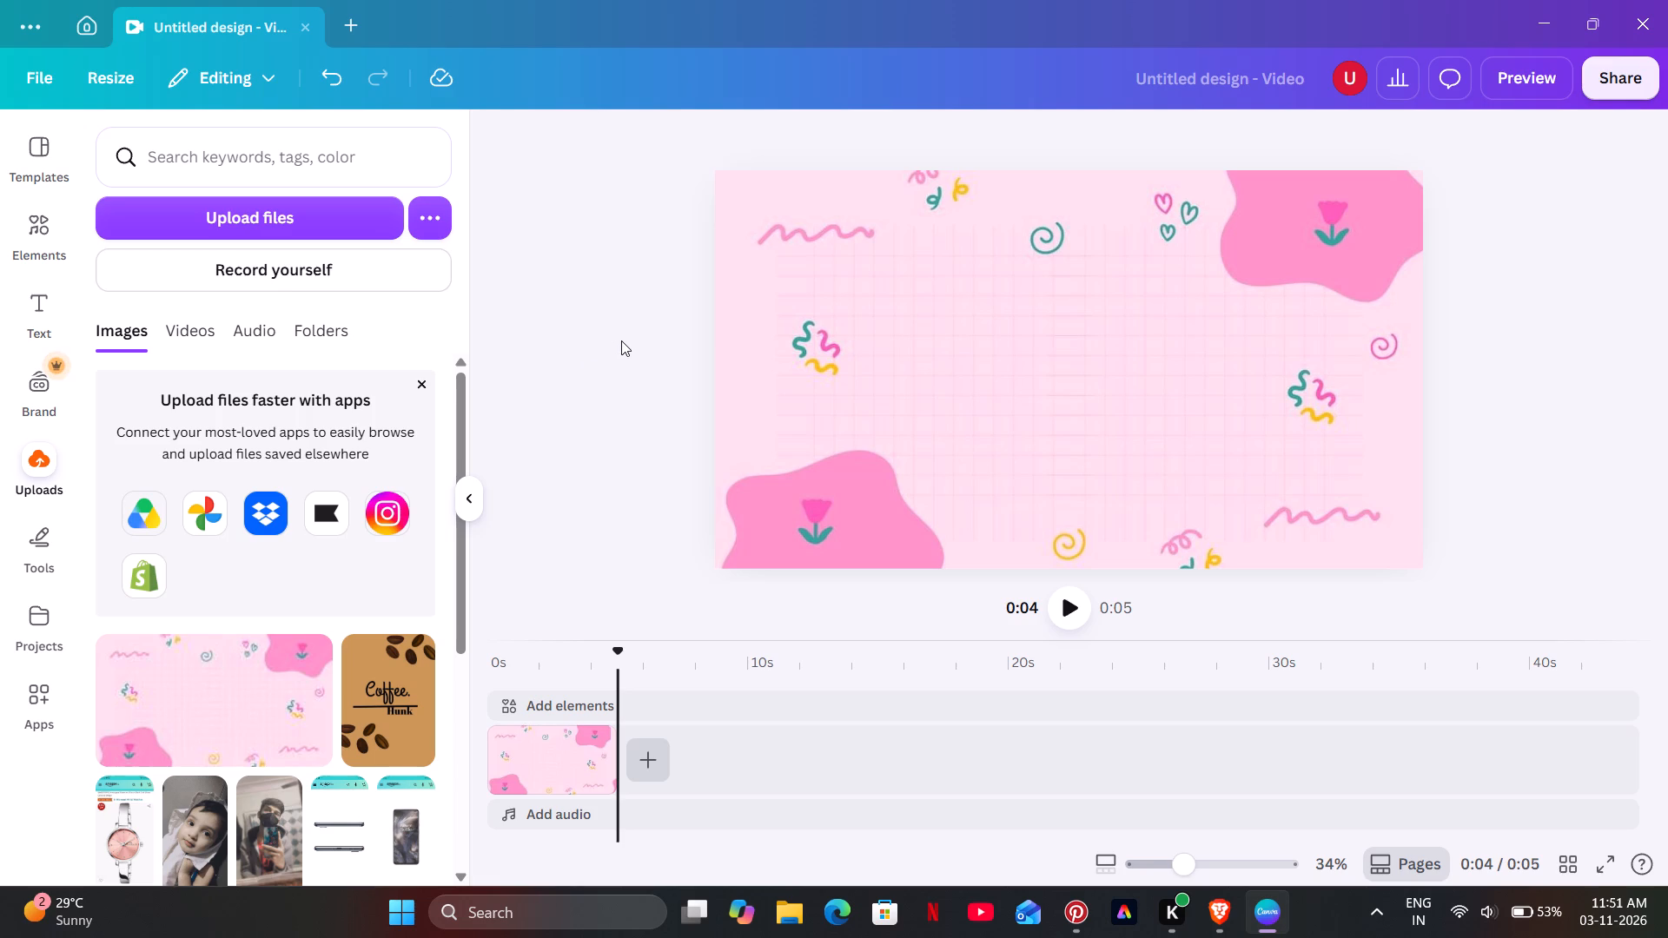
pyautogui.rightClick(639, 226)
# Delete the pink background image from the video page.
pyautogui.click(1081, 309)
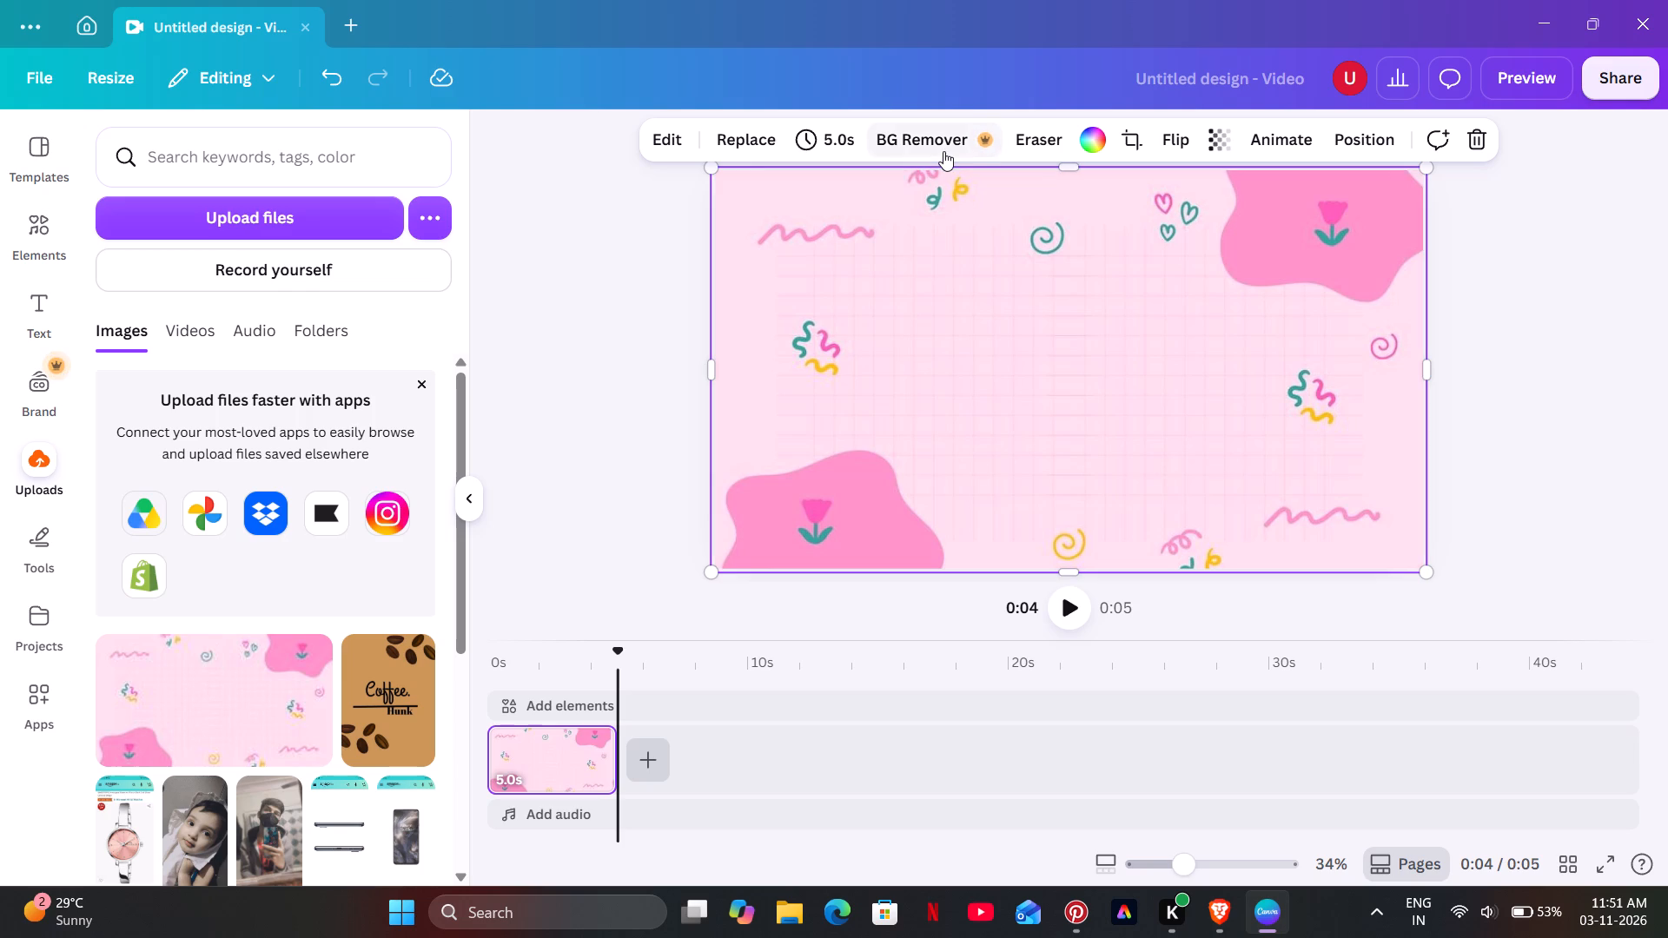
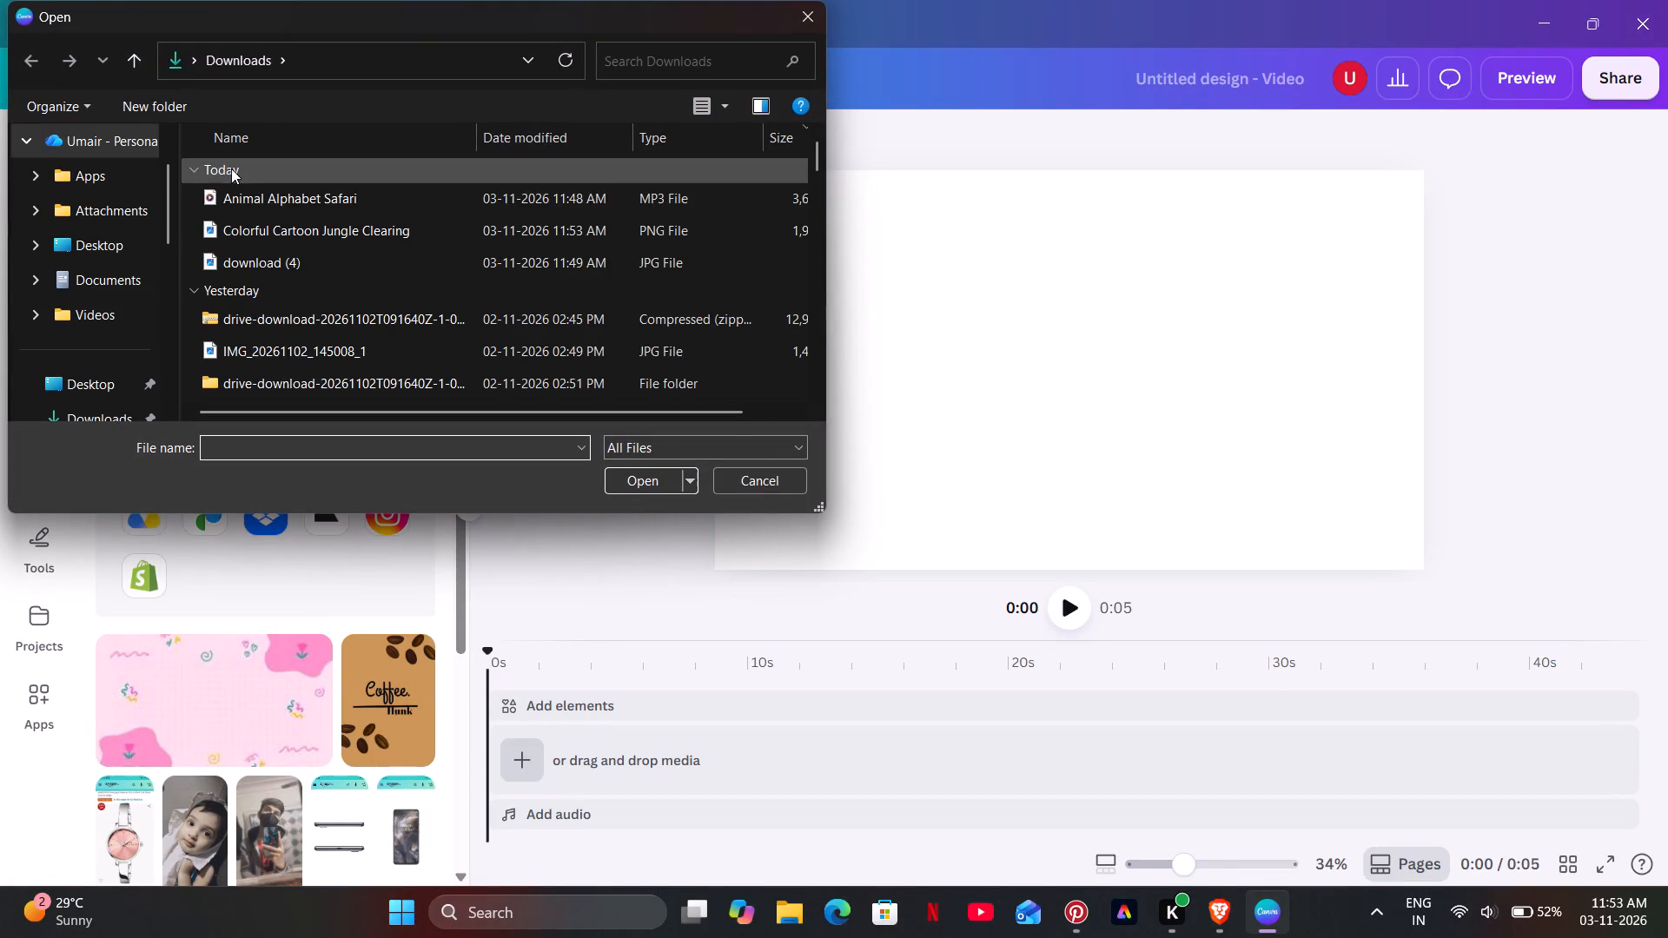
# Upload the Colorful Cartoon Jungle Clearing PNG from Downloads and place it as the video's full-frame background.
pyautogui.click(232, 199)
pyautogui.click(239, 234)
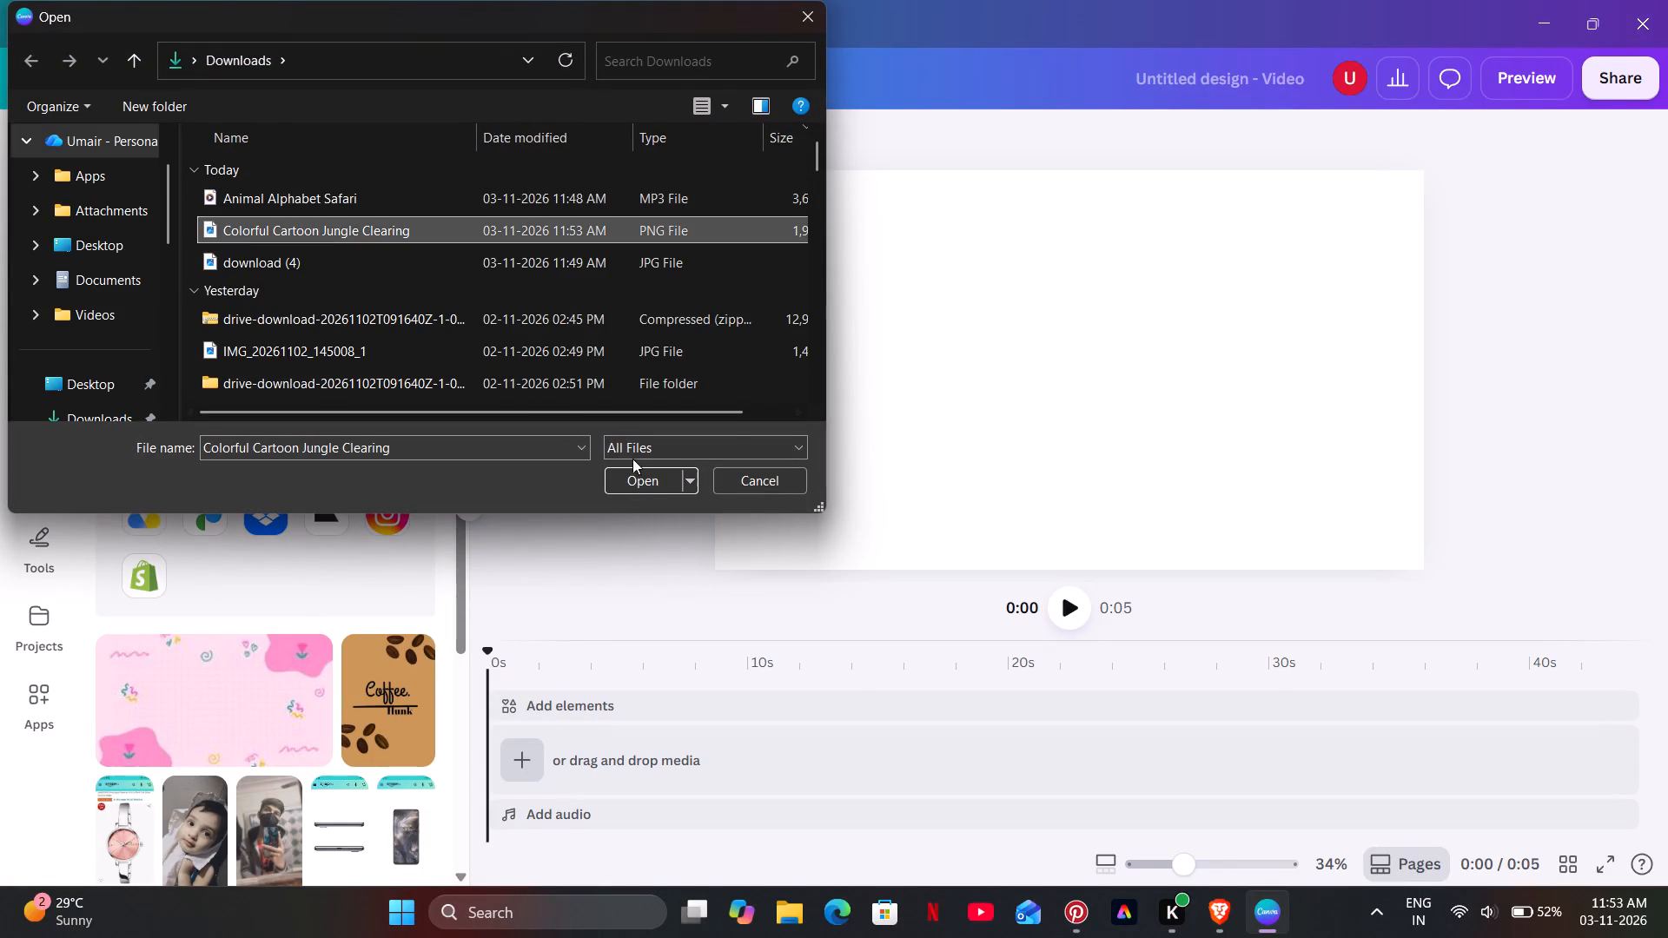
pyautogui.click(645, 476)
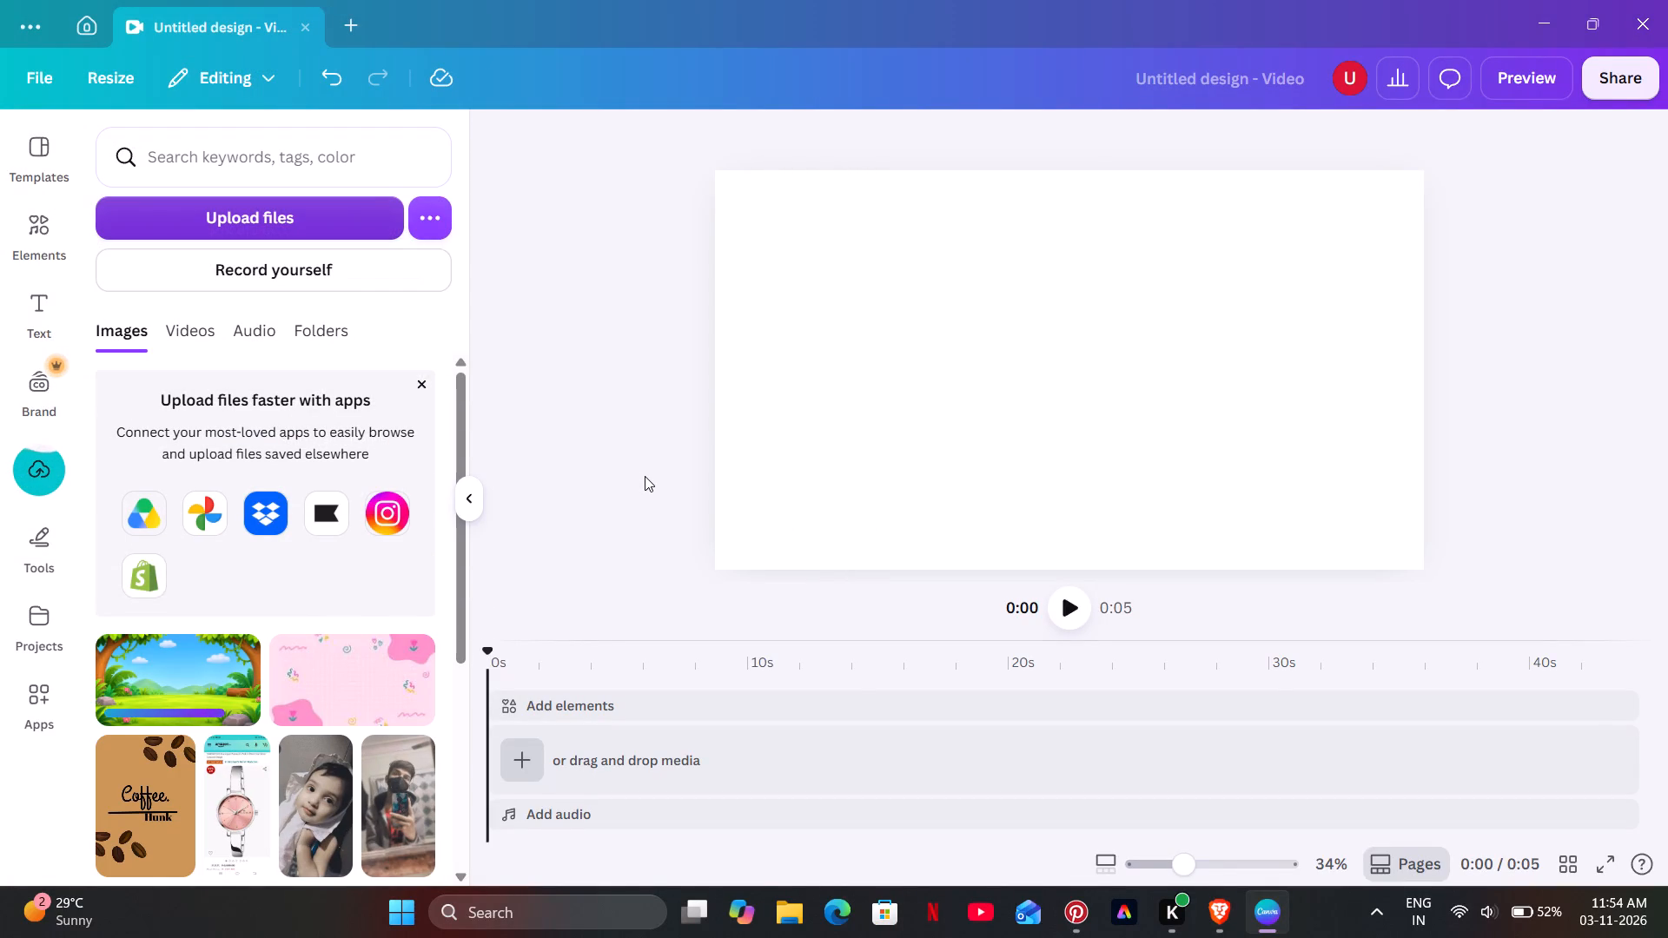
pyautogui.click(124, 652)
pyautogui.click(124, 652)
pyautogui.click(148, 666)
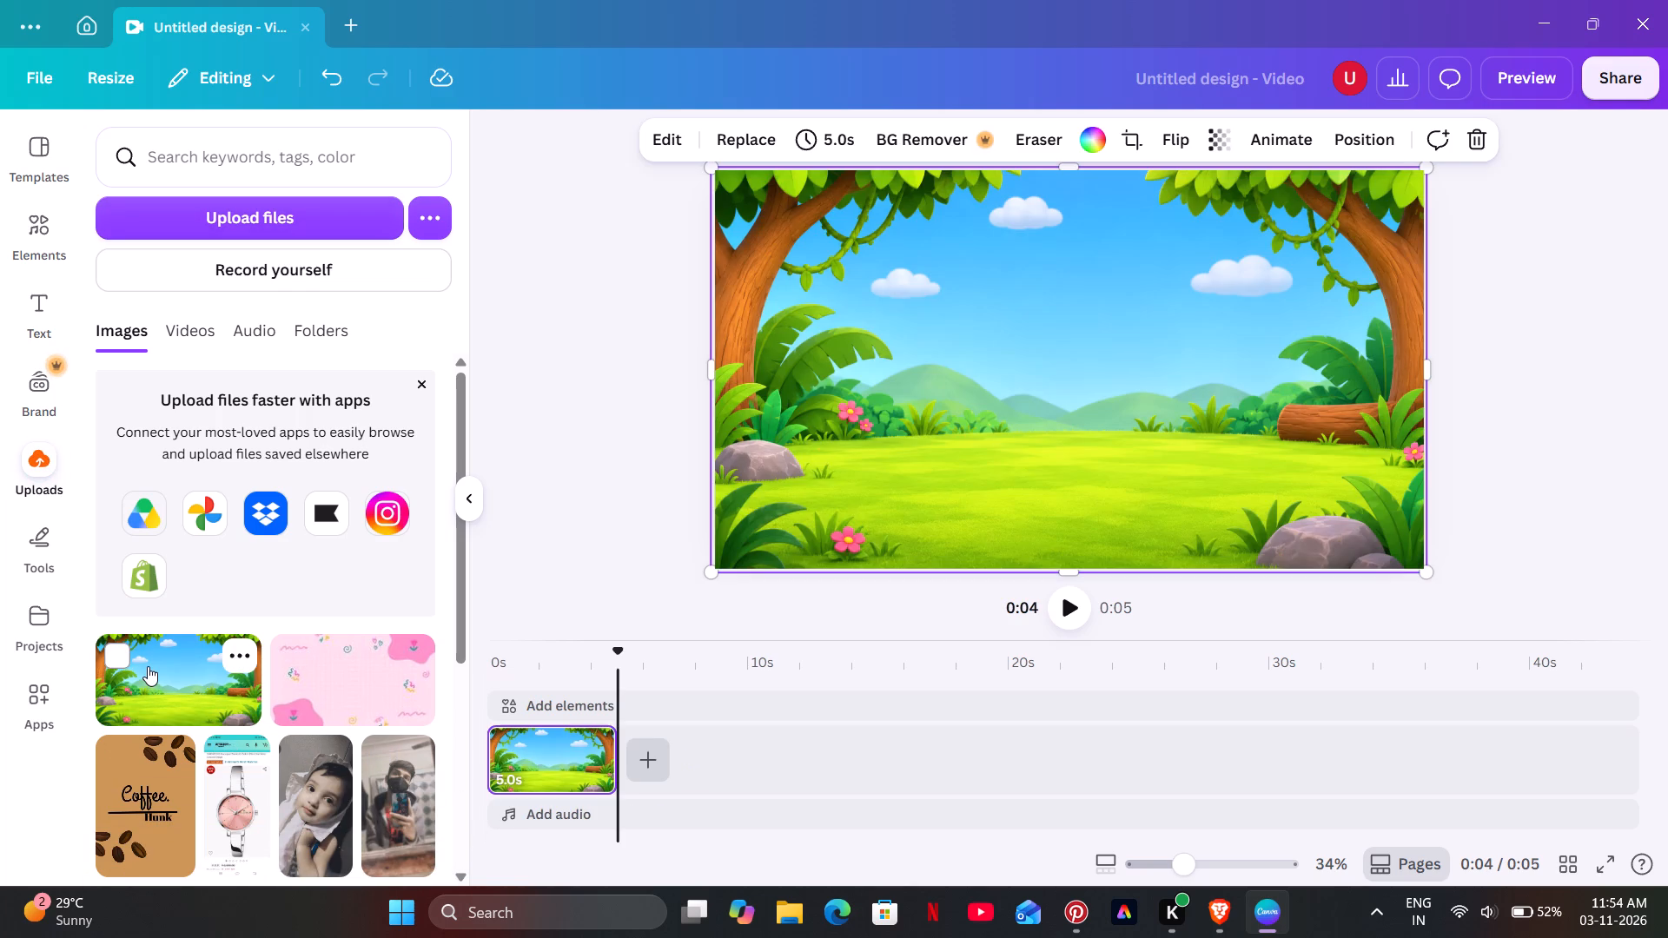
pyautogui.click(1643, 342)
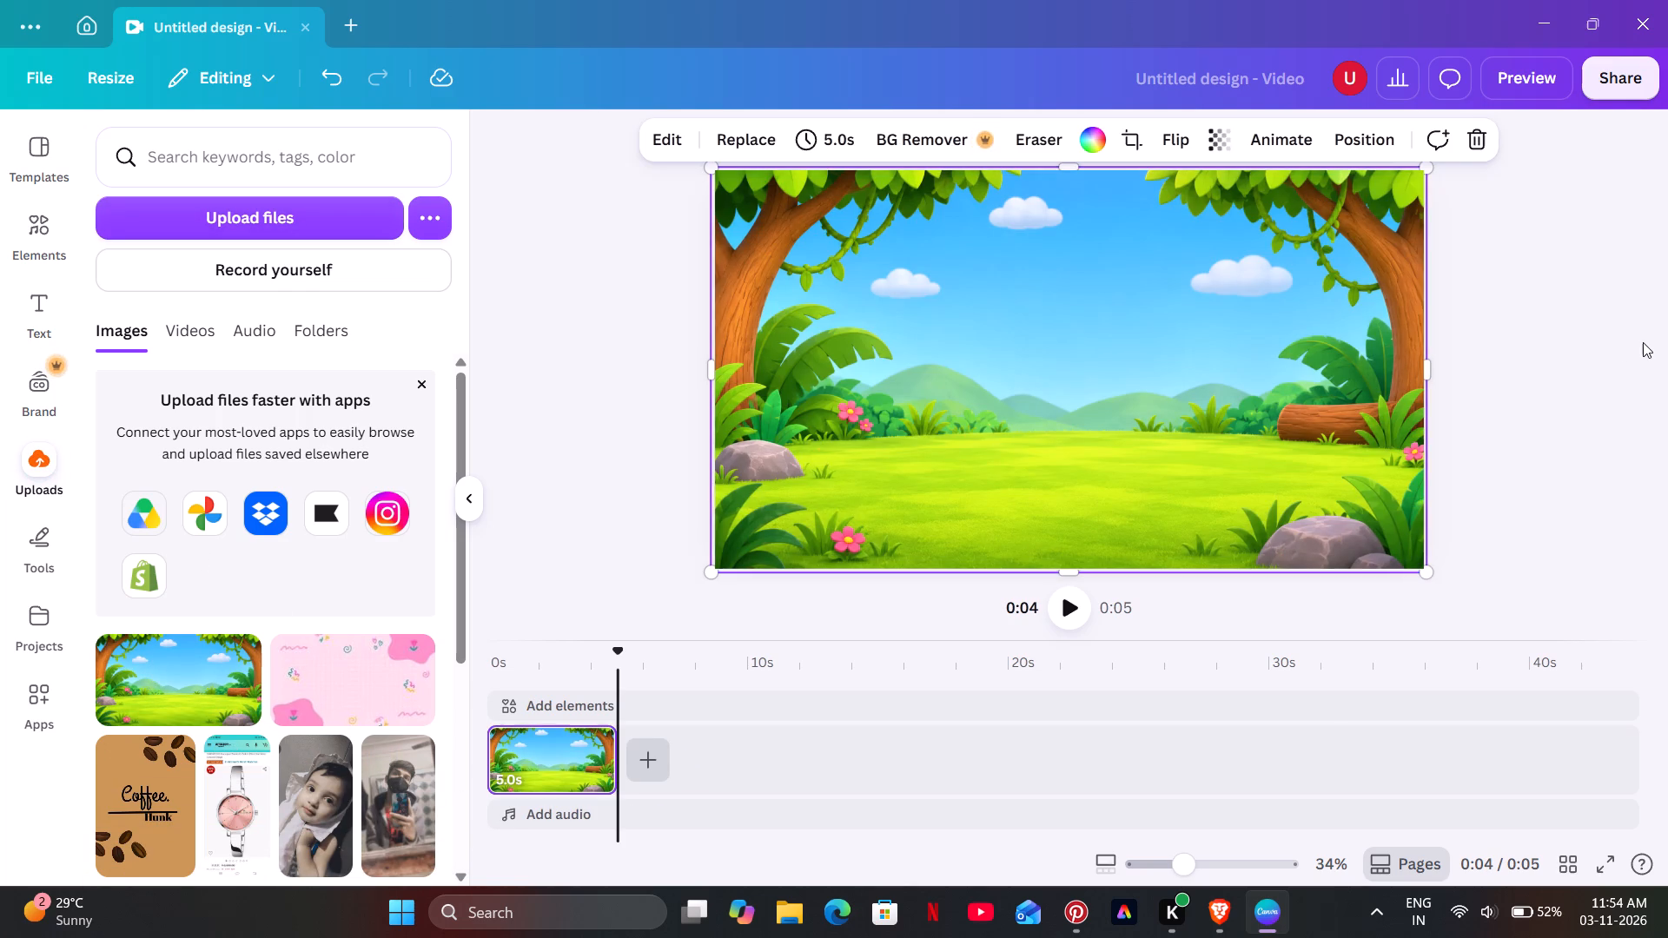
# Extend the jungle background clip on the timeline to a duration of about 1:41.
pyautogui.click(599, 754)
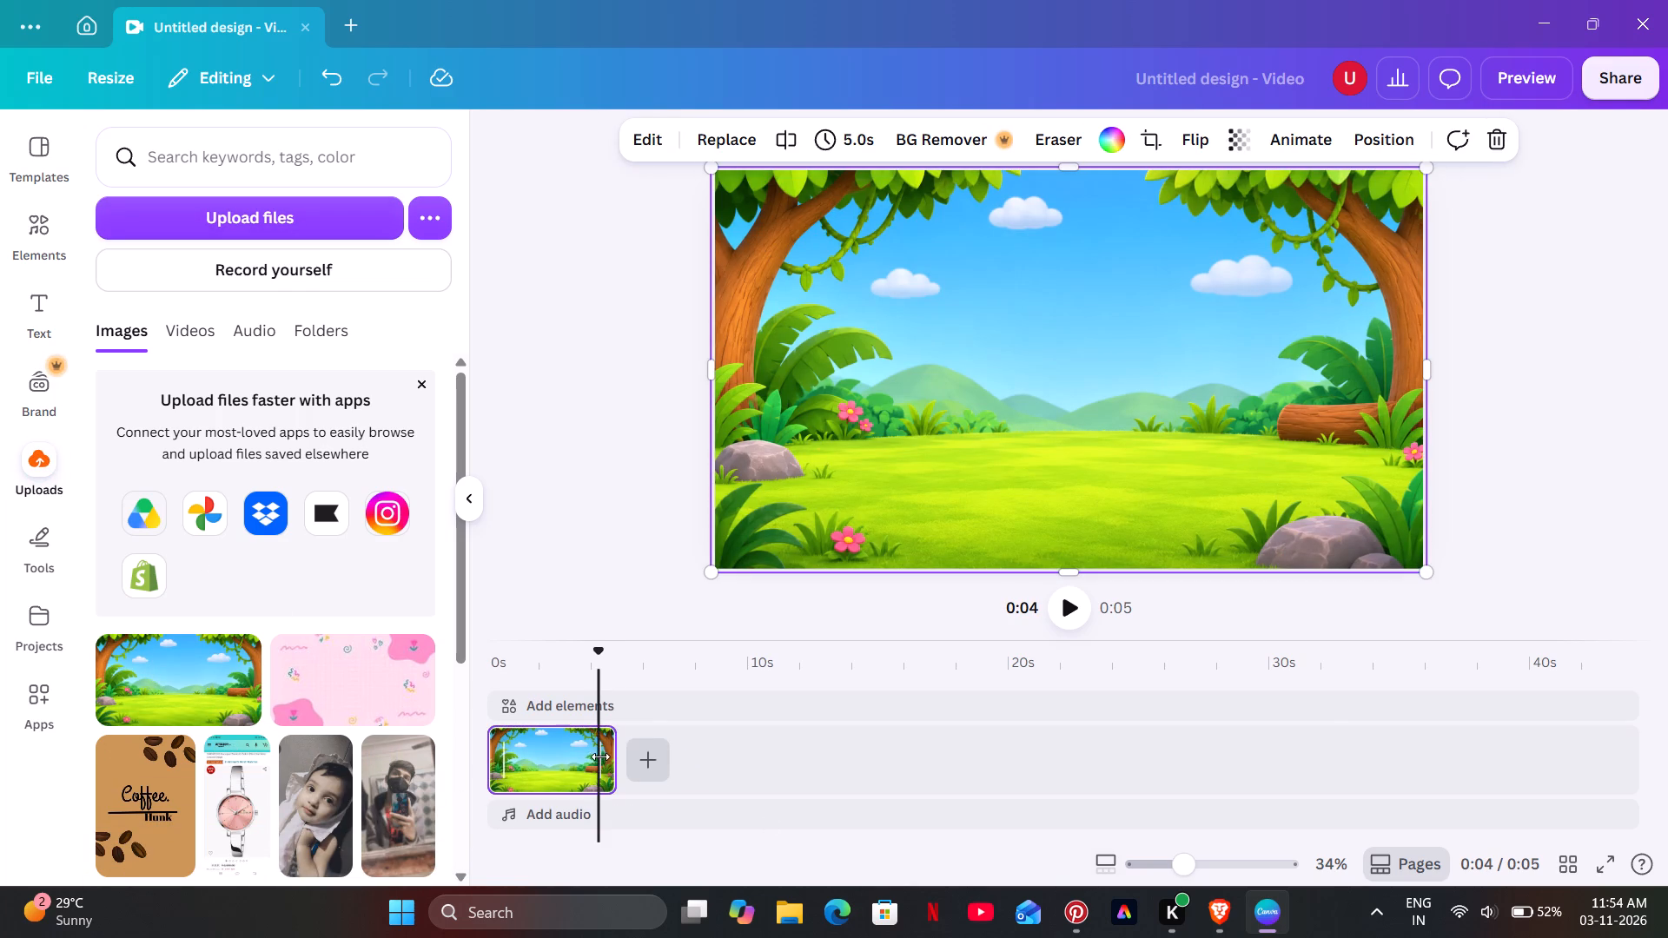
pyautogui.moveTo(608, 761); pyautogui.dragTo(1667, 791)
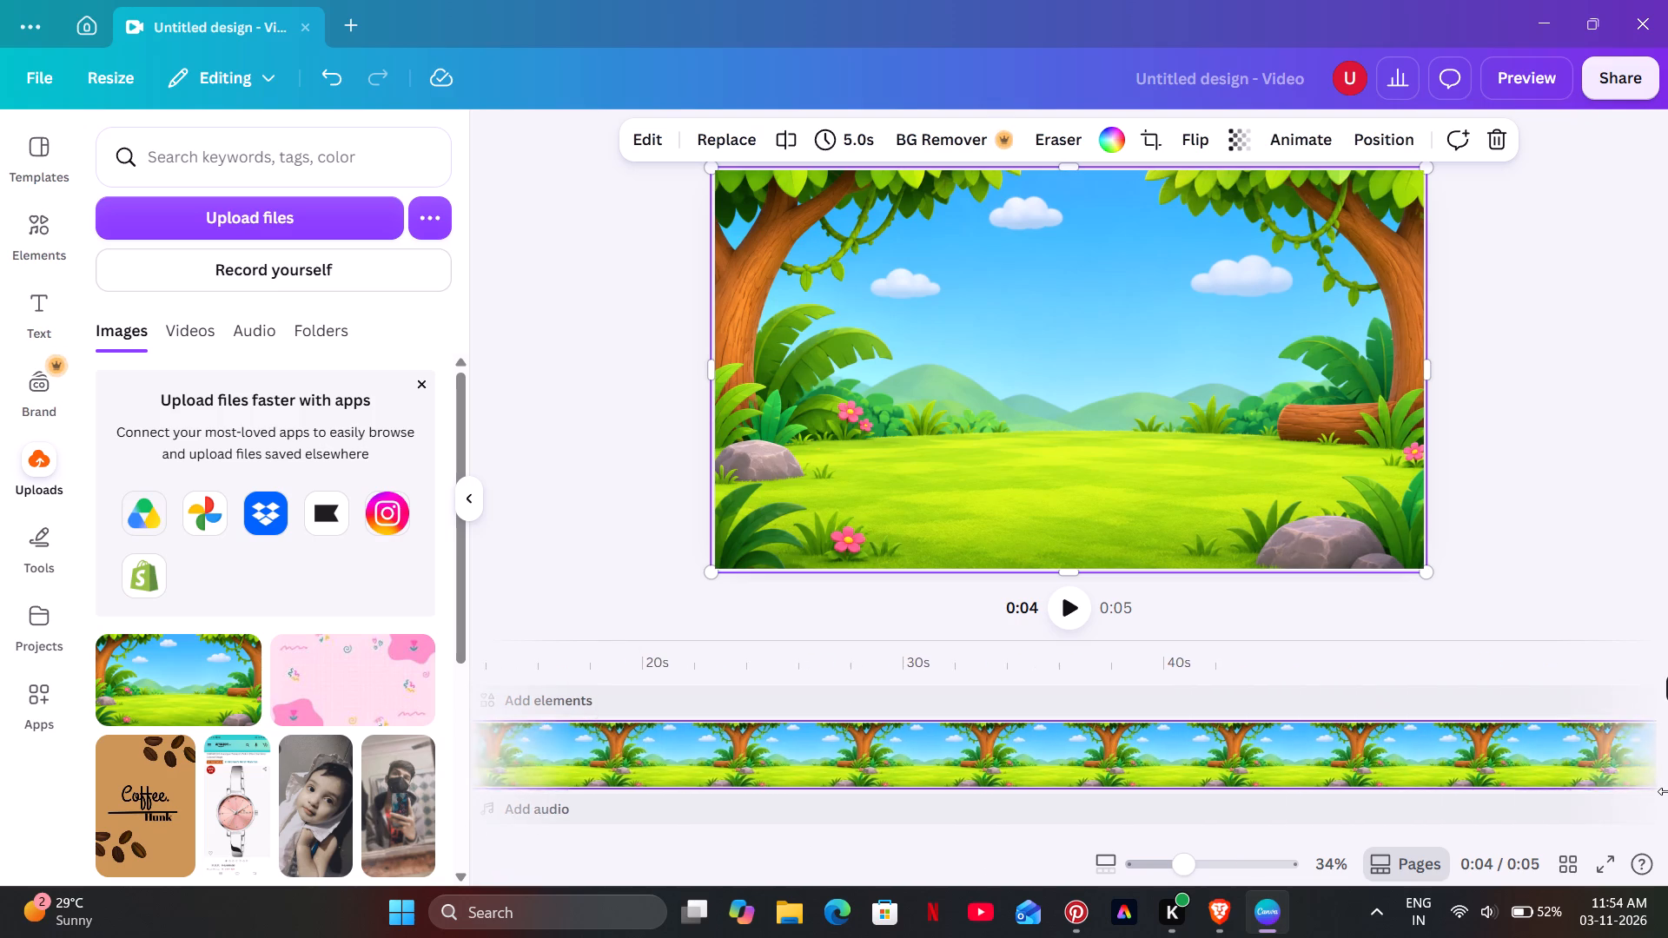
pyautogui.moveTo(1667, 791); pyautogui.dragTo(1619, 803)
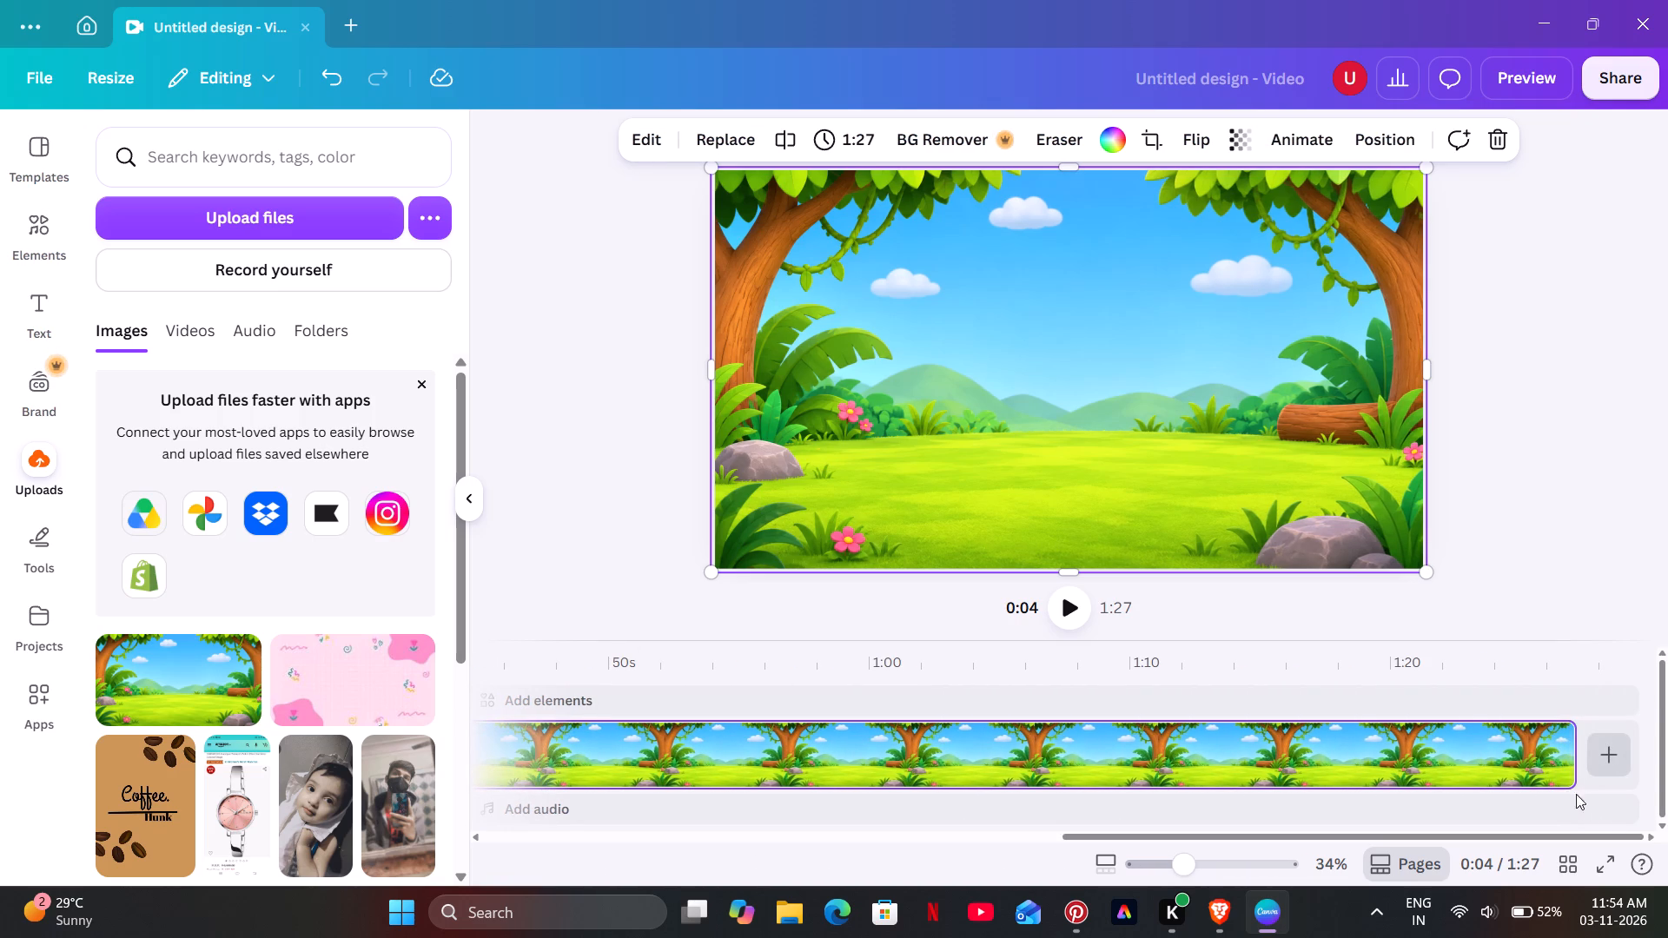
pyautogui.moveTo(1560, 766); pyautogui.dragTo(1643, 754)
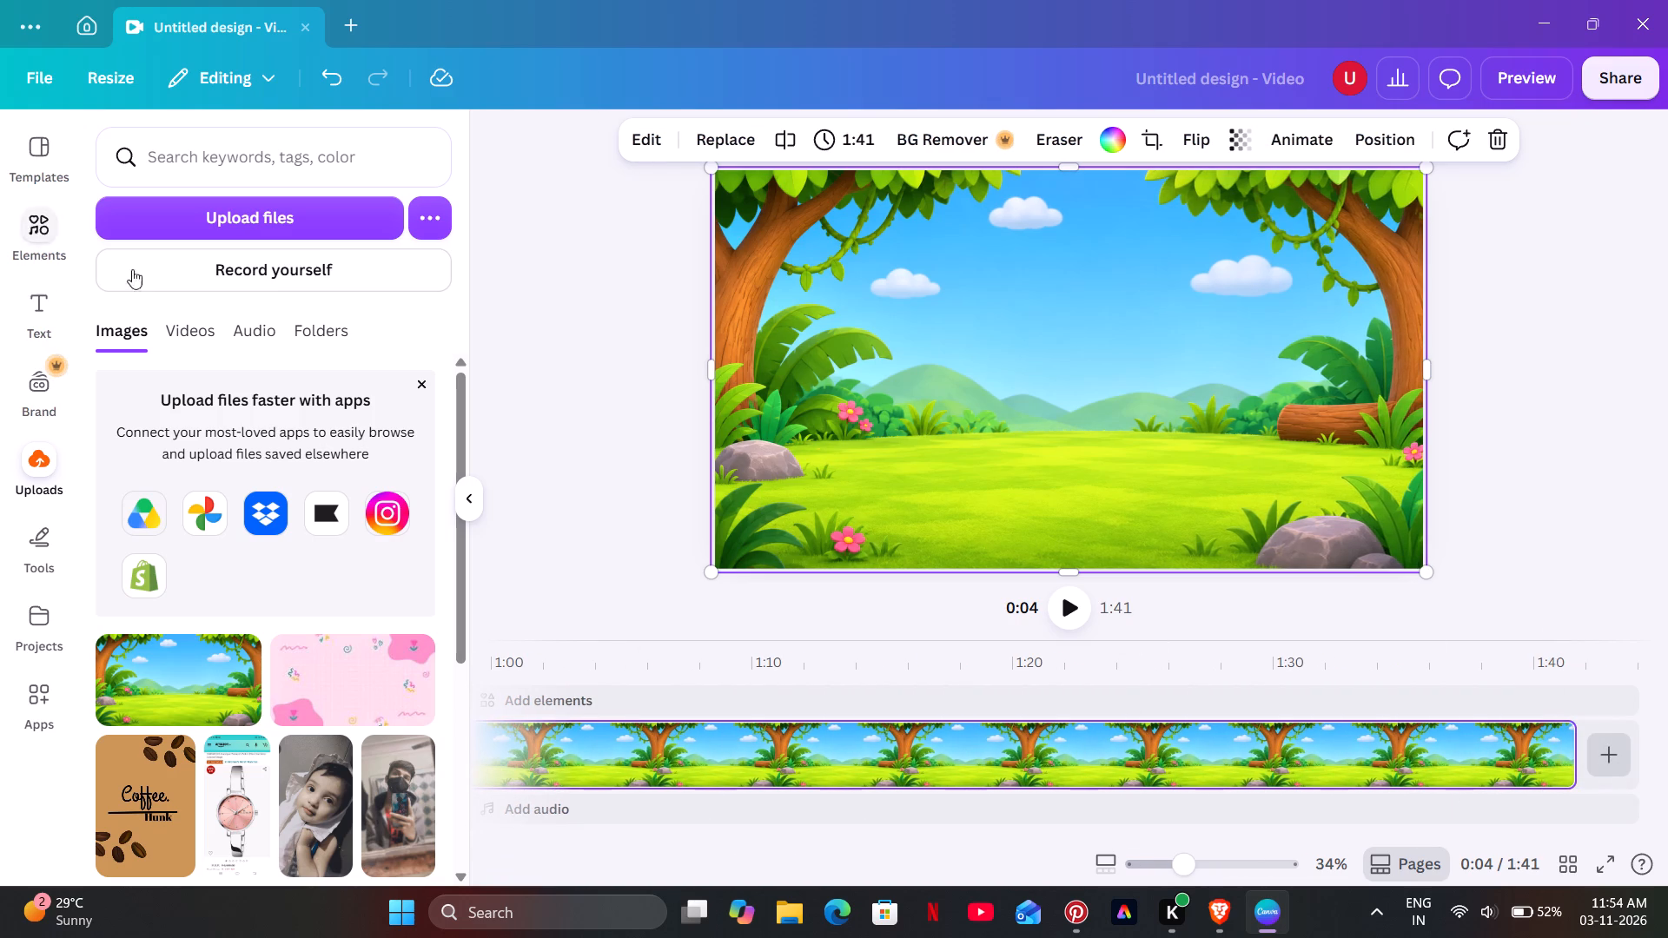
# Add the uploaded Animal Alphabet Safari.mp3 to the timeline and move it to start at 0 seconds.
pyautogui.click(268, 336)
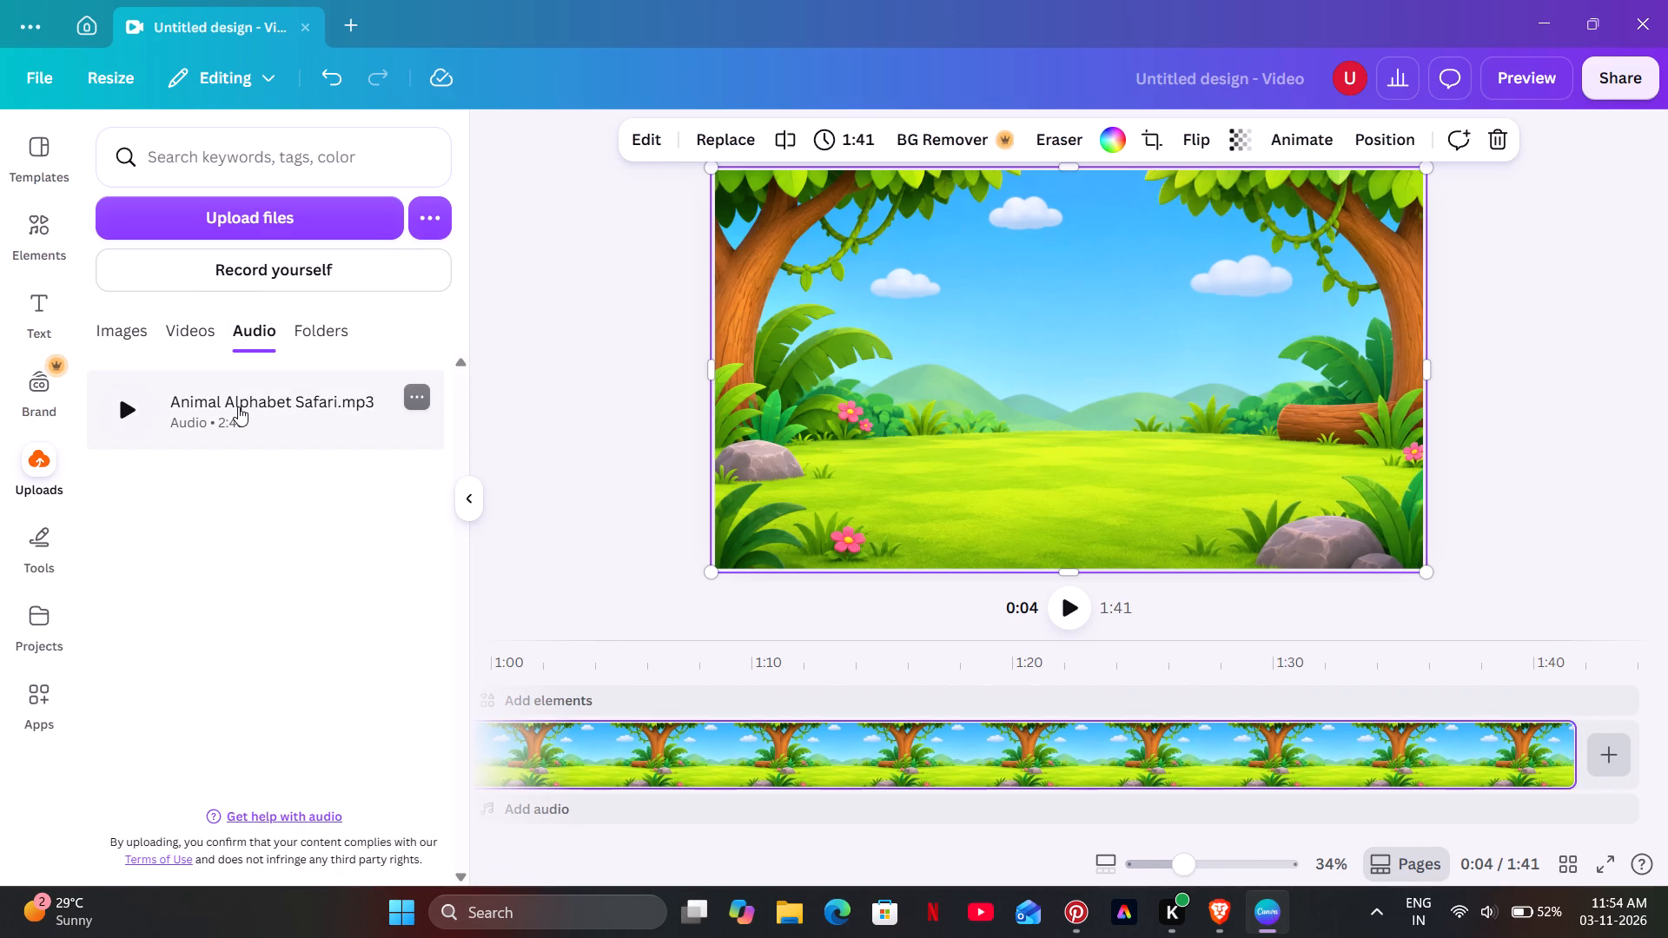
pyautogui.click(238, 406)
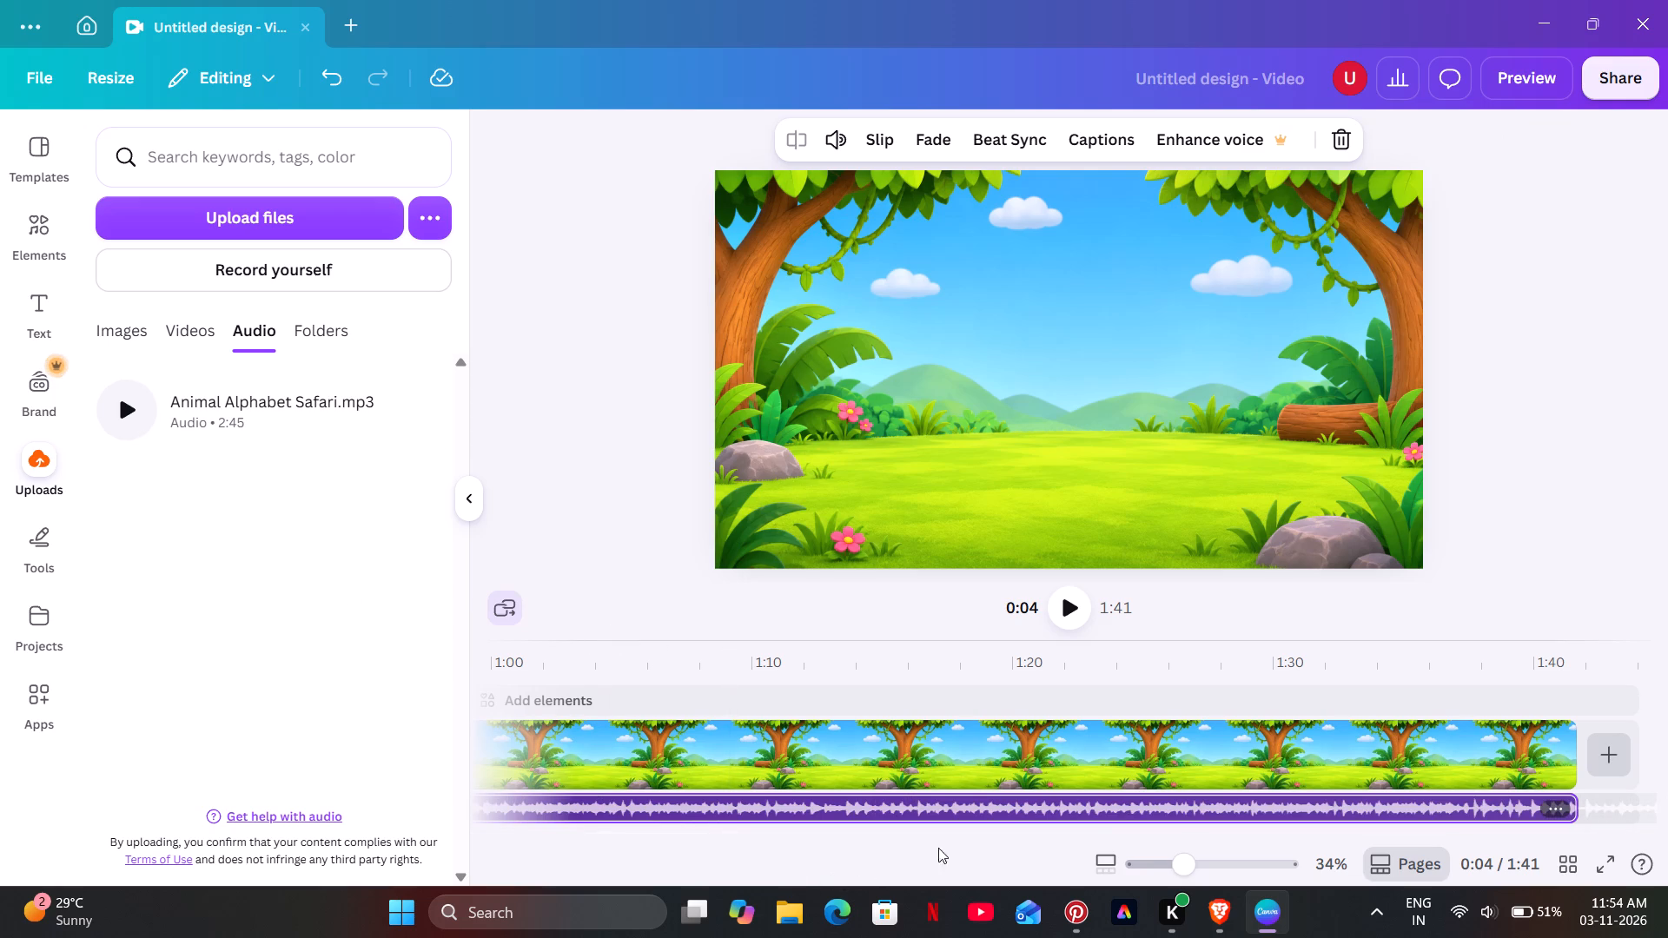
pyautogui.moveTo(1201, 832); pyautogui.dragTo(1129, 836)
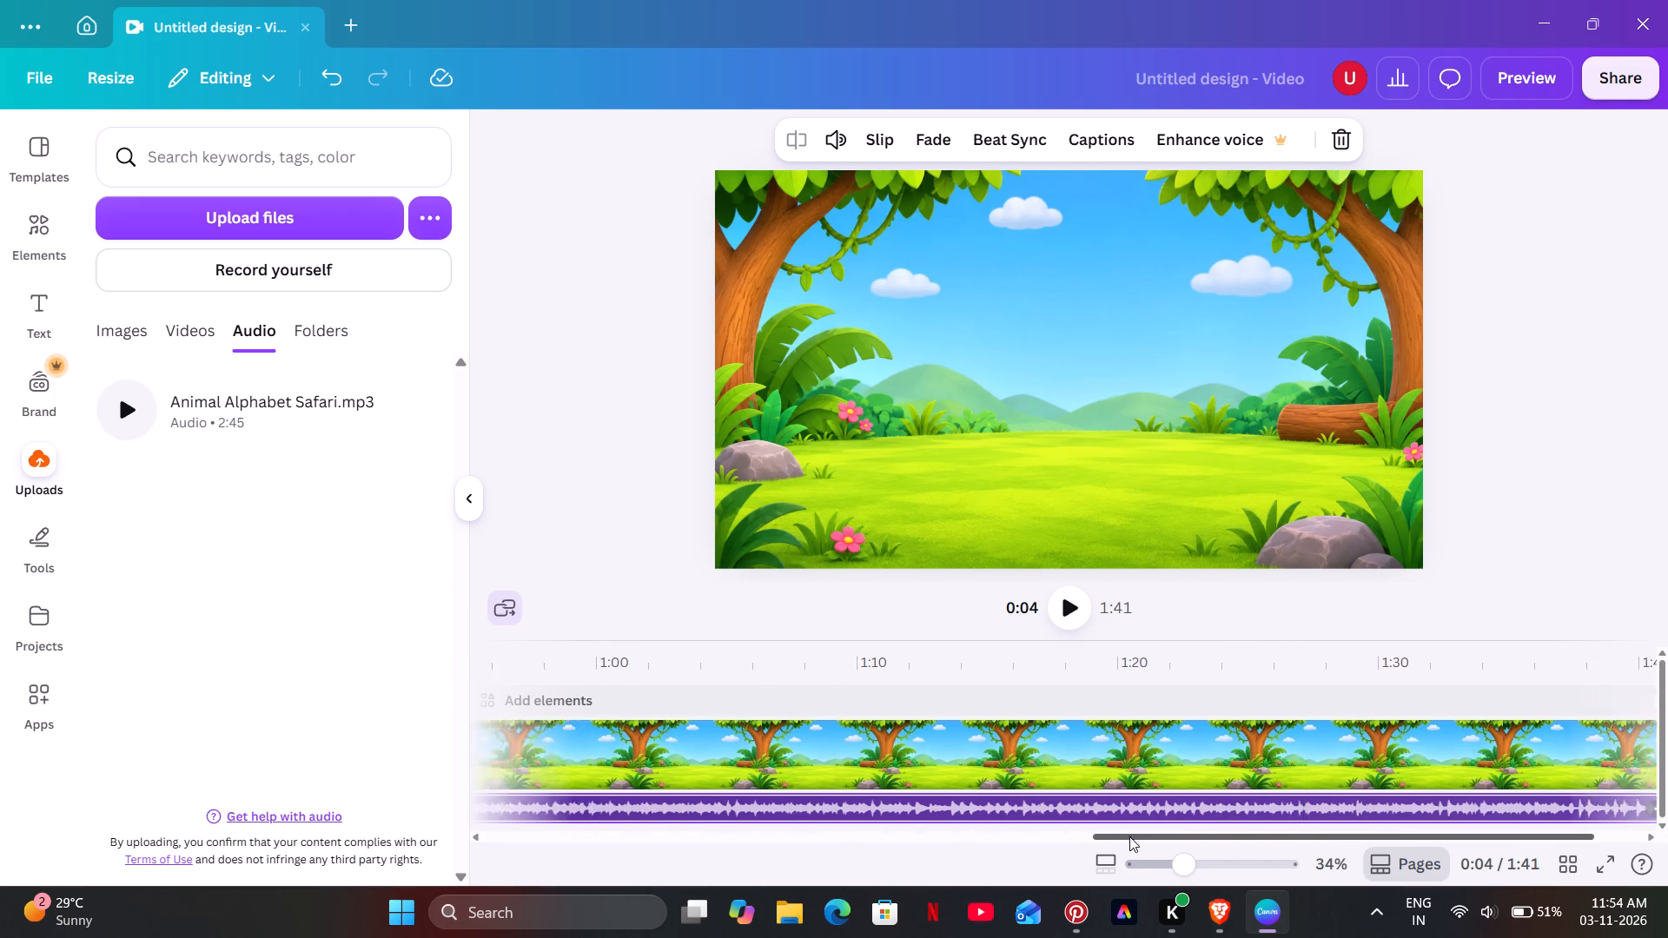
pyautogui.moveTo(1129, 836); pyautogui.dragTo(480, 805)
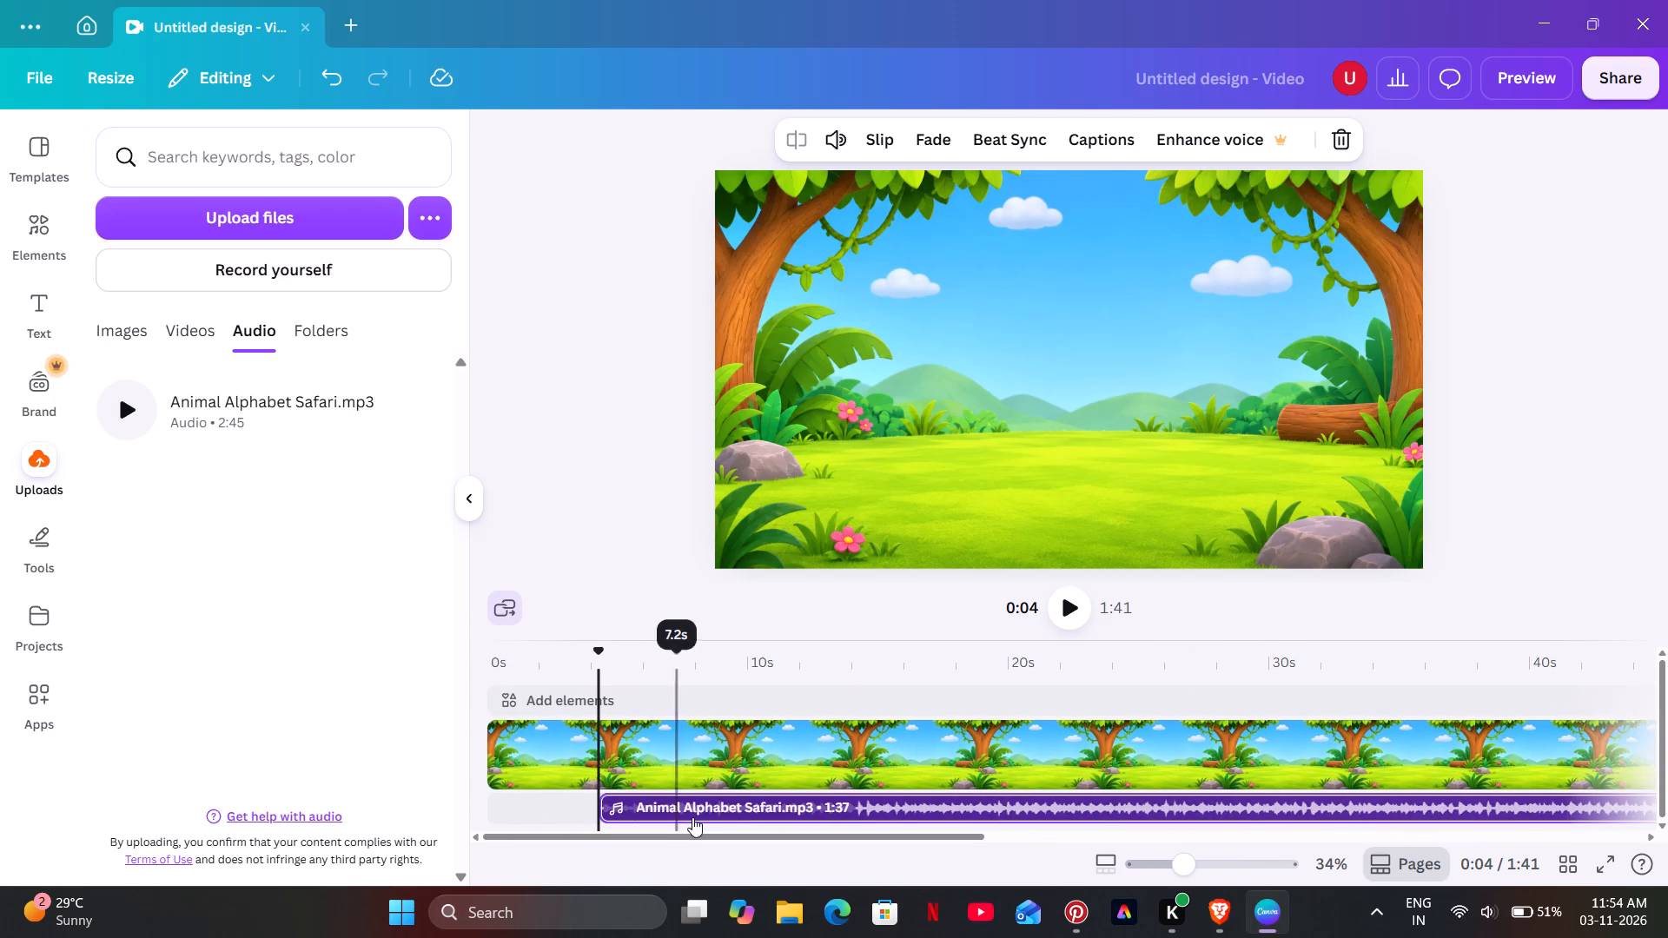
pyautogui.moveTo(712, 806); pyautogui.dragTo(601, 798)
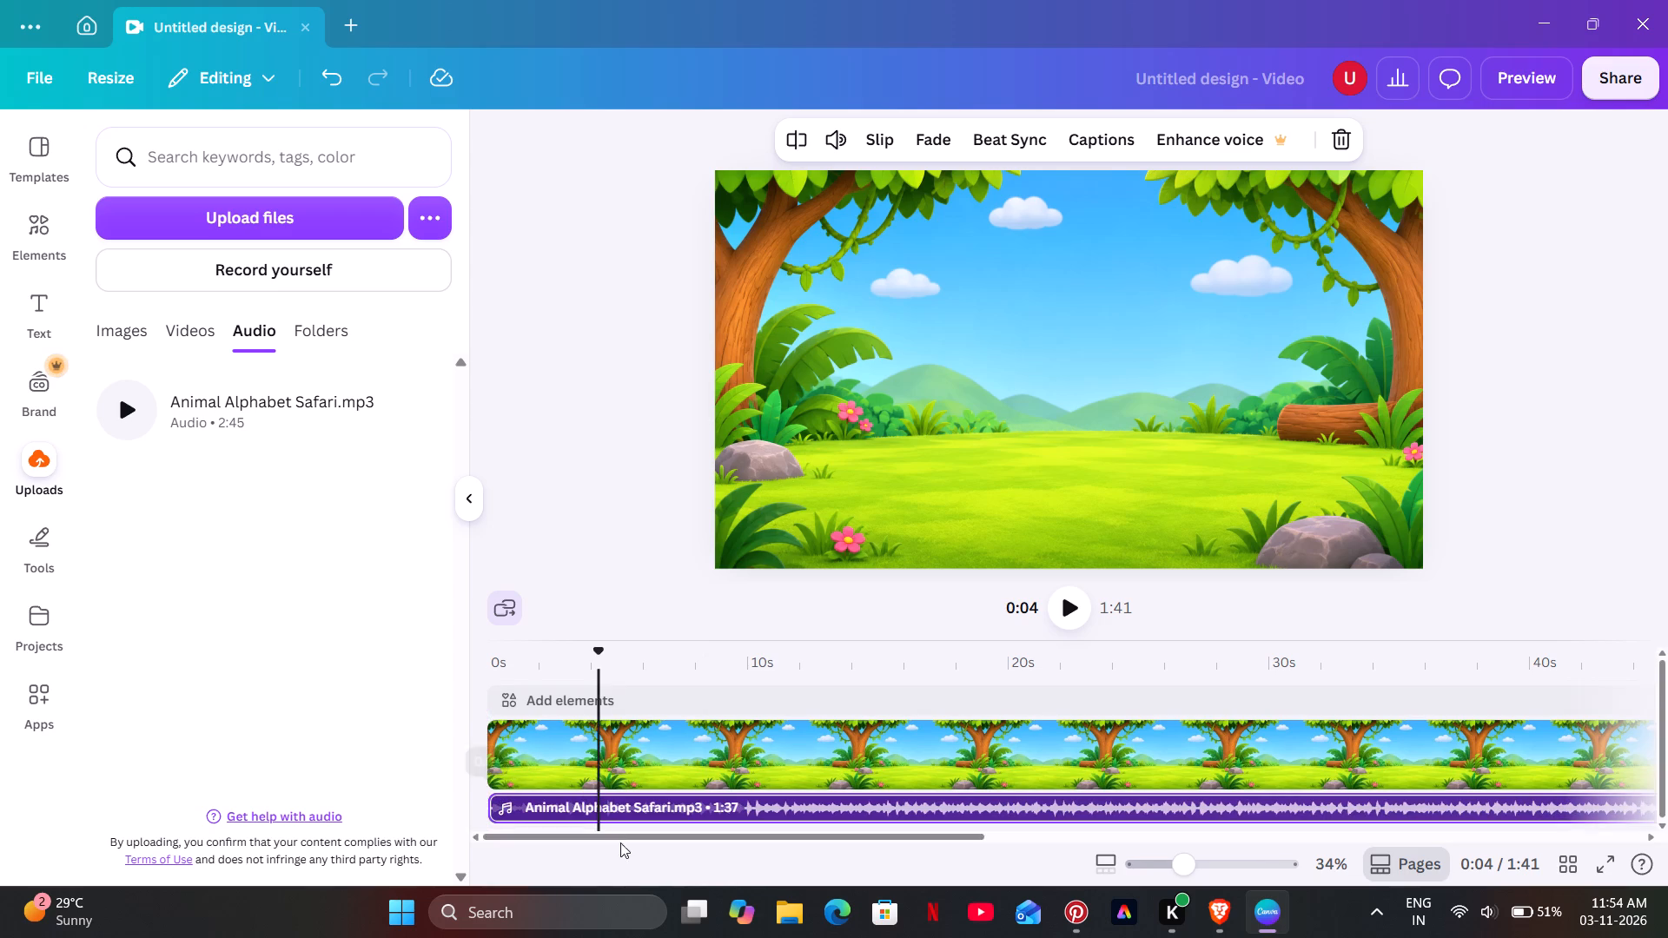
# Lengthen the jungle background clip to 2:45 on the timeline.
pyautogui.moveTo(637, 835); pyautogui.dragTo(1324, 836)
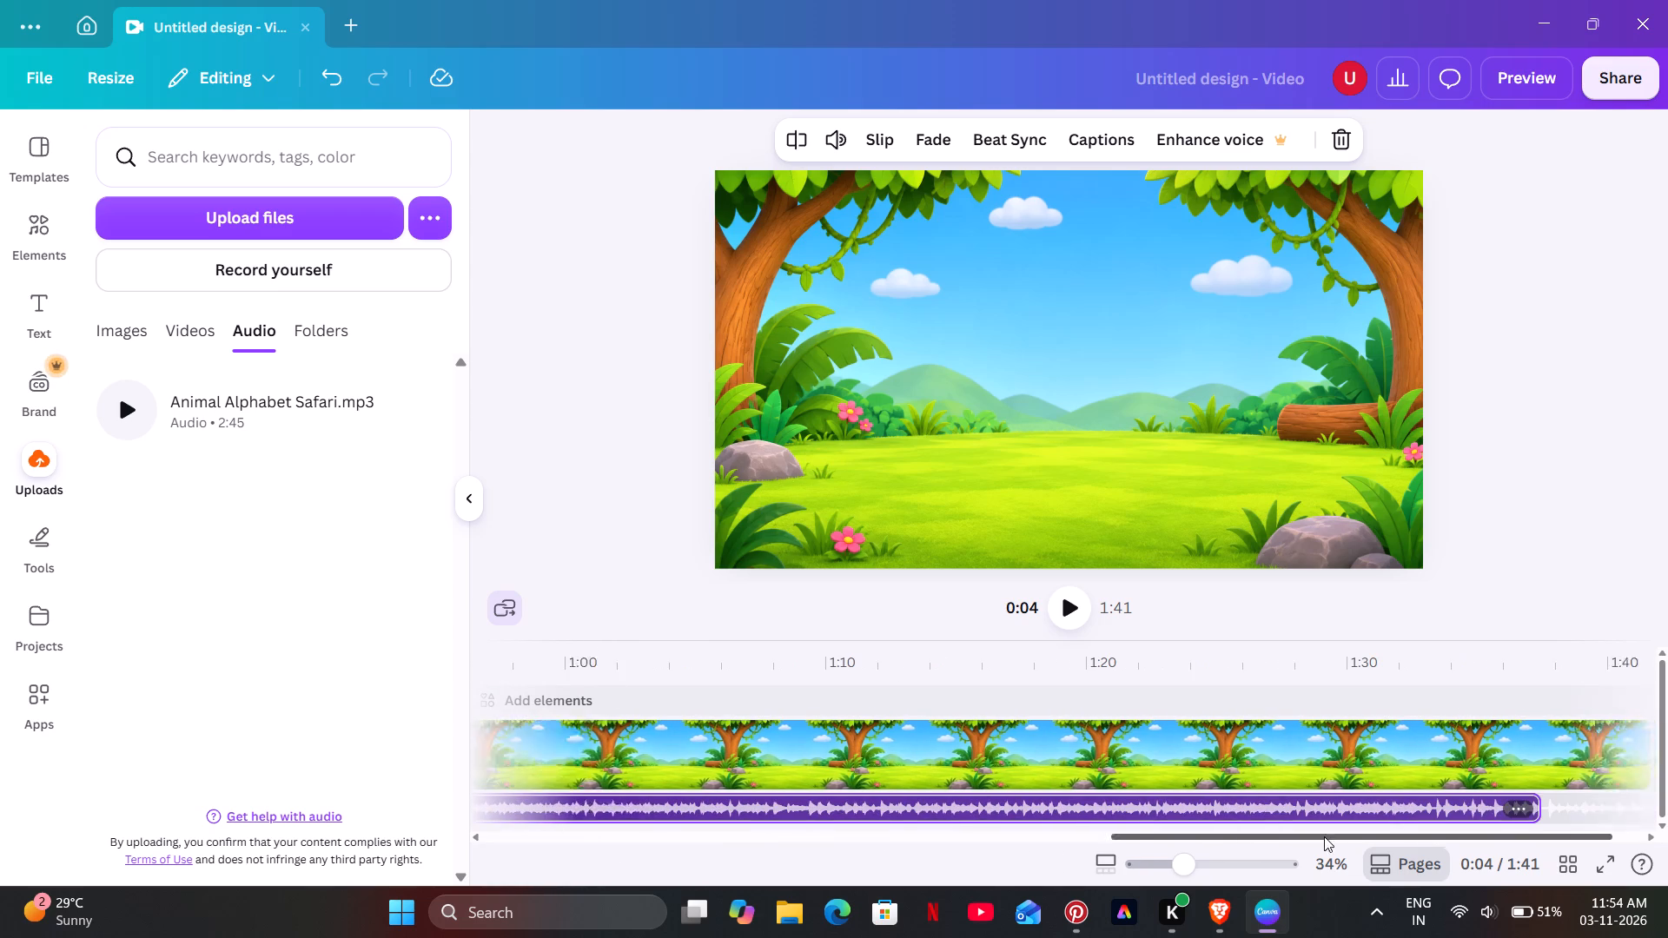
pyautogui.moveTo(1324, 836); pyautogui.dragTo(1445, 836)
pyautogui.click(1570, 758)
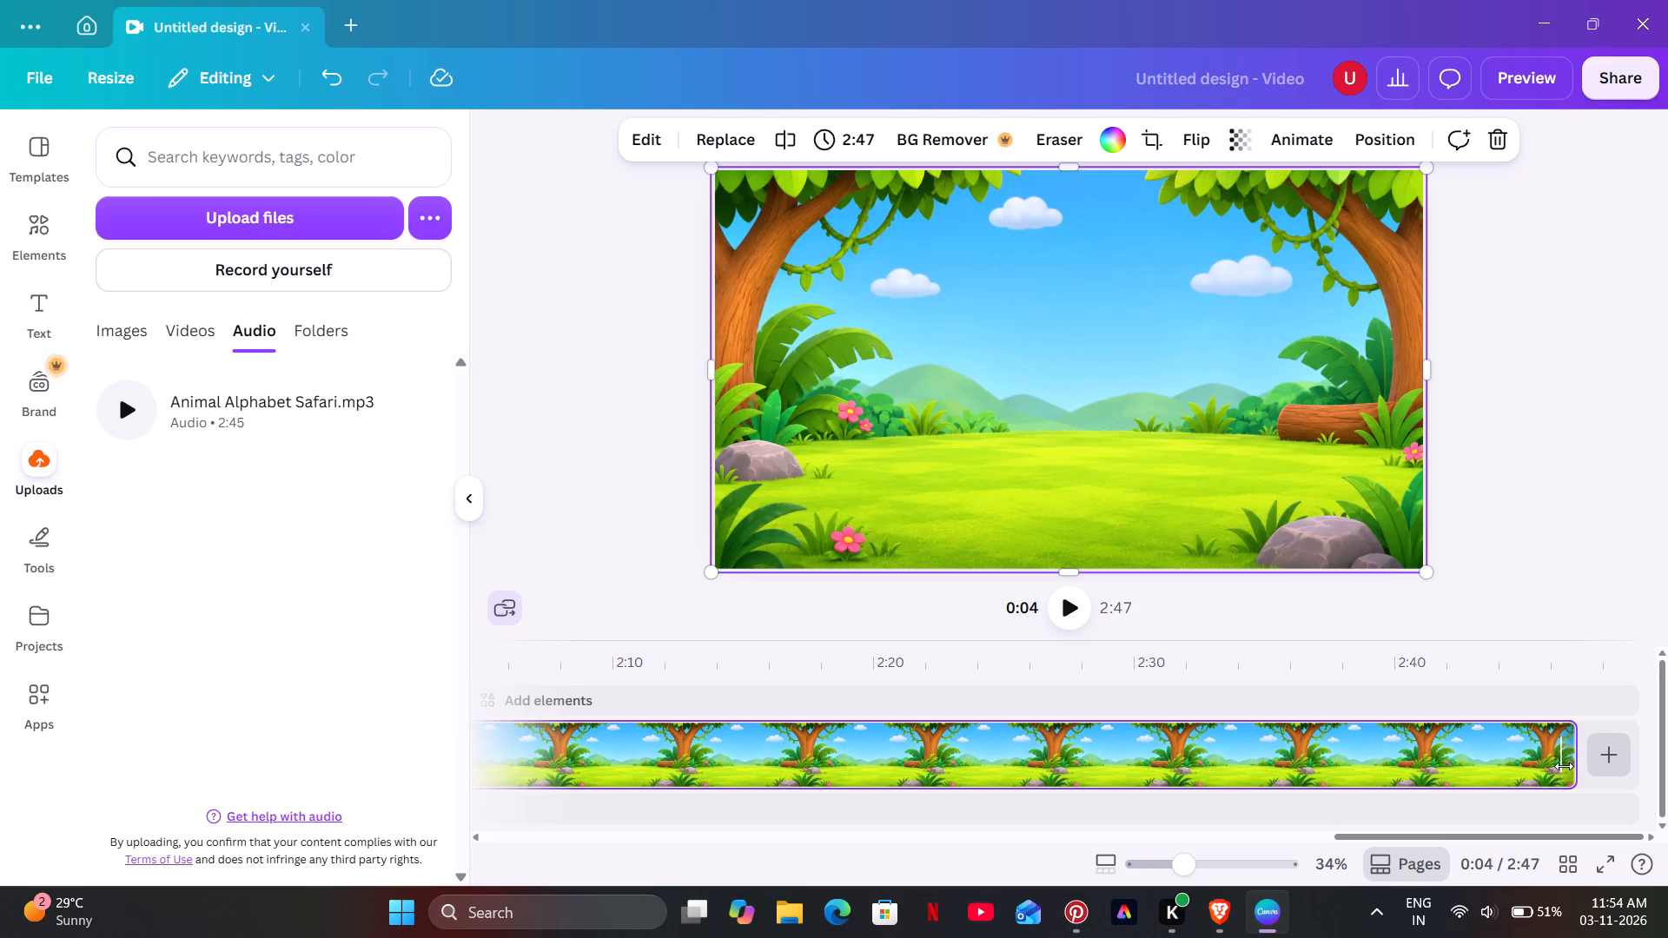
pyautogui.moveTo(1563, 762); pyautogui.dragTo(1524, 768)
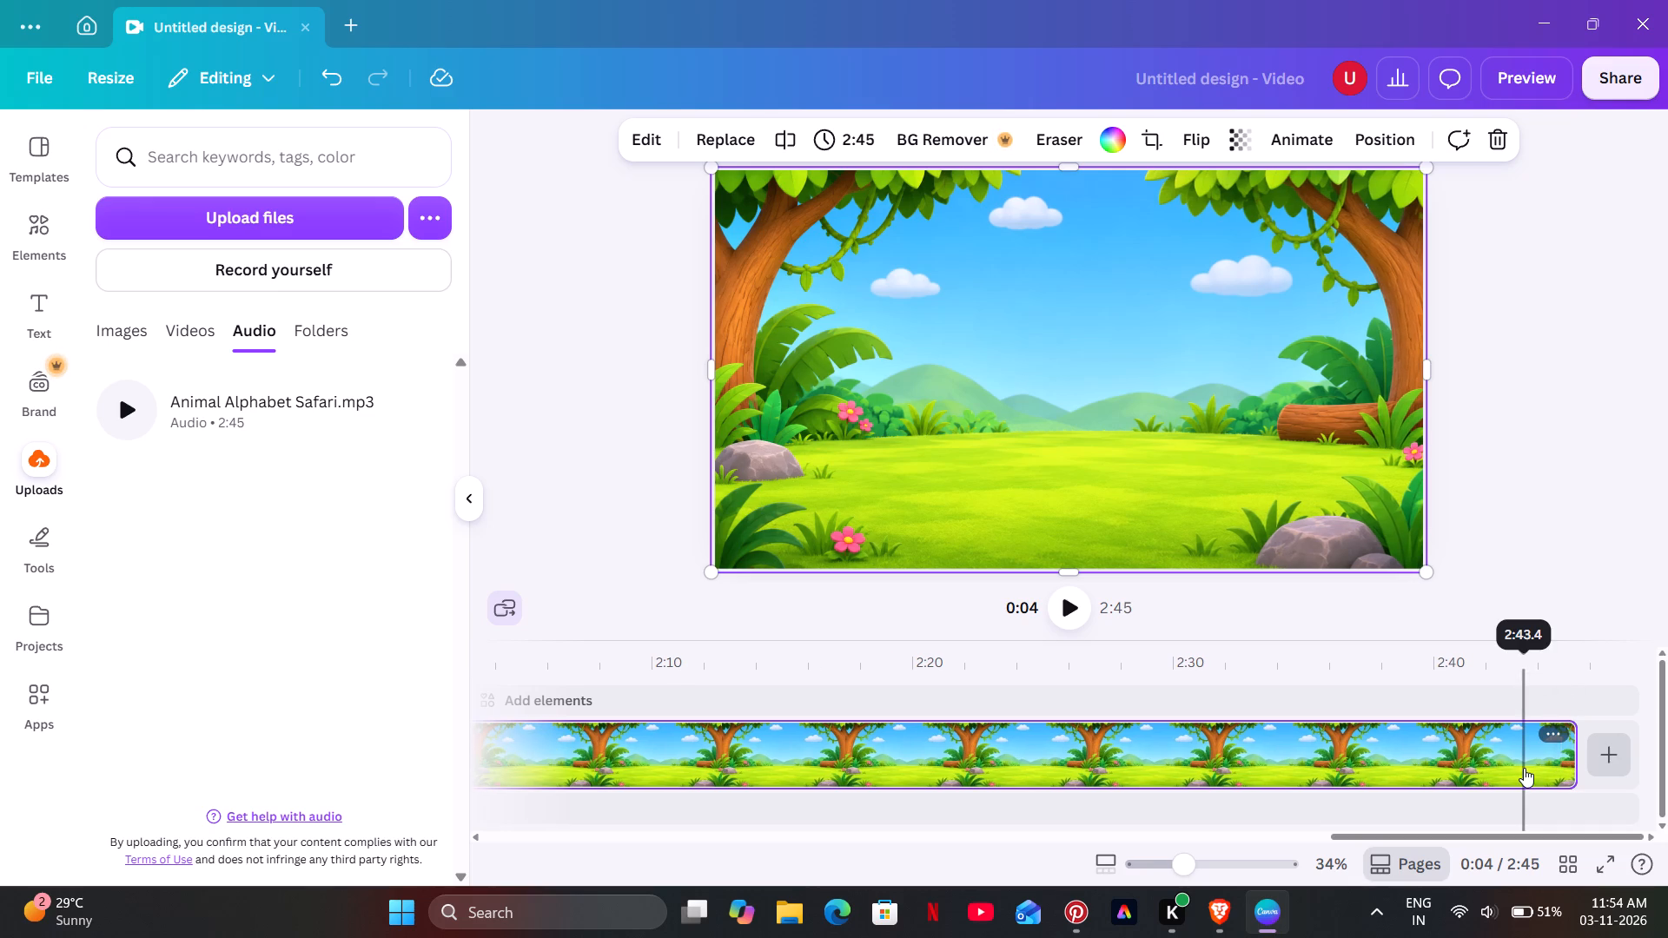
# Extend the end of the Animal Alphabet Safari audio track to the song's full length, about 2:44.
pyautogui.click(1402, 828)
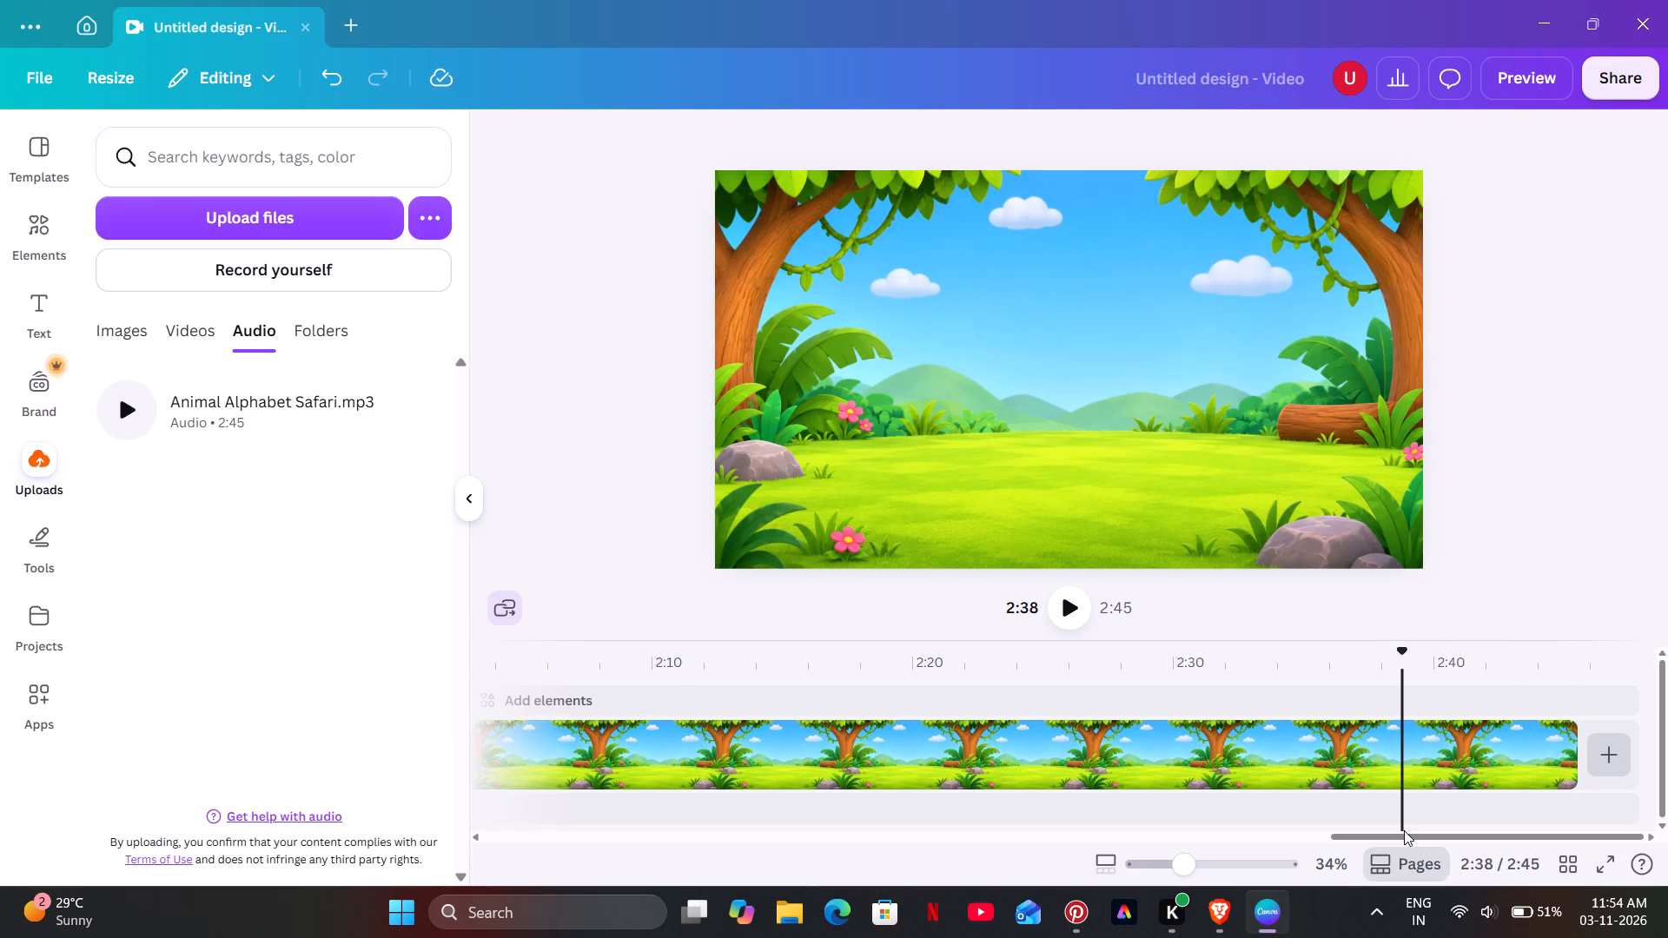
pyautogui.moveTo(1405, 832); pyautogui.dragTo(1125, 852)
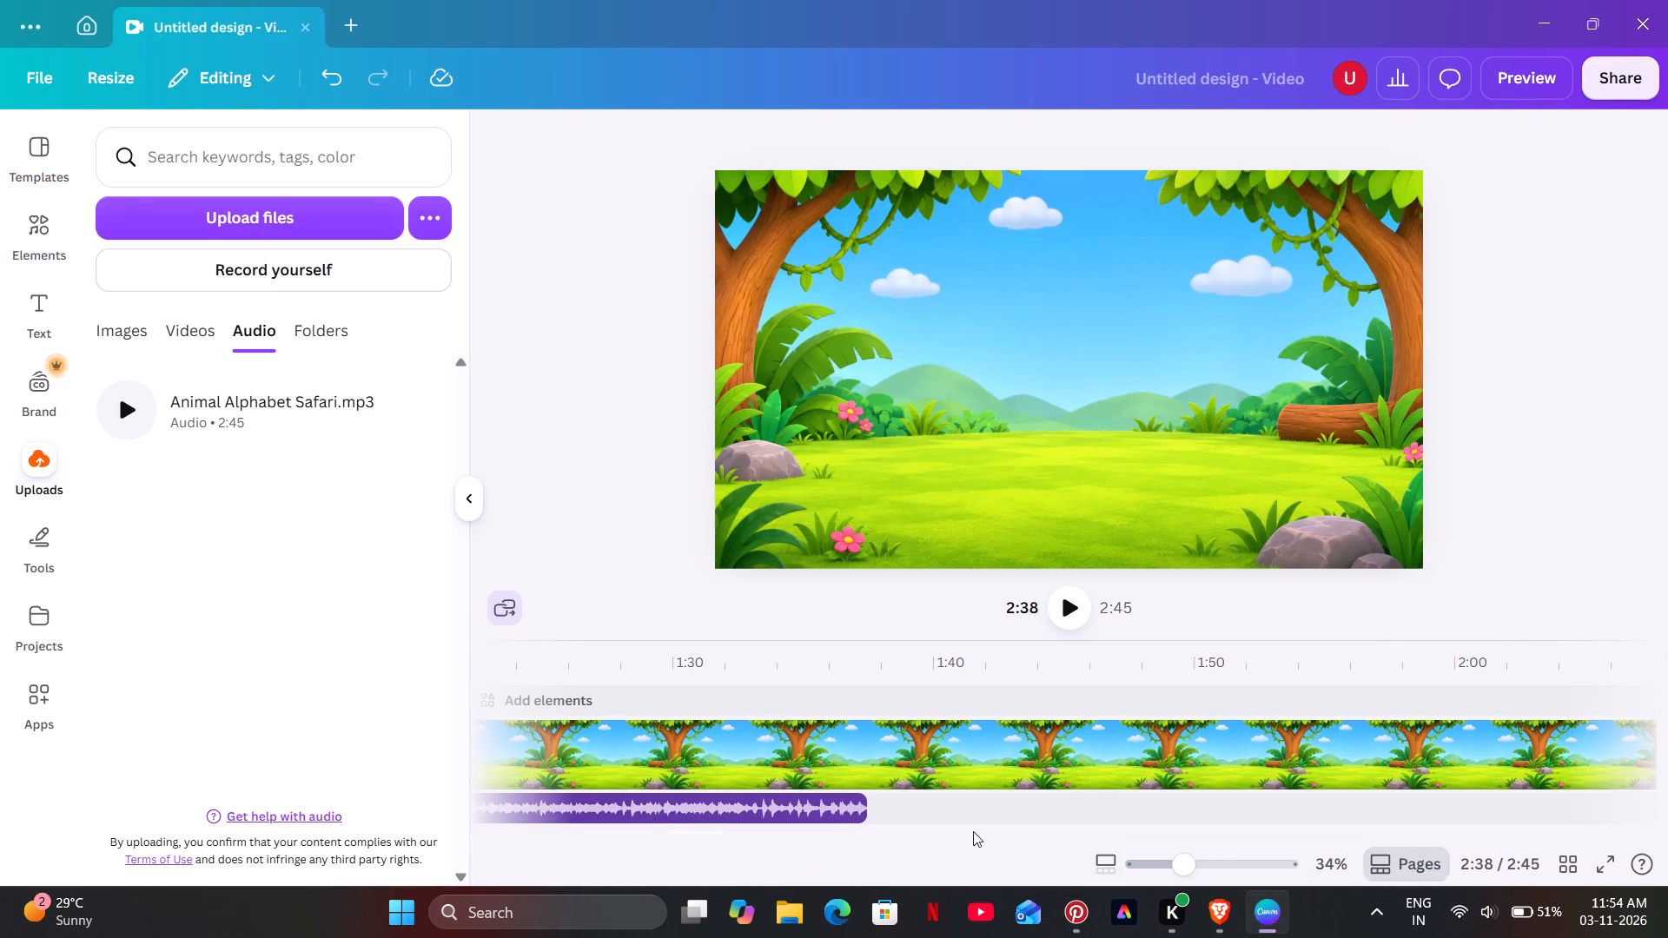
pyautogui.moveTo(864, 802); pyautogui.dragTo(1428, 789)
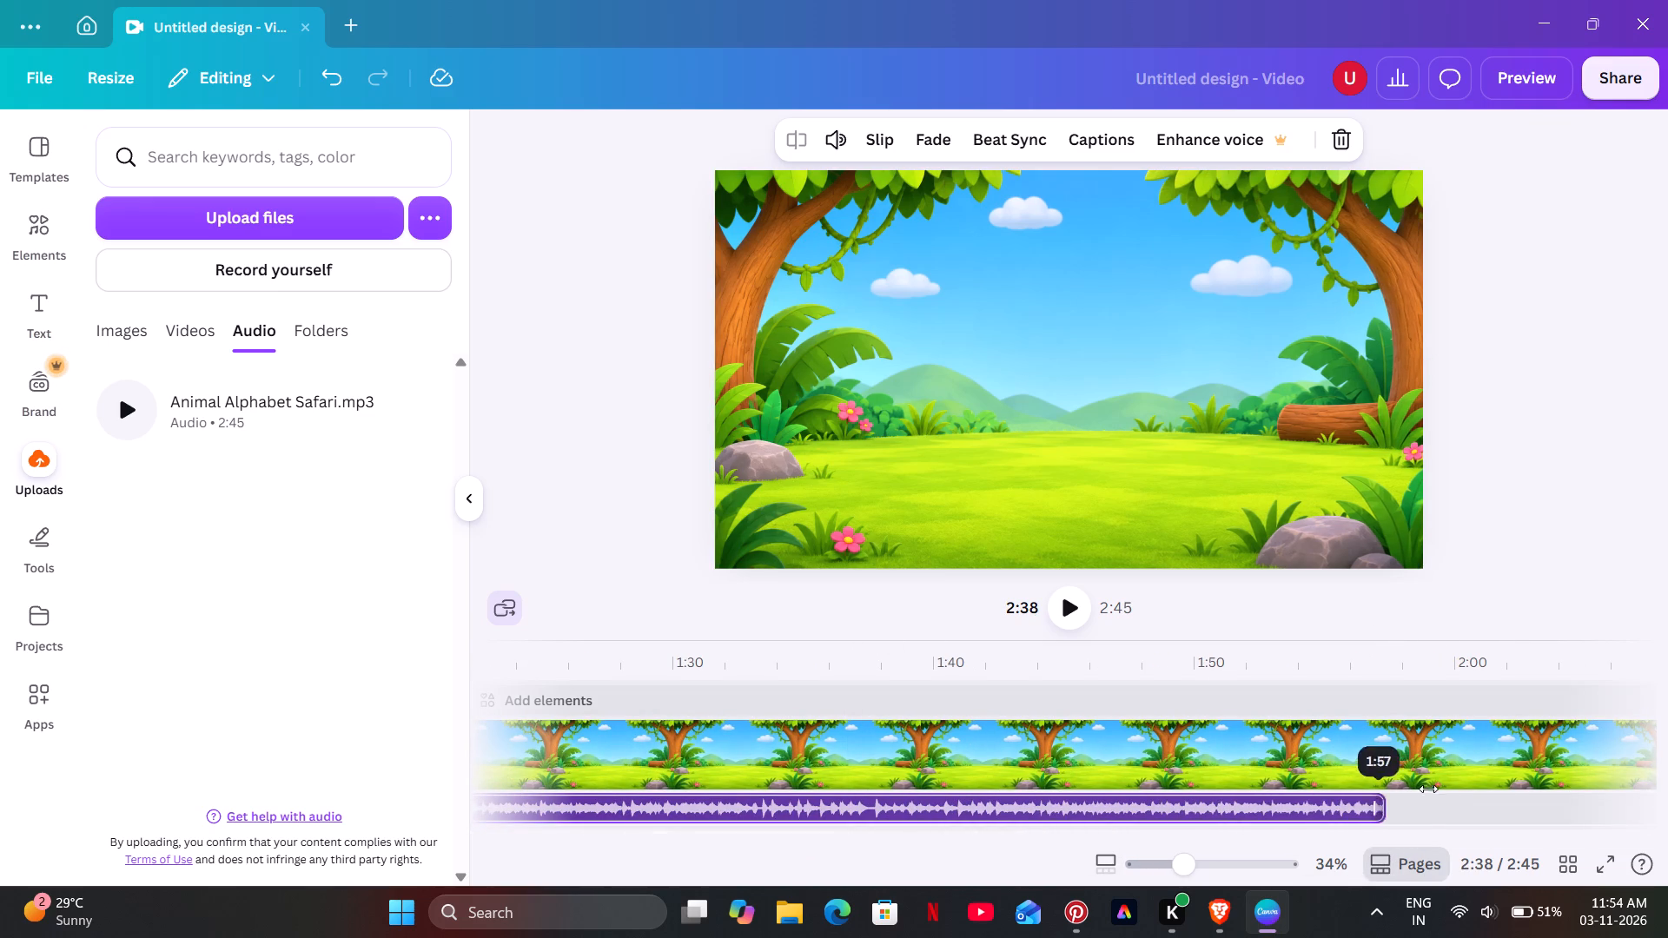
pyautogui.moveTo(1428, 789); pyautogui.dragTo(1572, 774)
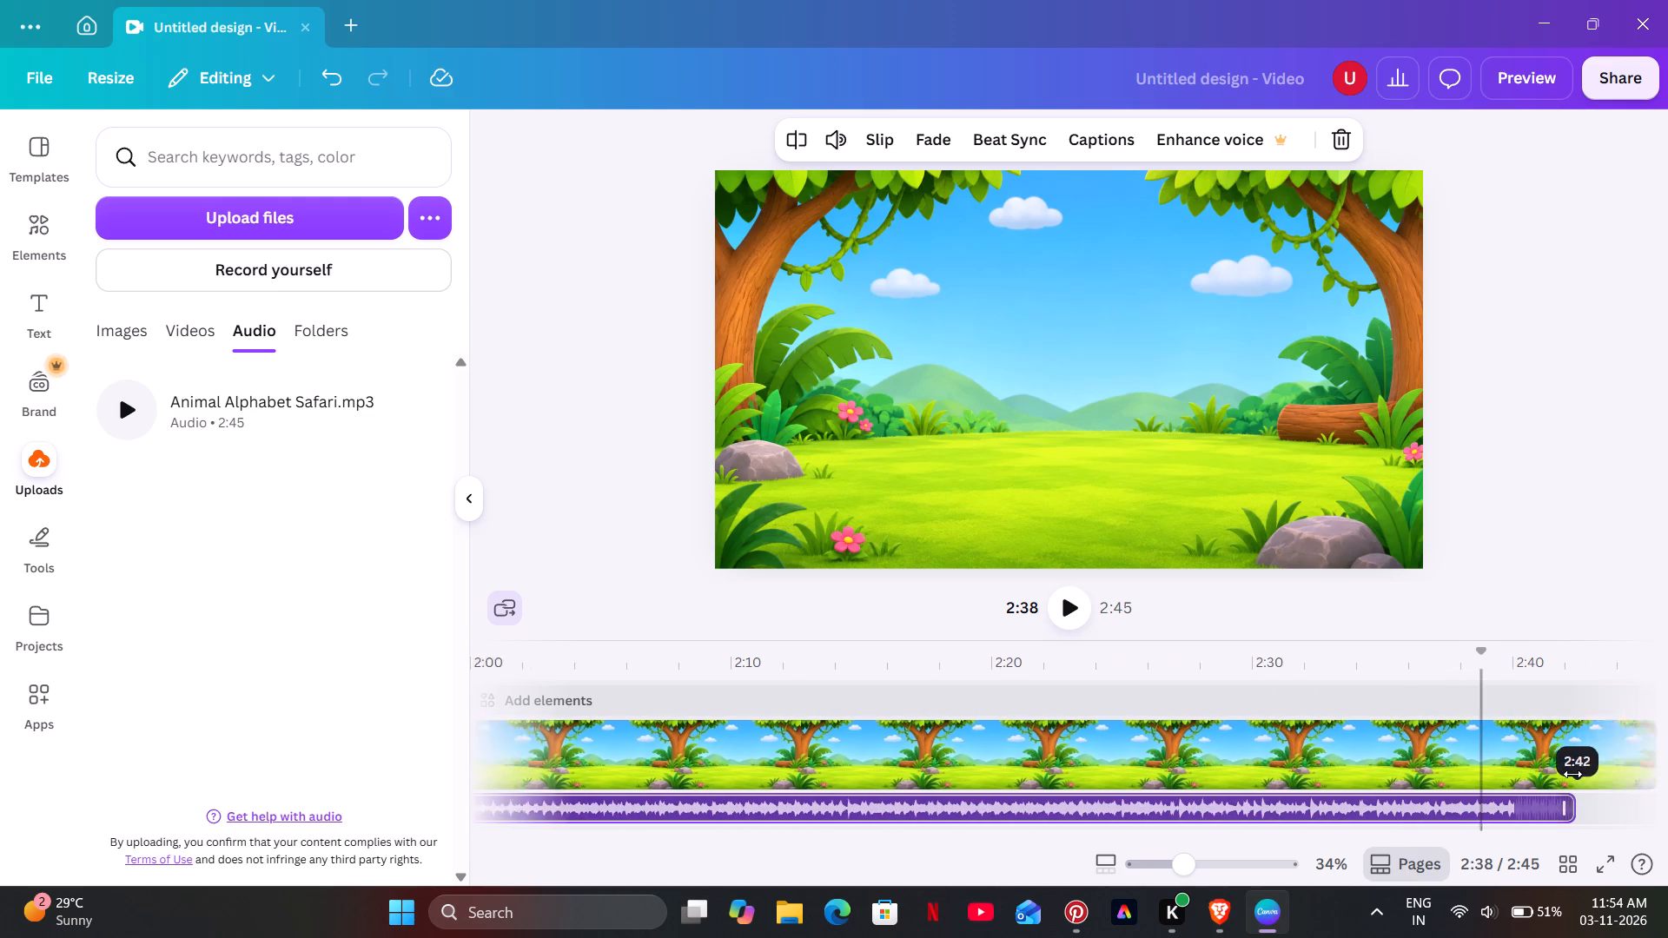
pyautogui.moveTo(1572, 774); pyautogui.dragTo(1587, 768)
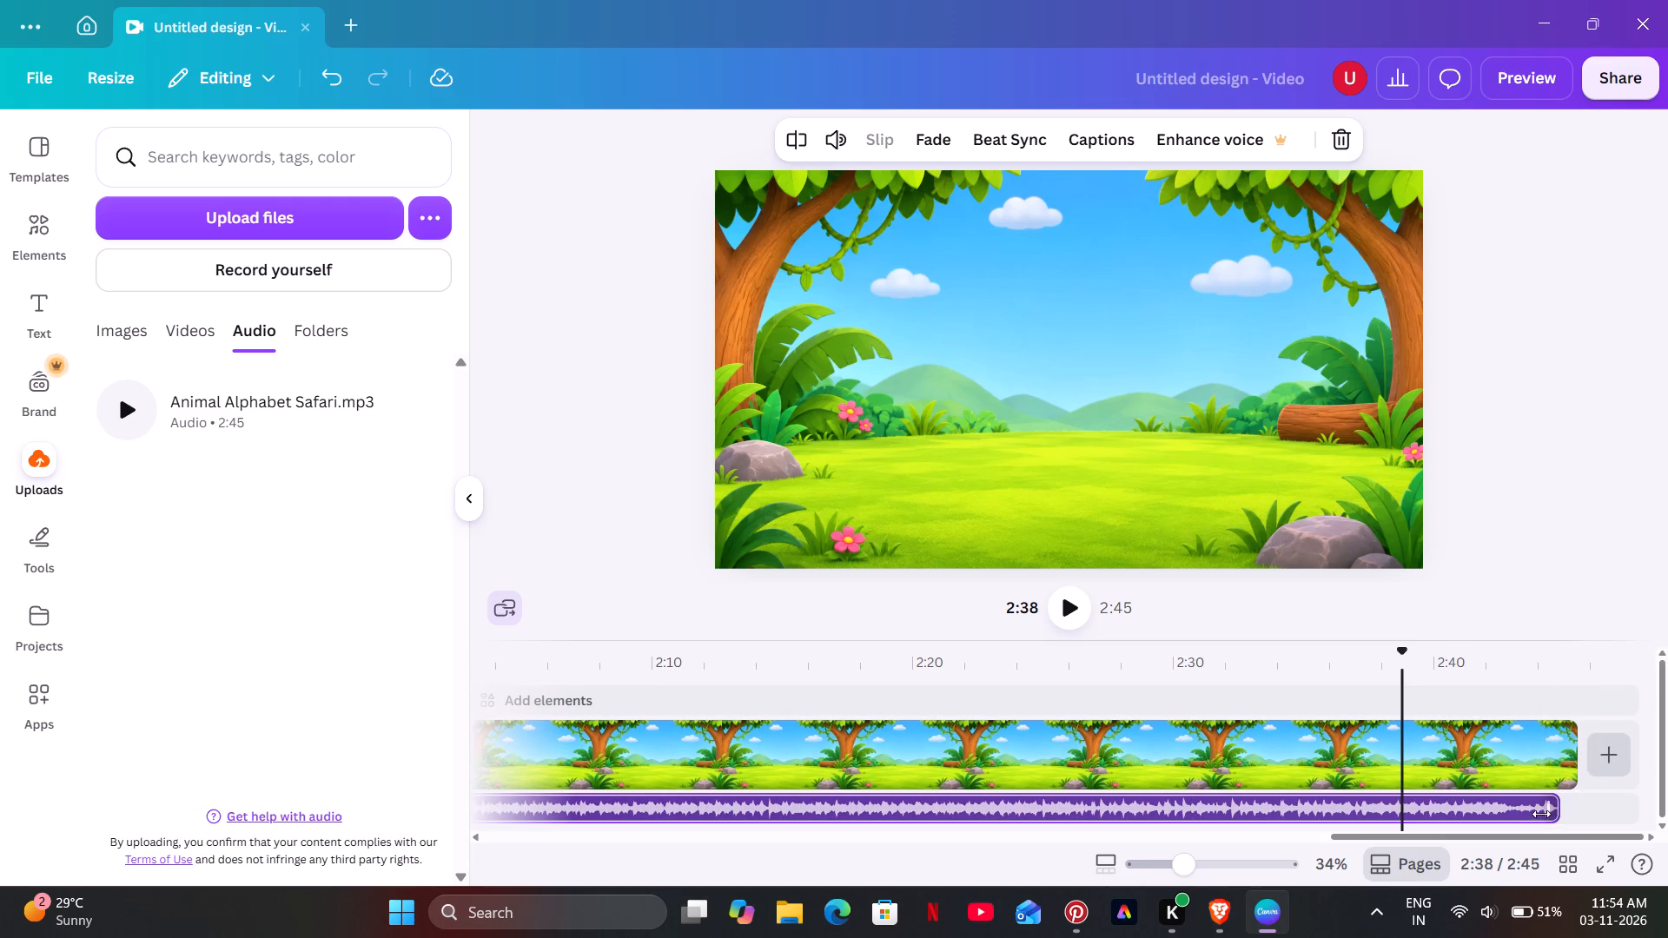
pyautogui.moveTo(1541, 814); pyautogui.dragTo(1561, 798)
# Trim the end of the jungle background clip to 2:44 to match the end of the audio track.
pyautogui.moveTo(1571, 765); pyautogui.dragTo(1551, 770)
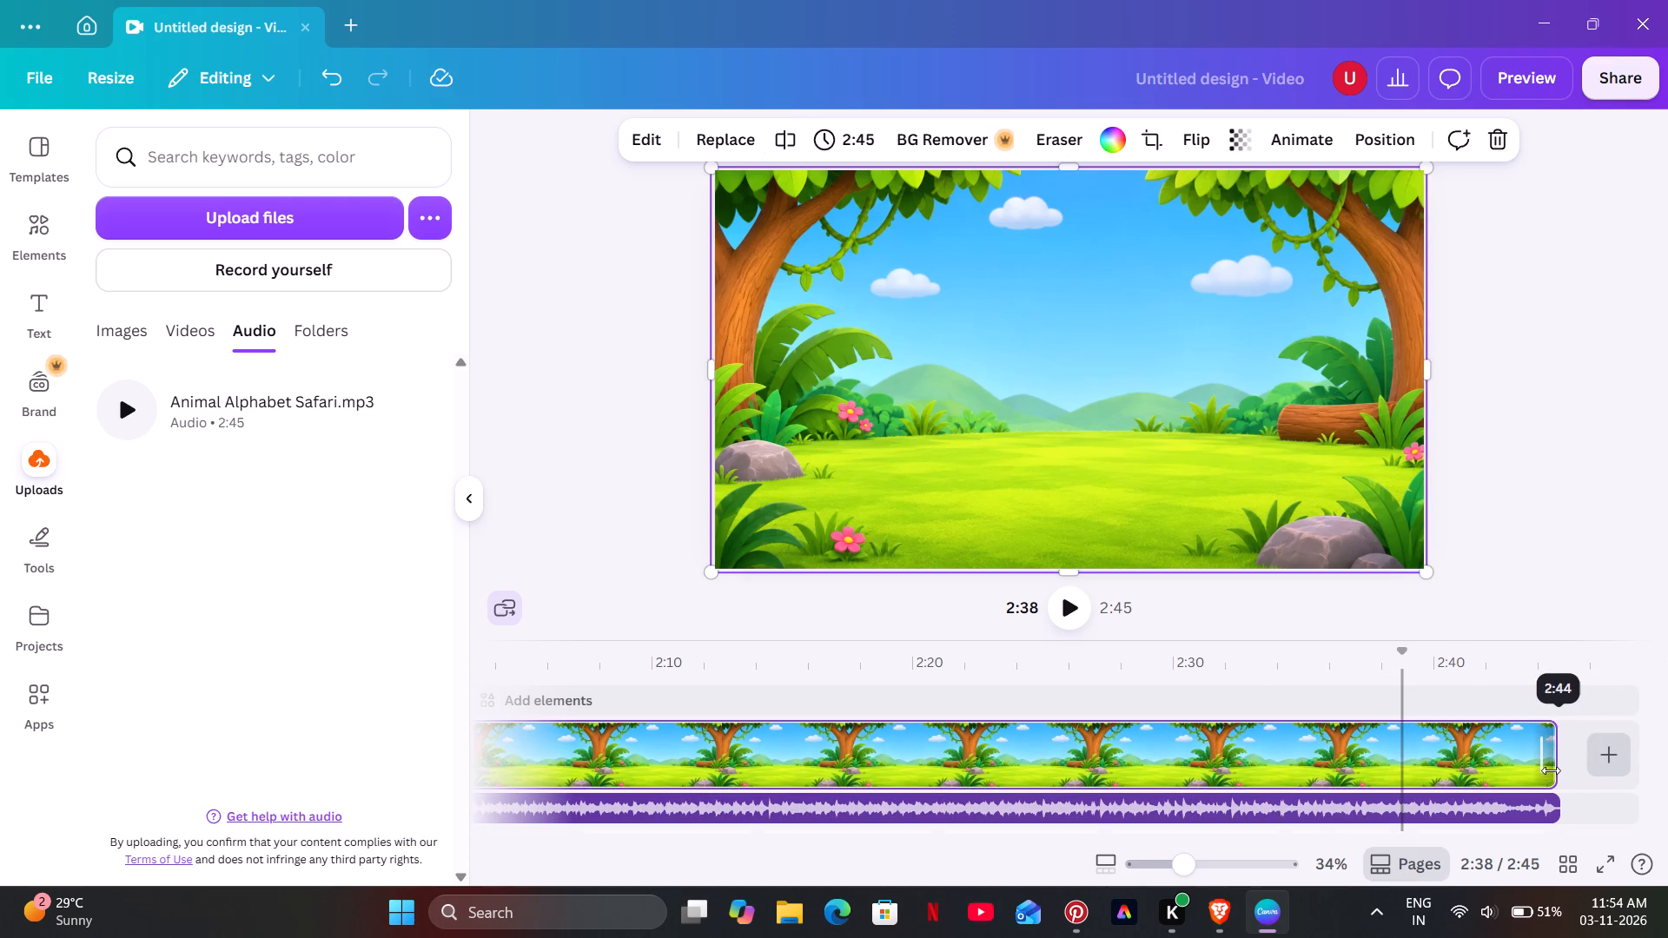
pyautogui.moveTo(1551, 770); pyautogui.dragTo(1554, 769)
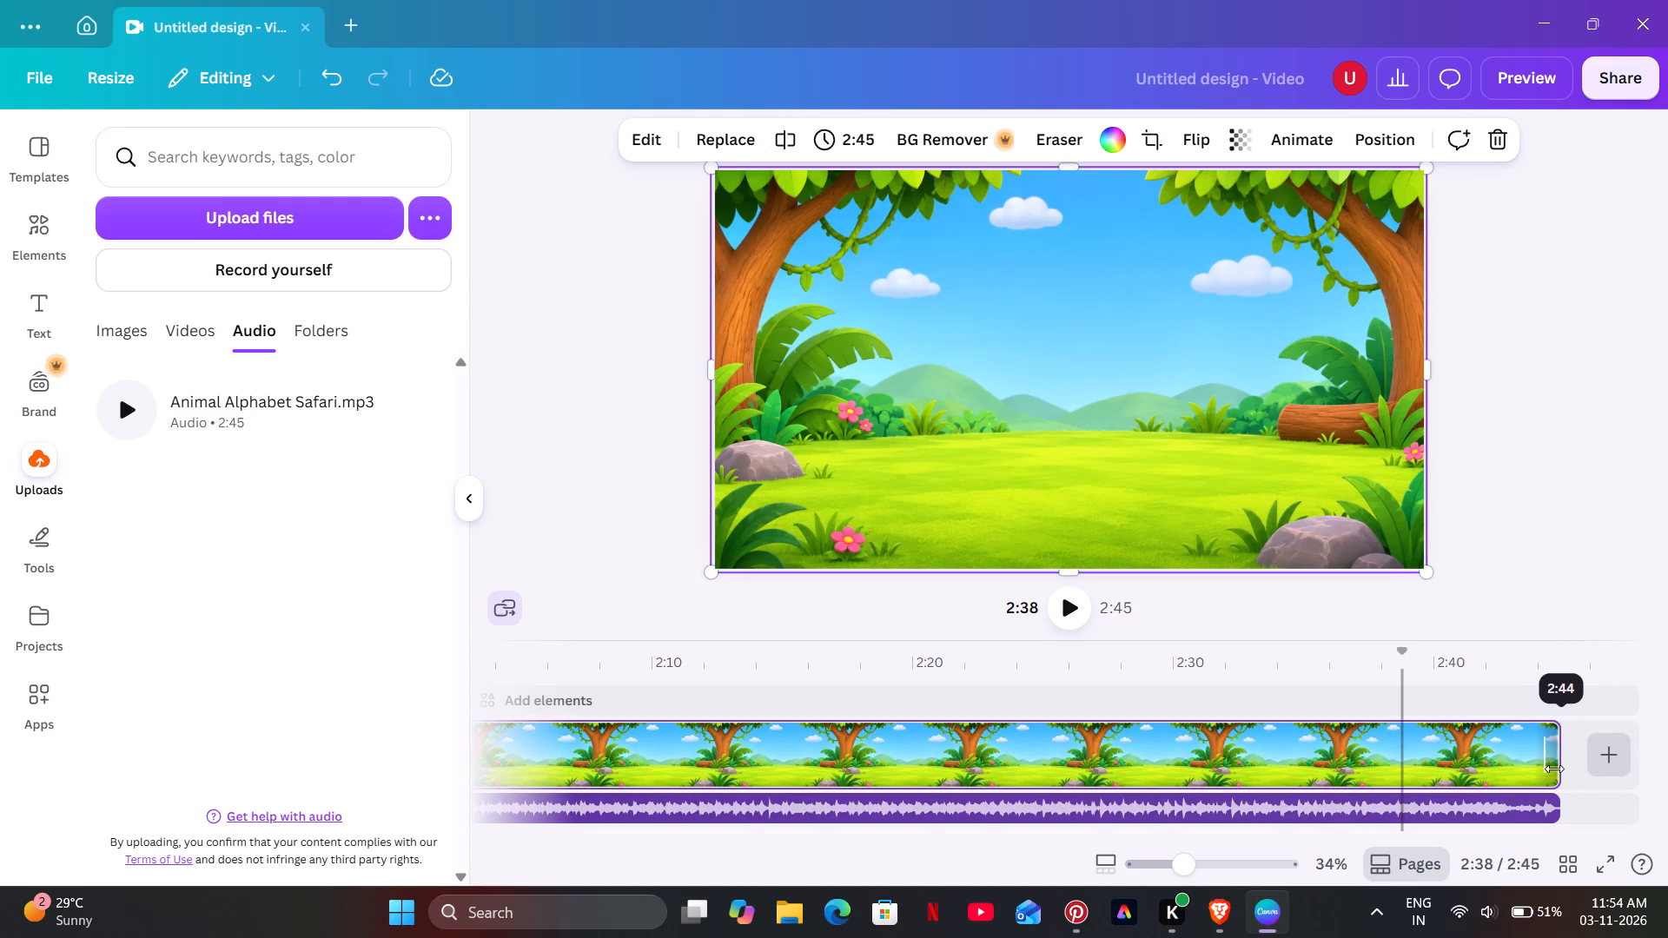
pyautogui.moveTo(1554, 769); pyautogui.dragTo(1551, 769)
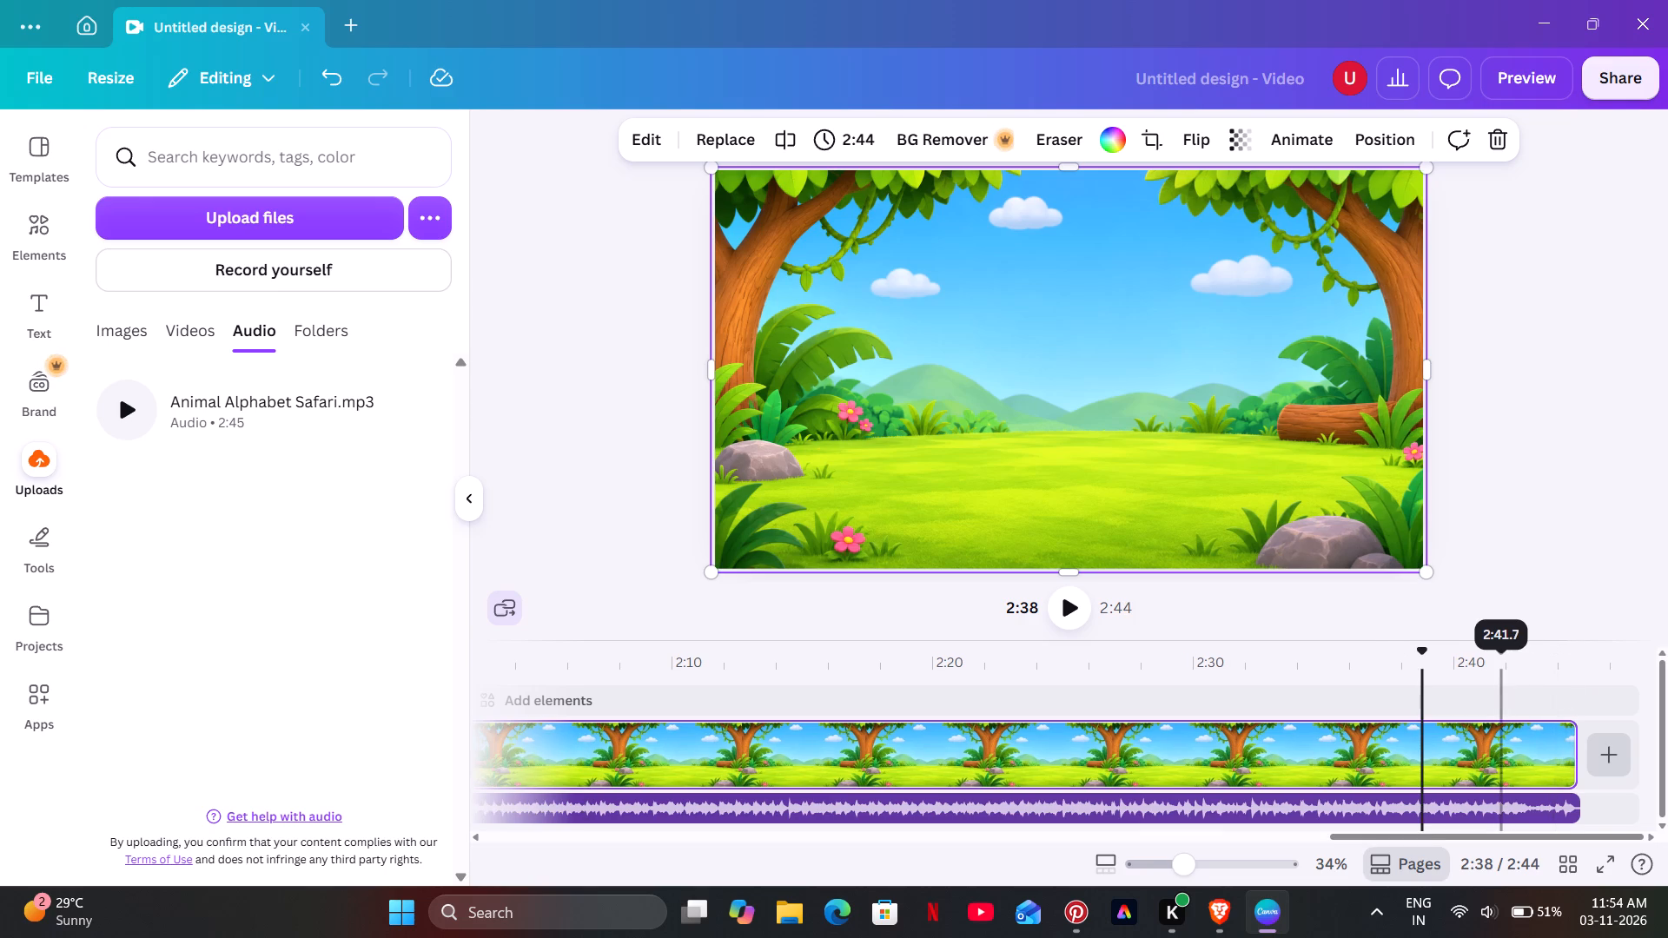
# Align the start of the audio track with the beginning of the background clip at 0 seconds.
pyautogui.moveTo(1463, 833); pyautogui.dragTo(912, 844)
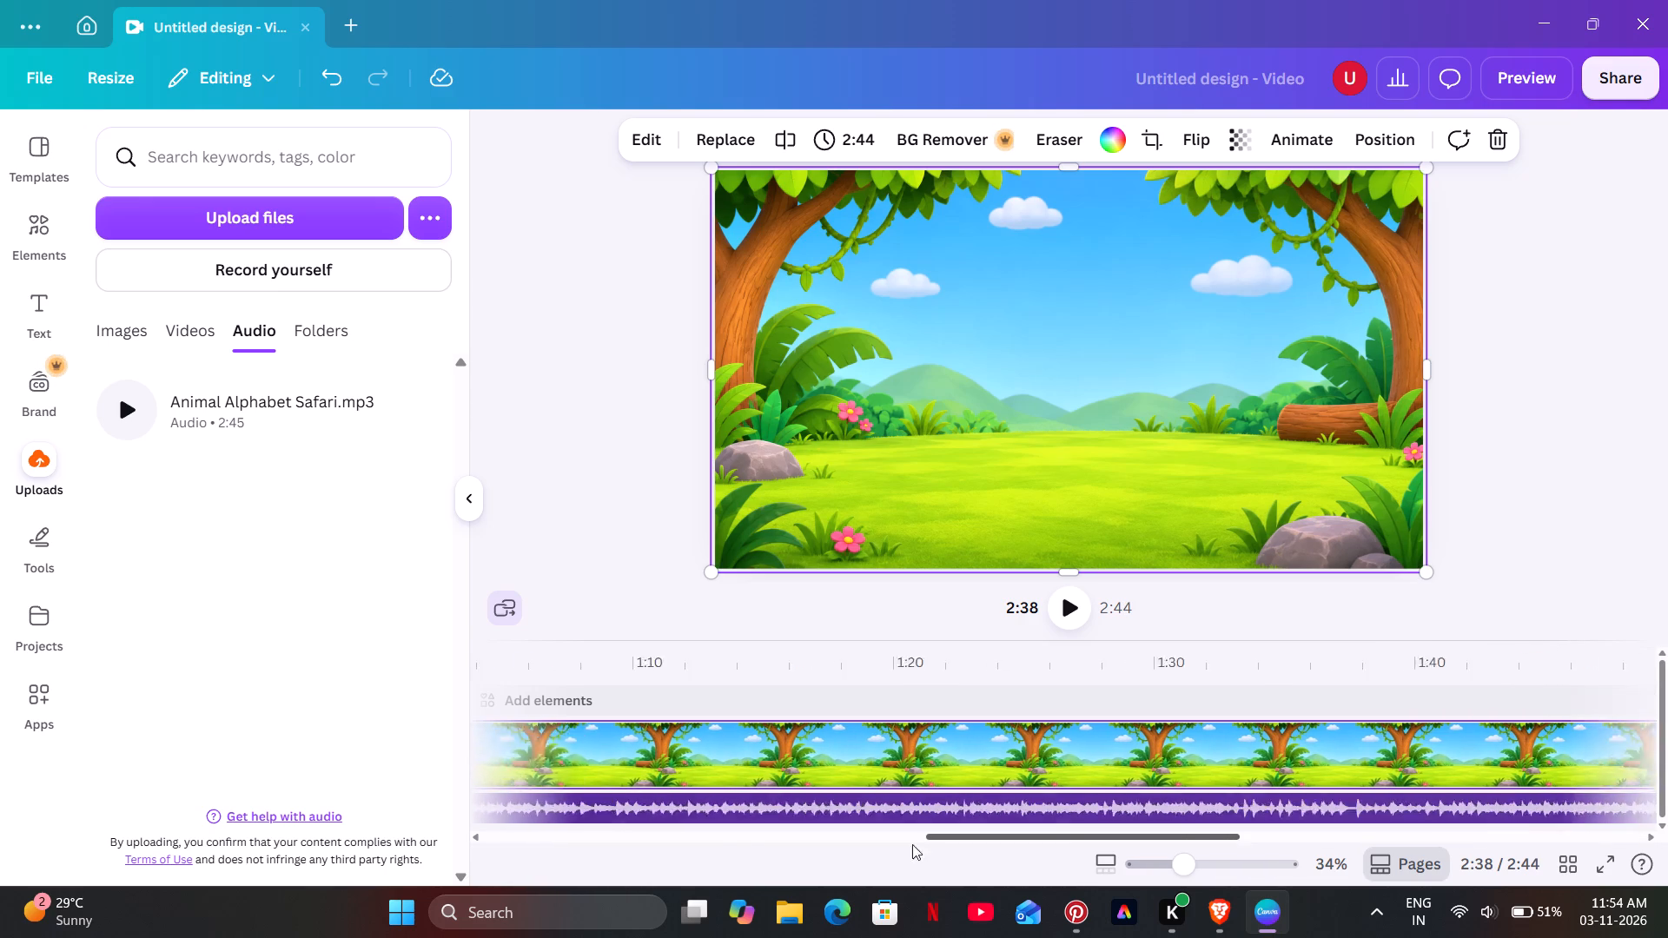
pyautogui.moveTo(912, 844); pyautogui.dragTo(533, 806)
pyautogui.moveTo(495, 807); pyautogui.dragTo(494, 807)
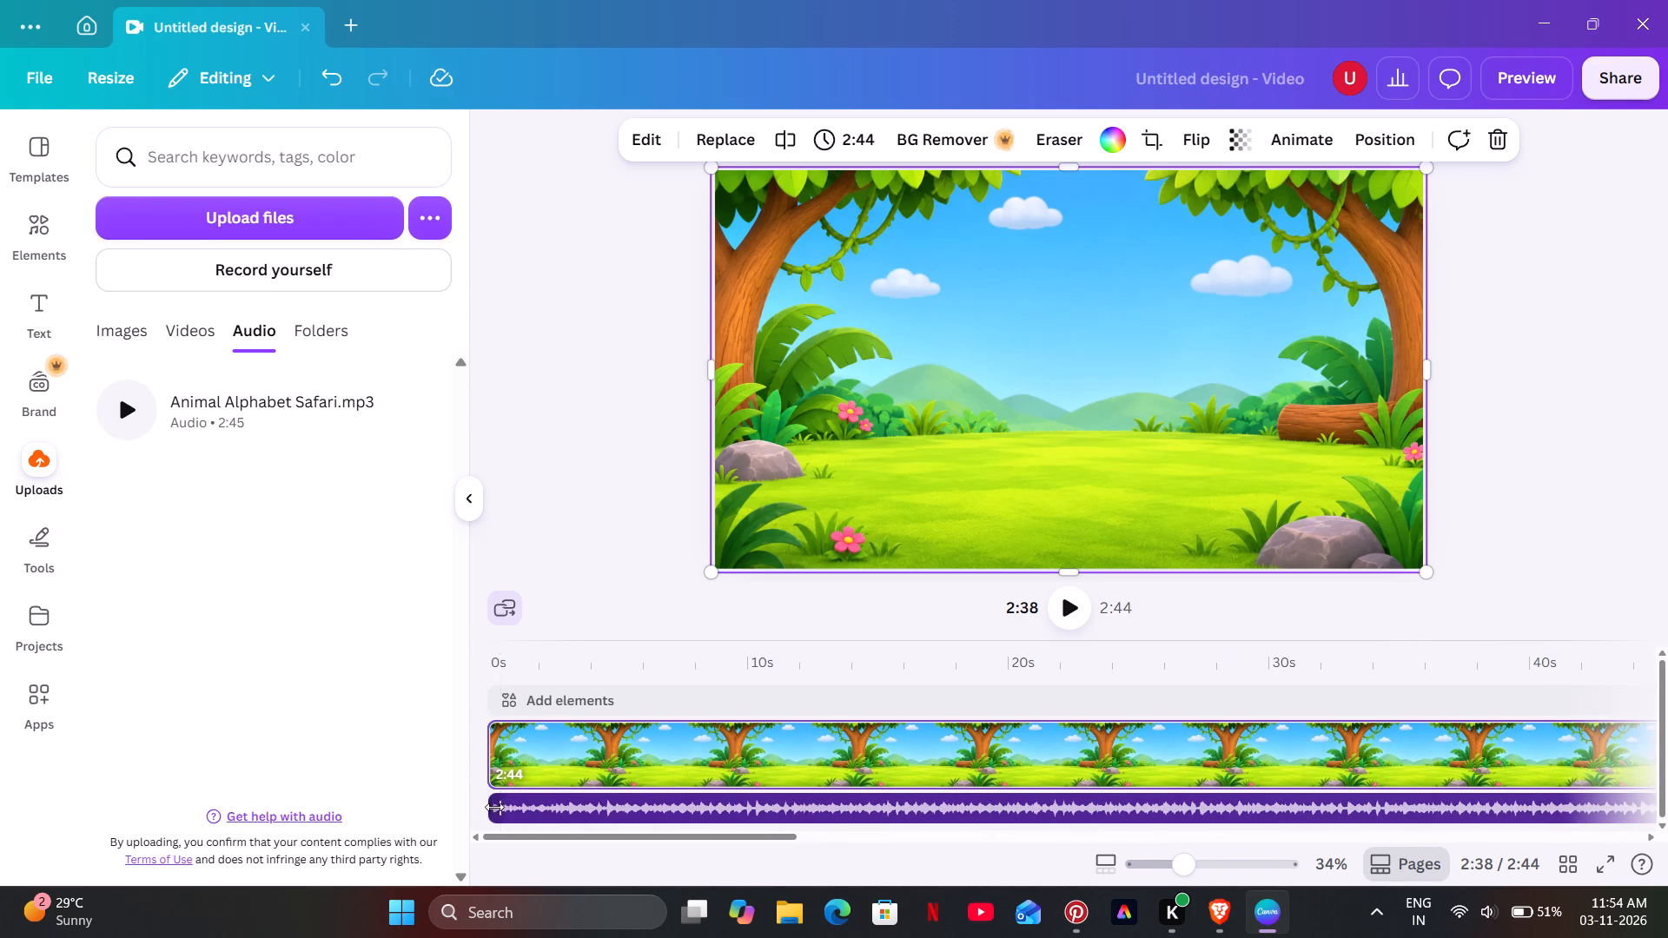
pyautogui.moveTo(494, 807); pyautogui.dragTo(467, 807)
pyautogui.moveTo(551, 800); pyautogui.dragTo(523, 800)
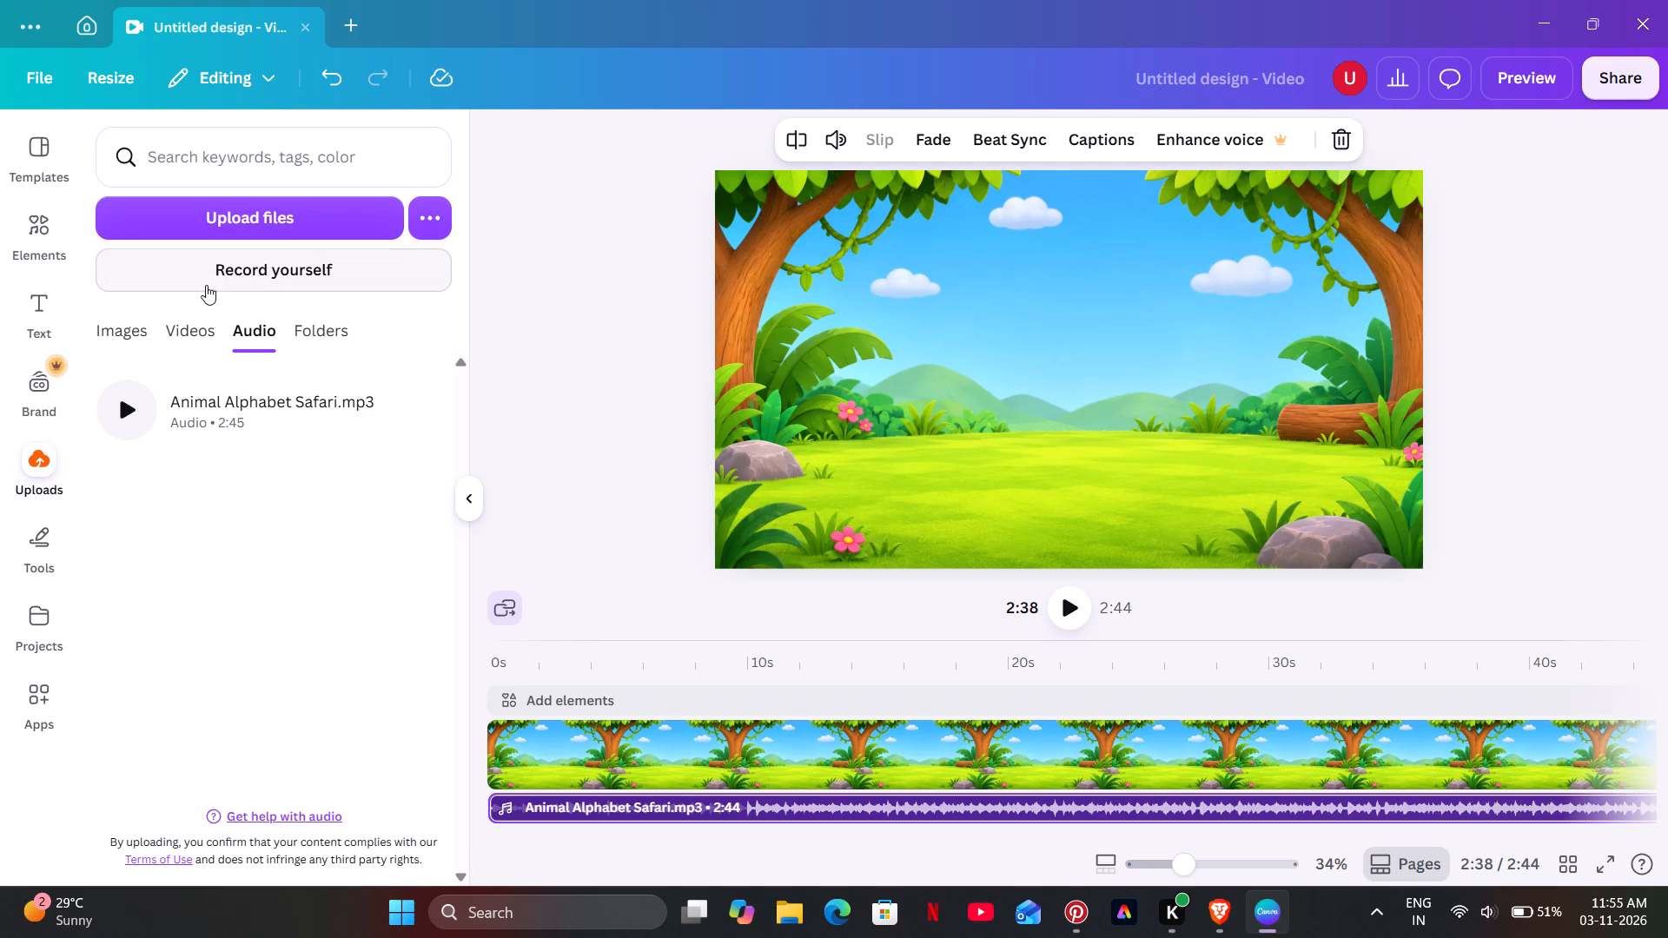
# Search the elements library for alphabet letters using the recent search.
pyautogui.click(27, 256)
pyautogui.click(217, 149)
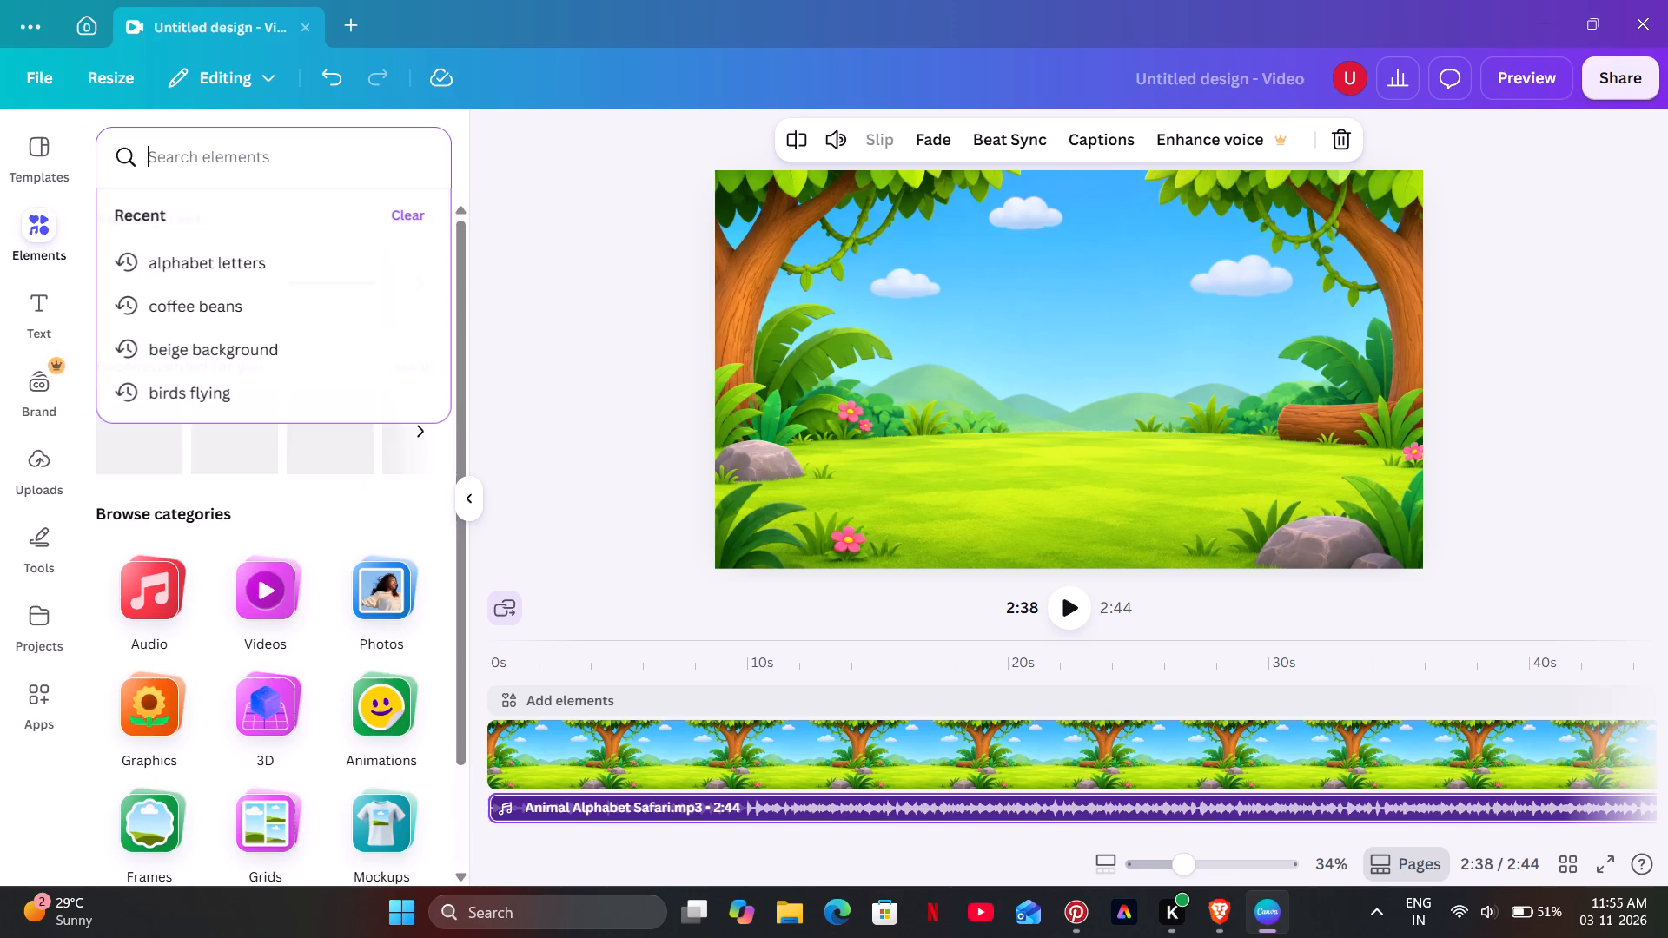
pyautogui.click(212, 267)
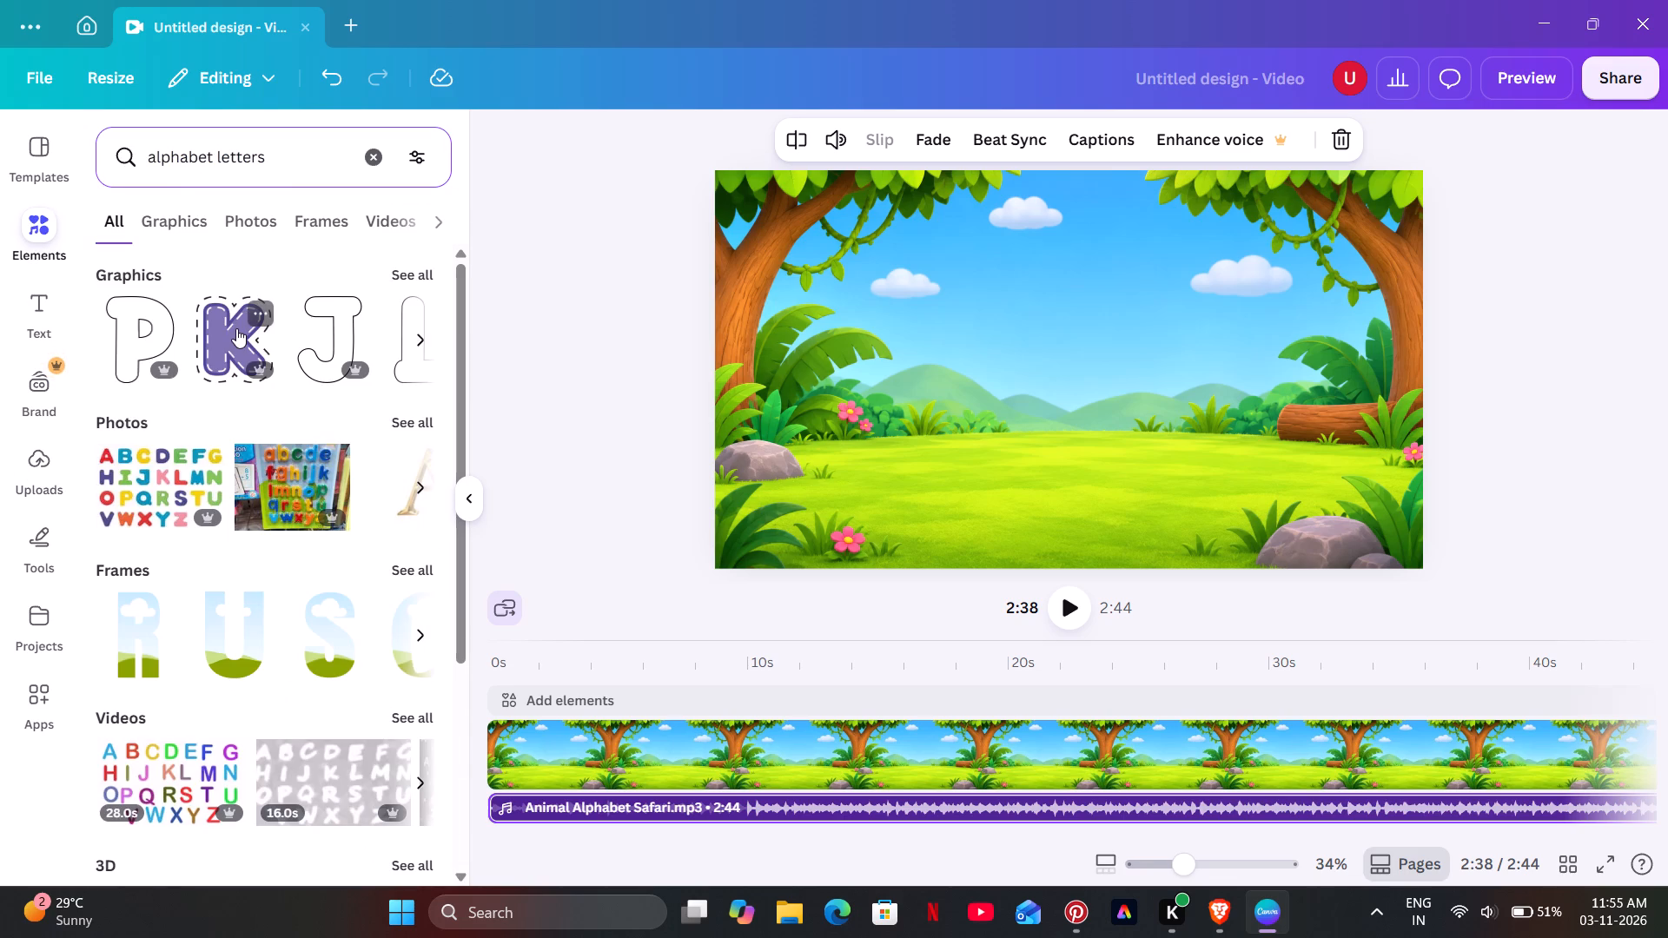
# Browse the alphabet graphics results and examine the details of the purple dashed letter K and the red cartoon letter A.
pyautogui.rightClick(236, 328)
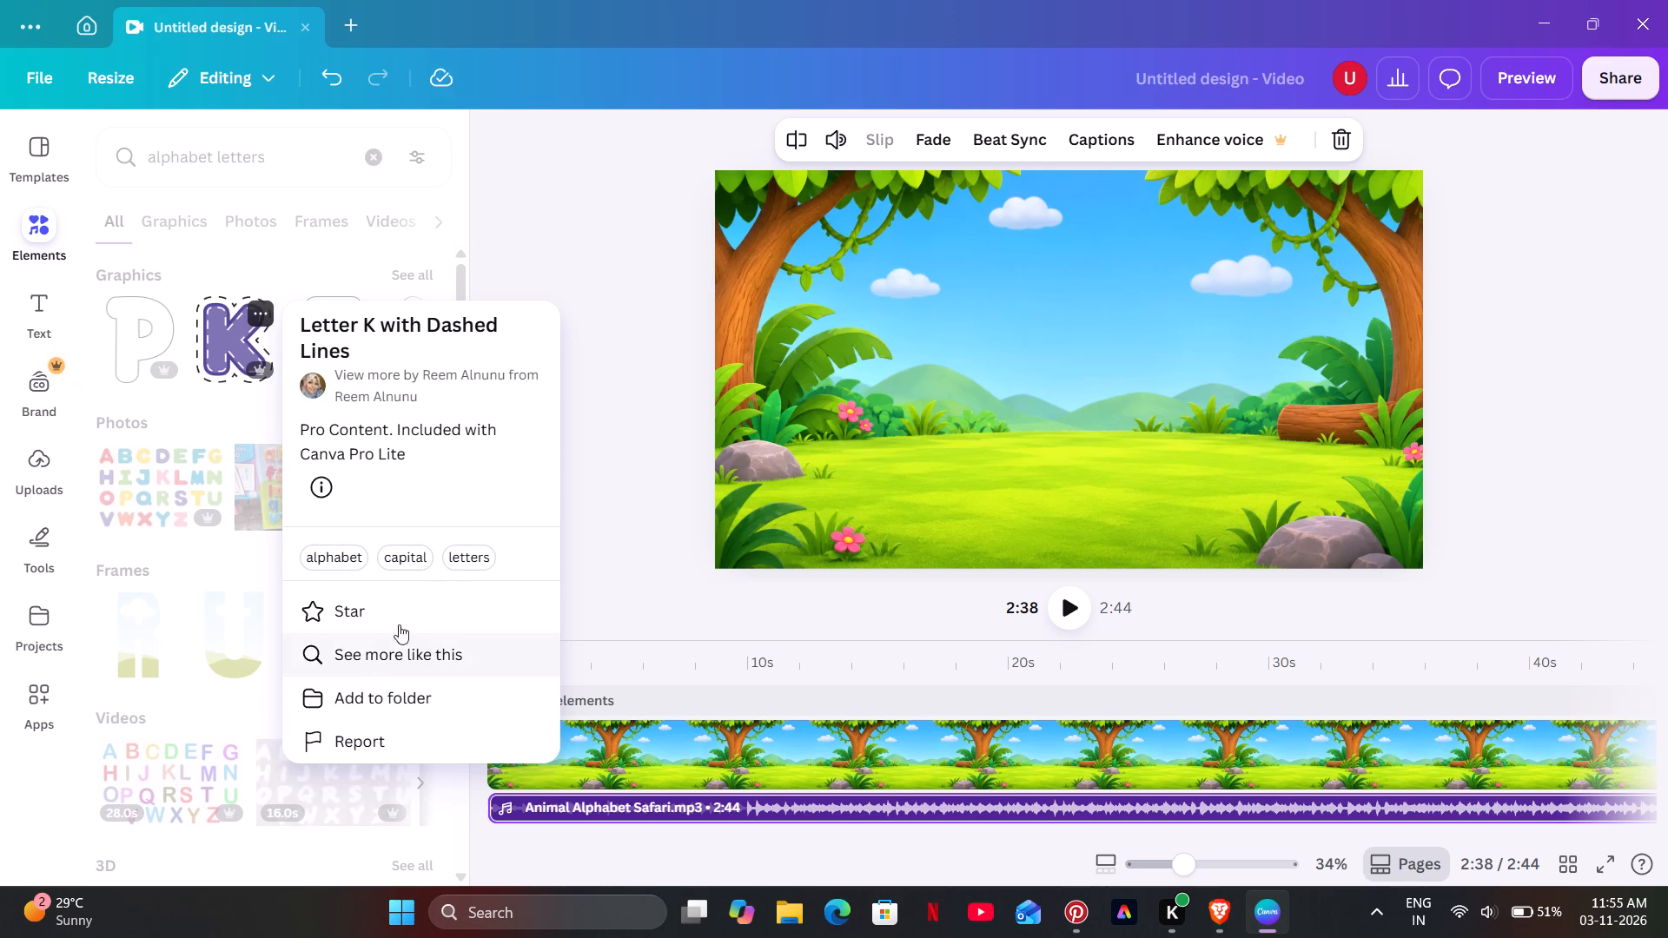
pyautogui.click(493, 263)
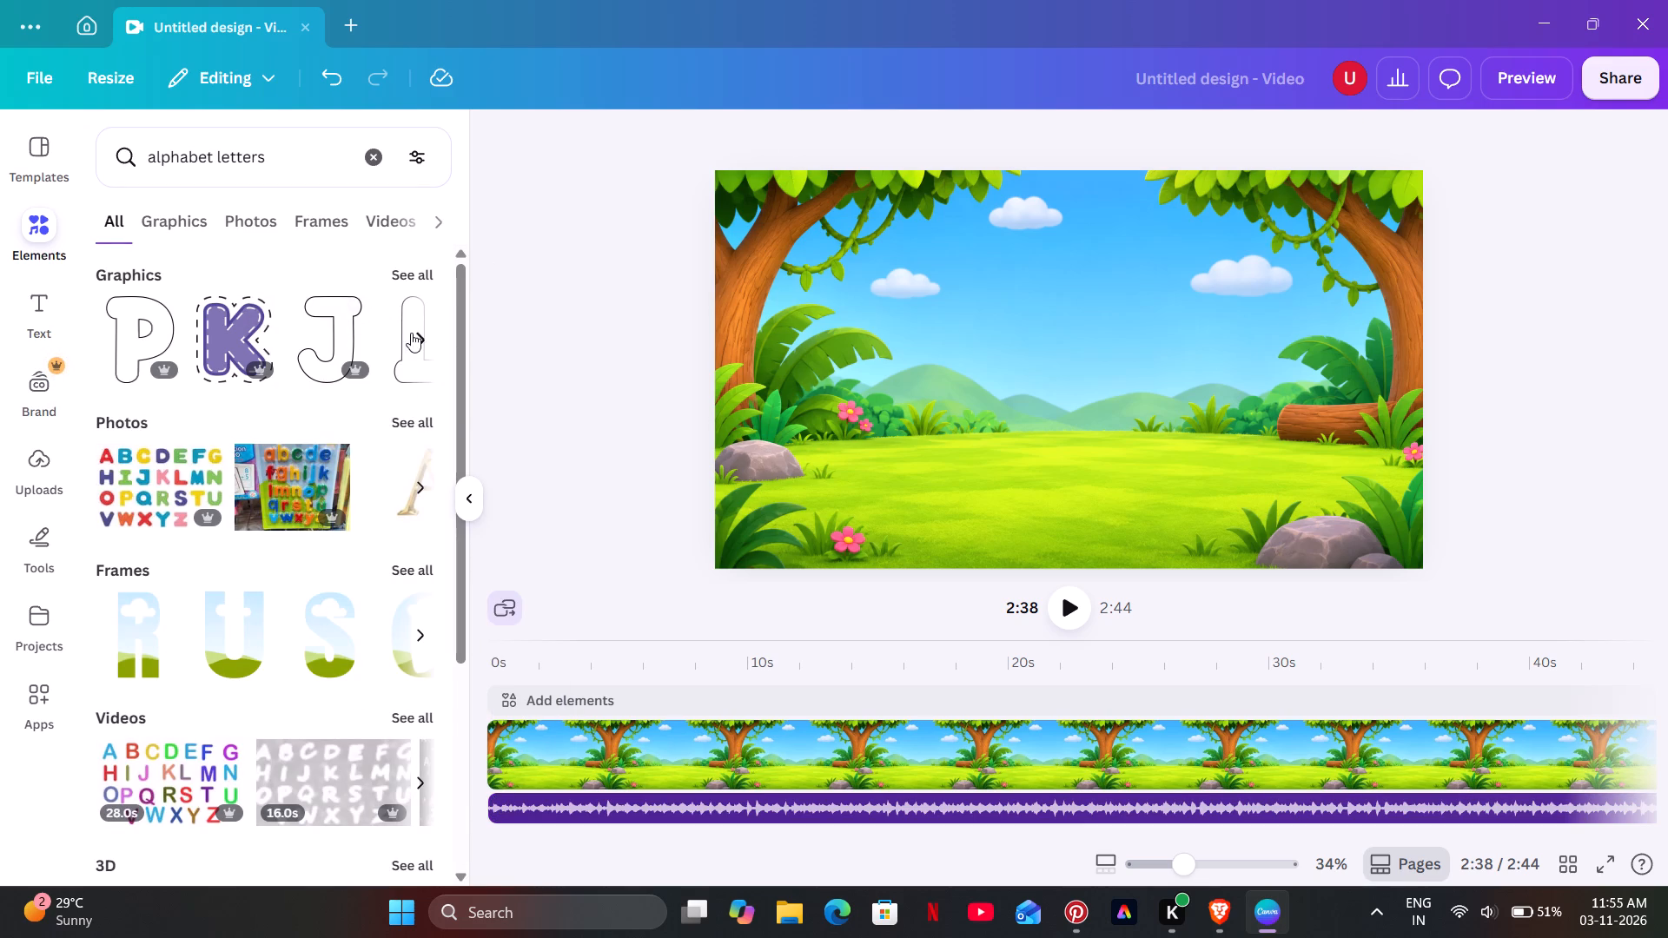
pyautogui.click(415, 334)
pyautogui.click(415, 334)
pyautogui.click(415, 334)
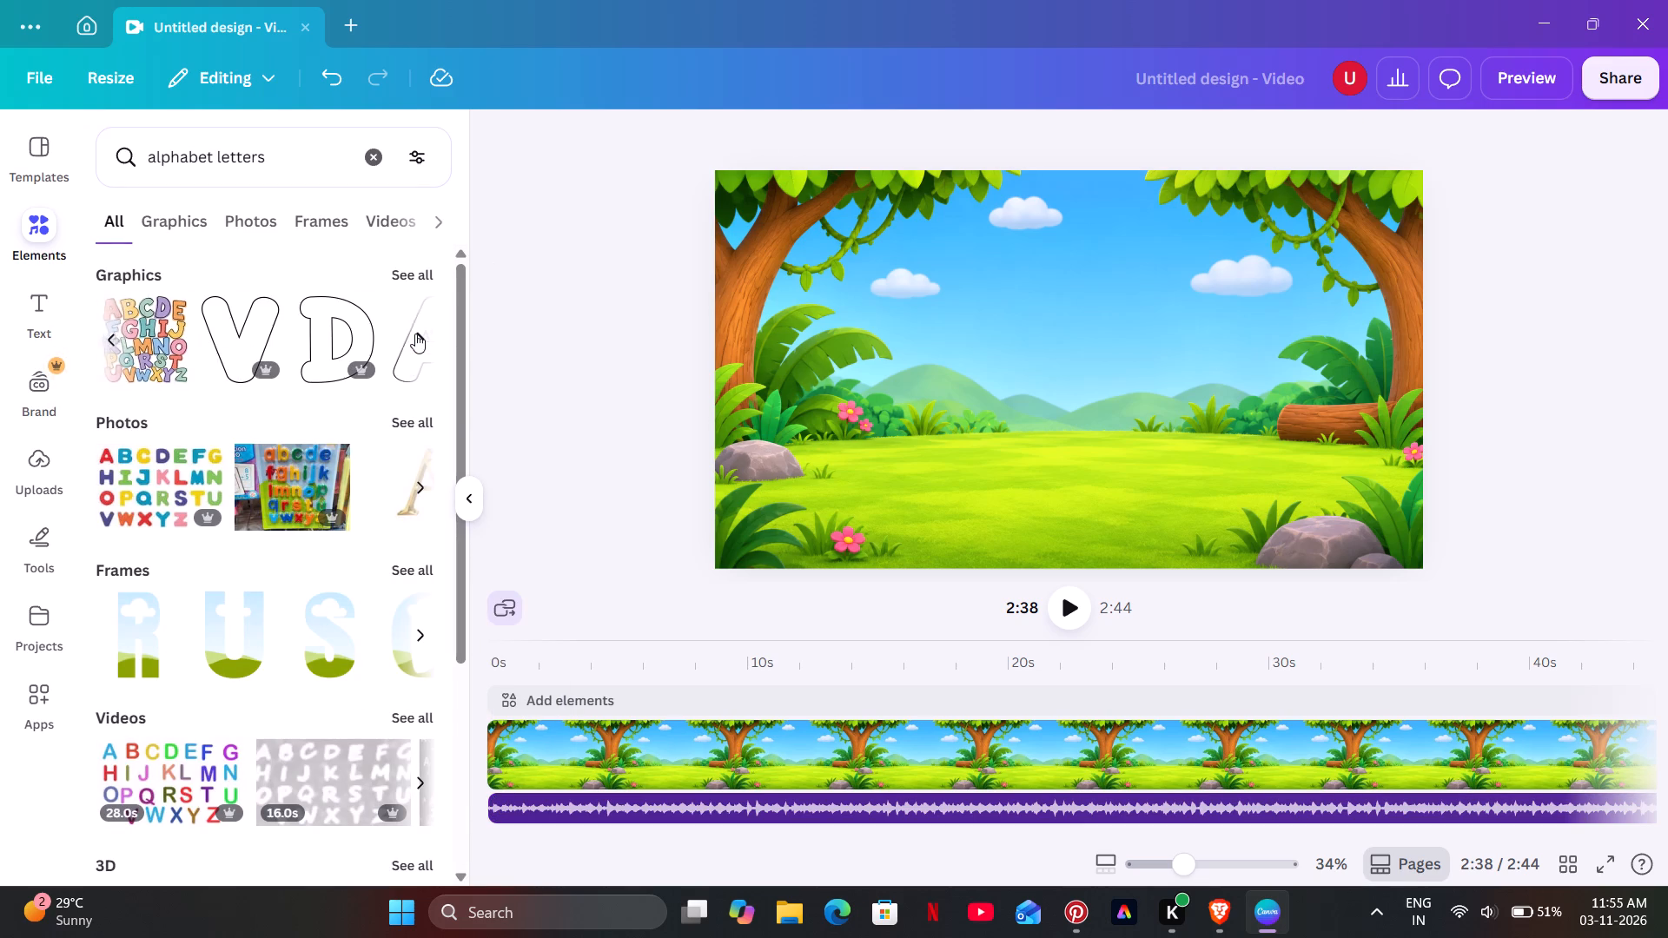
pyautogui.click(111, 341)
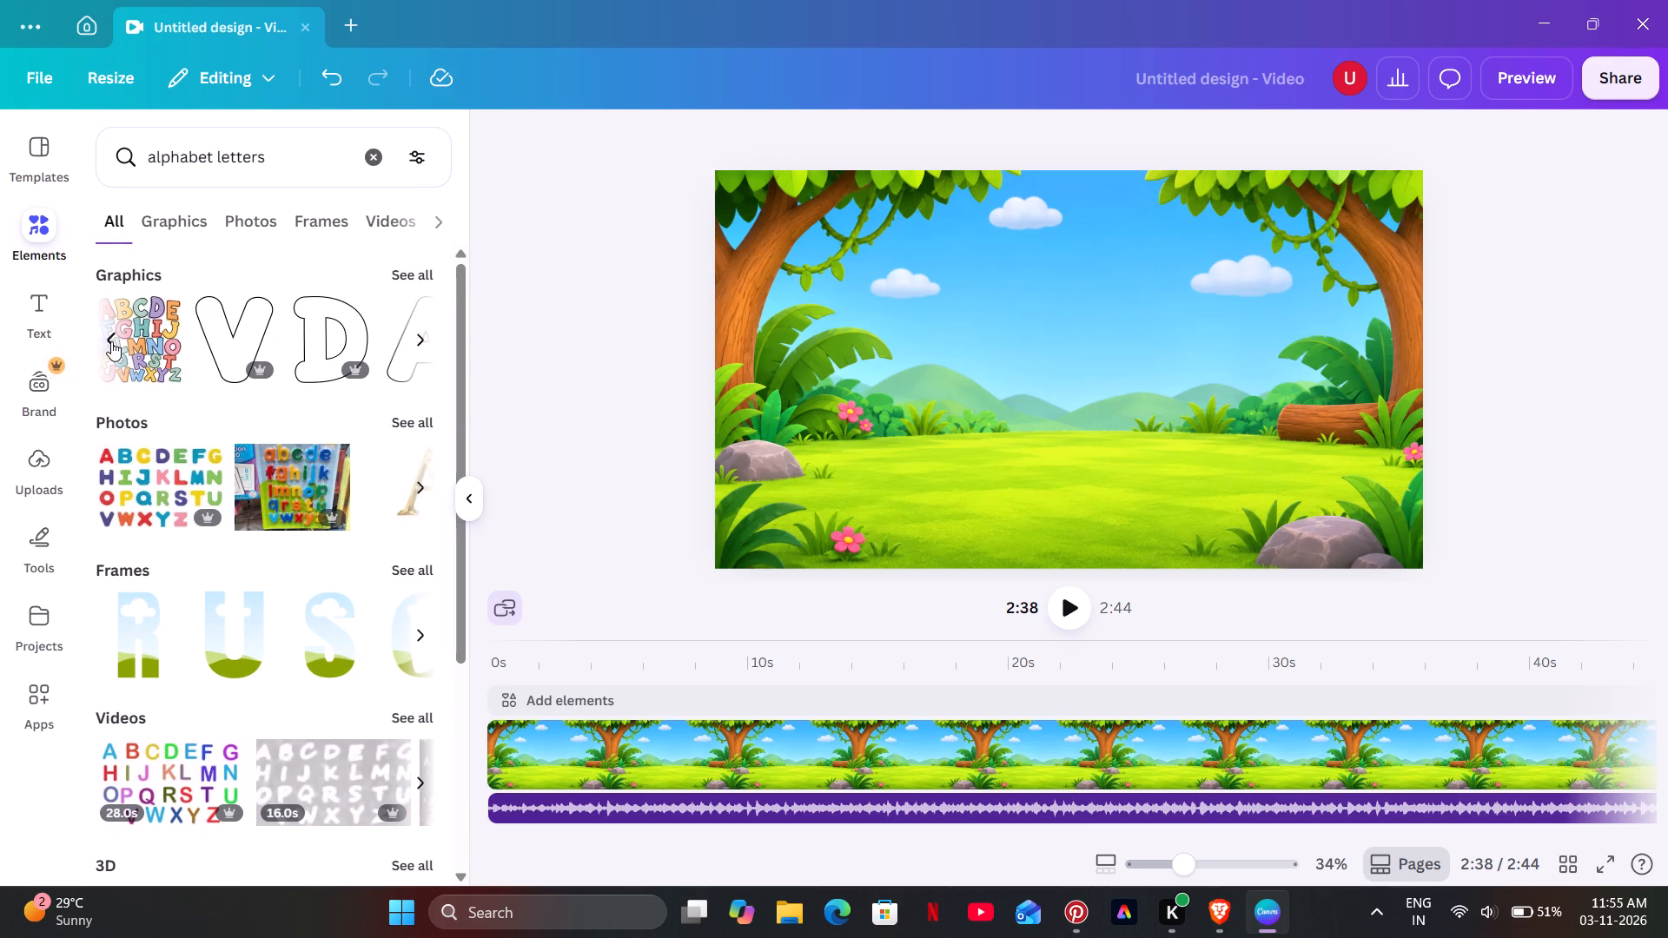
pyautogui.rightClick(330, 333)
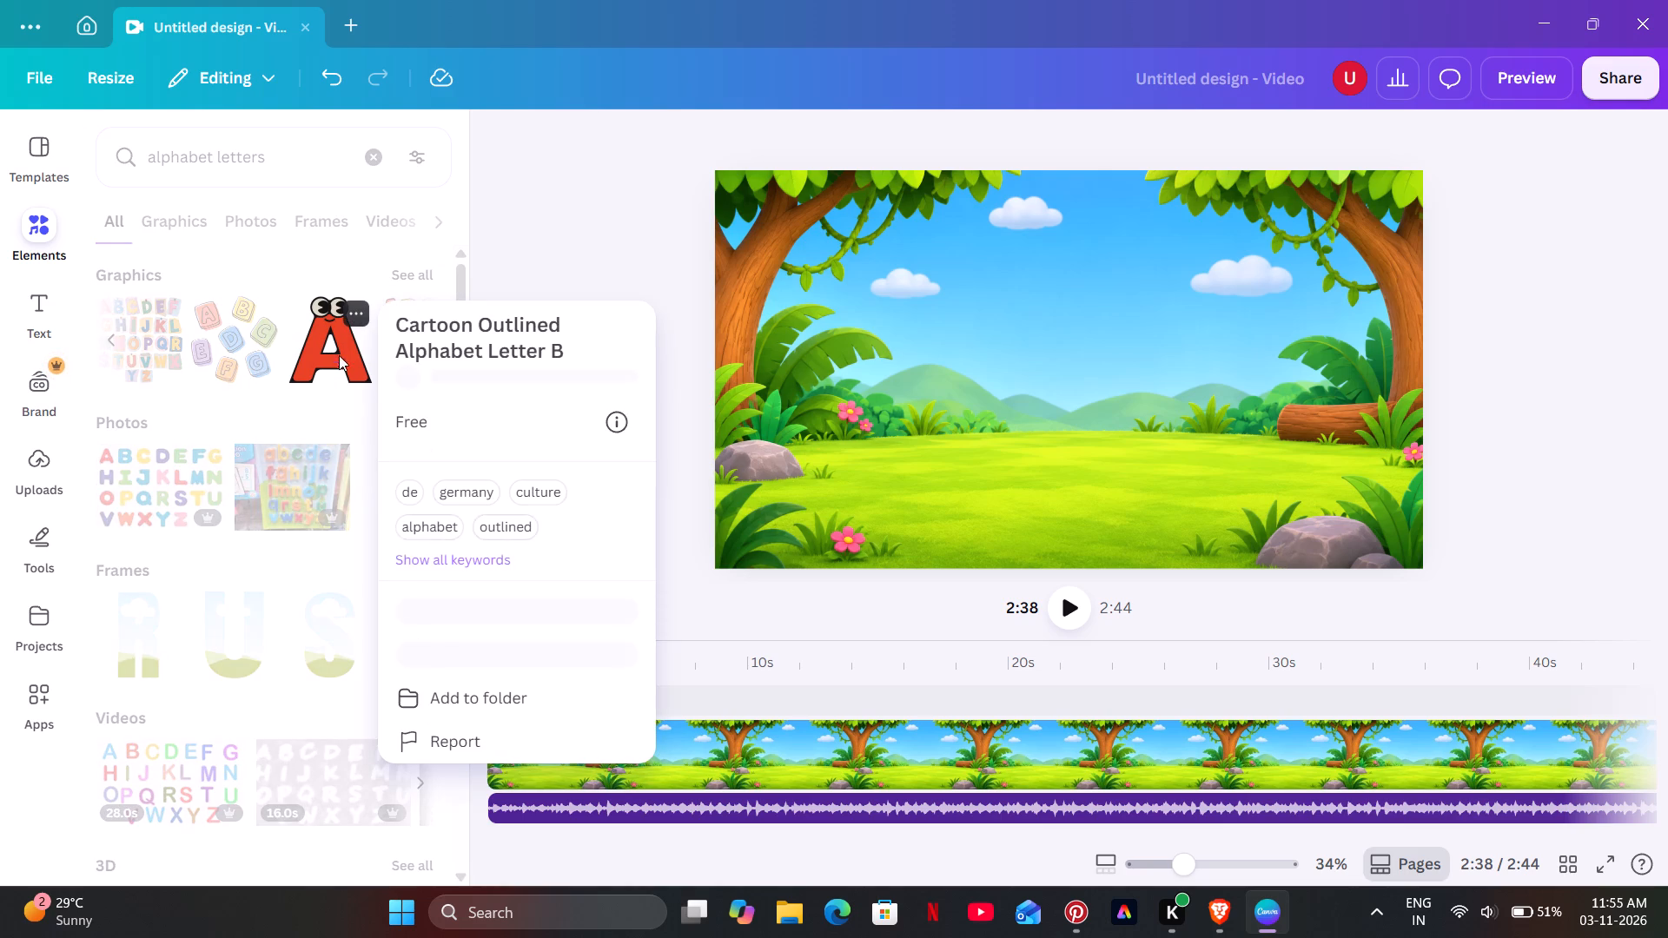
pyautogui.scroll(-3, 461, 657)
pyautogui.scroll(2, 461, 655)
pyautogui.click(577, 114)
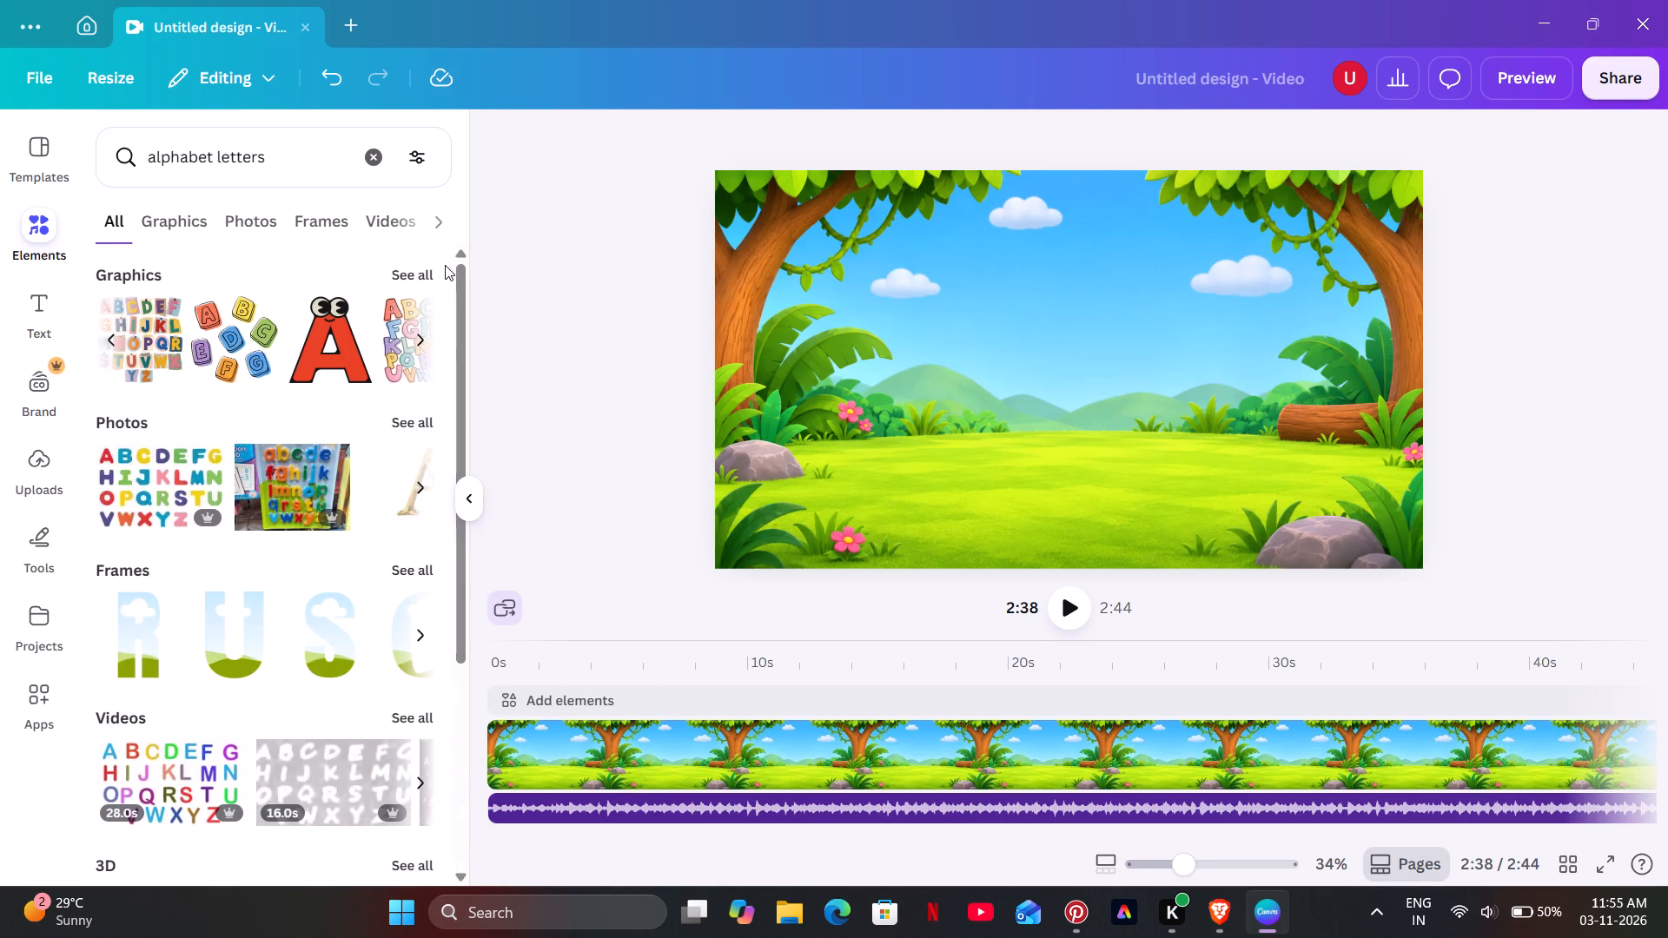
# Show all alphabet letter graphics and examine the details and licensing information of the pink letter N.
pyautogui.click(419, 269)
pyautogui.scroll(-2, 321, 353)
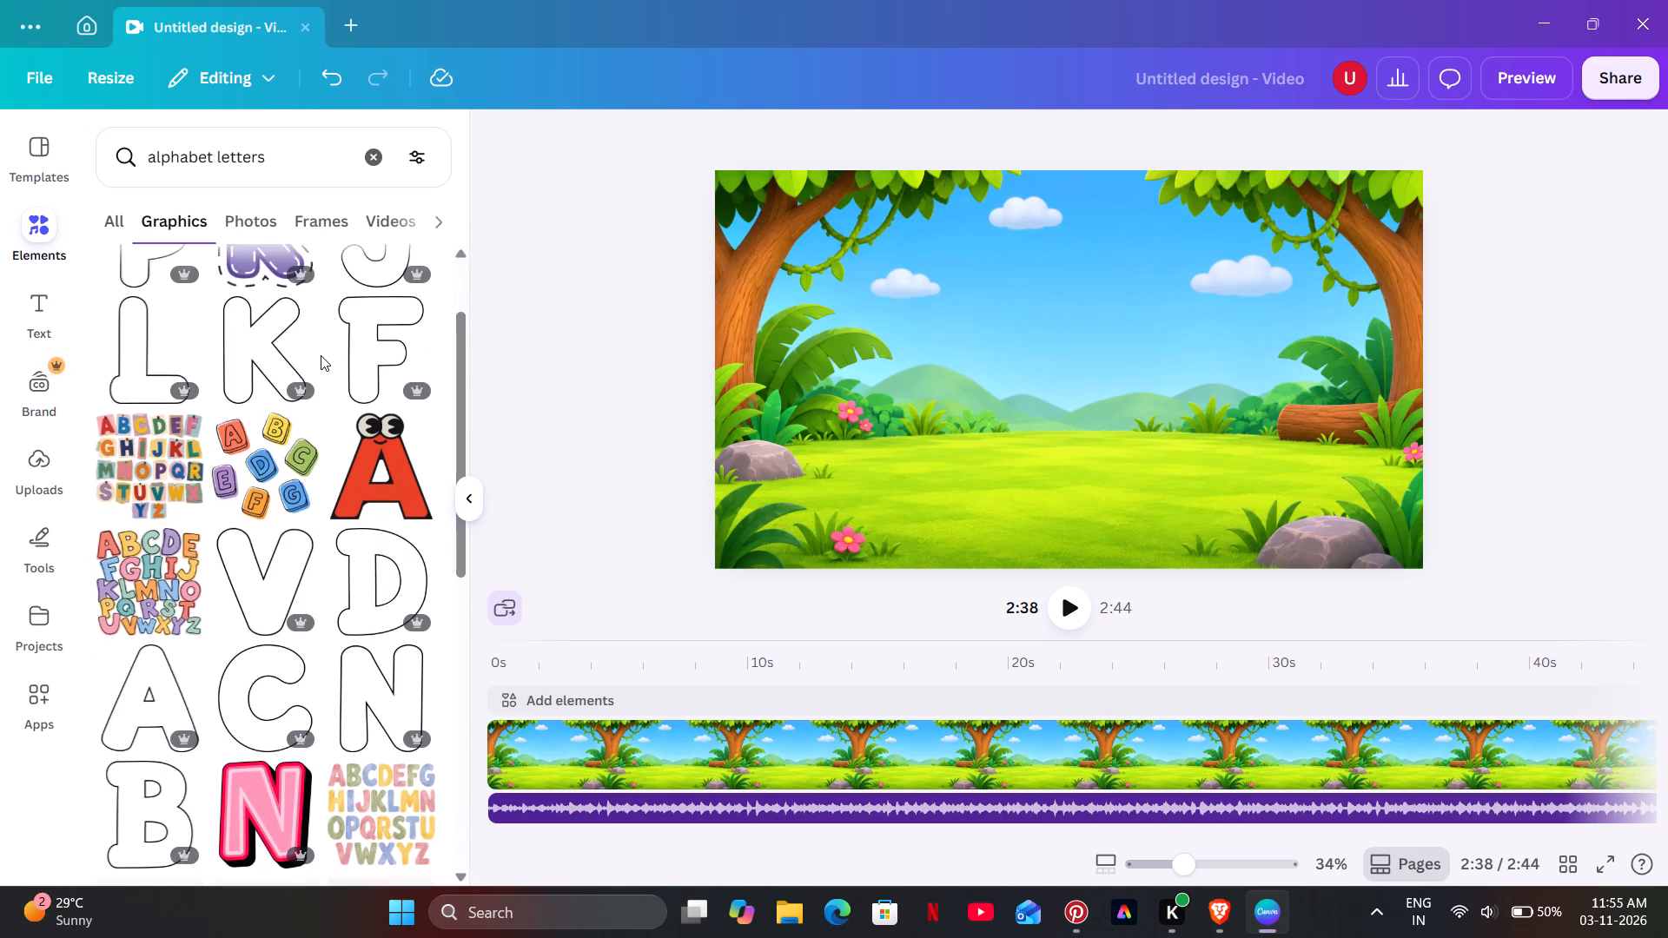
pyautogui.scroll(-3, 321, 355)
pyautogui.rightClick(261, 472)
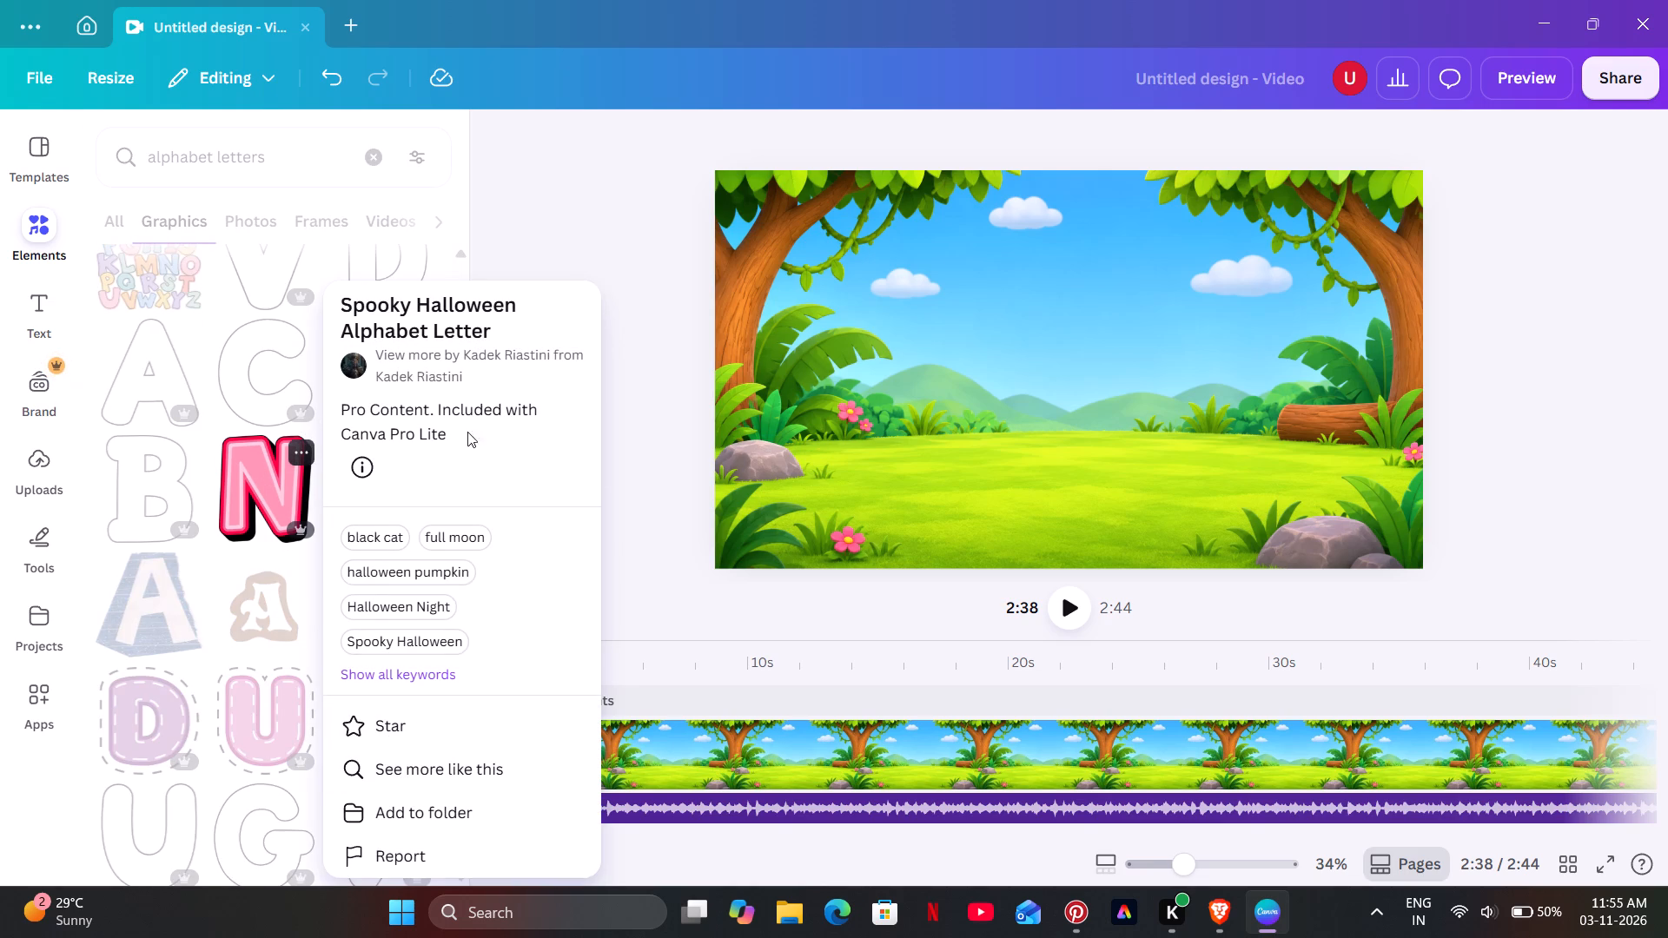
pyautogui.click(360, 466)
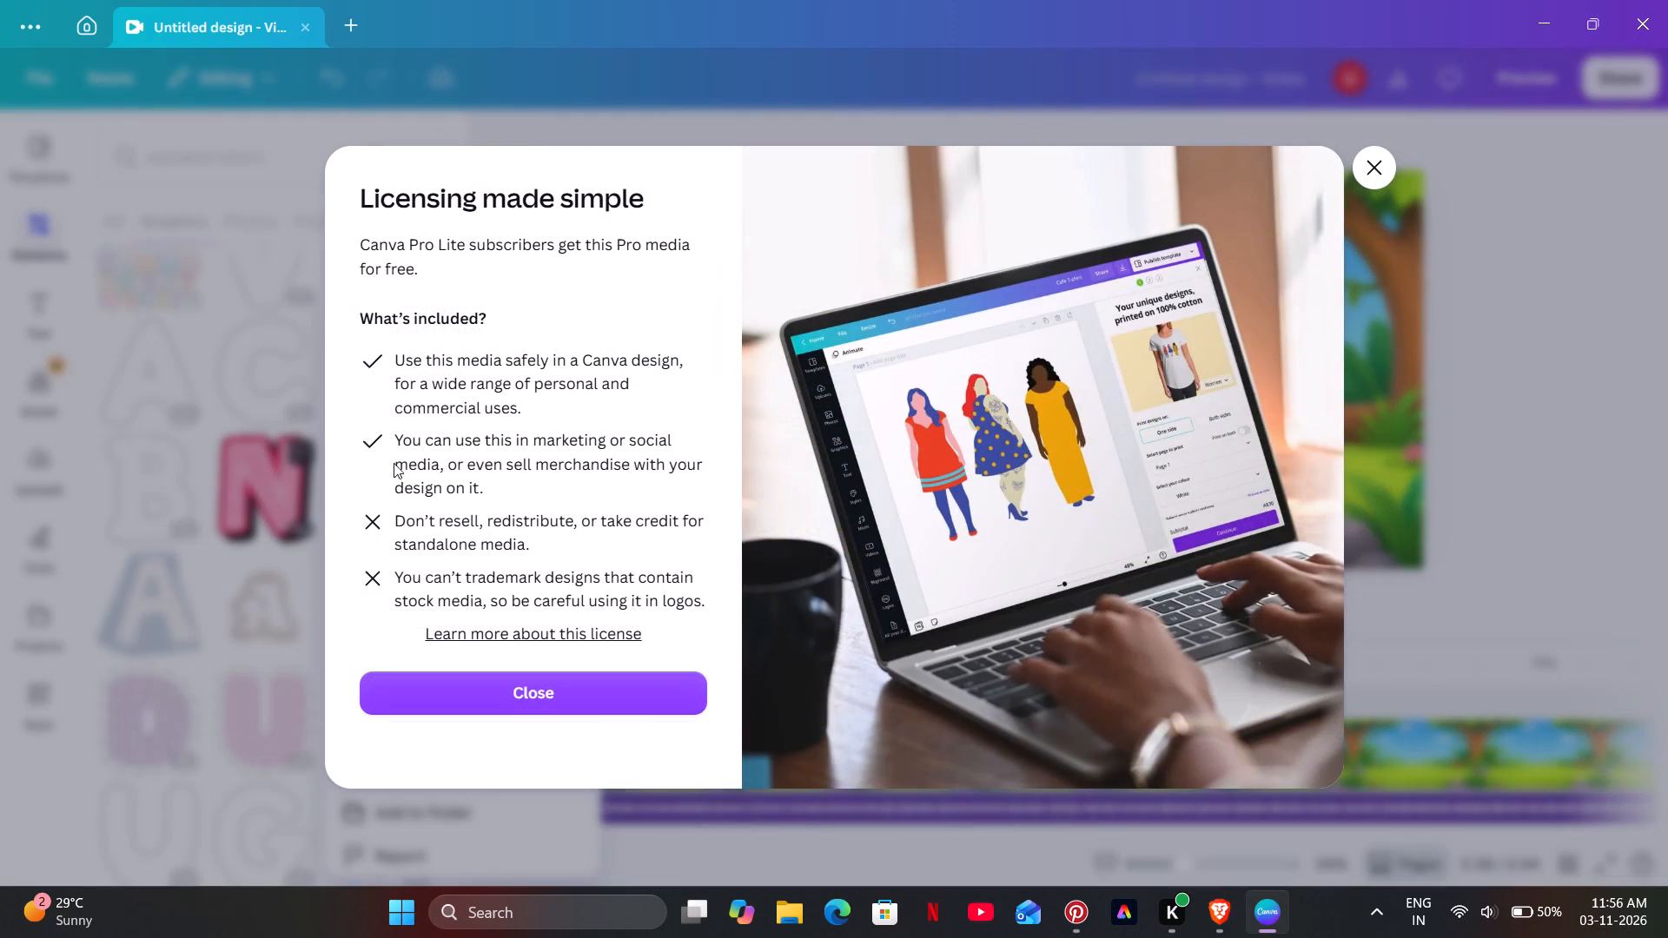
pyautogui.click(1352, 154)
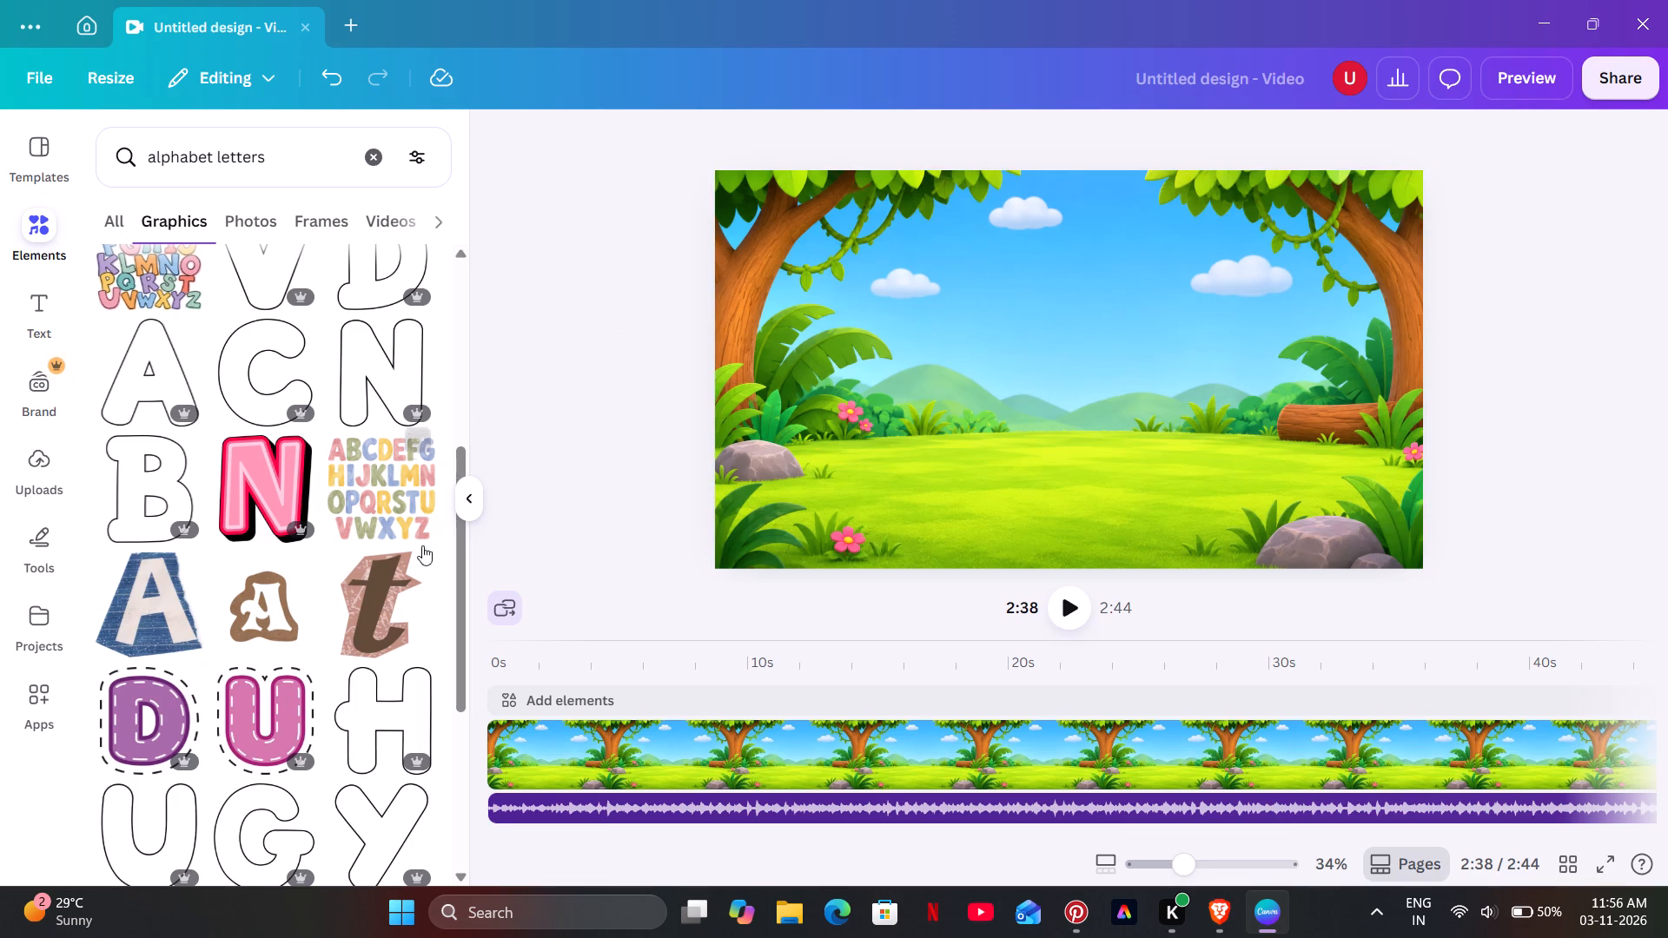
# Find more graphics like the pink dashed Cute Letter U.
pyautogui.scroll(-5, 392, 538)
pyautogui.scroll(2, 378, 516)
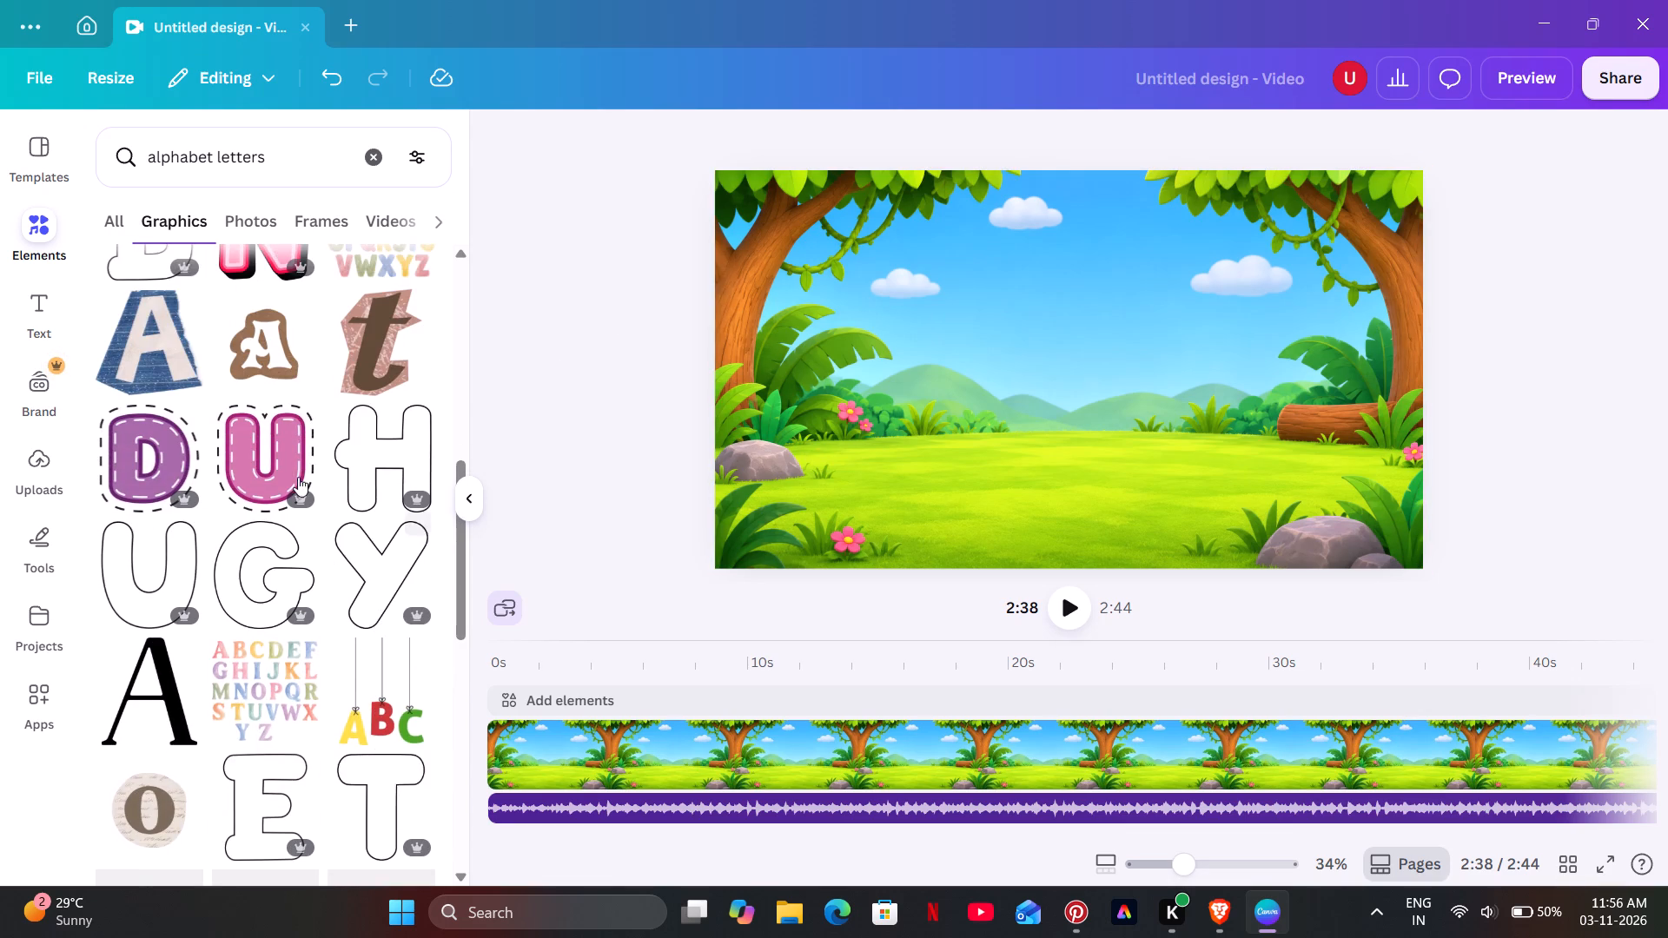
pyautogui.rightClick(290, 472)
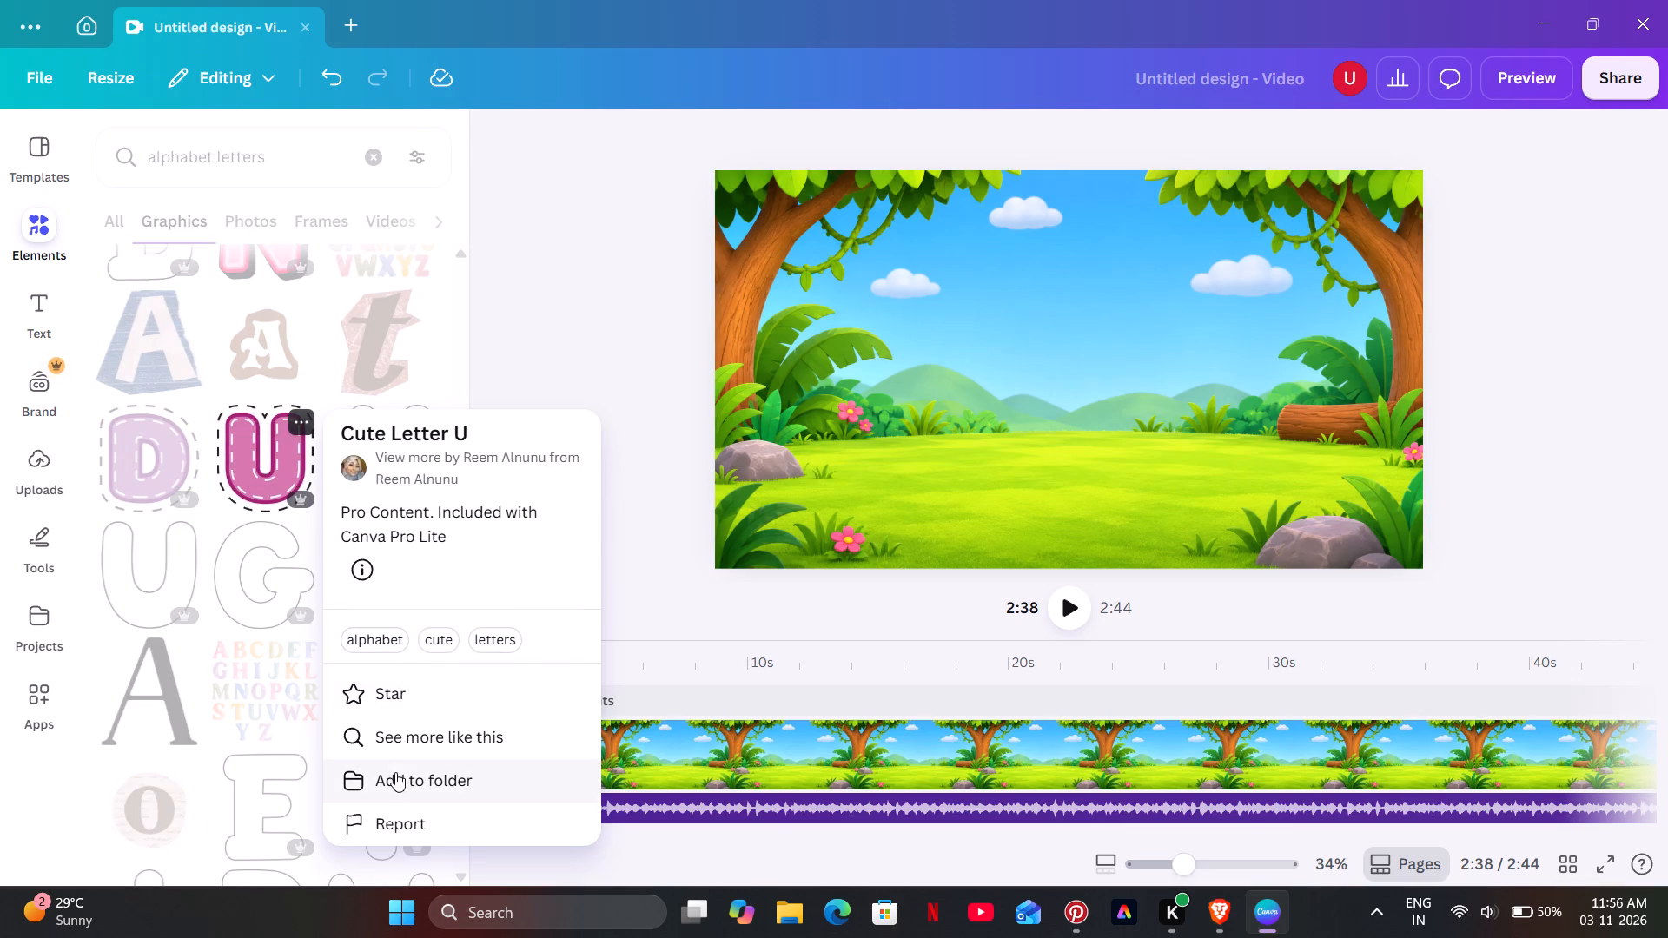
pyautogui.click(400, 754)
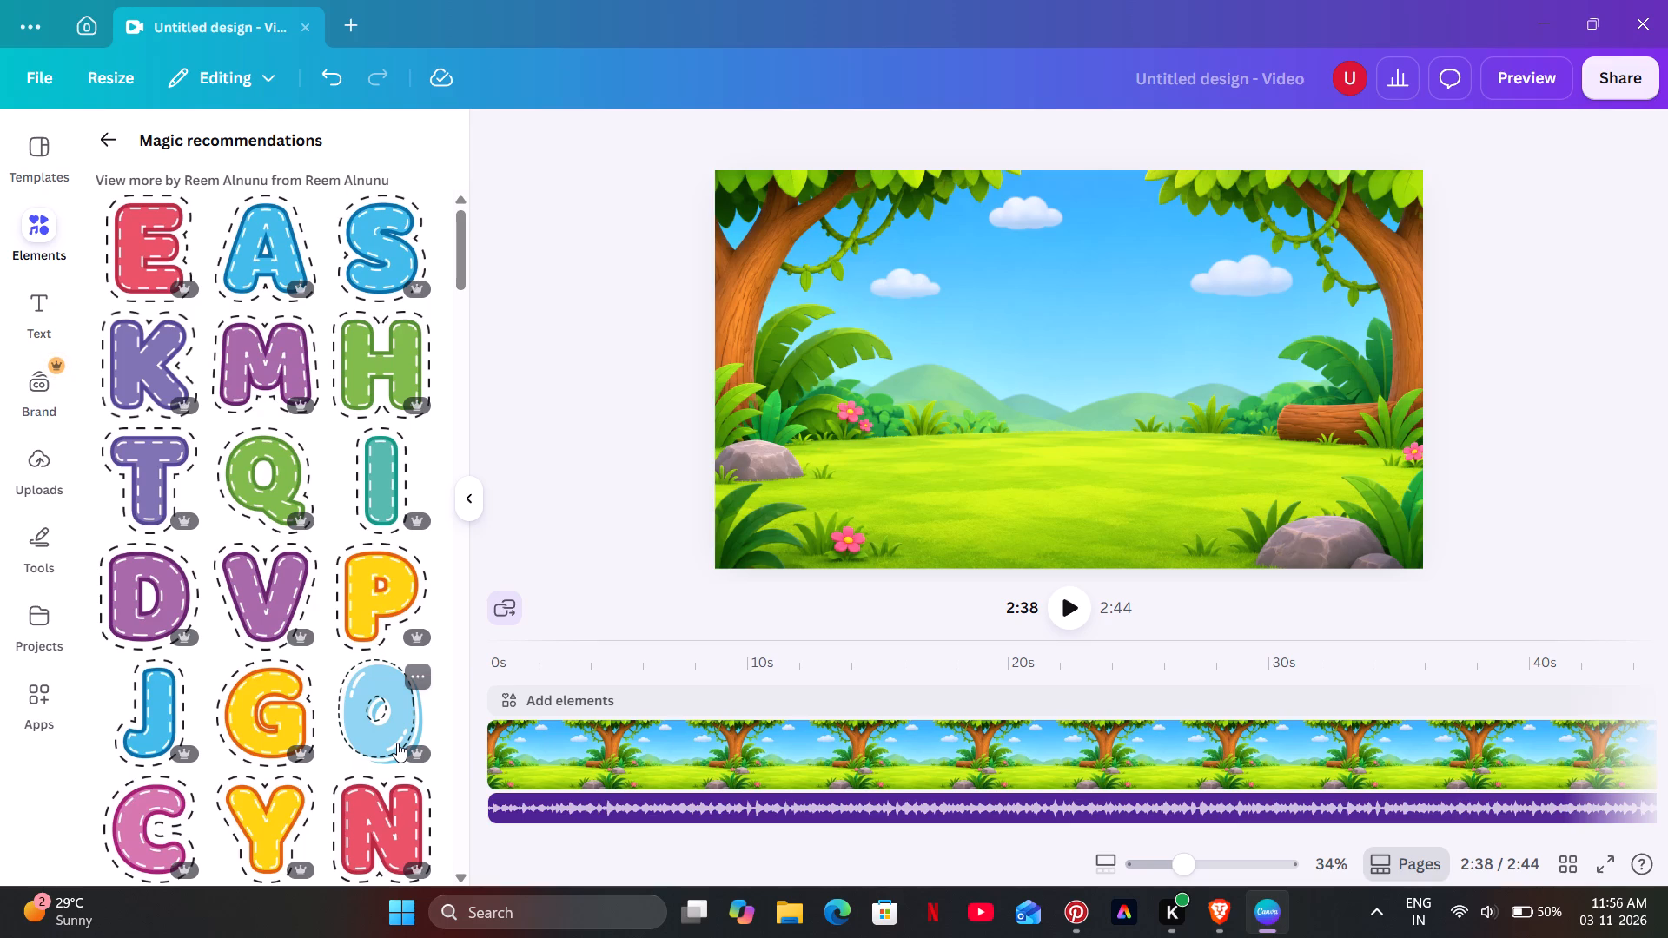
# Browse the recommended letter graphics and examine the details of the blue dashed letter A and the pastel letter L.
pyautogui.rightClick(288, 257)
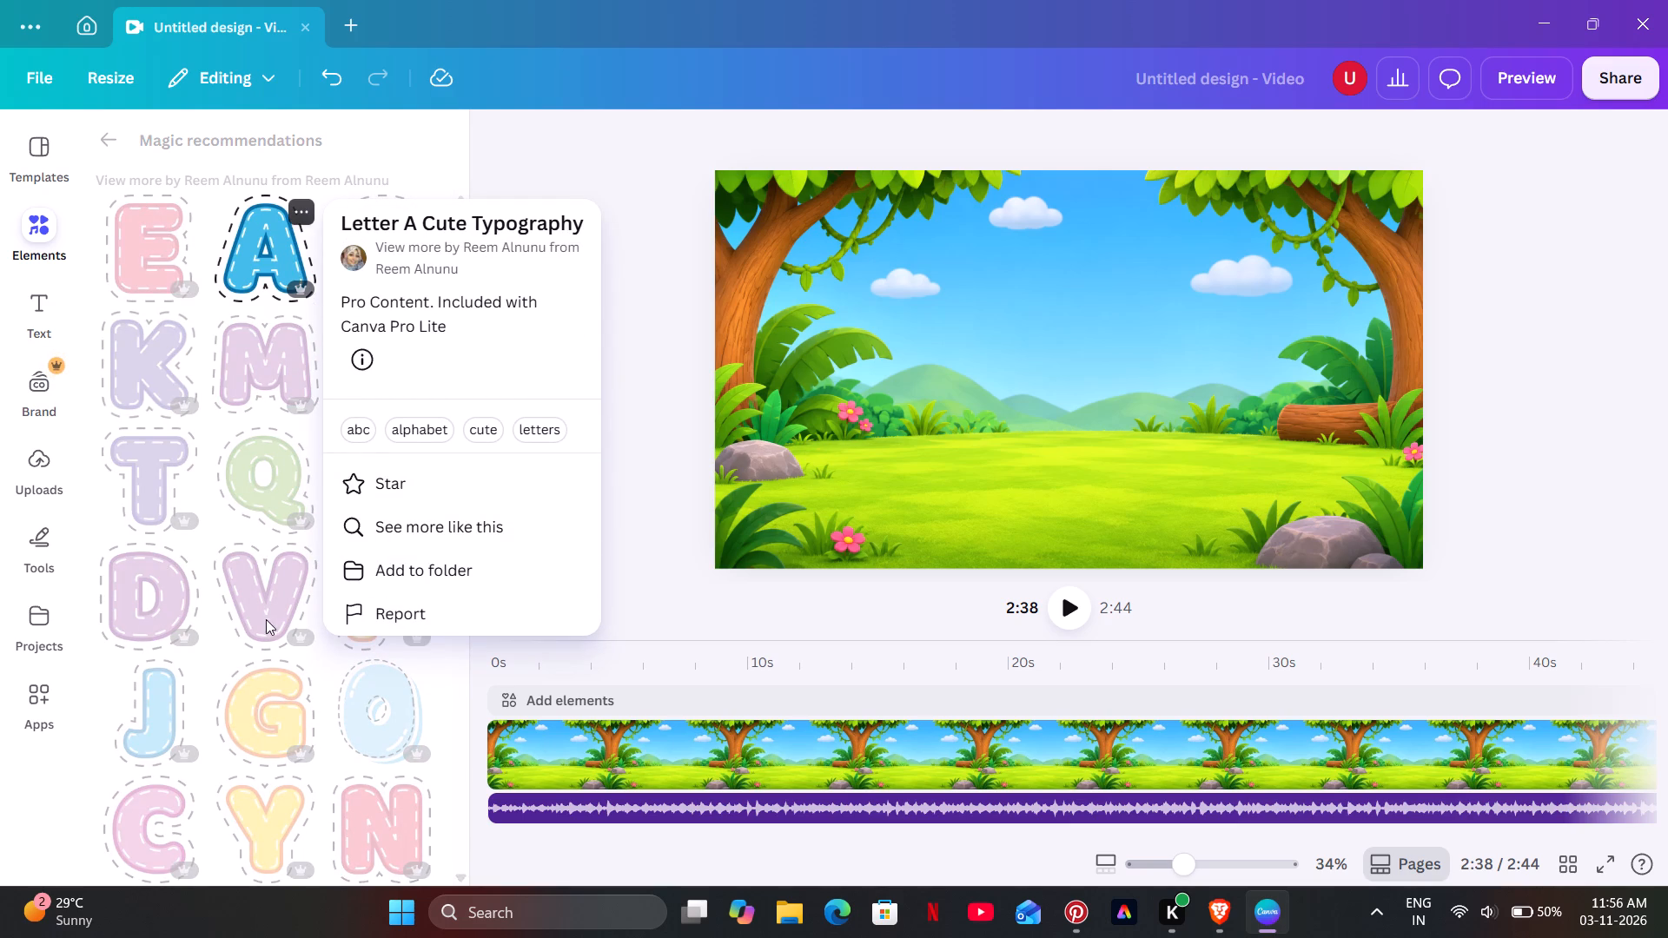
pyautogui.click(590, 142)
pyautogui.scroll(-2, 336, 319)
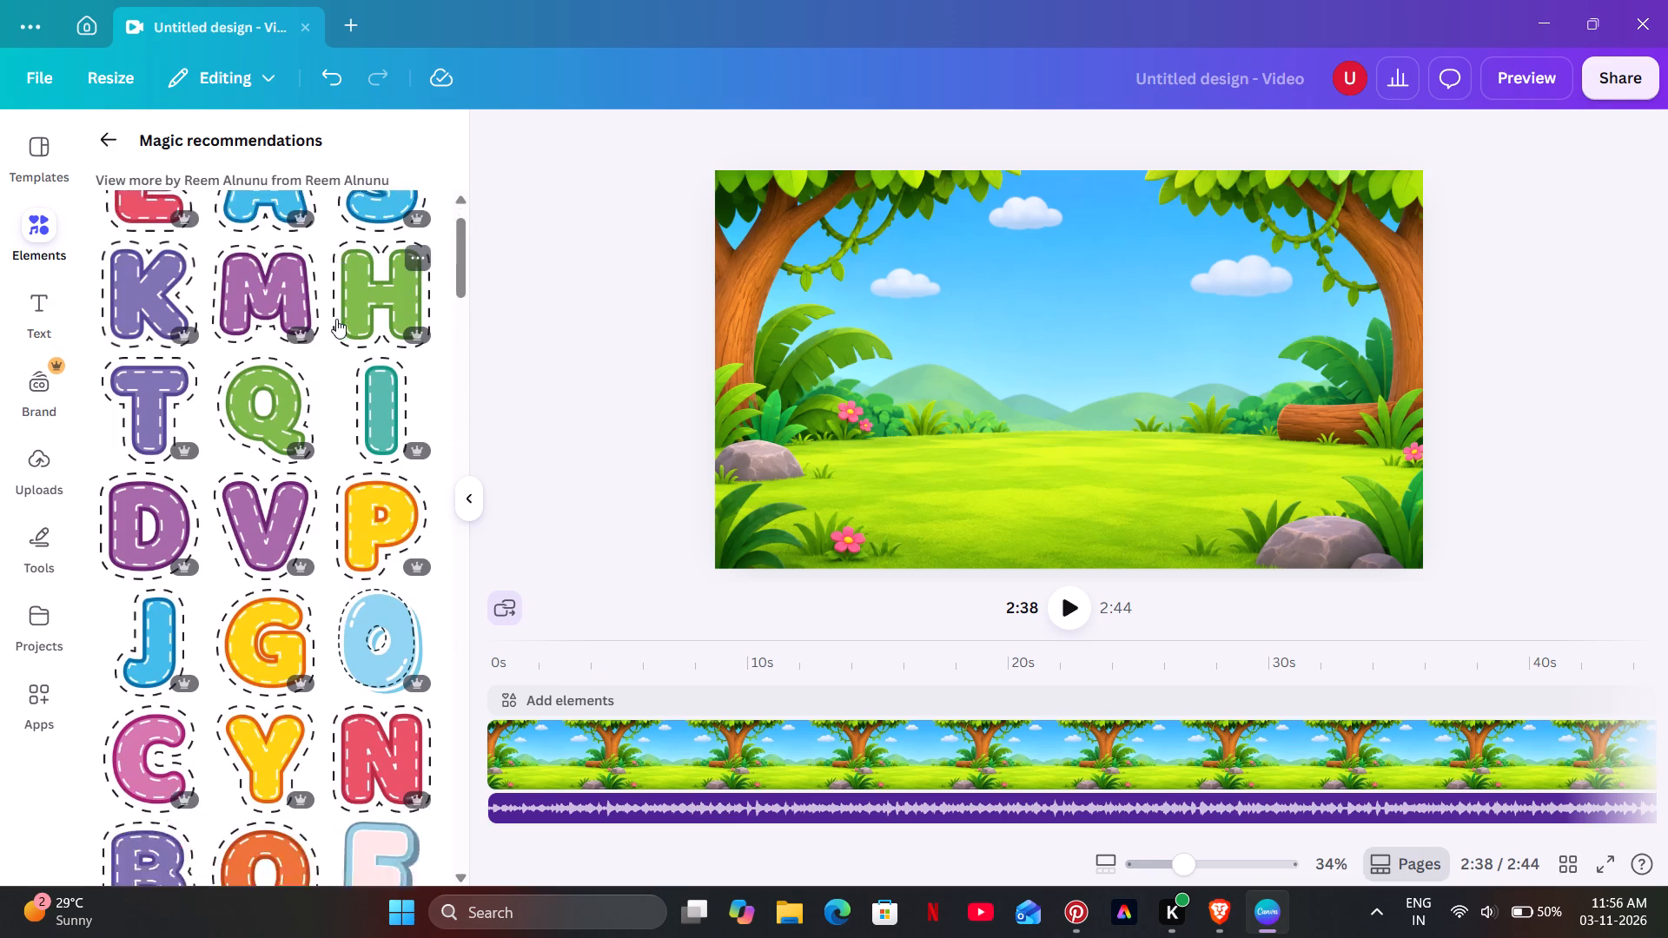
pyautogui.scroll(-6, 336, 319)
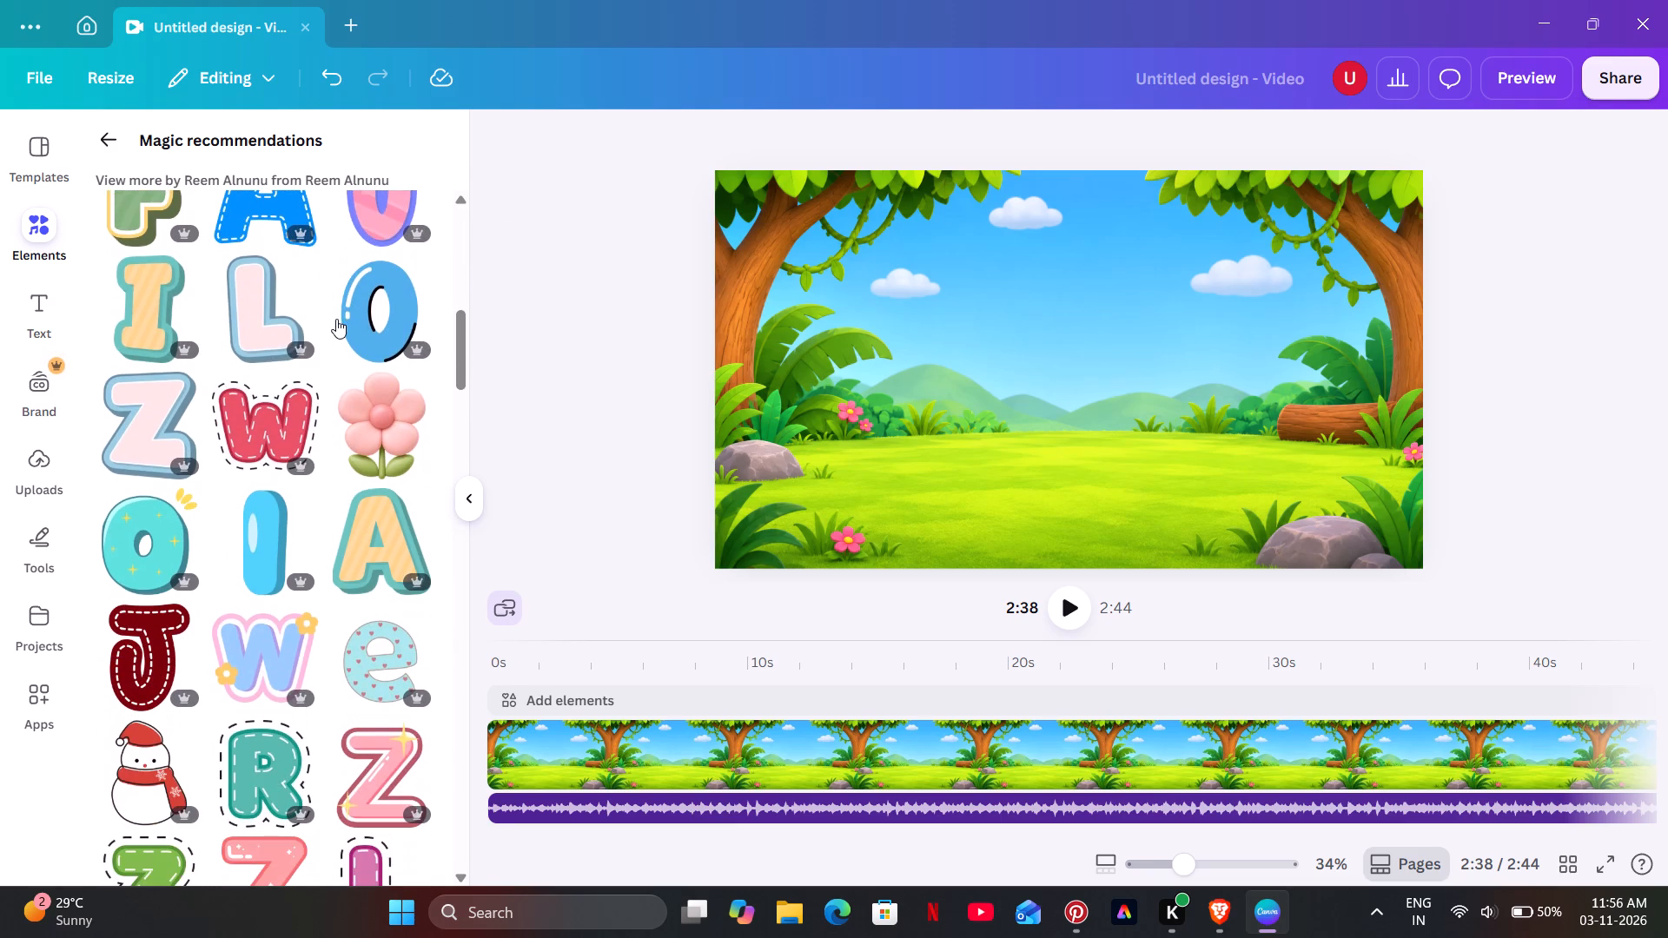
pyautogui.rightClick(287, 327)
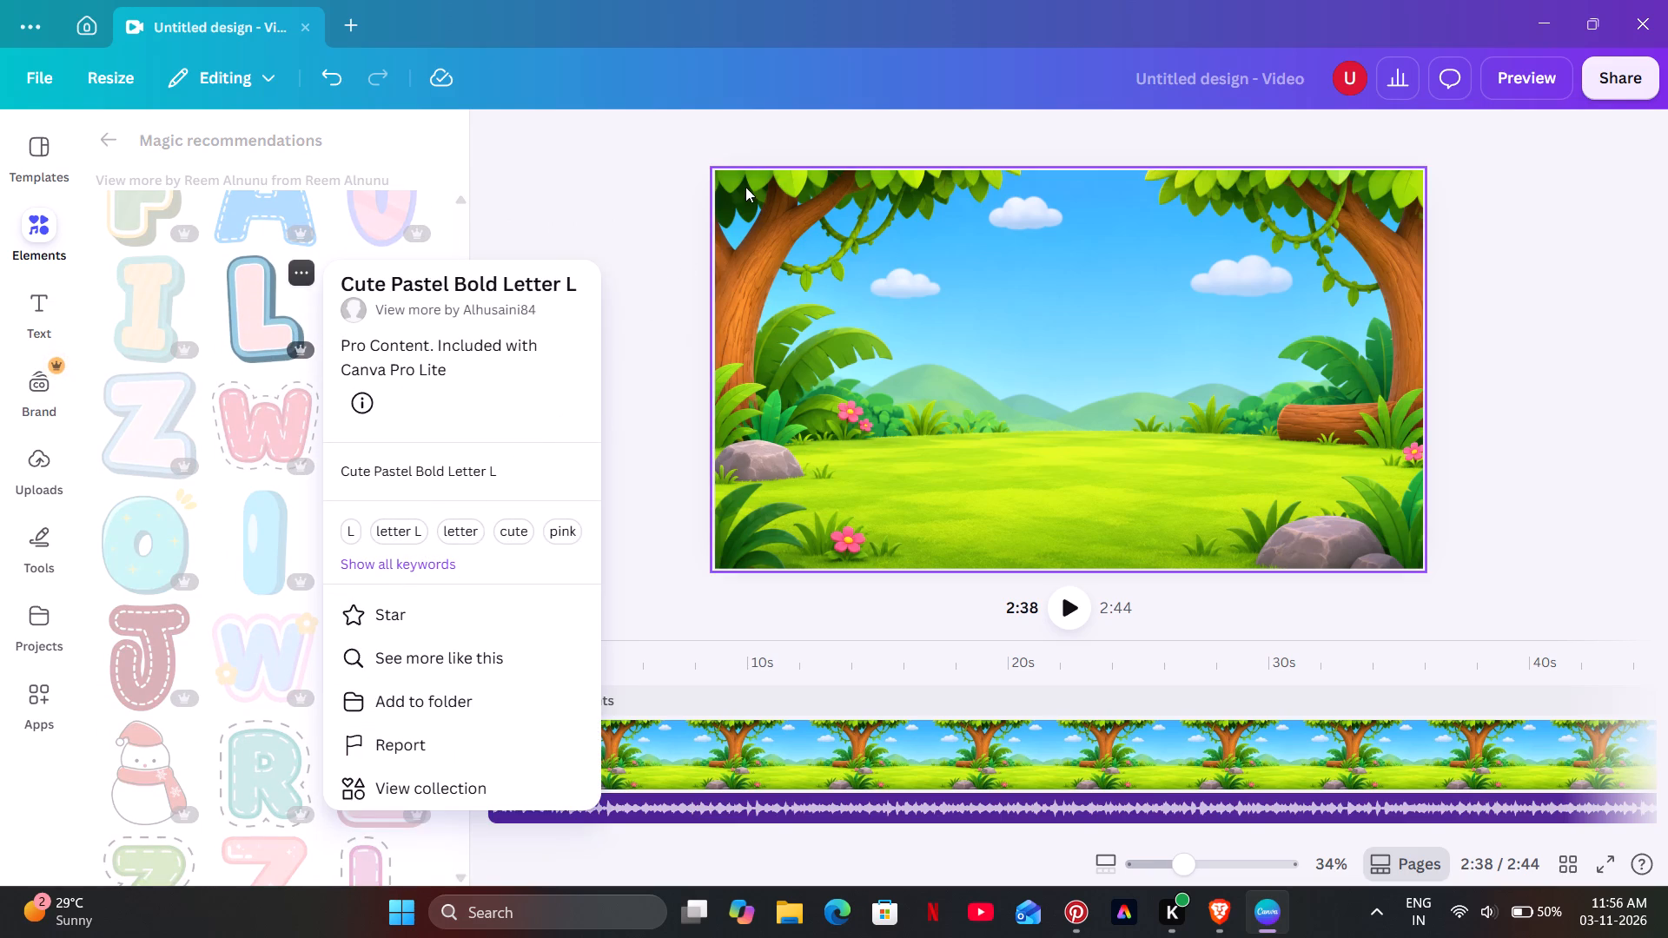
pyautogui.click(685, 195)
pyautogui.scroll(4, 304, 373)
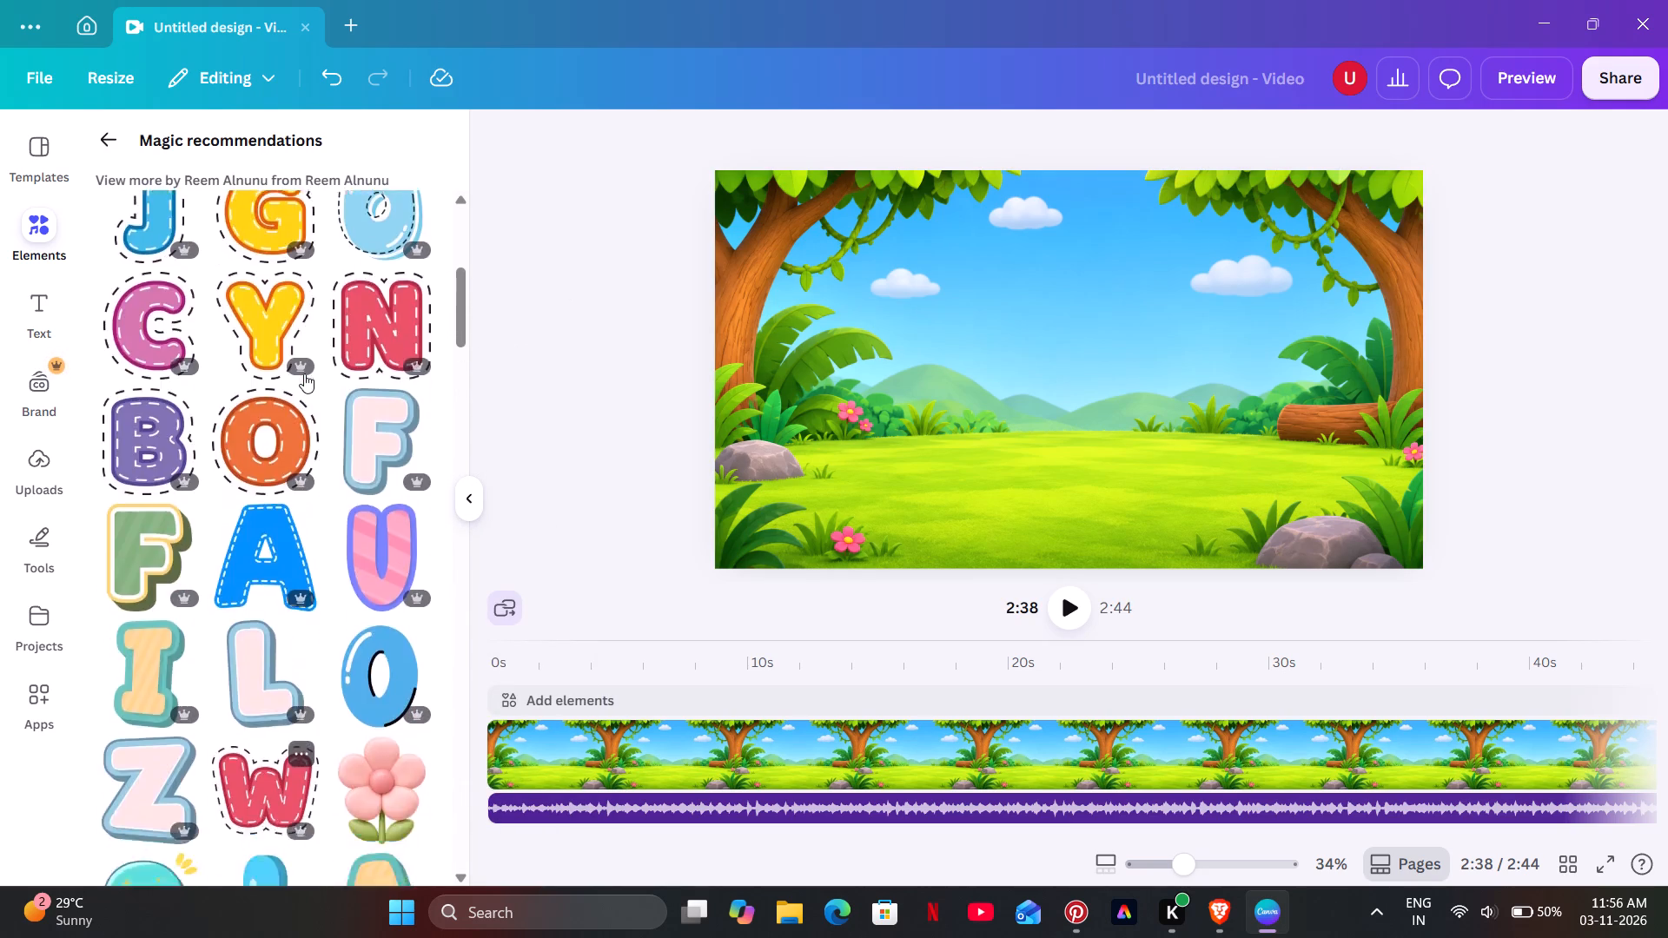
pyautogui.scroll(6, 304, 373)
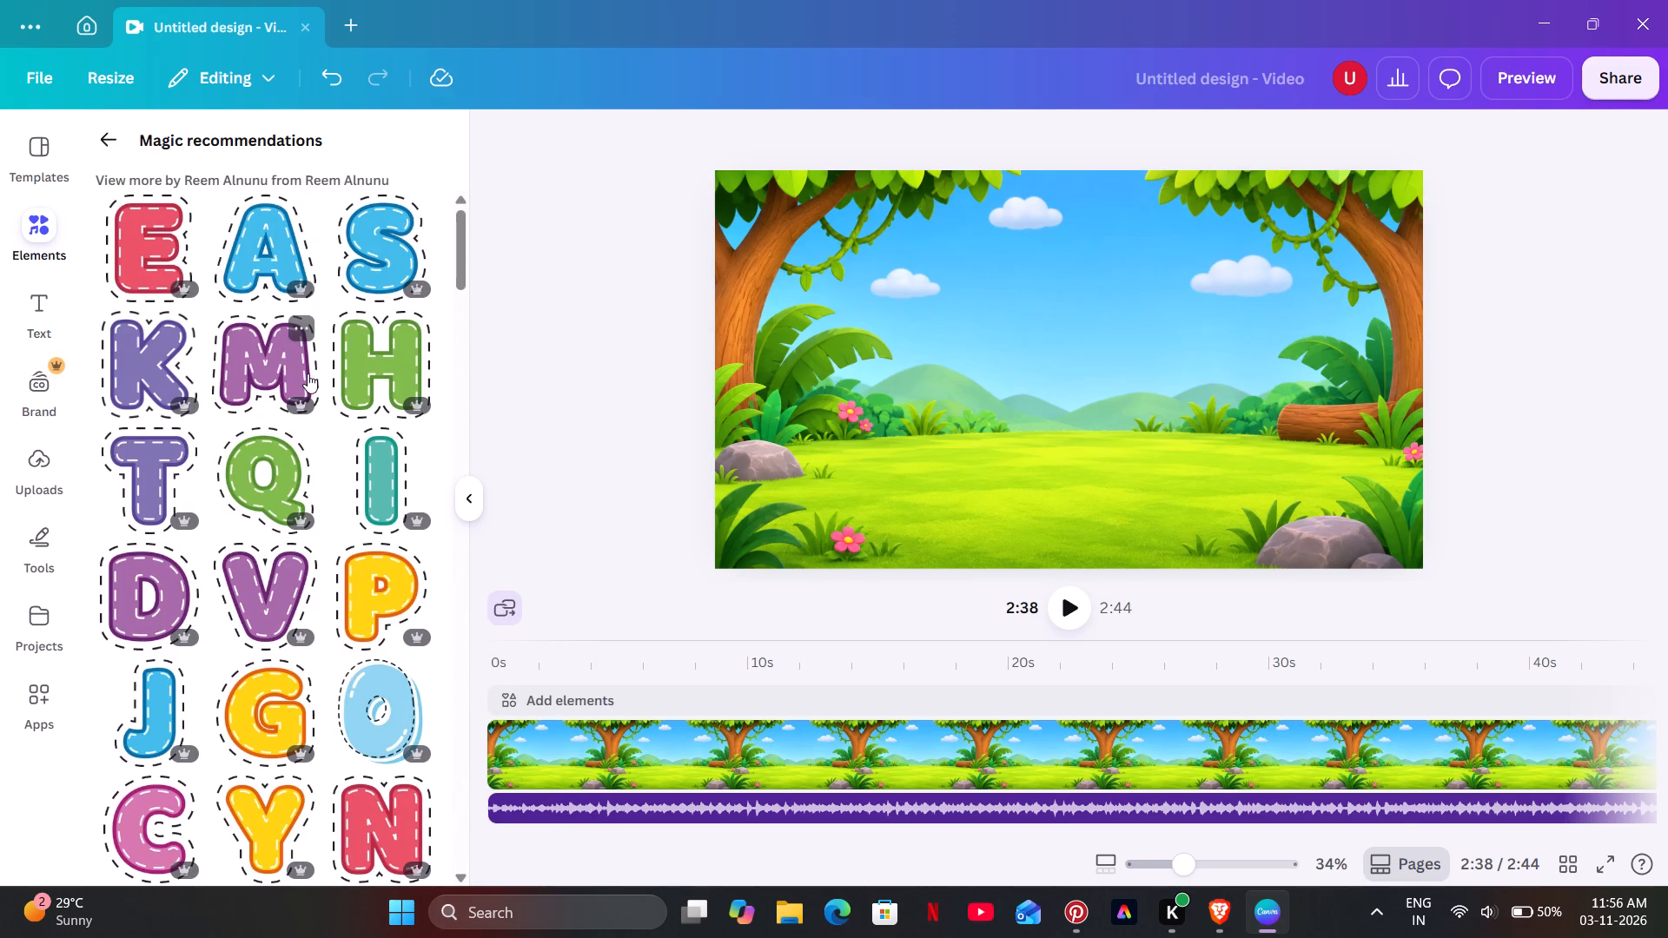
# Add the blue dashed letter A to the scene, shrink it and place it at mid-height near the left tree.
pyautogui.click(276, 248)
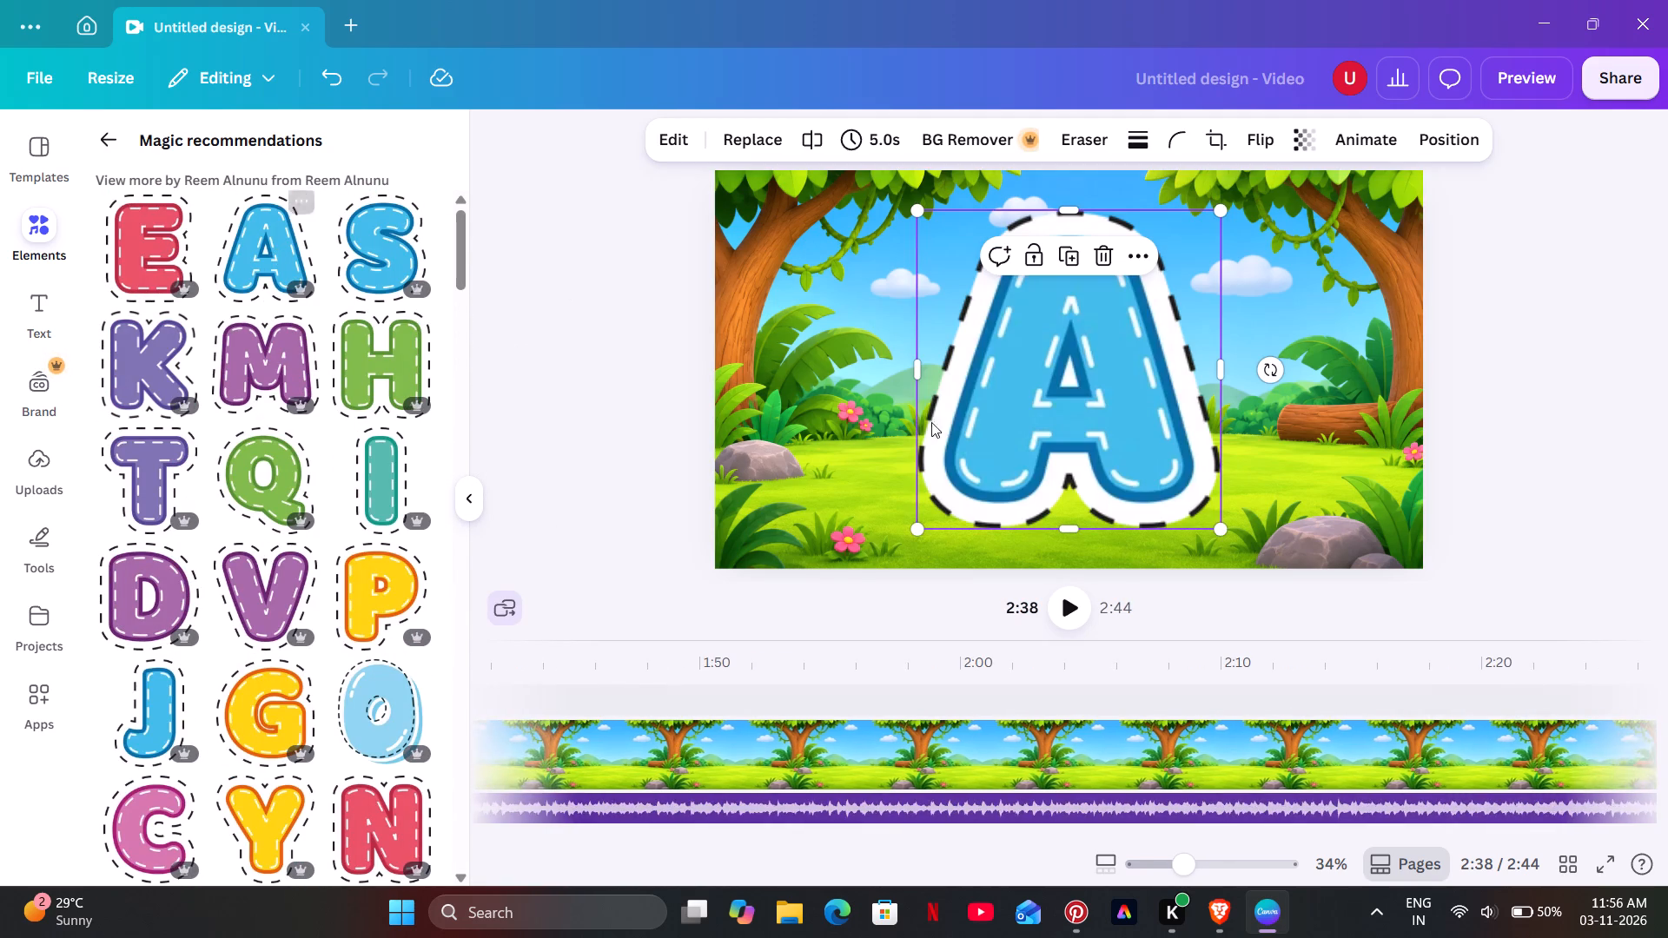
pyautogui.moveTo(1221, 526); pyautogui.dragTo(1033, 339)
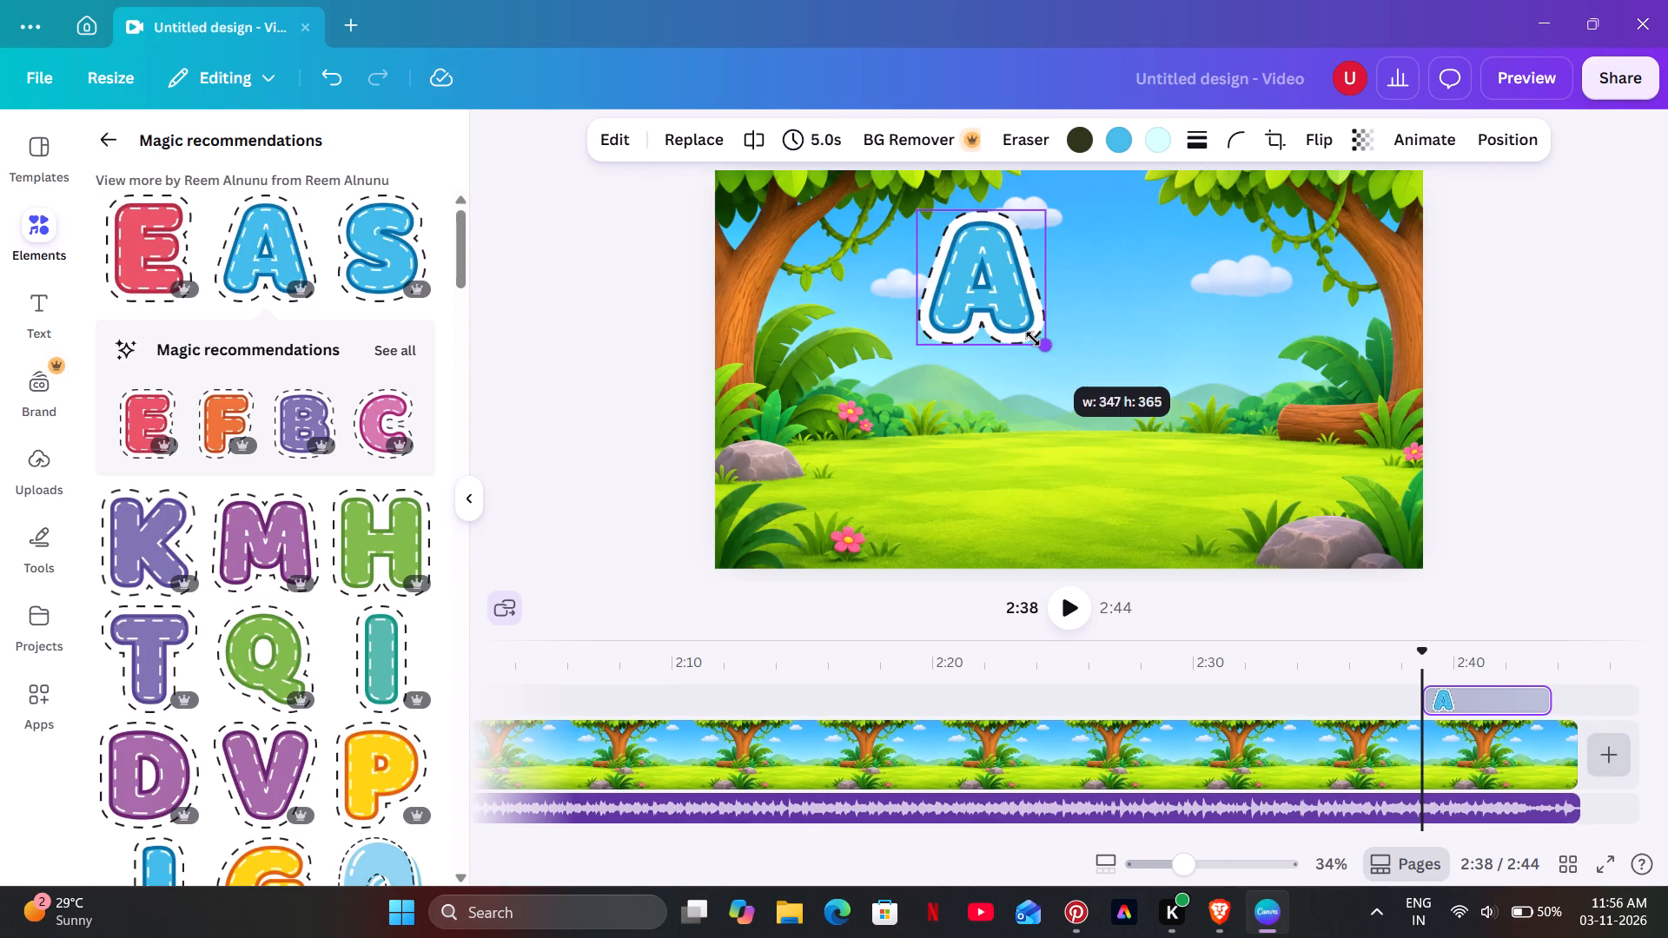
pyautogui.moveTo(1033, 339); pyautogui.dragTo(1015, 323)
pyautogui.moveTo(978, 269); pyautogui.dragTo(894, 377)
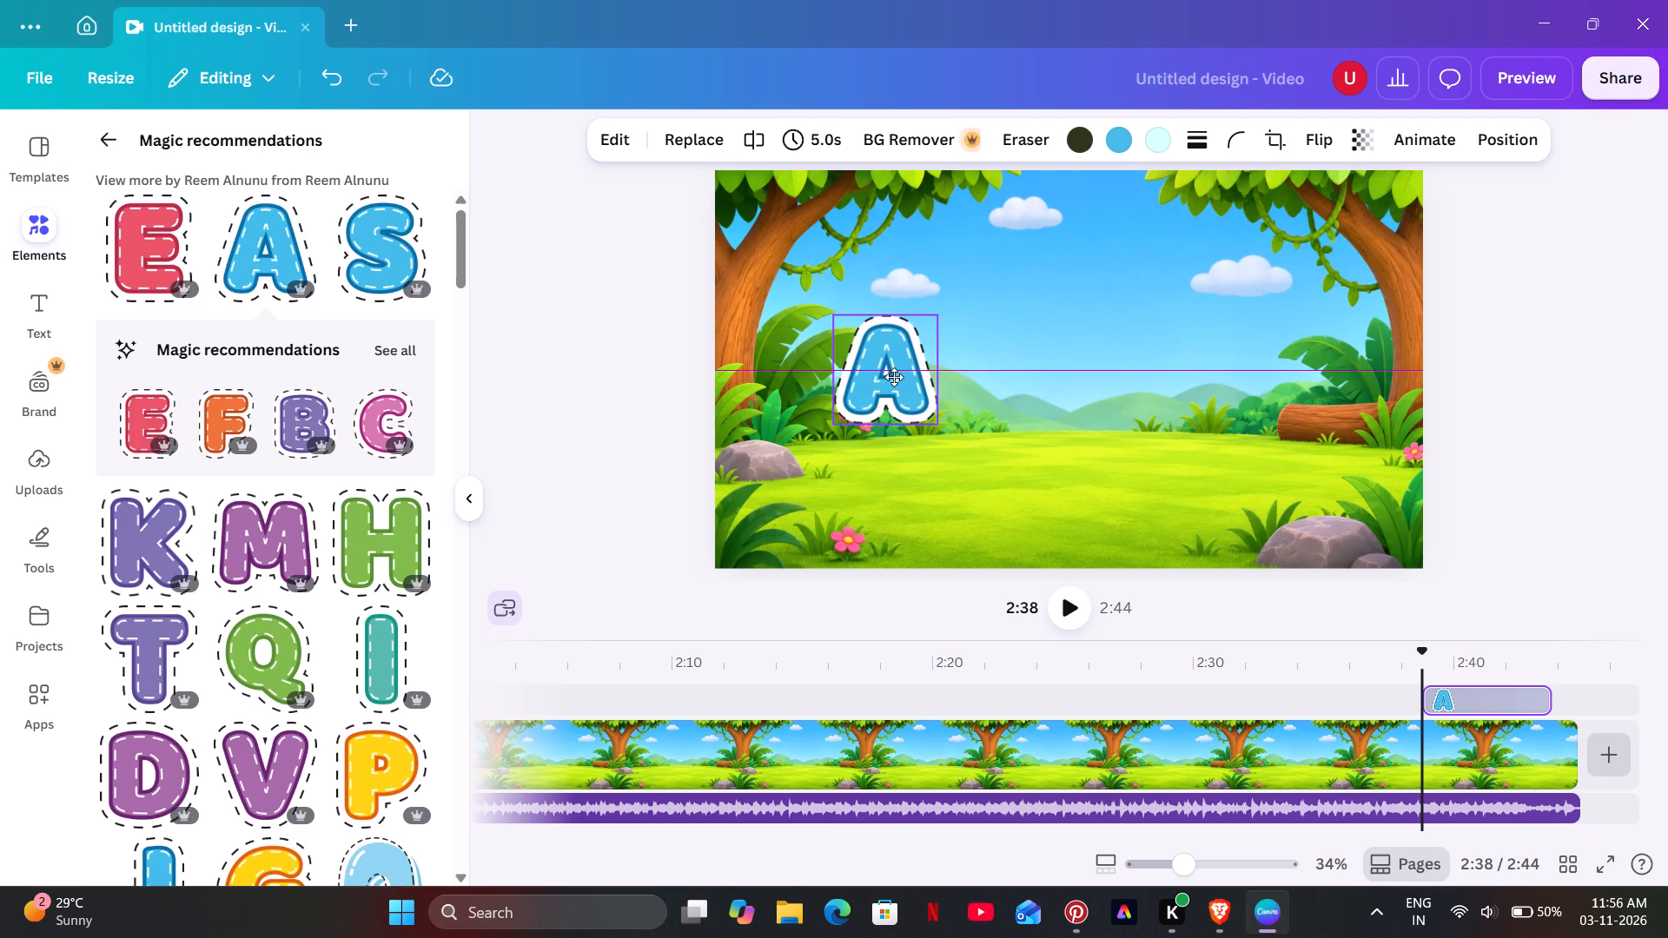
pyautogui.moveTo(894, 377); pyautogui.dragTo(888, 371)
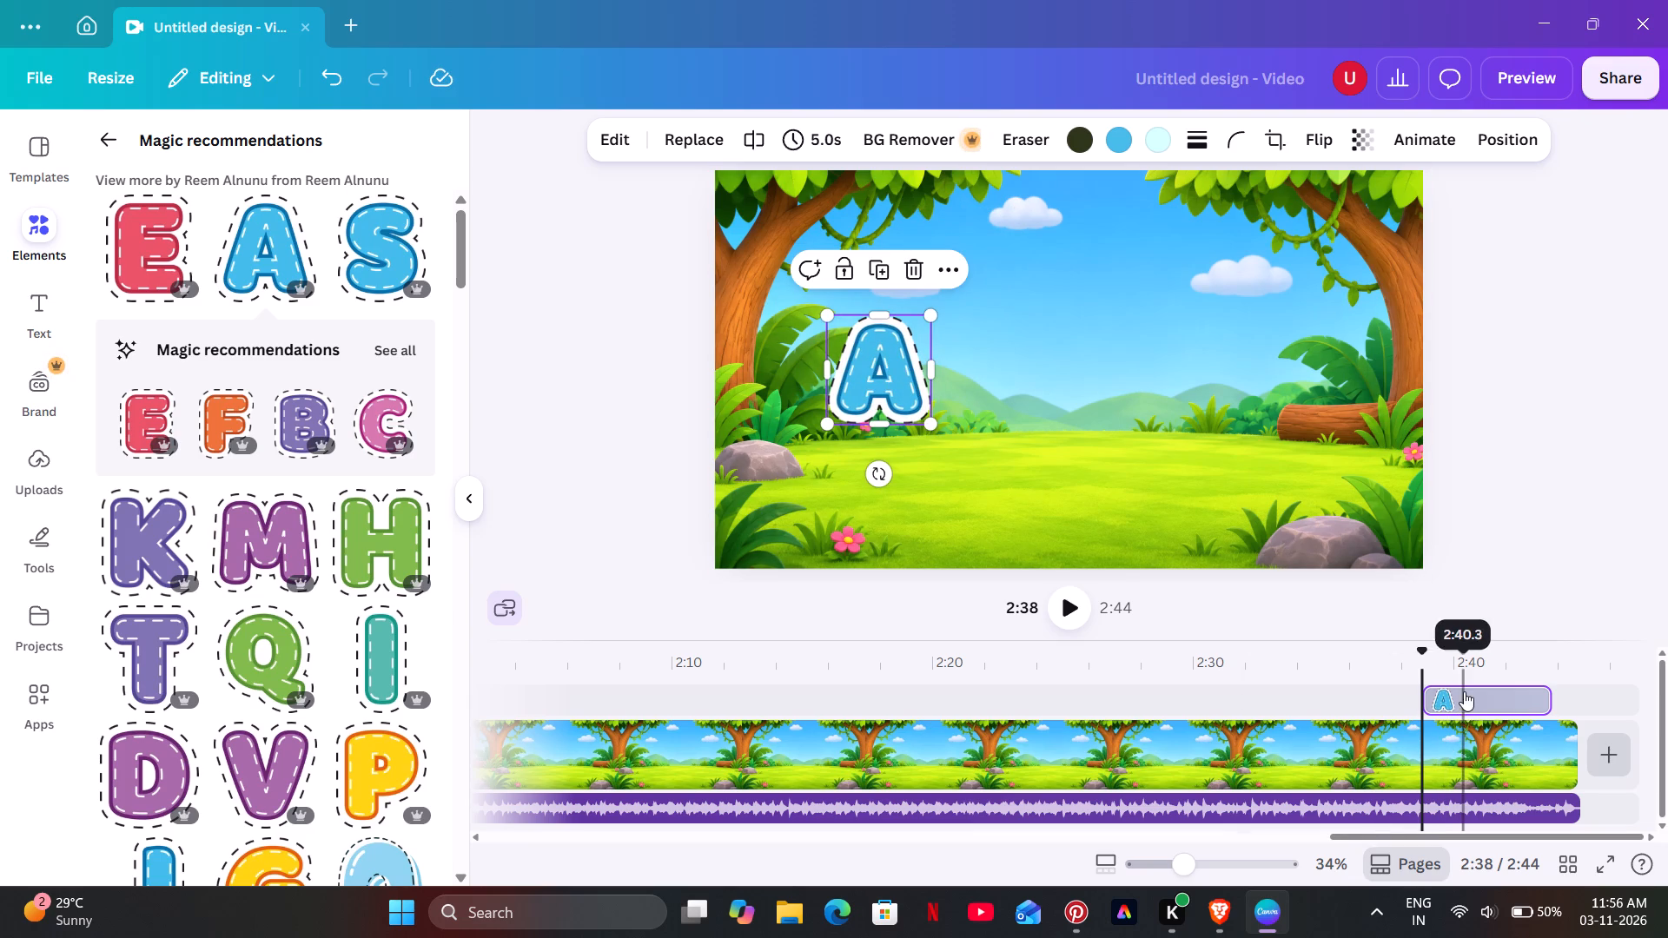
# Move the letter A clip to the start of the timeline at 0 seconds and set the playhead there.
pyautogui.moveTo(1464, 691); pyautogui.dragTo(654, 692)
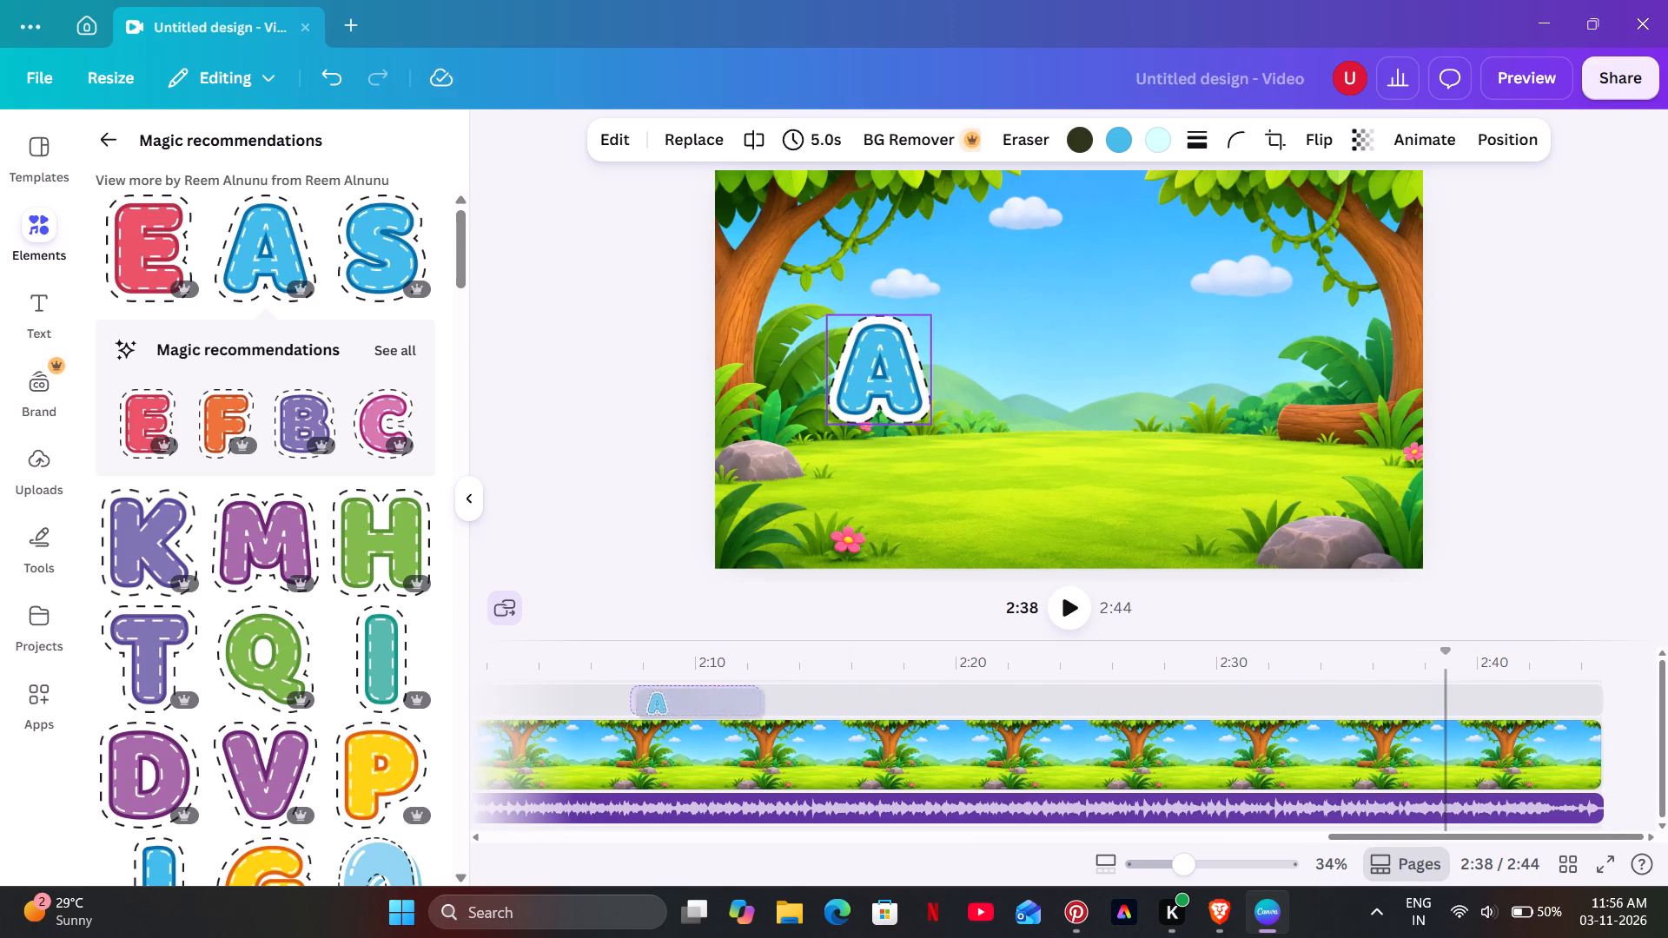
pyautogui.moveTo(654, 692); pyautogui.dragTo(543, 690)
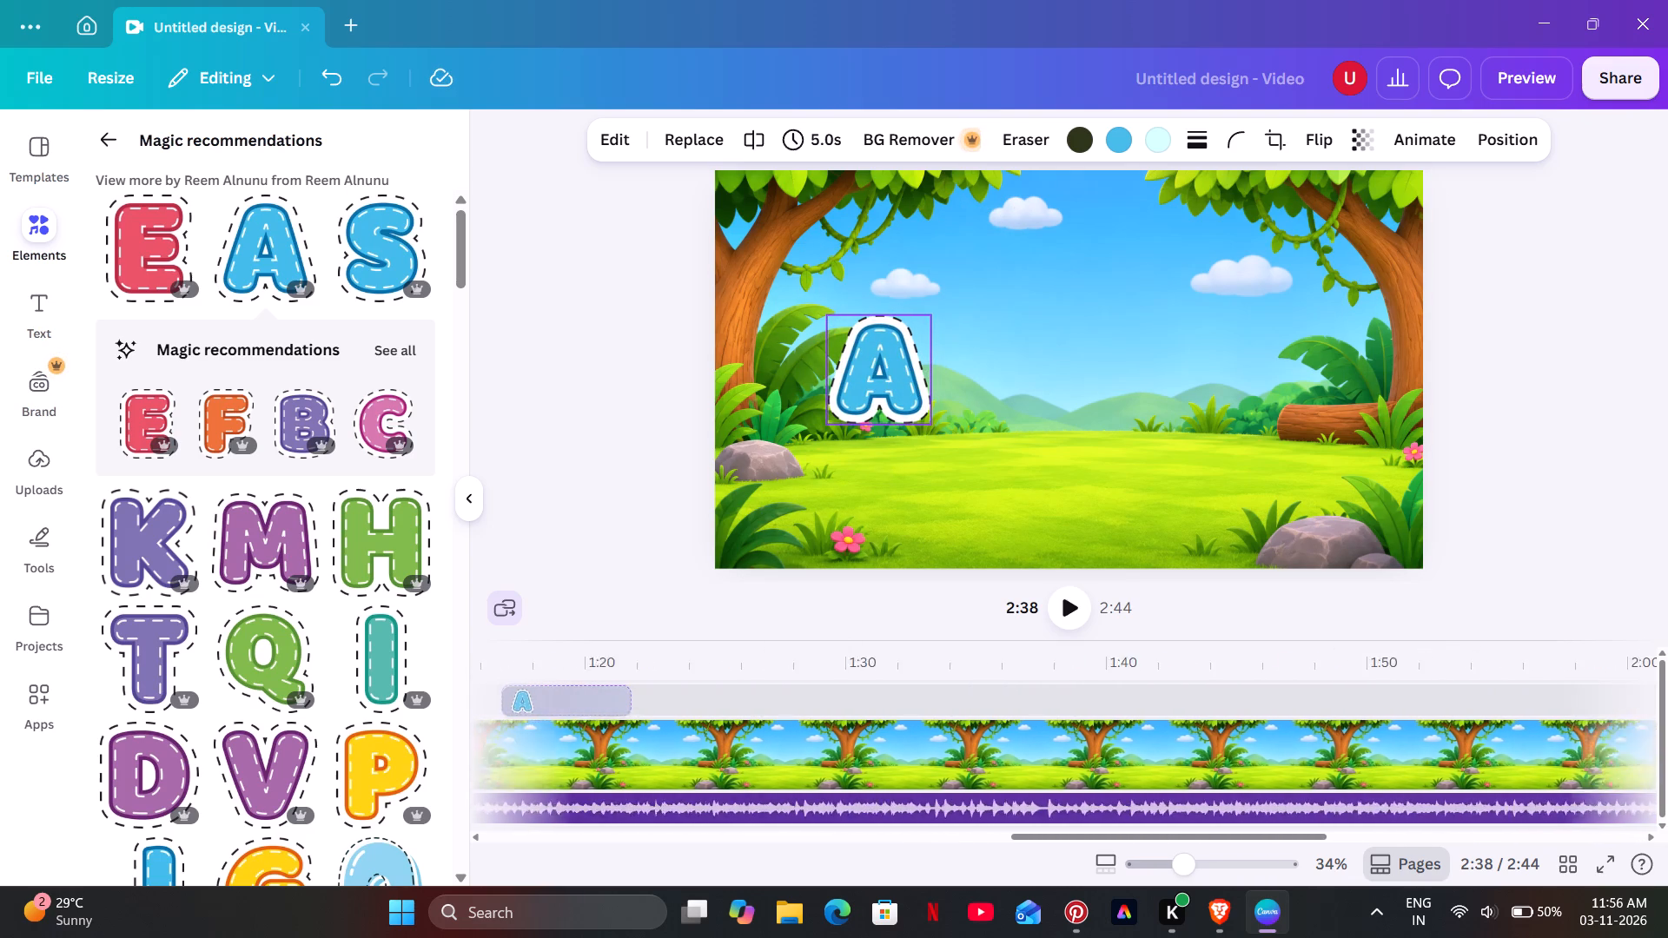
pyautogui.moveTo(543, 690); pyautogui.dragTo(518, 690)
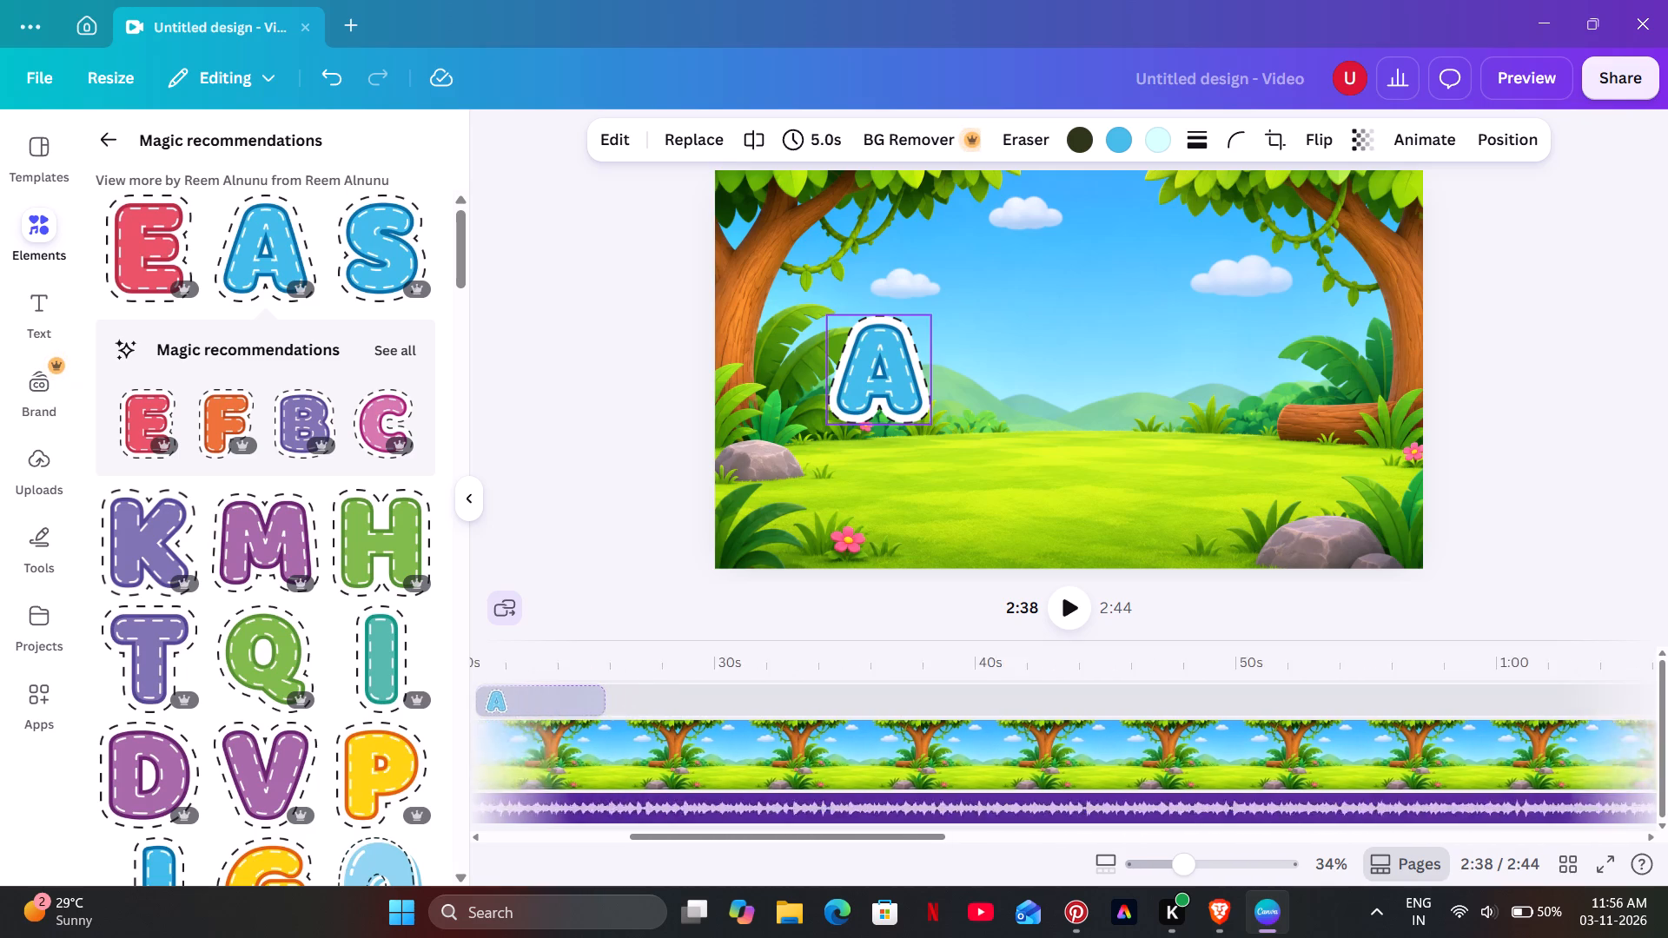
pyautogui.moveTo(518, 690); pyautogui.dragTo(554, 690)
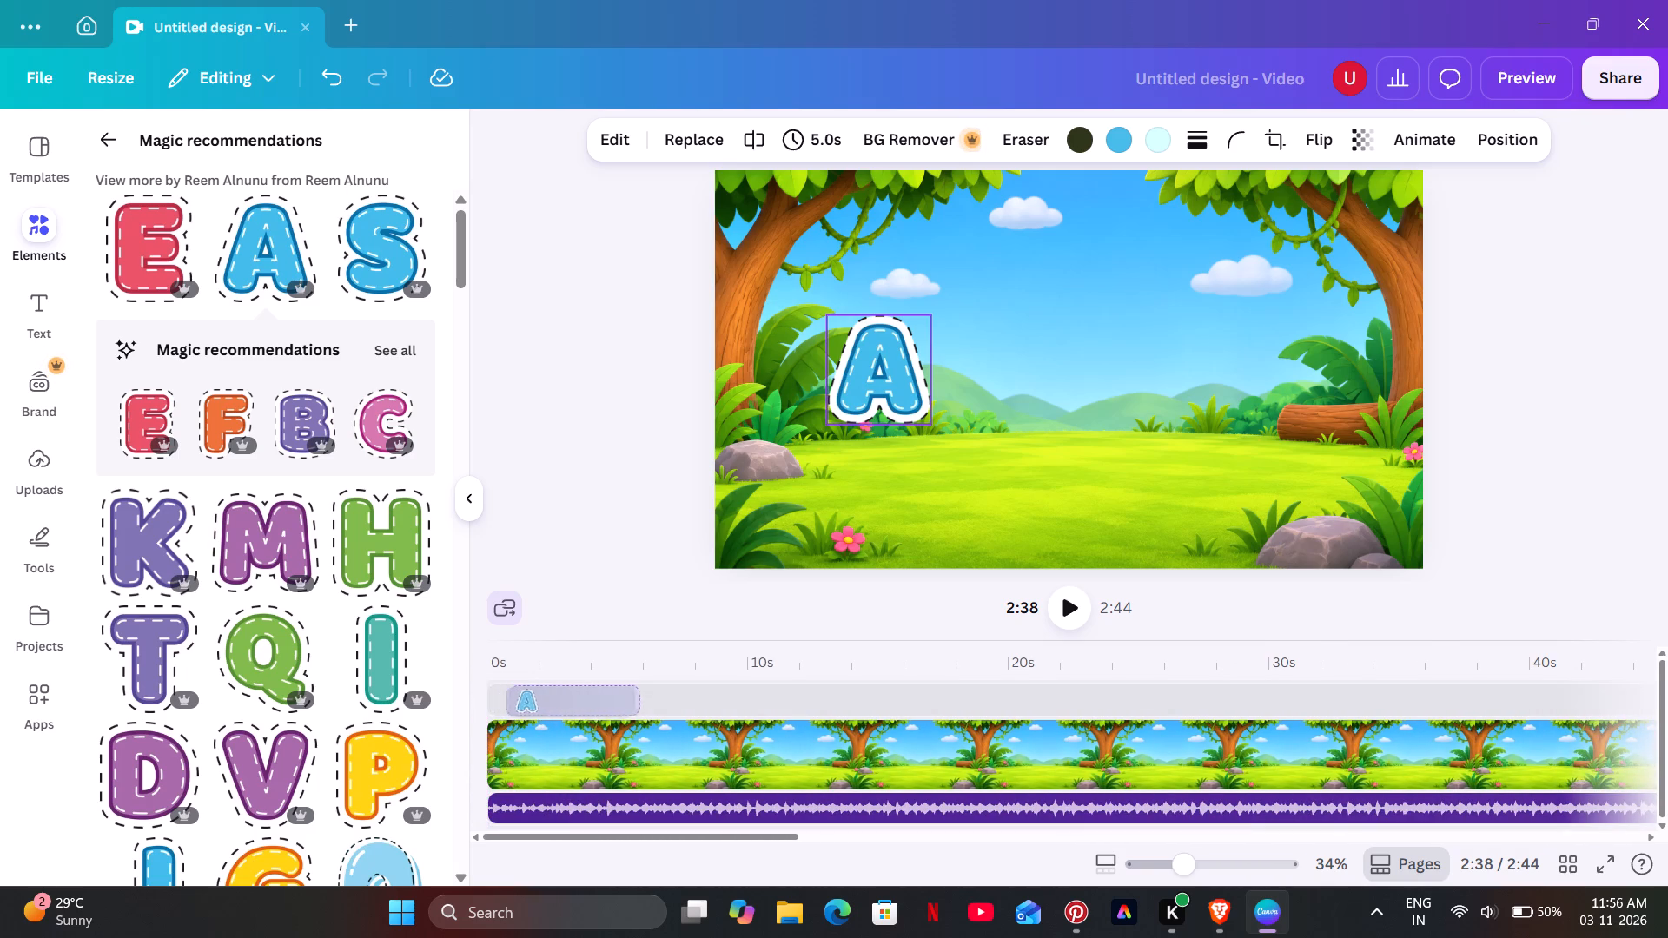
pyautogui.moveTo(554, 690); pyautogui.dragTo(538, 692)
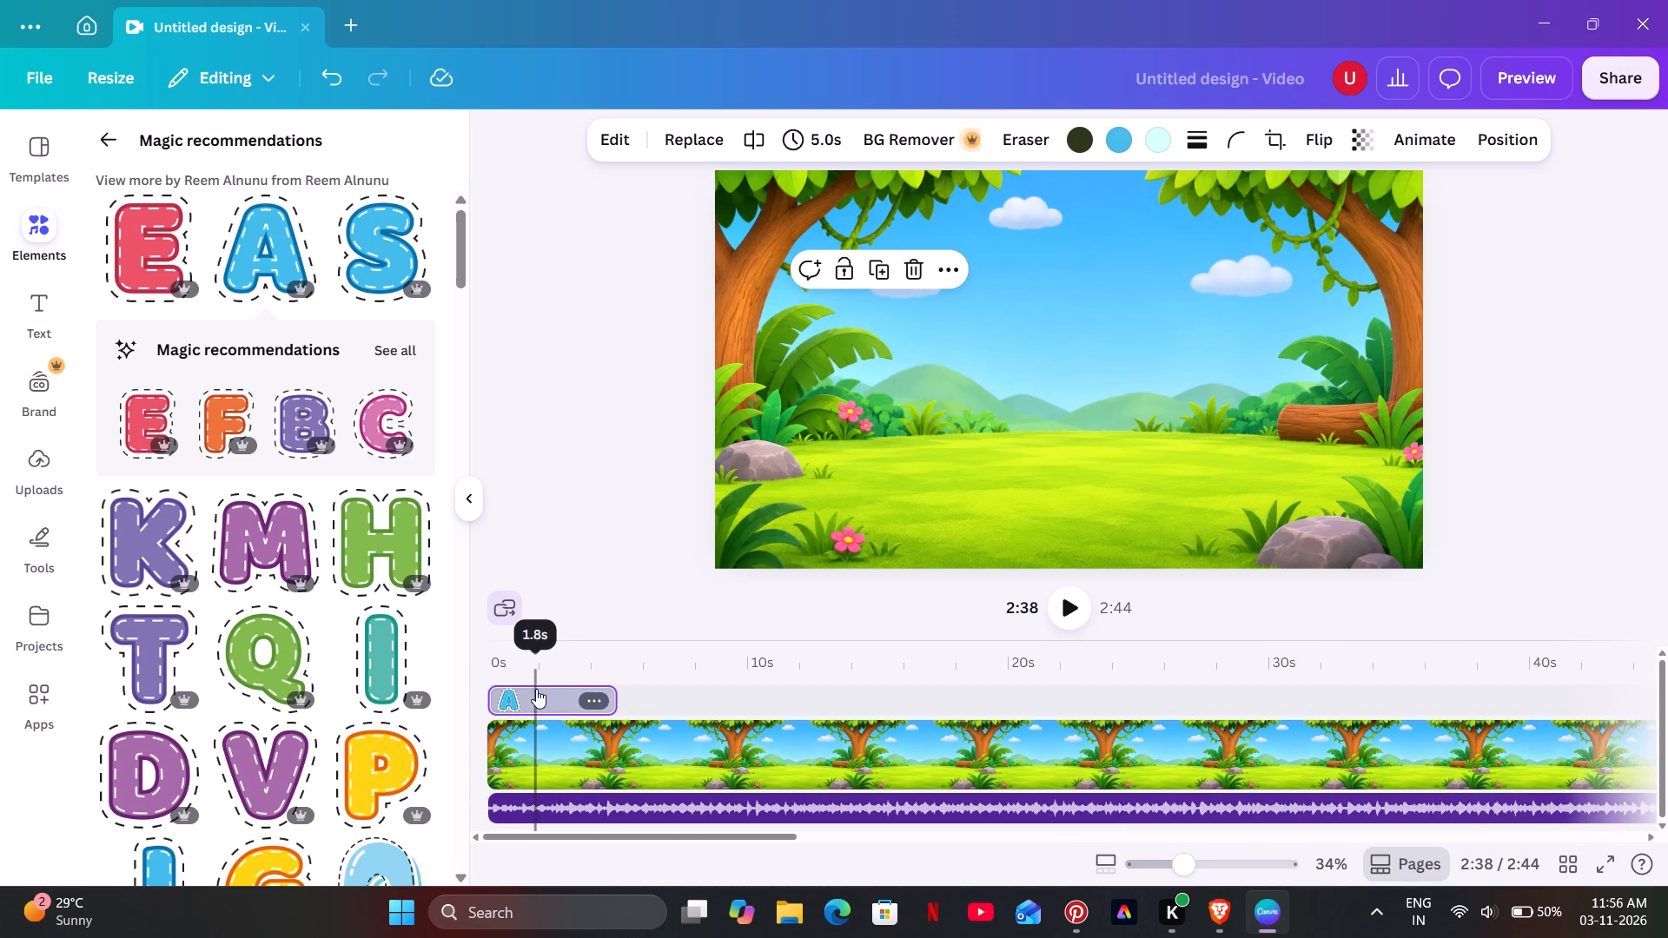
pyautogui.click(488, 659)
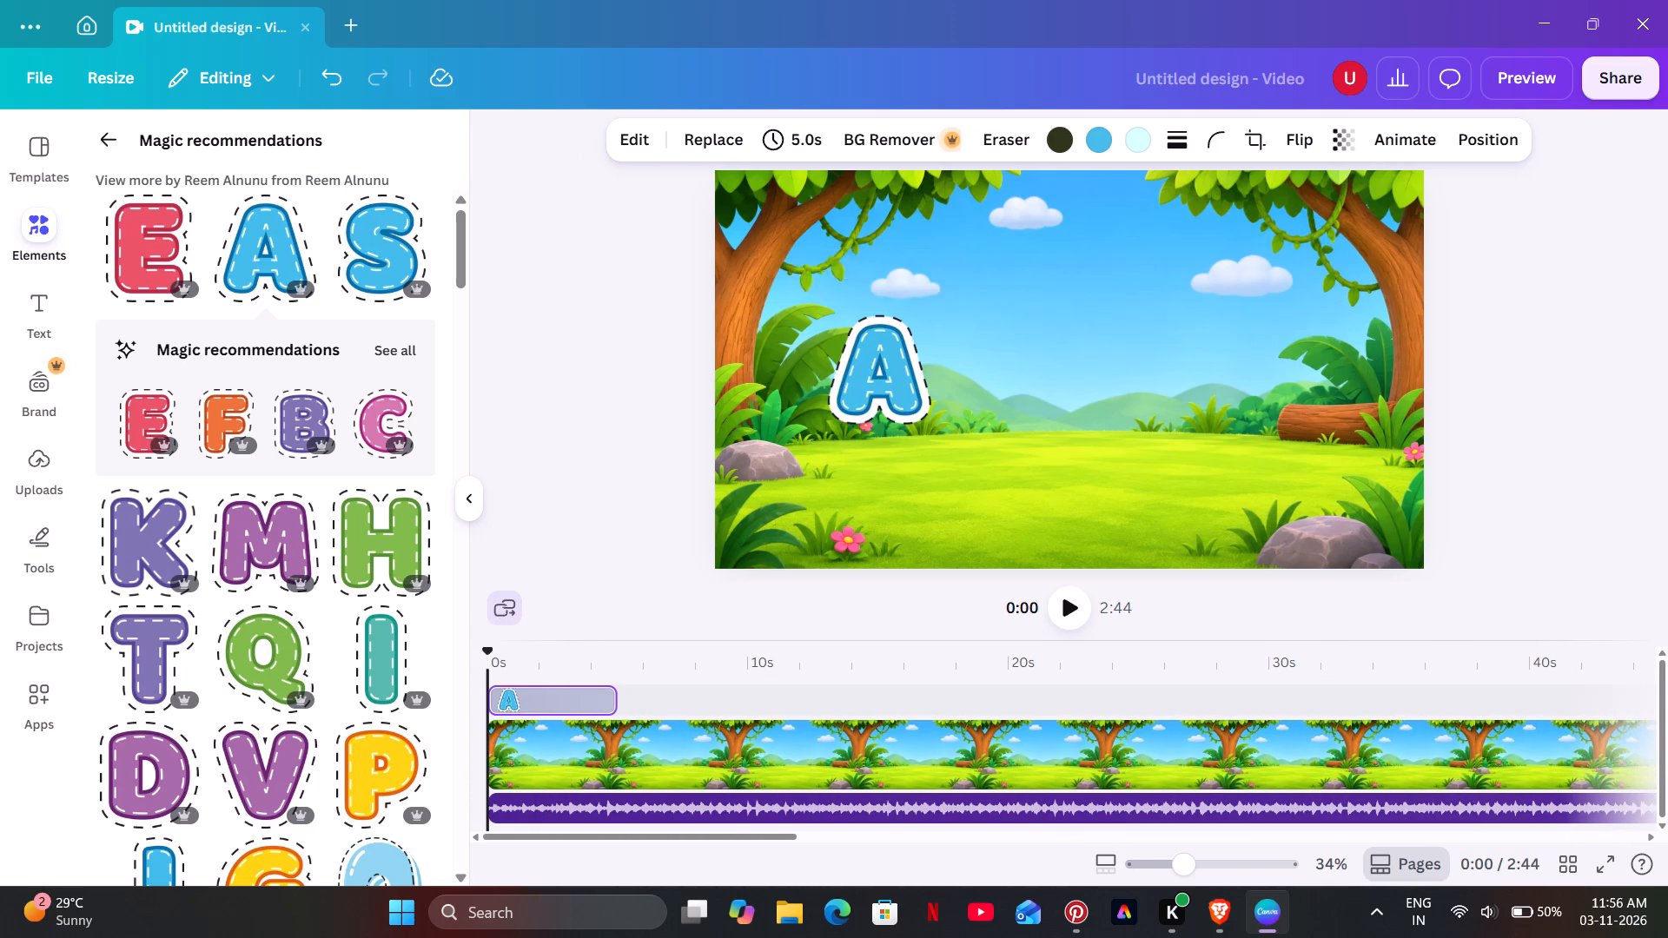
# Search the elements library for aligator and add the sitting green cartoon alligator graphic to the scene.
pyautogui.click(109, 129)
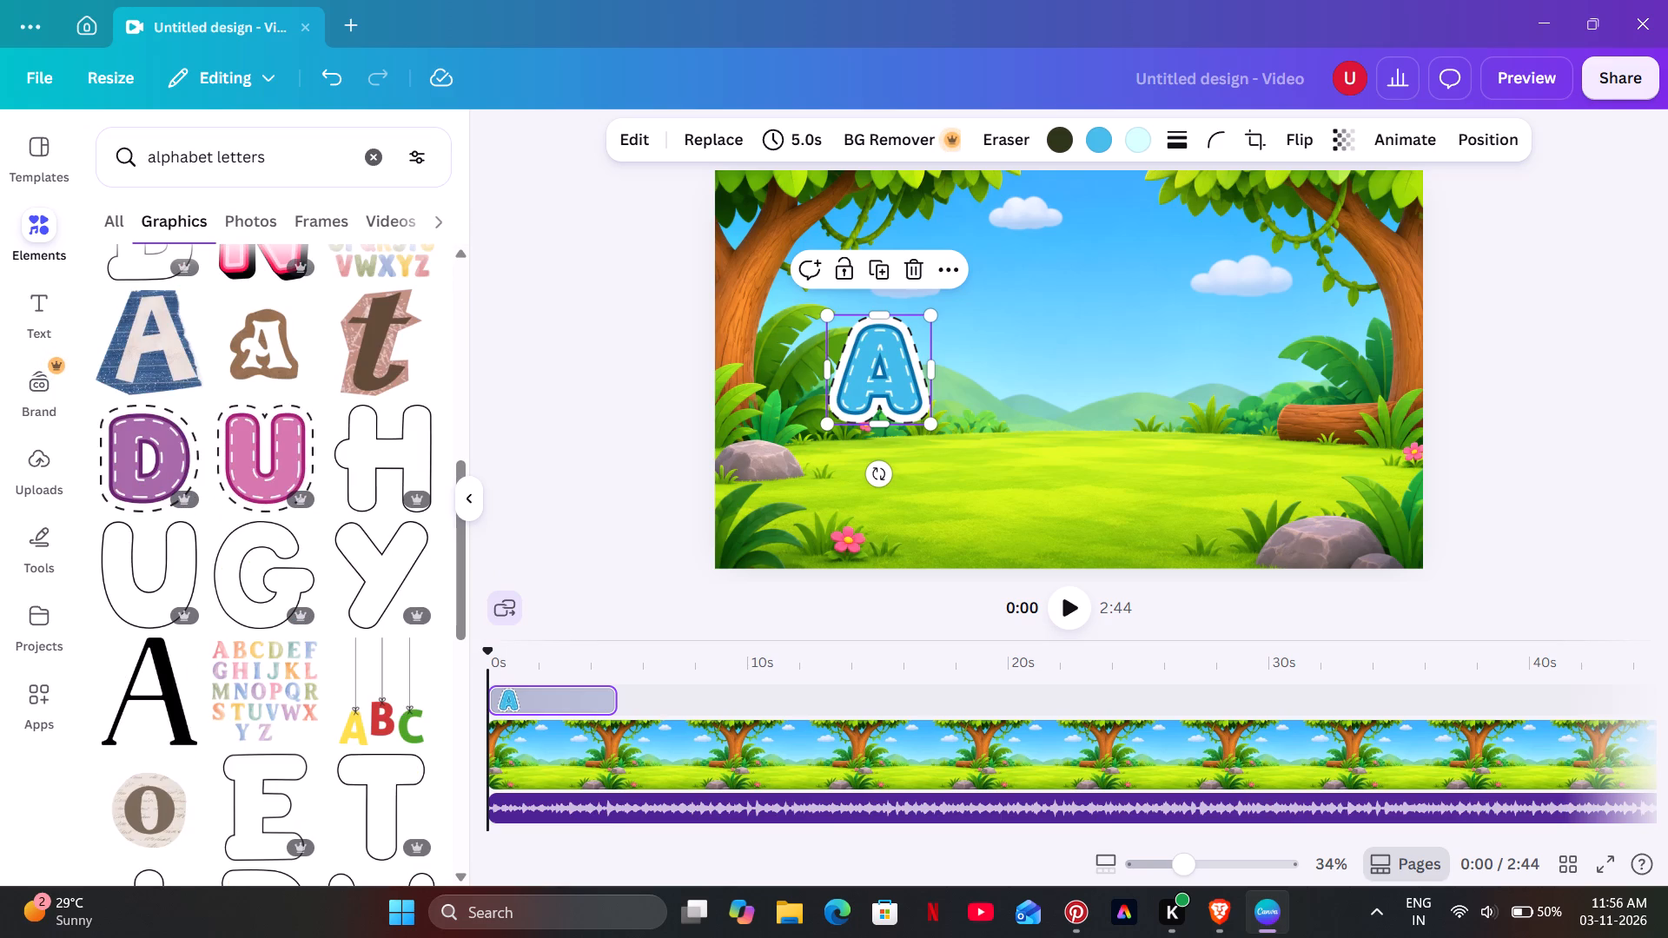
pyautogui.click(376, 156)
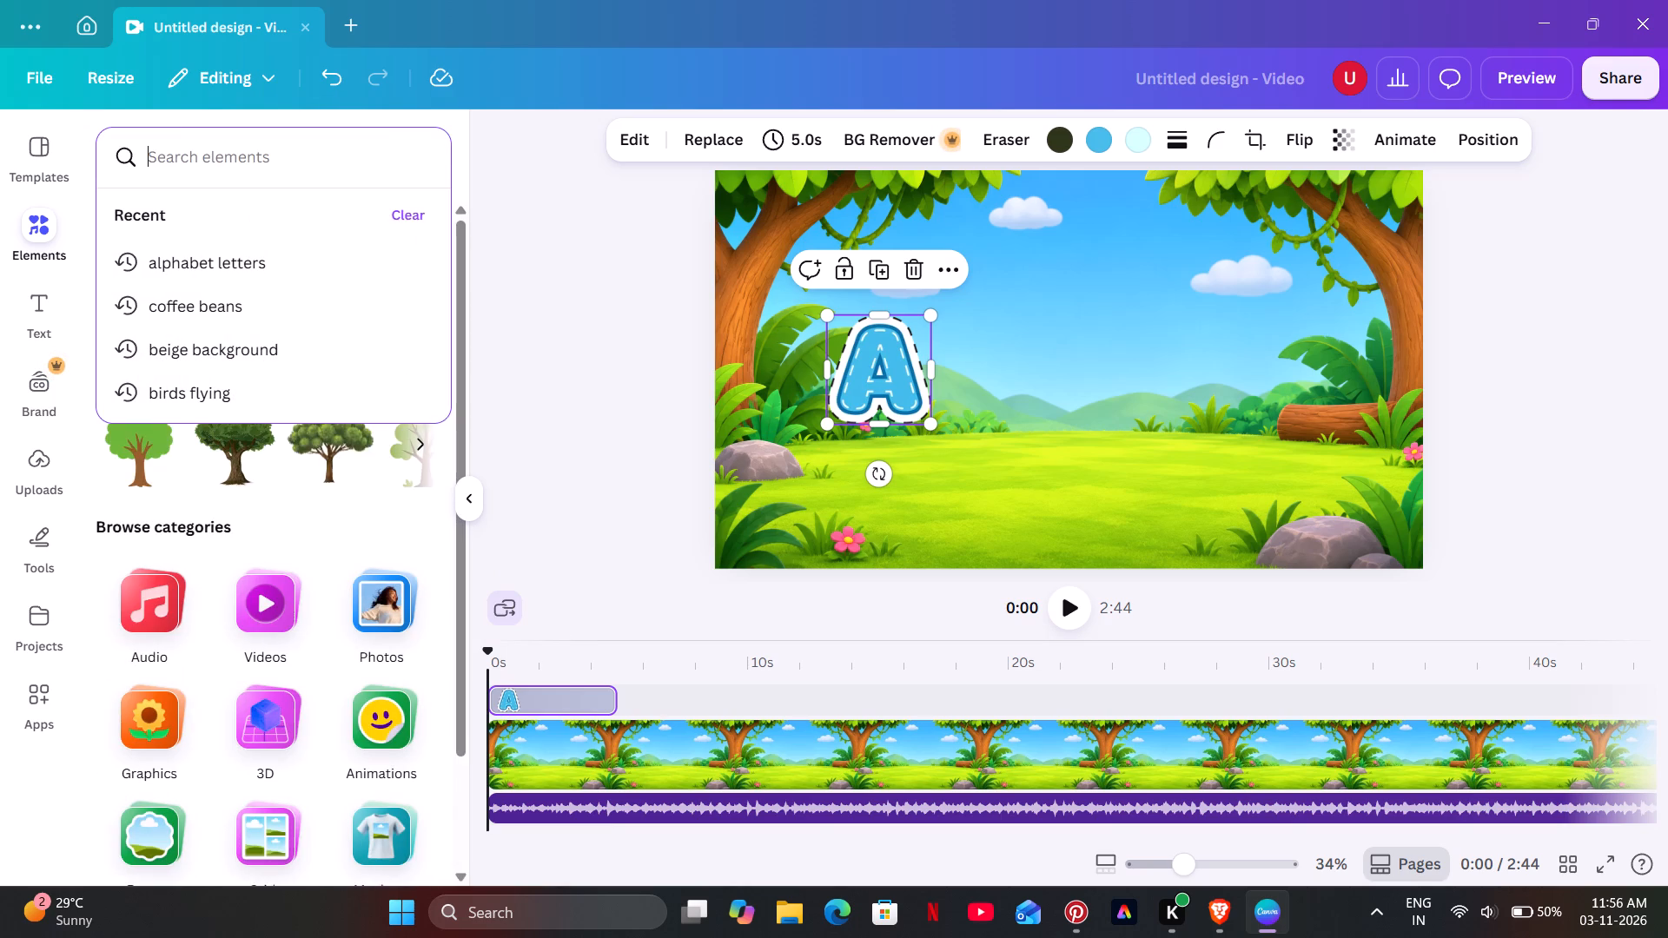
pyautogui.write('alig')
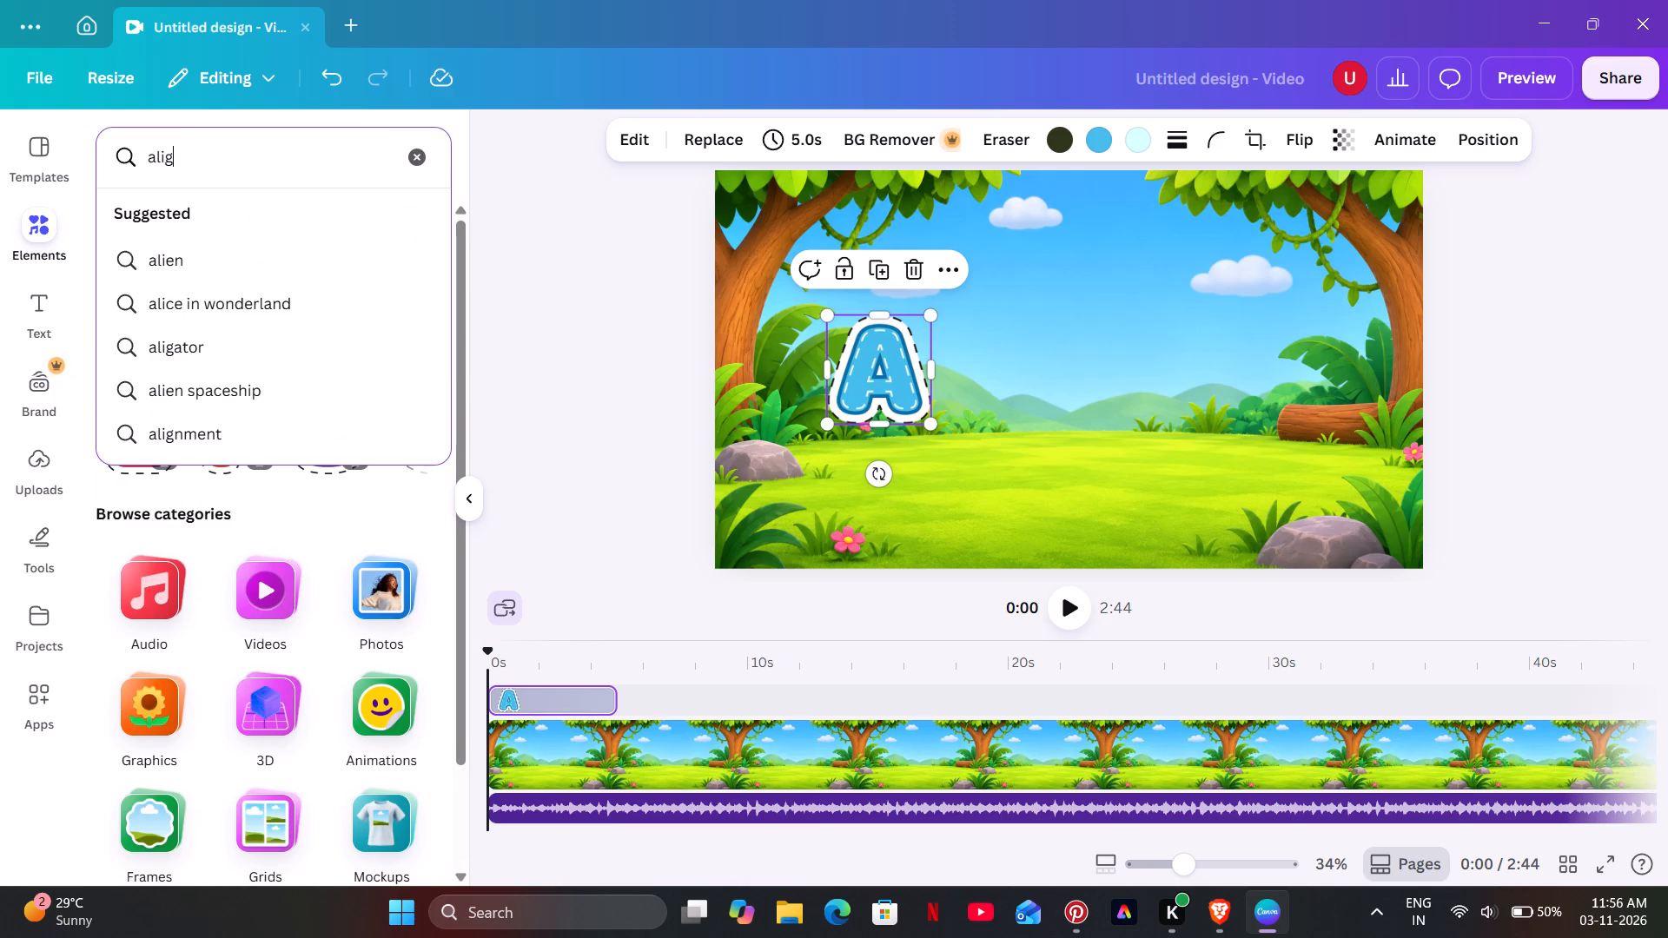
pyautogui.click(366, 274)
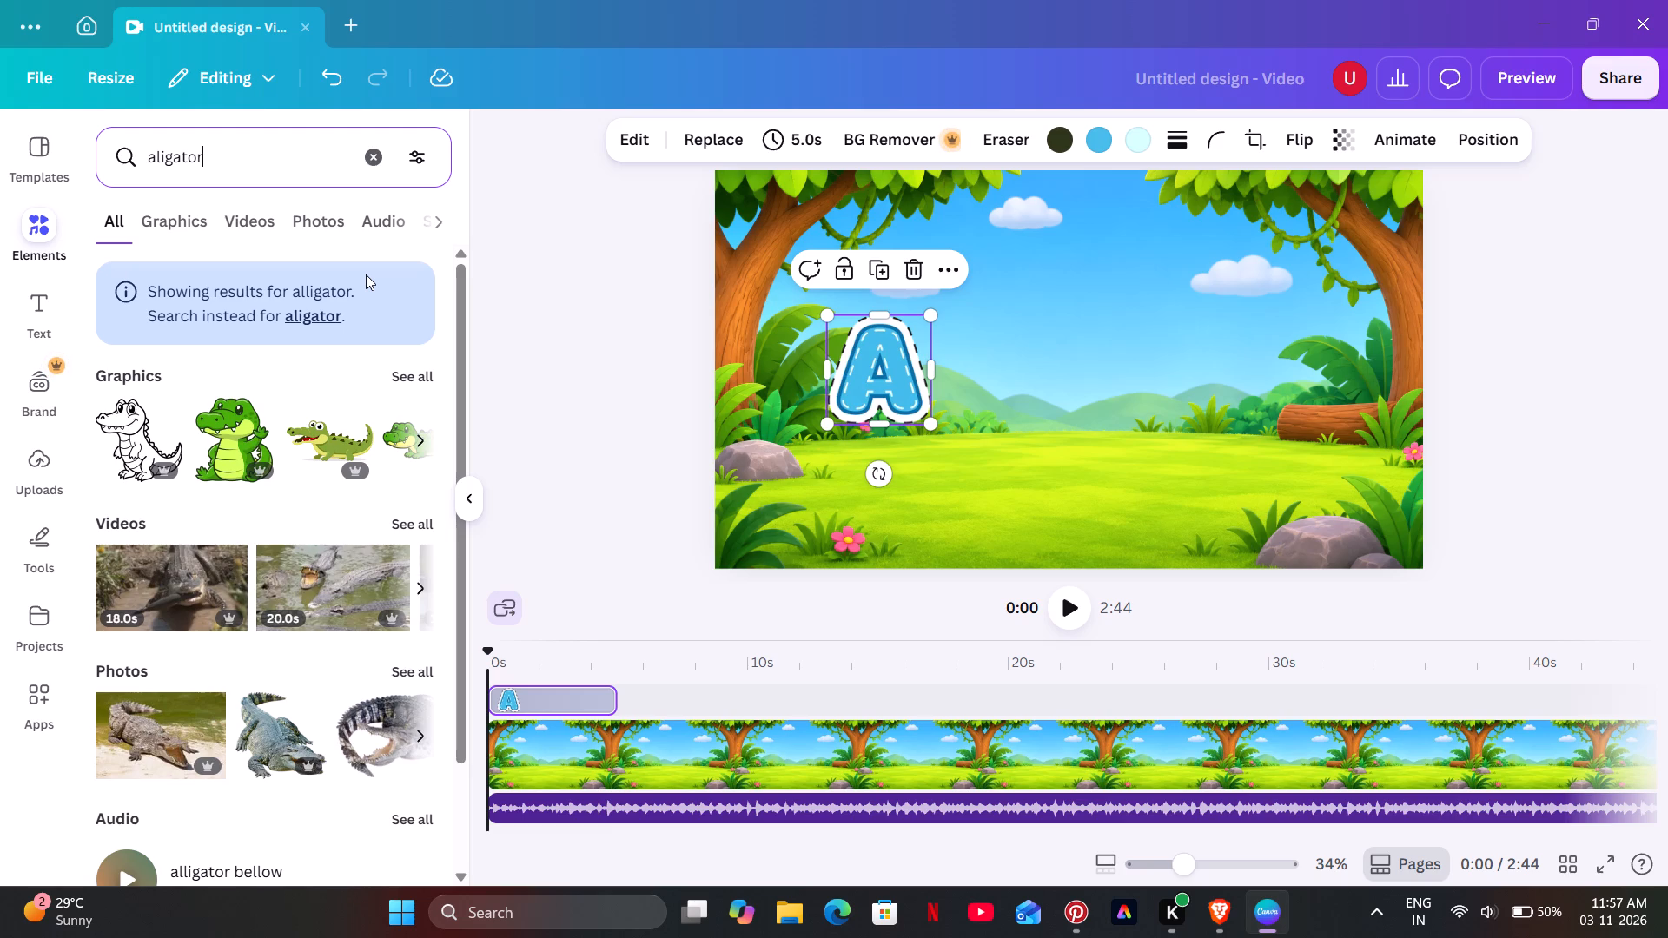
pyautogui.click(234, 405)
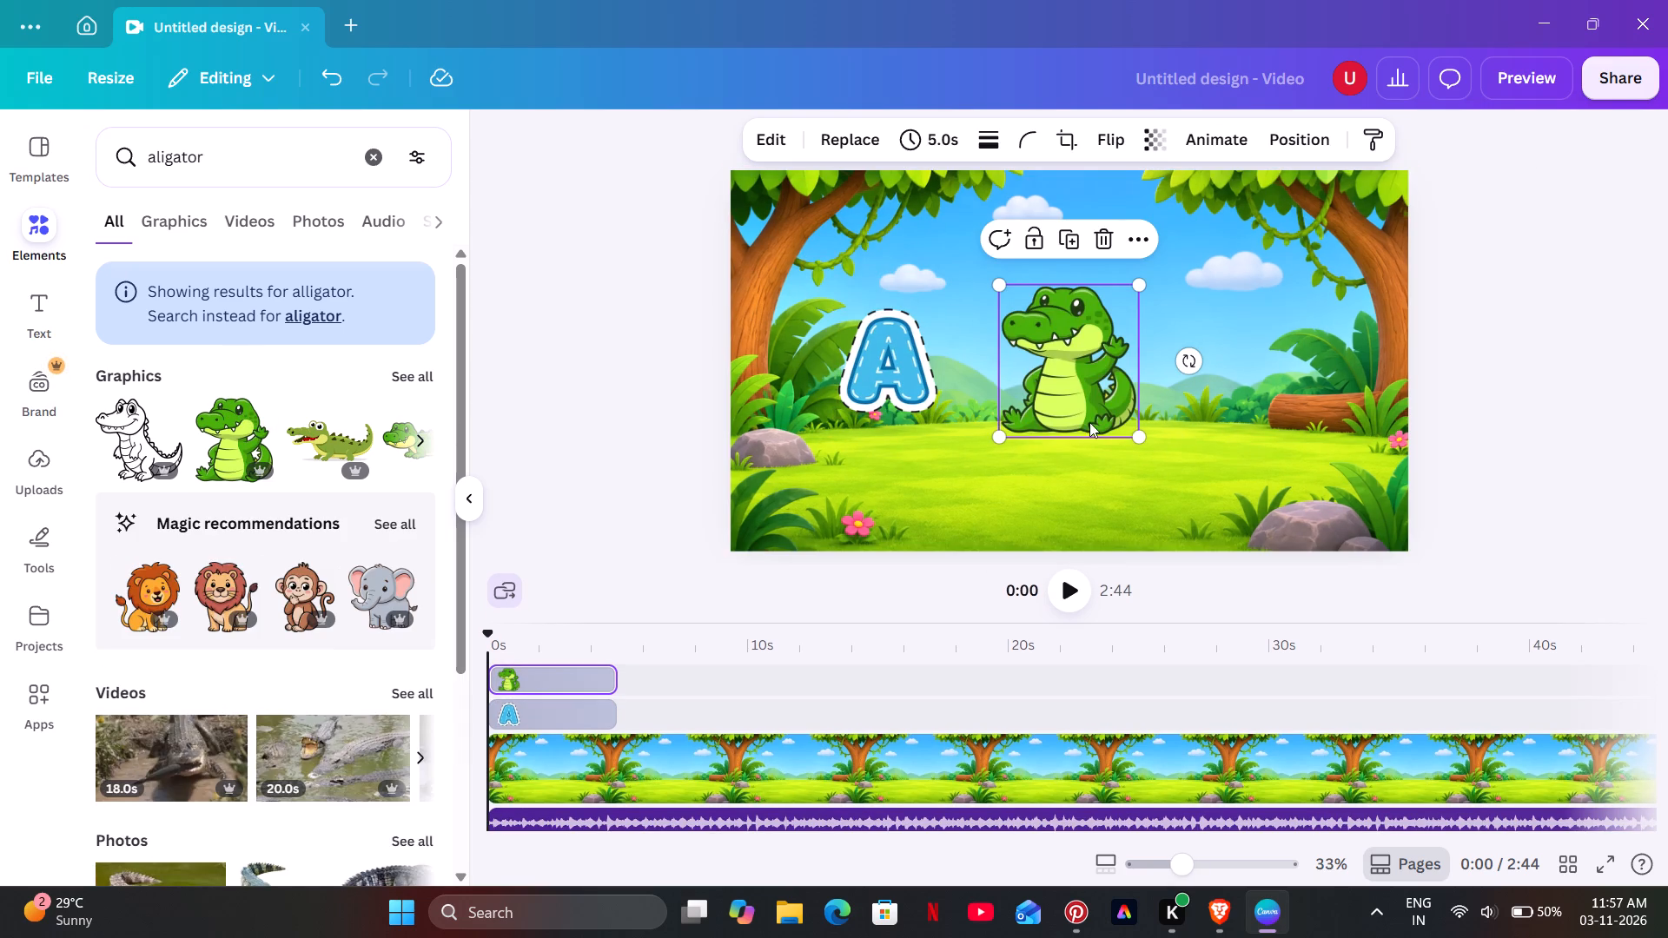
# Shrink the alligator and place it by the log on the right side of the scene, level with the letter A.
pyautogui.moveTo(1138, 435); pyautogui.dragTo(1082, 383)
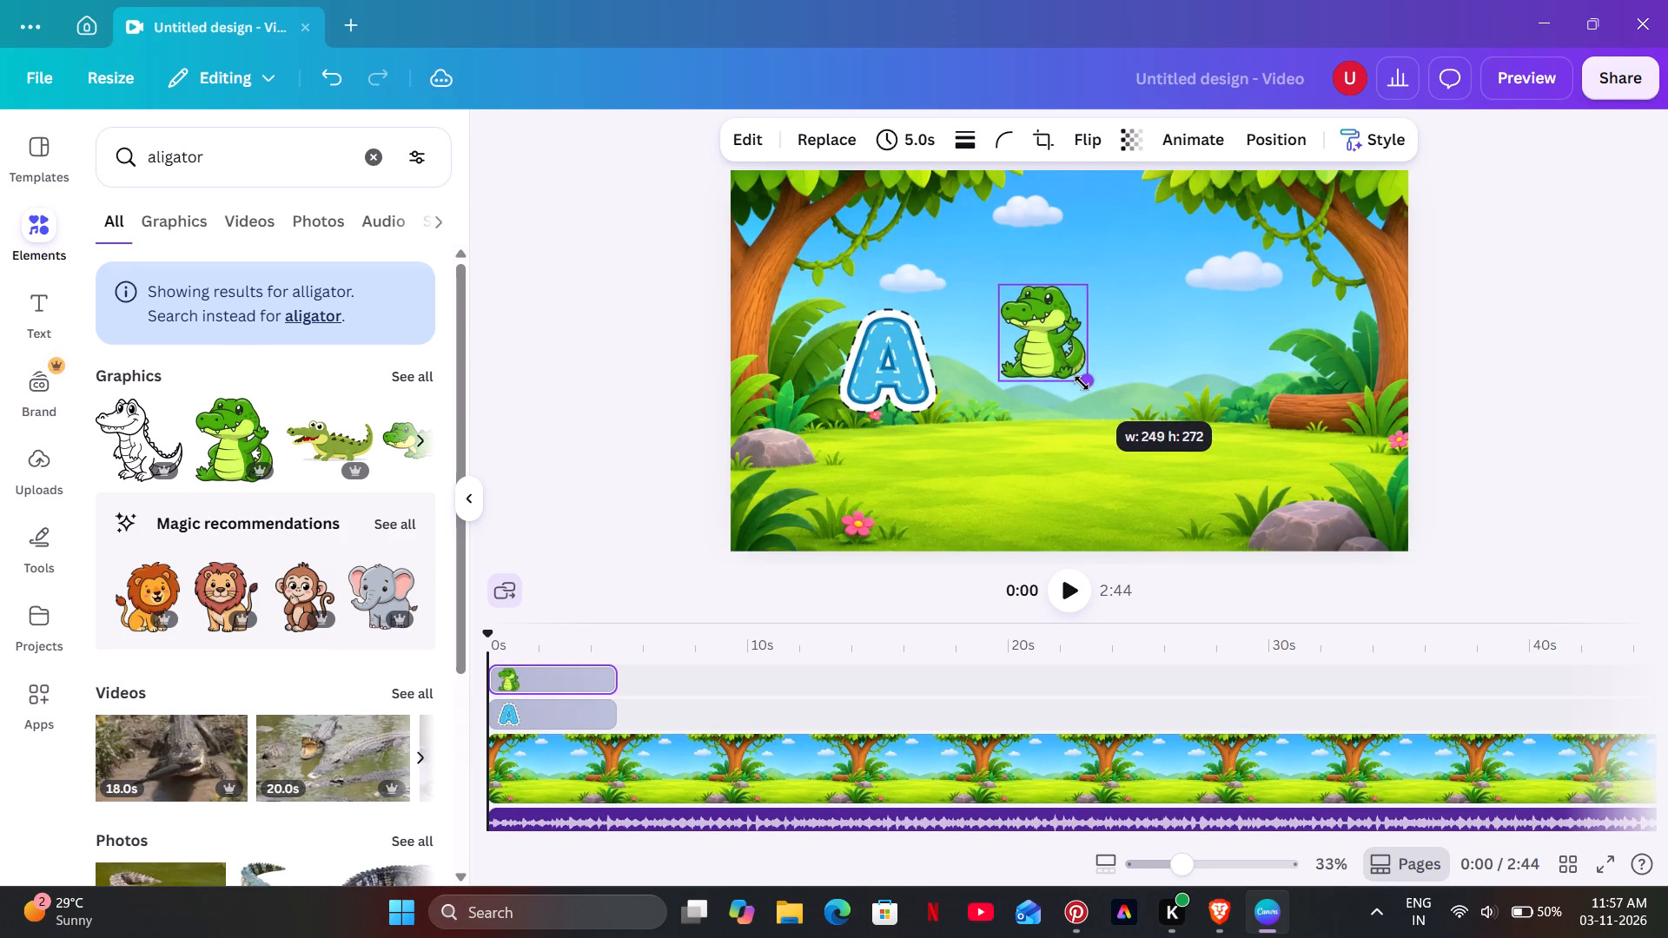
pyautogui.moveTo(1082, 383); pyautogui.dragTo(1080, 377)
pyautogui.moveTo(1023, 324); pyautogui.dragTo(1290, 360)
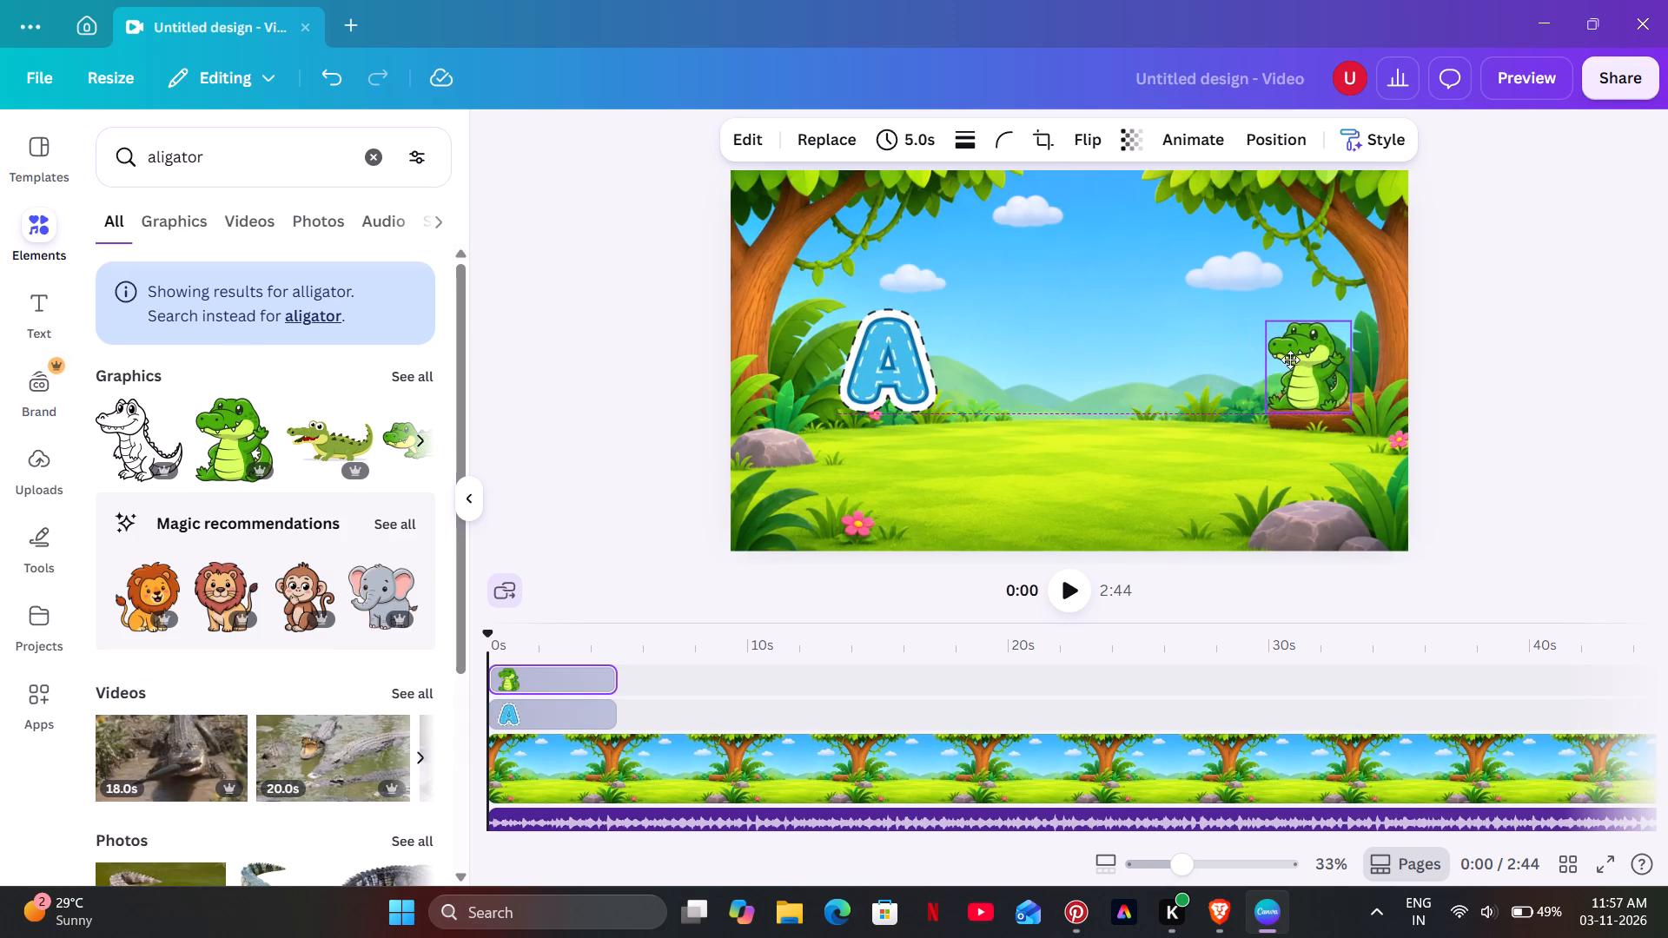
pyautogui.moveTo(1290, 360); pyautogui.dragTo(1281, 351)
pyautogui.click(1152, 372)
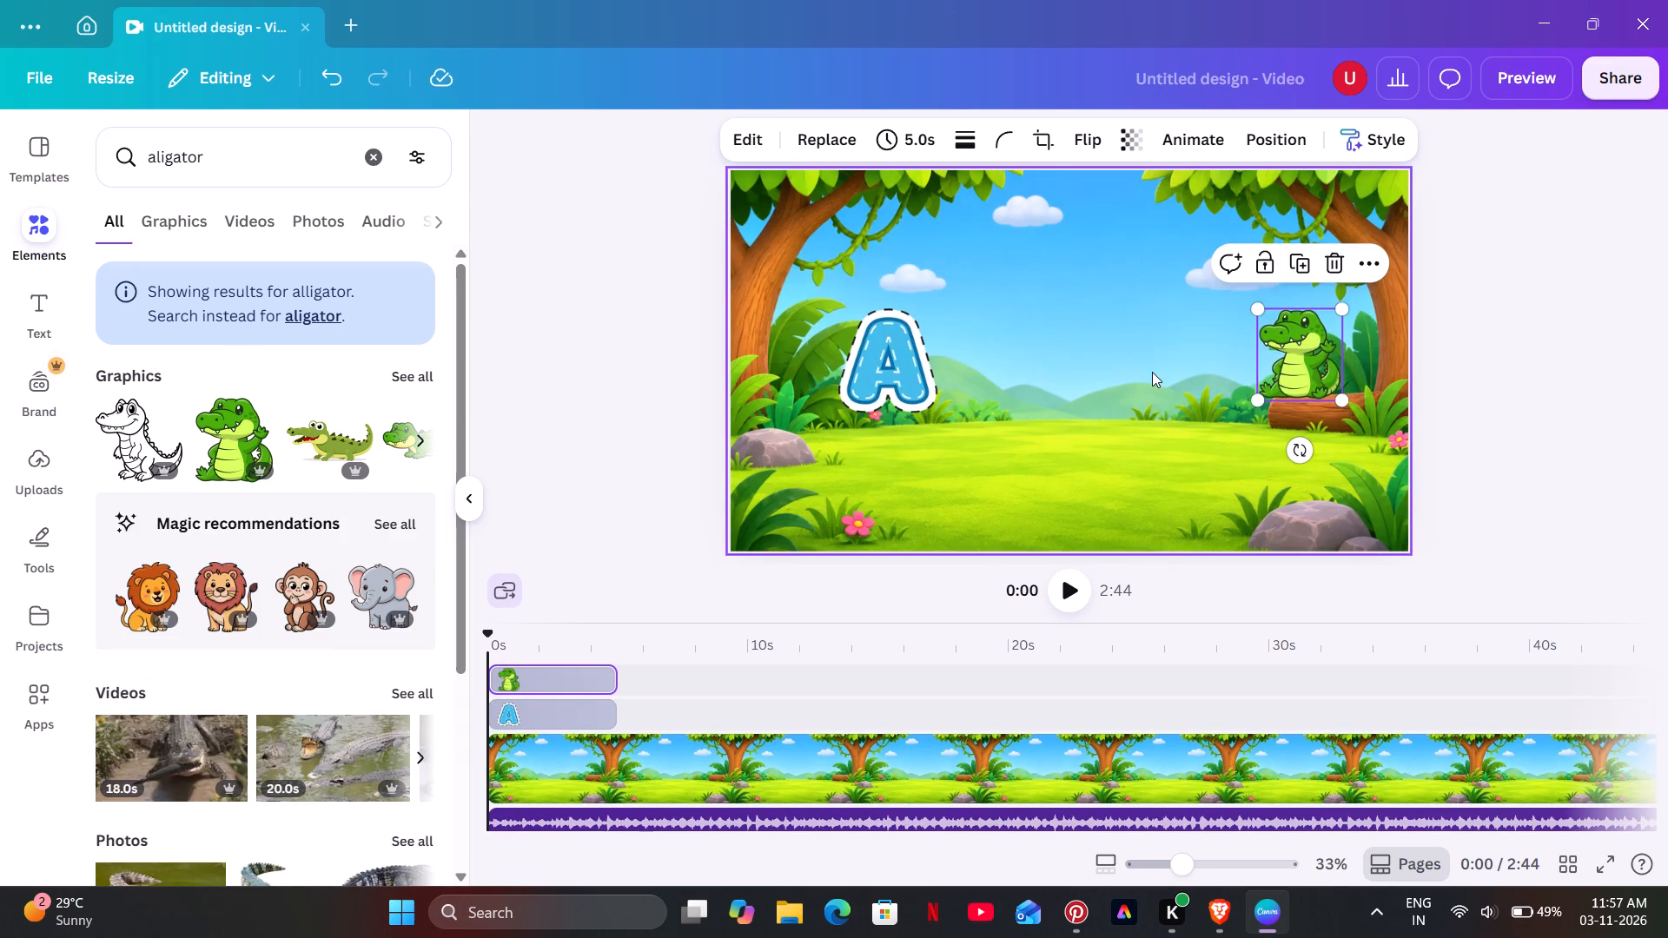
pyautogui.moveTo(1291, 357); pyautogui.dragTo(1269, 361)
pyautogui.click(1142, 389)
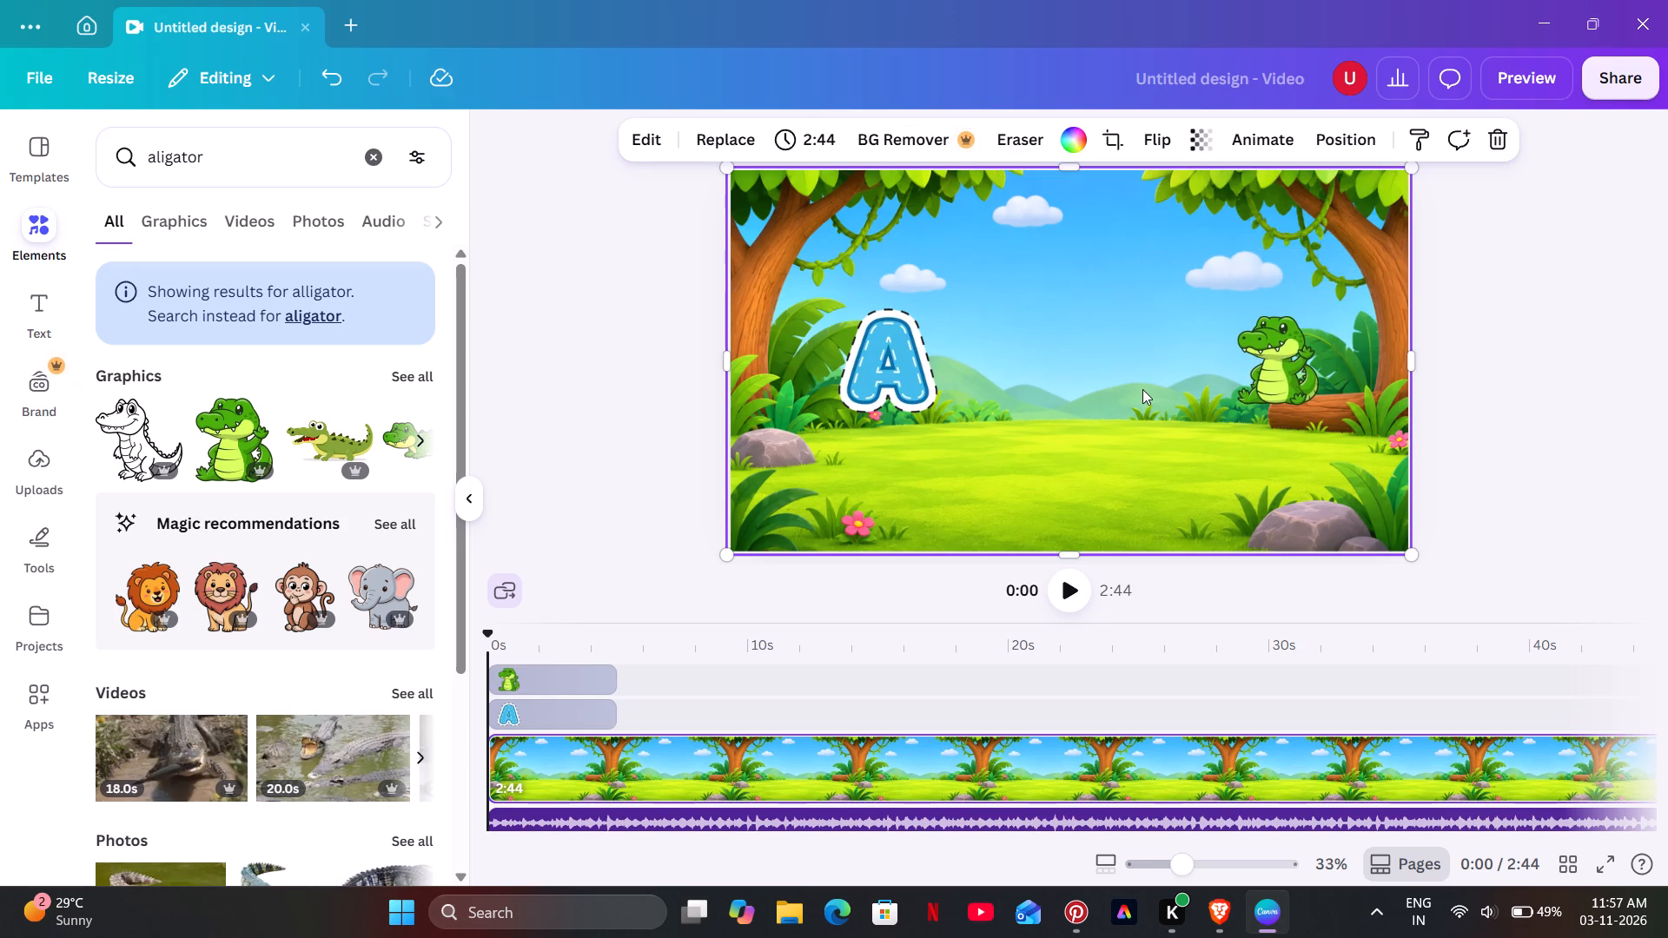
# Select the letter A and the alligator together and apply the Tumble animation to both.
pyautogui.click(1559, 276)
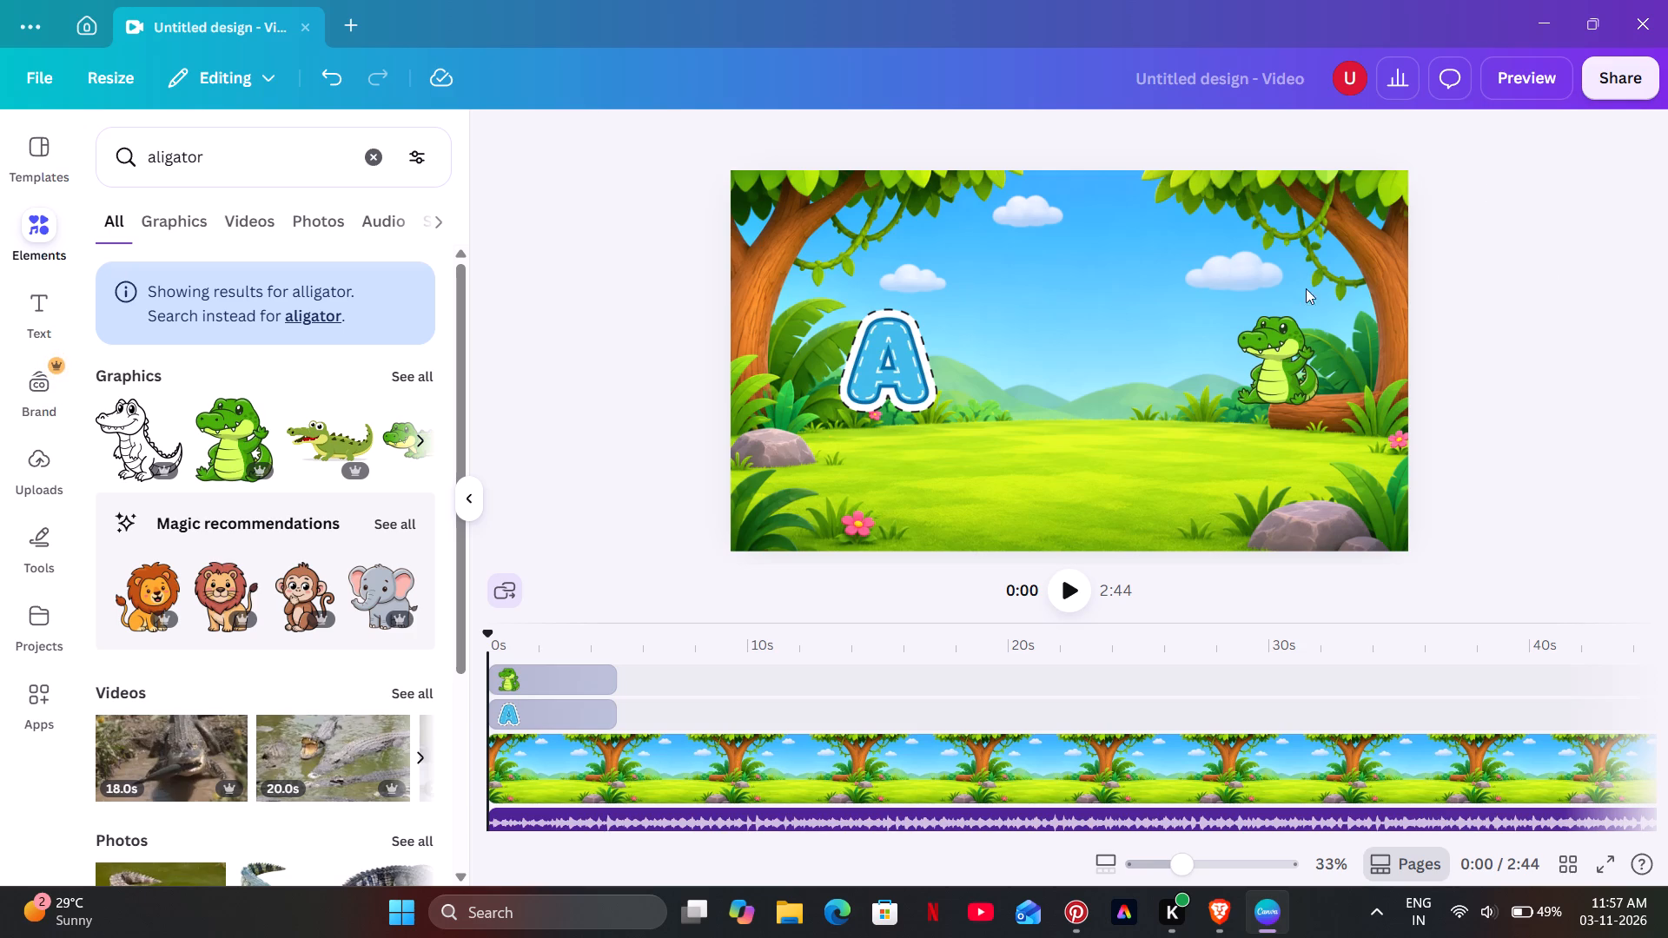
pyautogui.moveTo(1347, 265); pyautogui.dragTo(1333, 317)
pyautogui.moveTo(1333, 317); pyautogui.dragTo(791, 393)
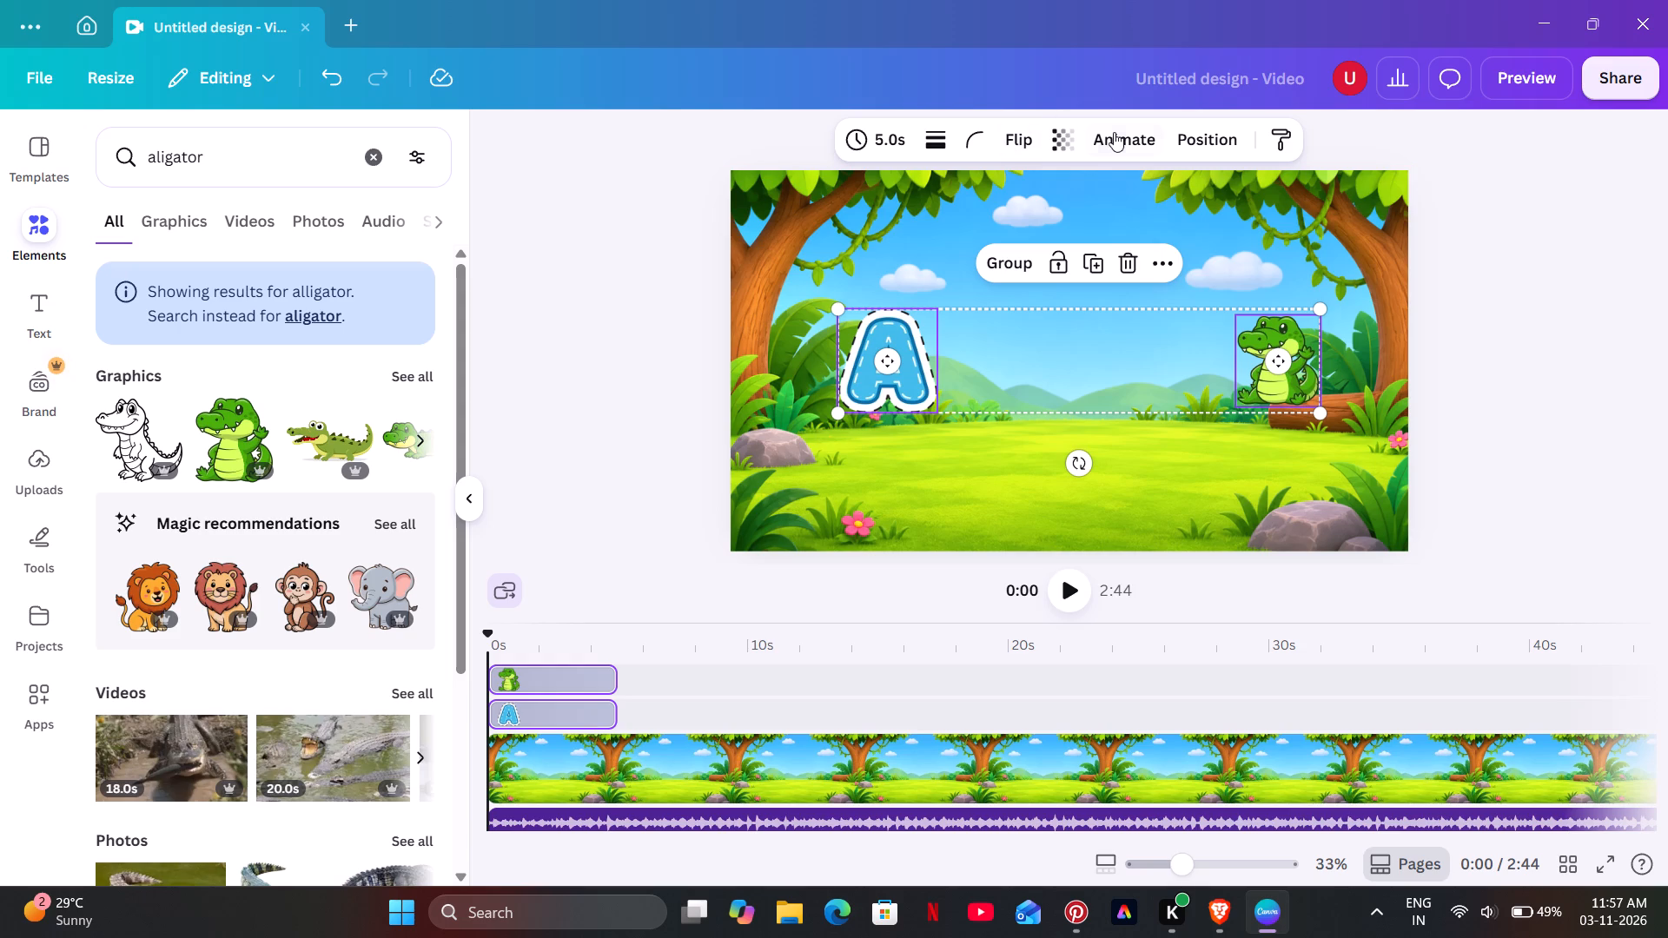
pyautogui.click(1114, 132)
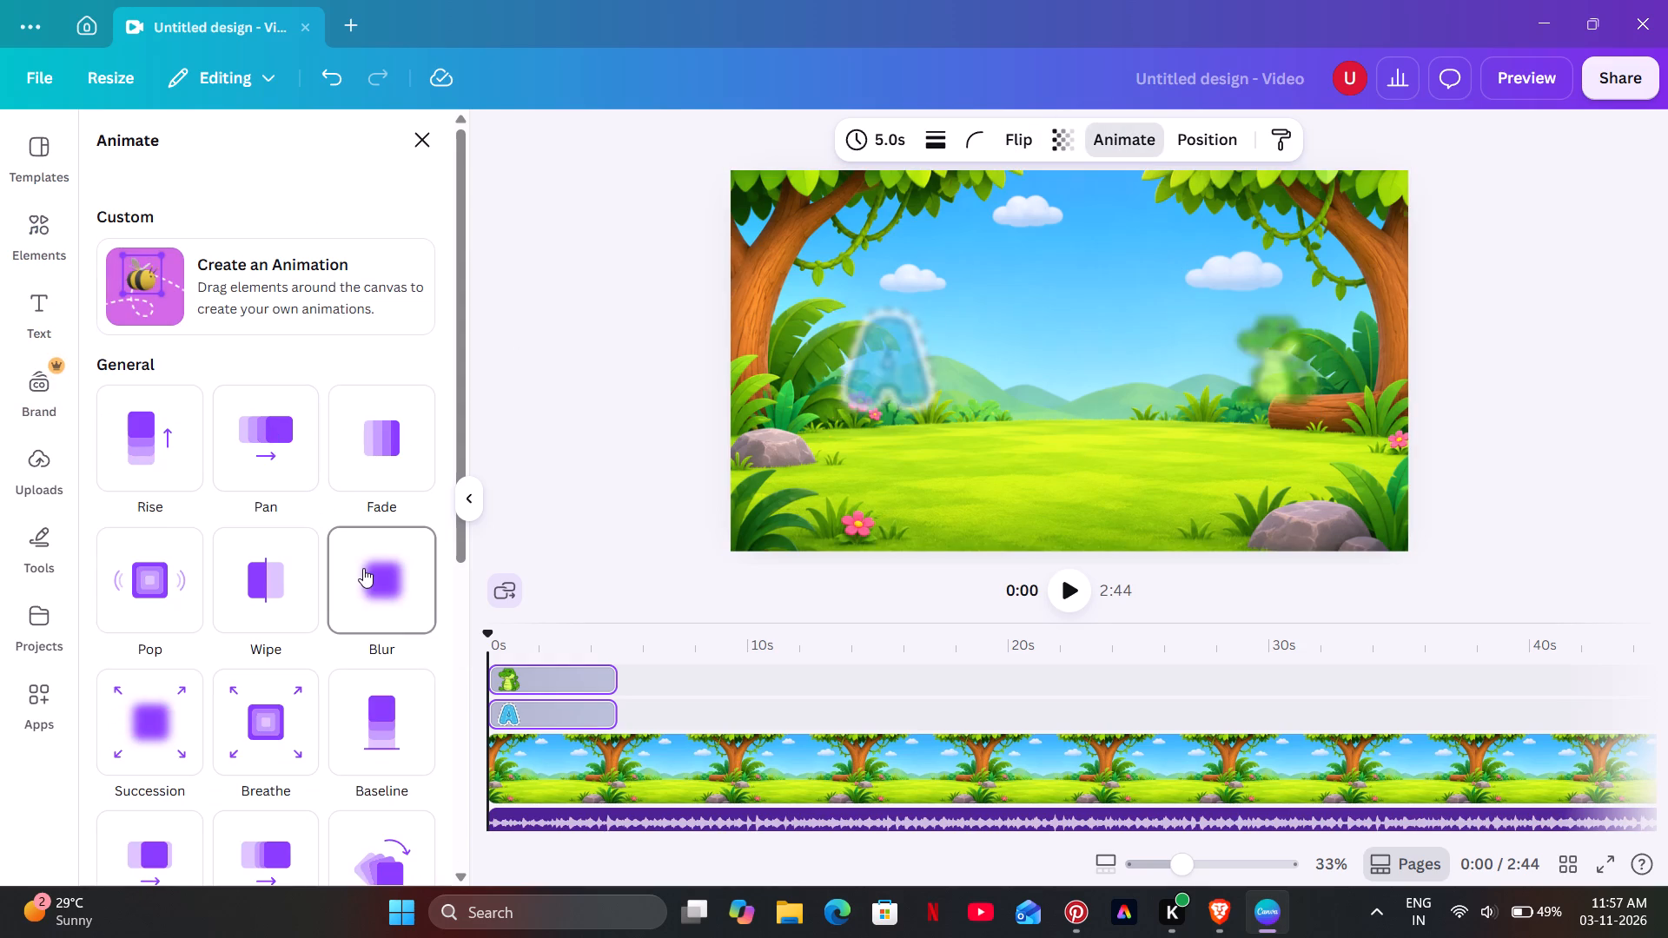
pyautogui.scroll(-3, 363, 568)
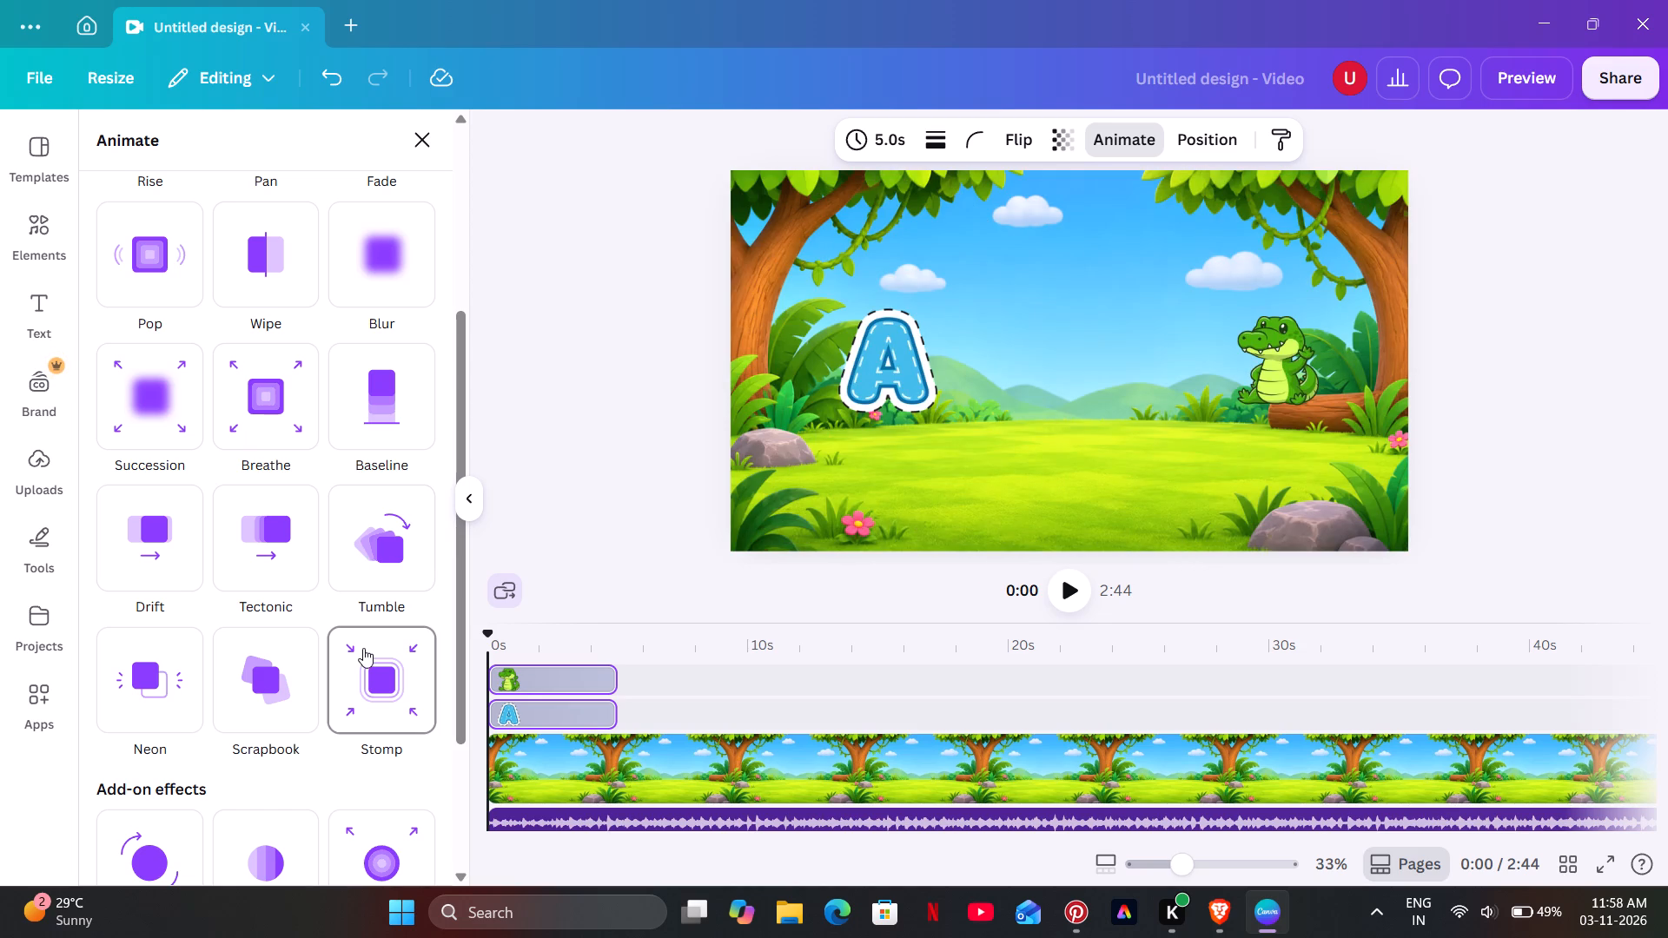
pyautogui.click(352, 538)
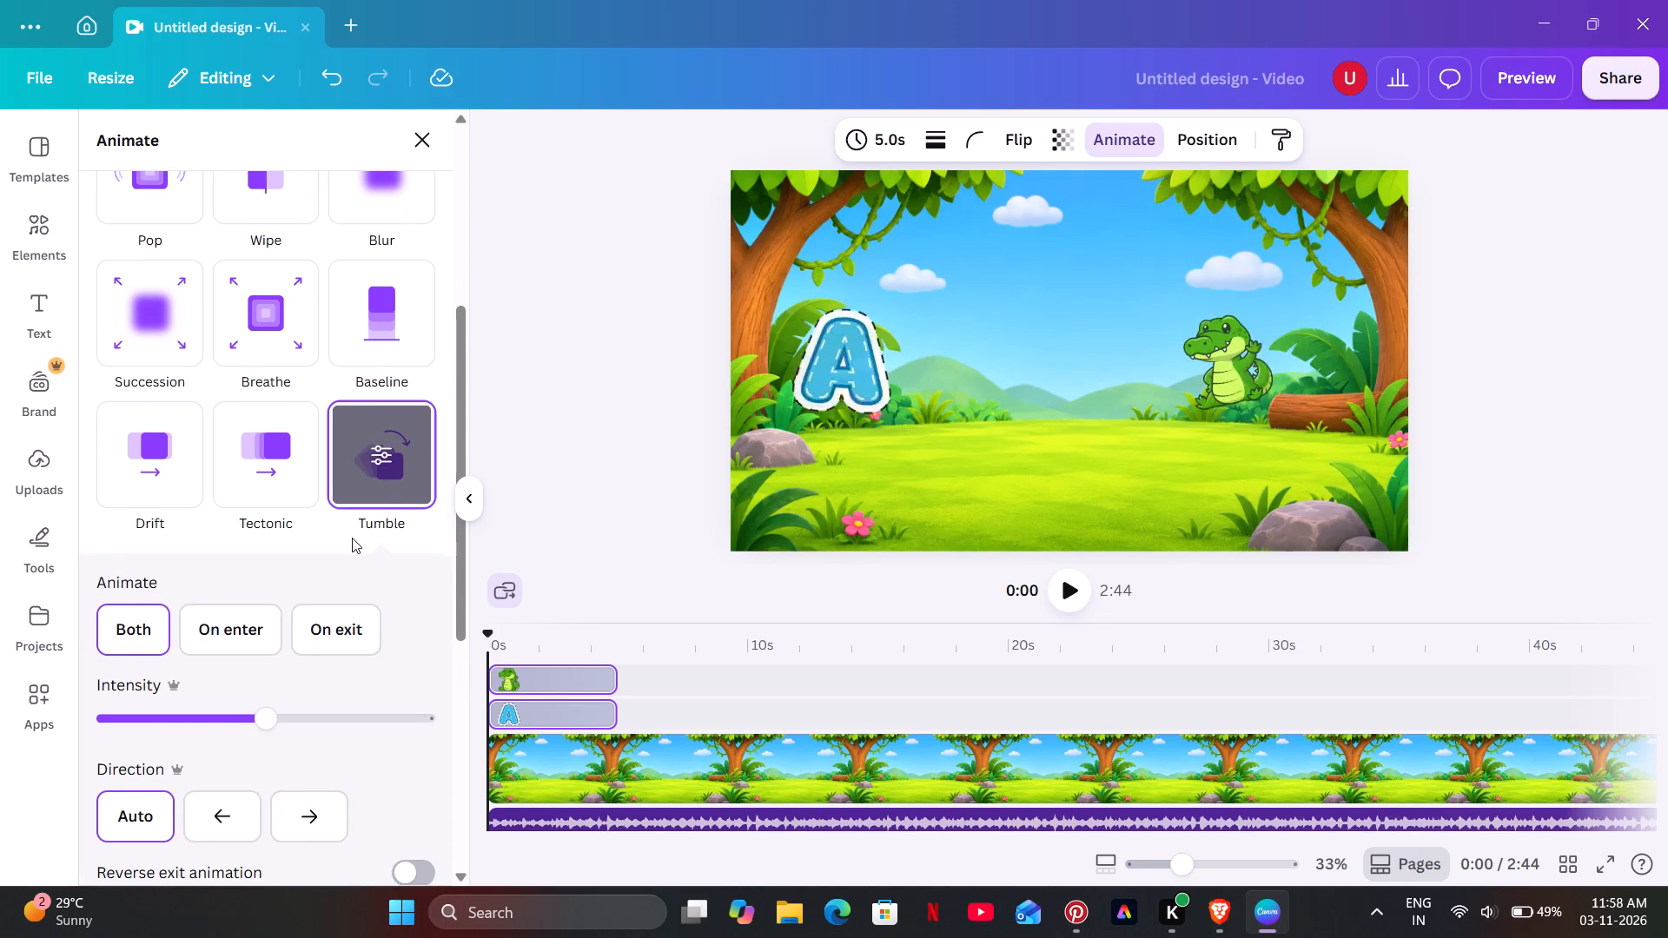
# Add the Pulse add-on effect to the letter A and the alligator, with its intensity lowered to the minimum.
pyautogui.scroll(-6, 361, 529)
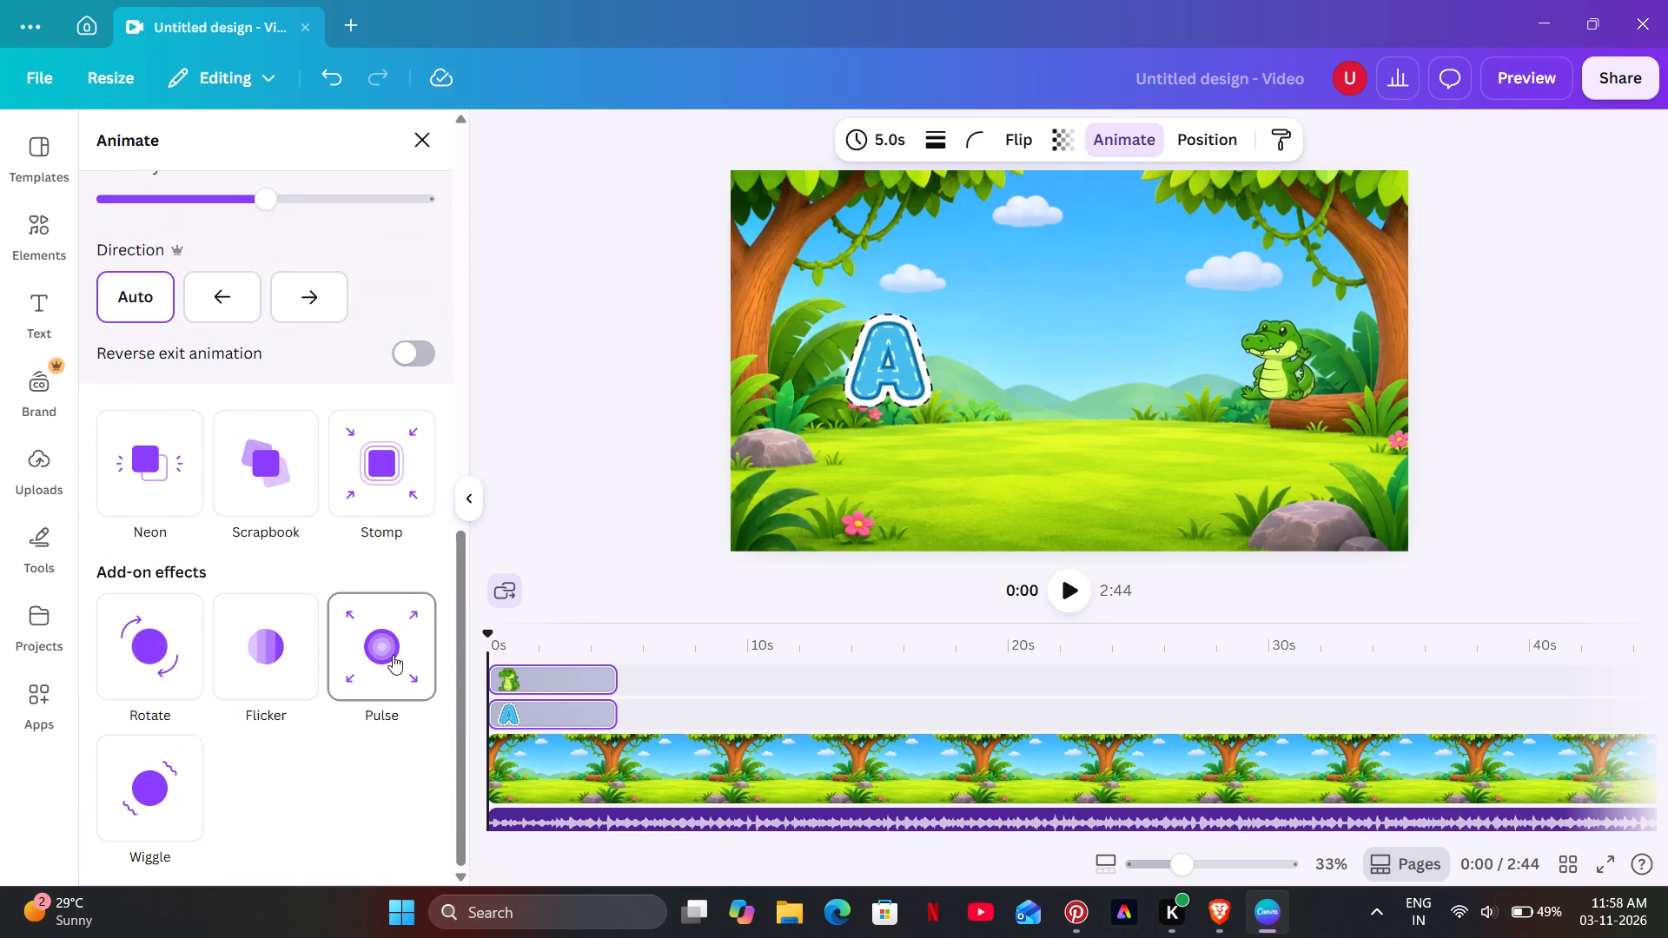
pyautogui.click(393, 655)
pyautogui.scroll(-3, 392, 655)
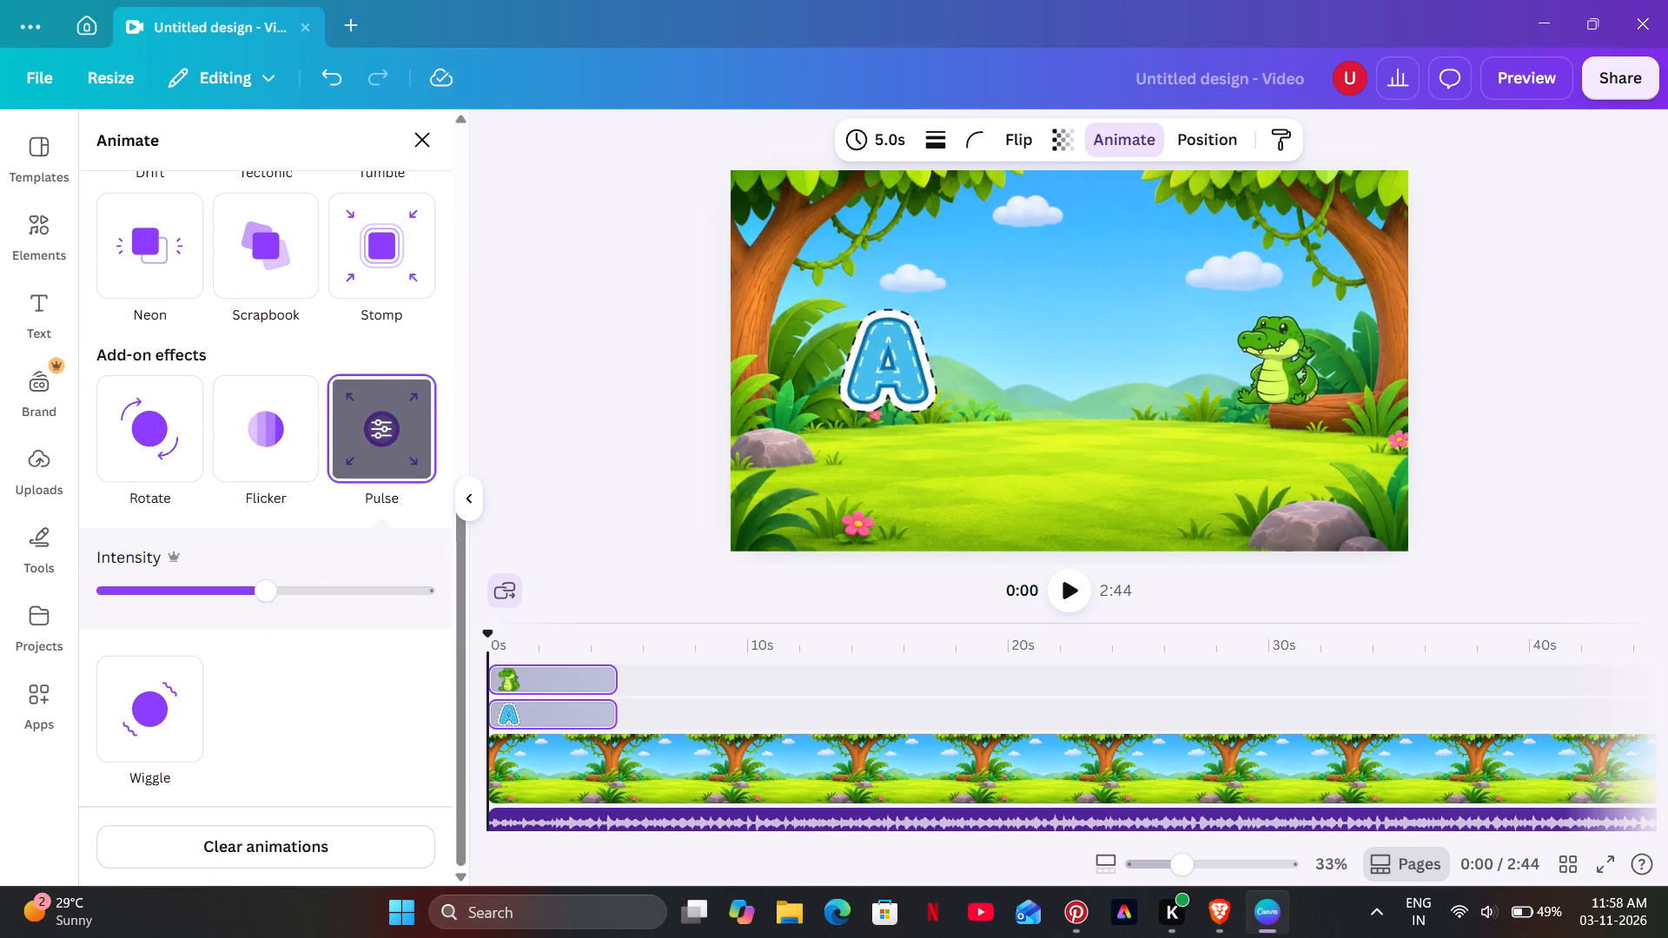
pyautogui.moveTo(264, 596); pyautogui.dragTo(125, 600)
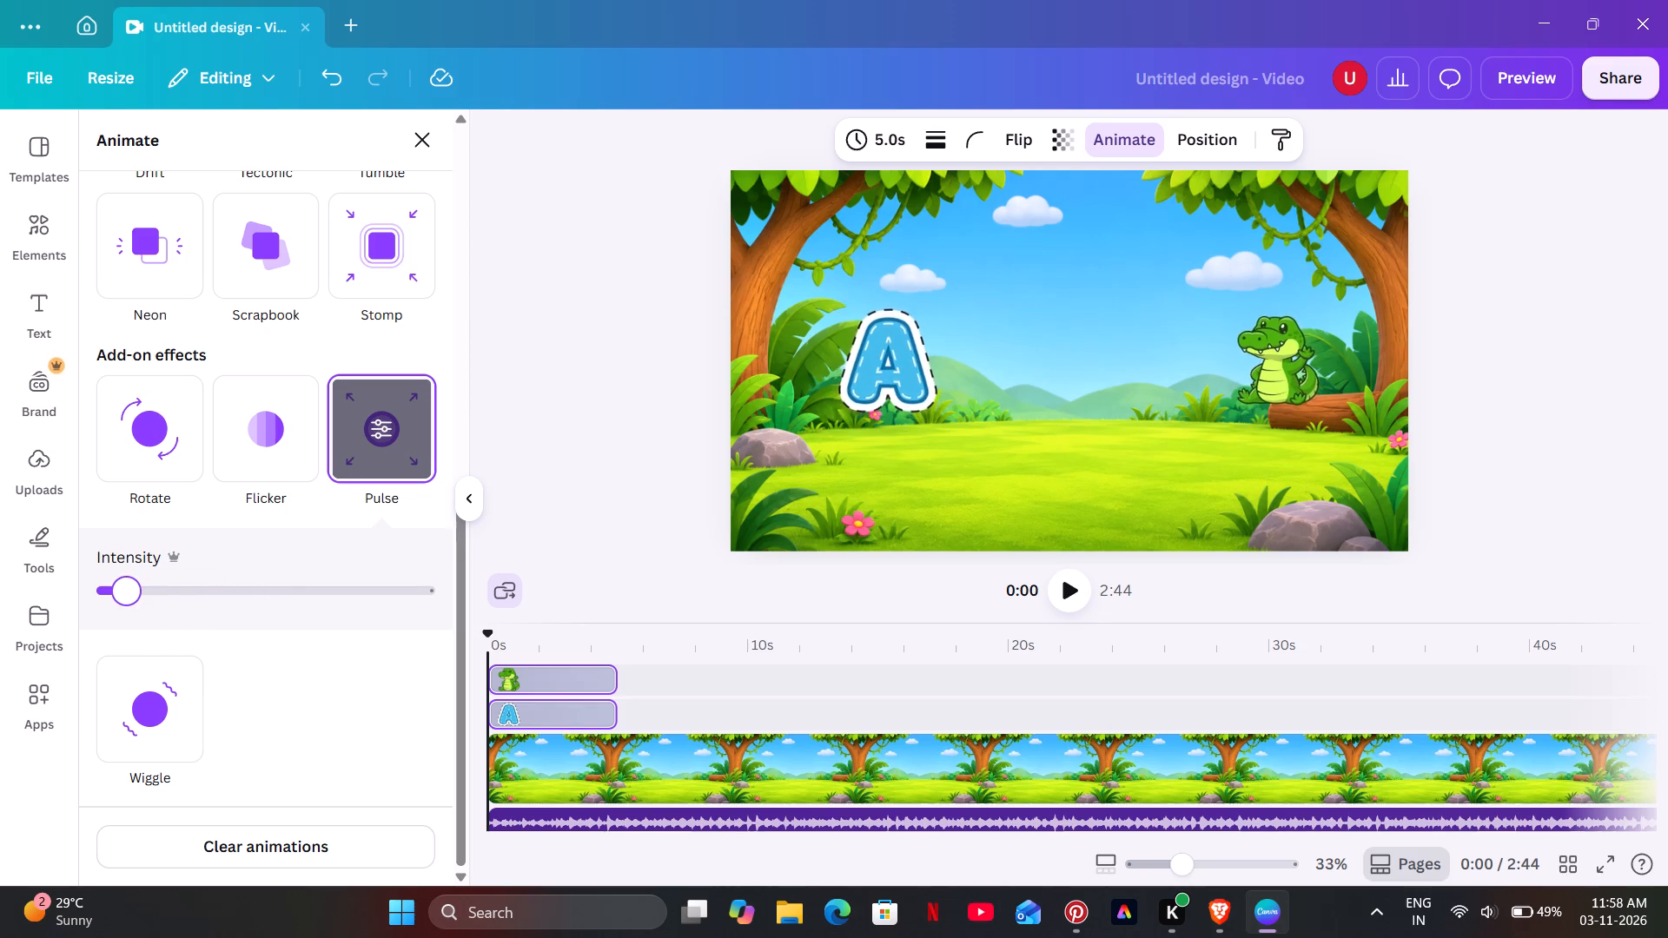
pyautogui.moveTo(125, 600); pyautogui.dragTo(108, 602)
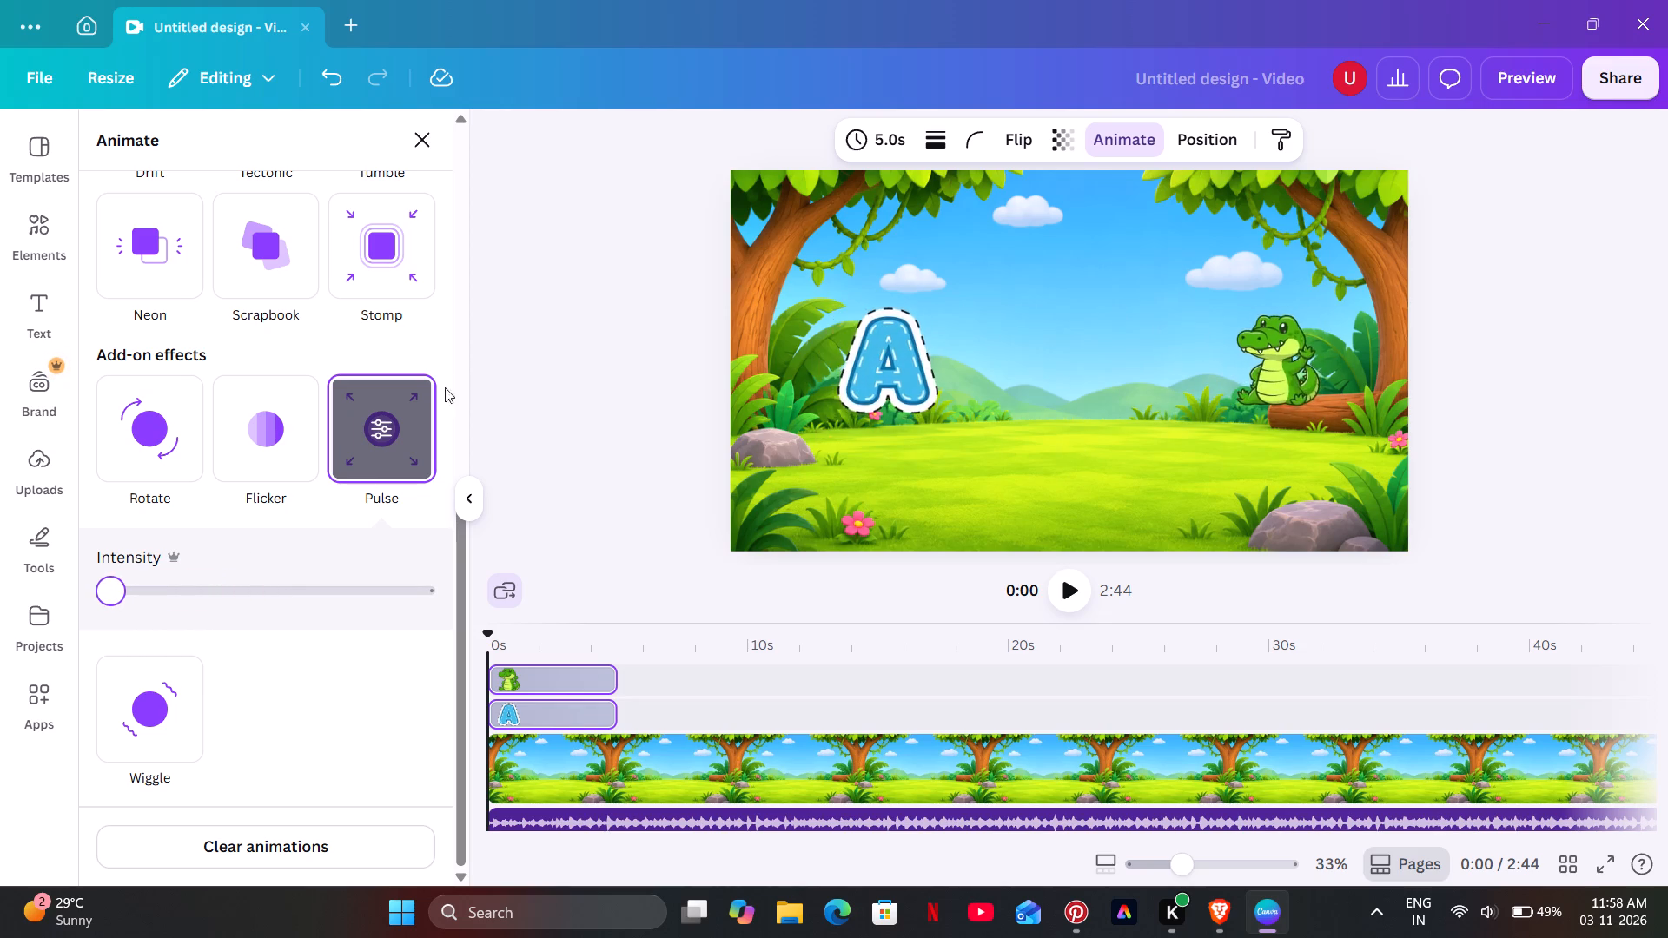
pyautogui.click(505, 325)
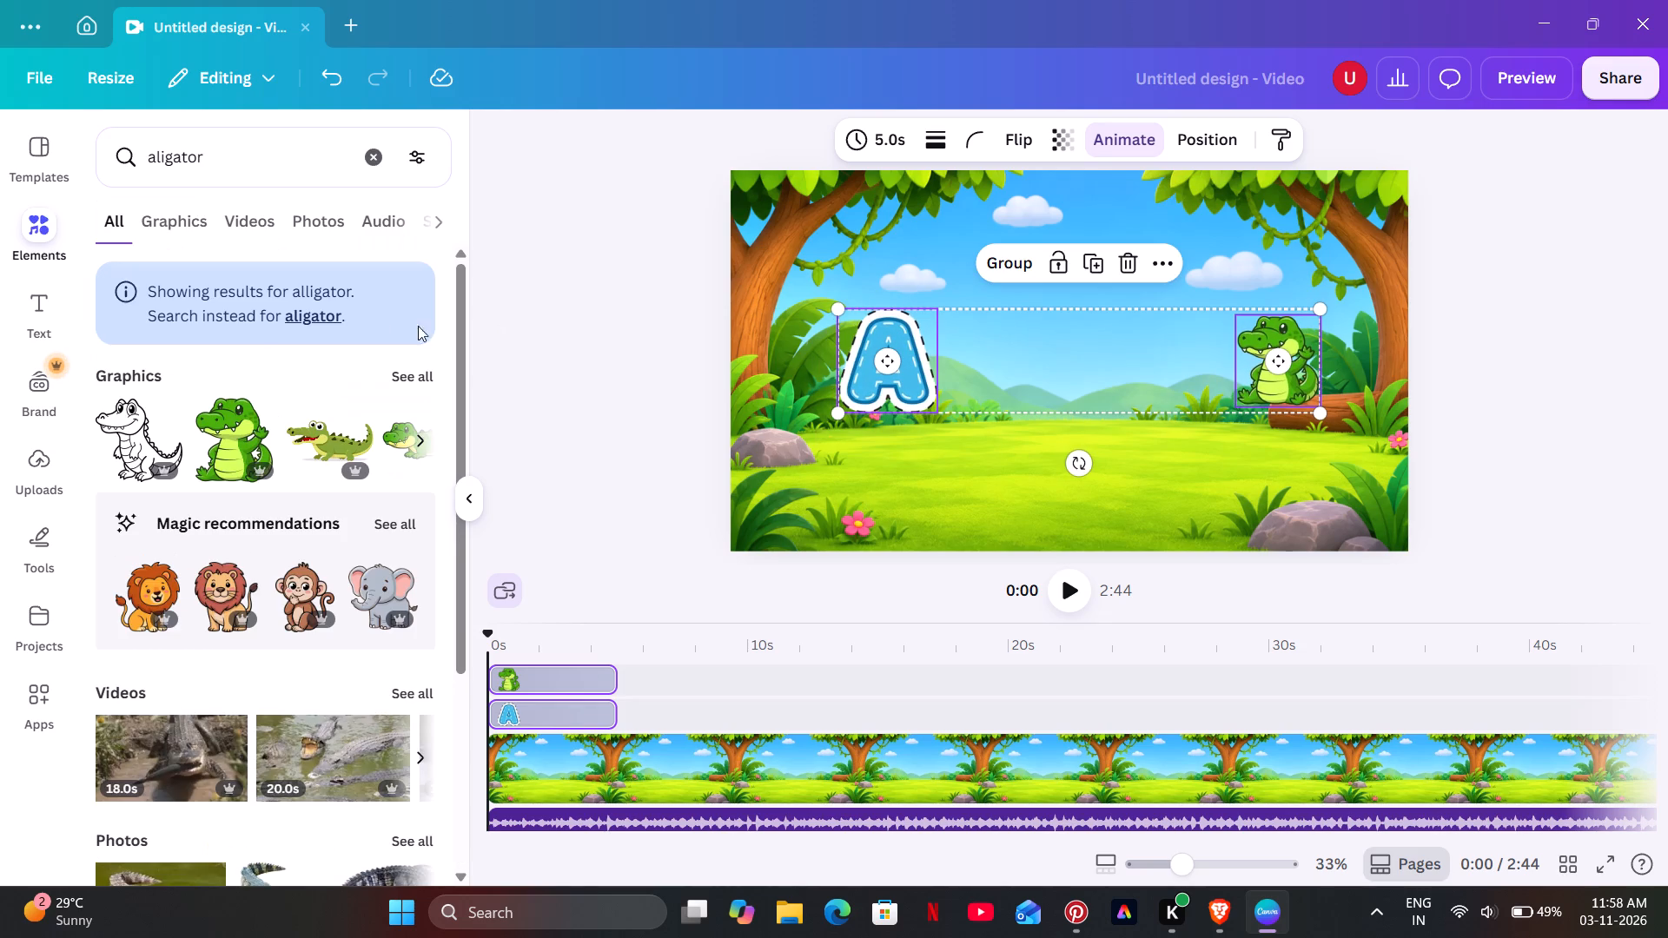
# Add a heading to the scene with the text ALIGATOR.
pyautogui.click(15, 326)
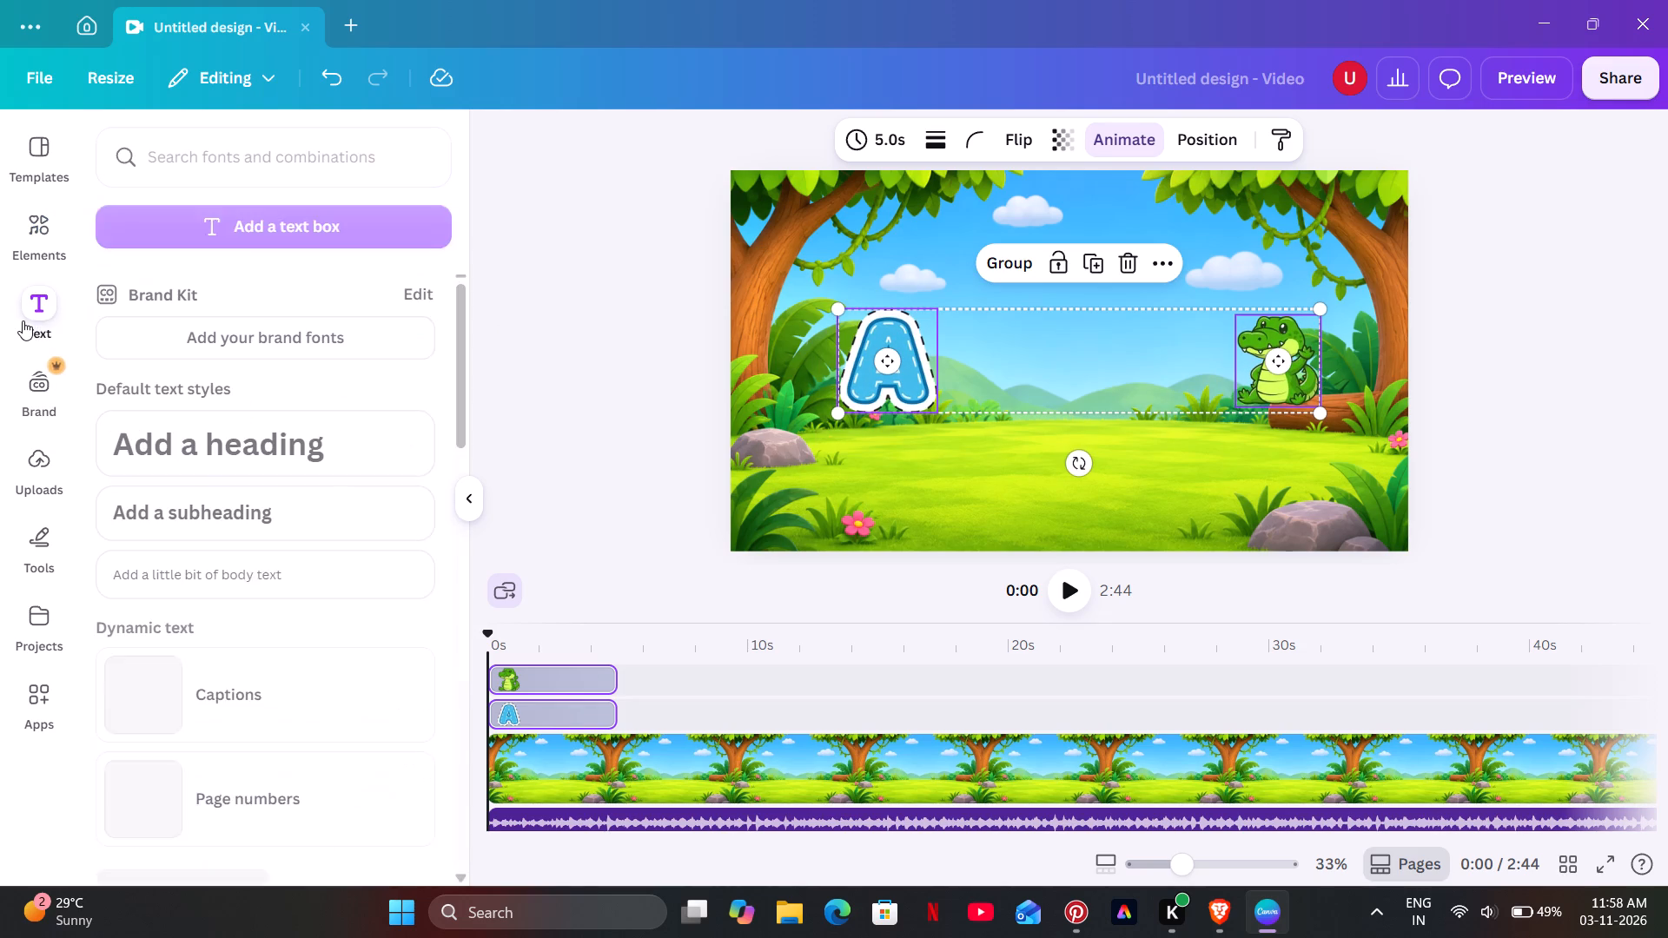
pyautogui.click(179, 492)
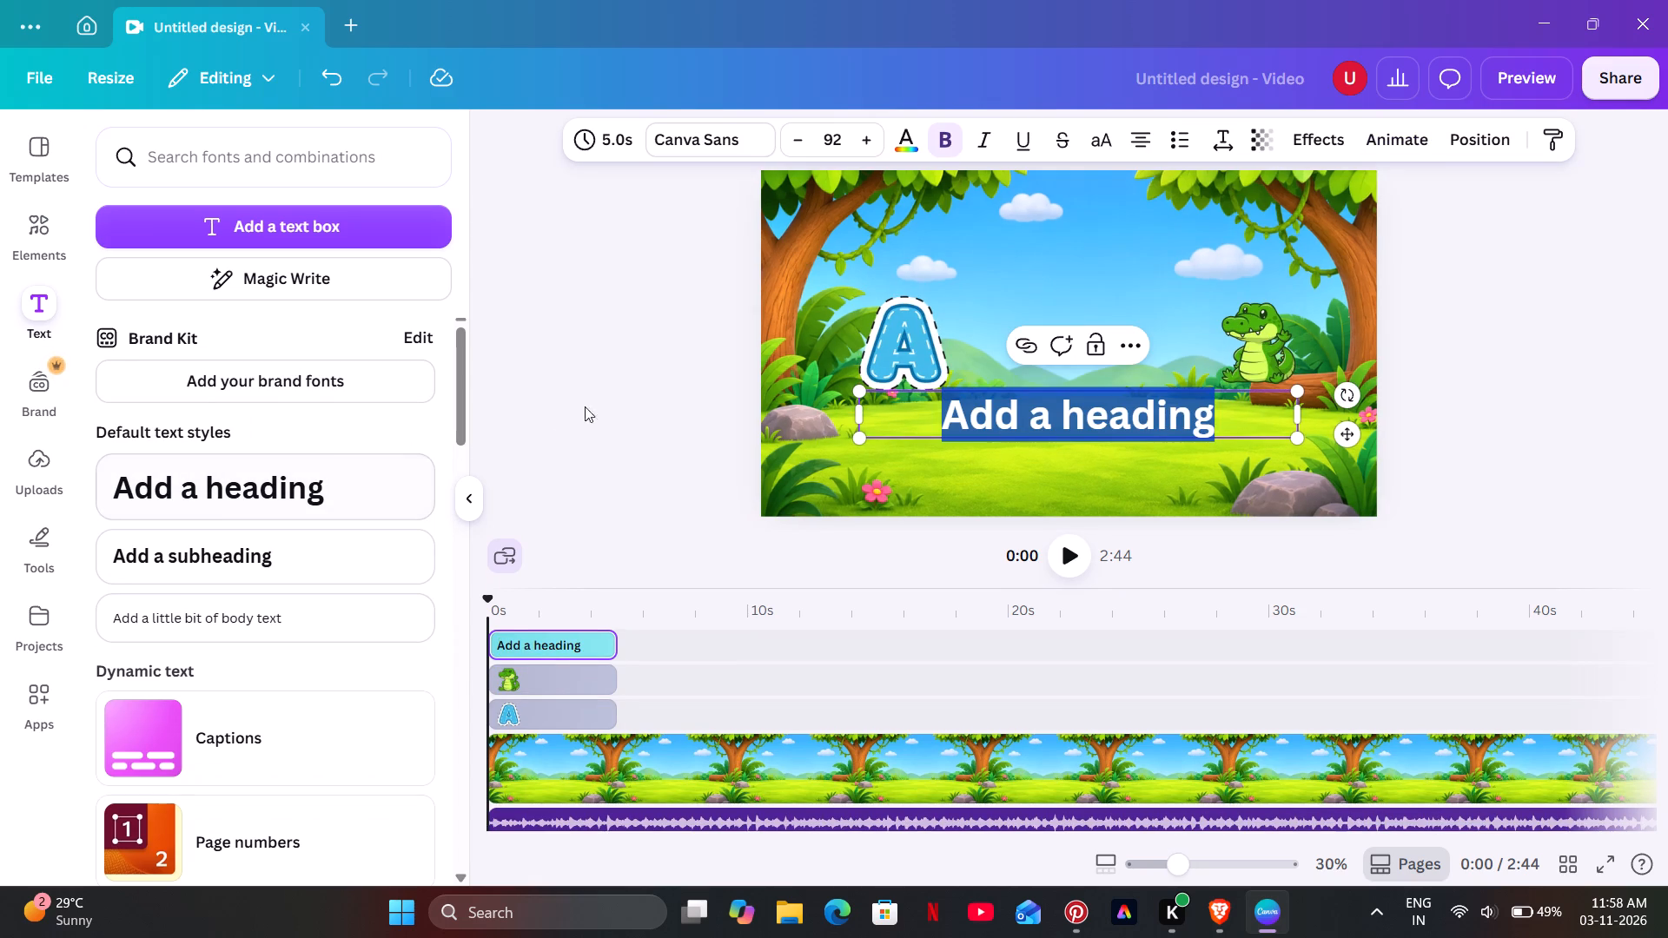
pyautogui.press('BackSpace')
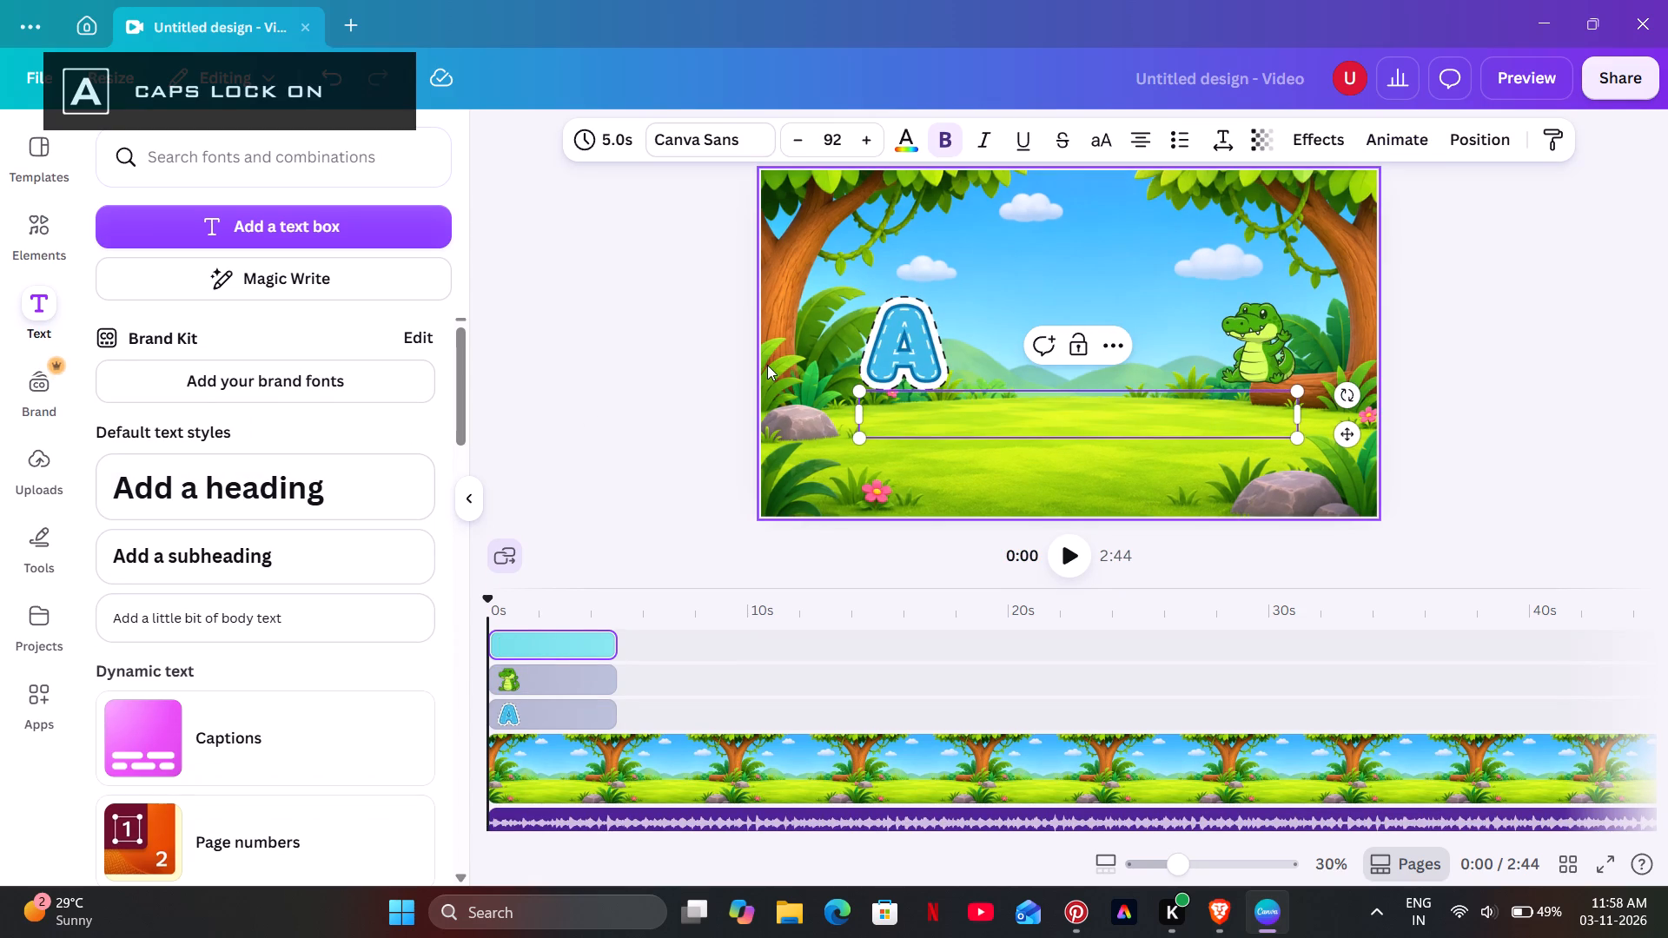
pyautogui.write('ALIGATOR')
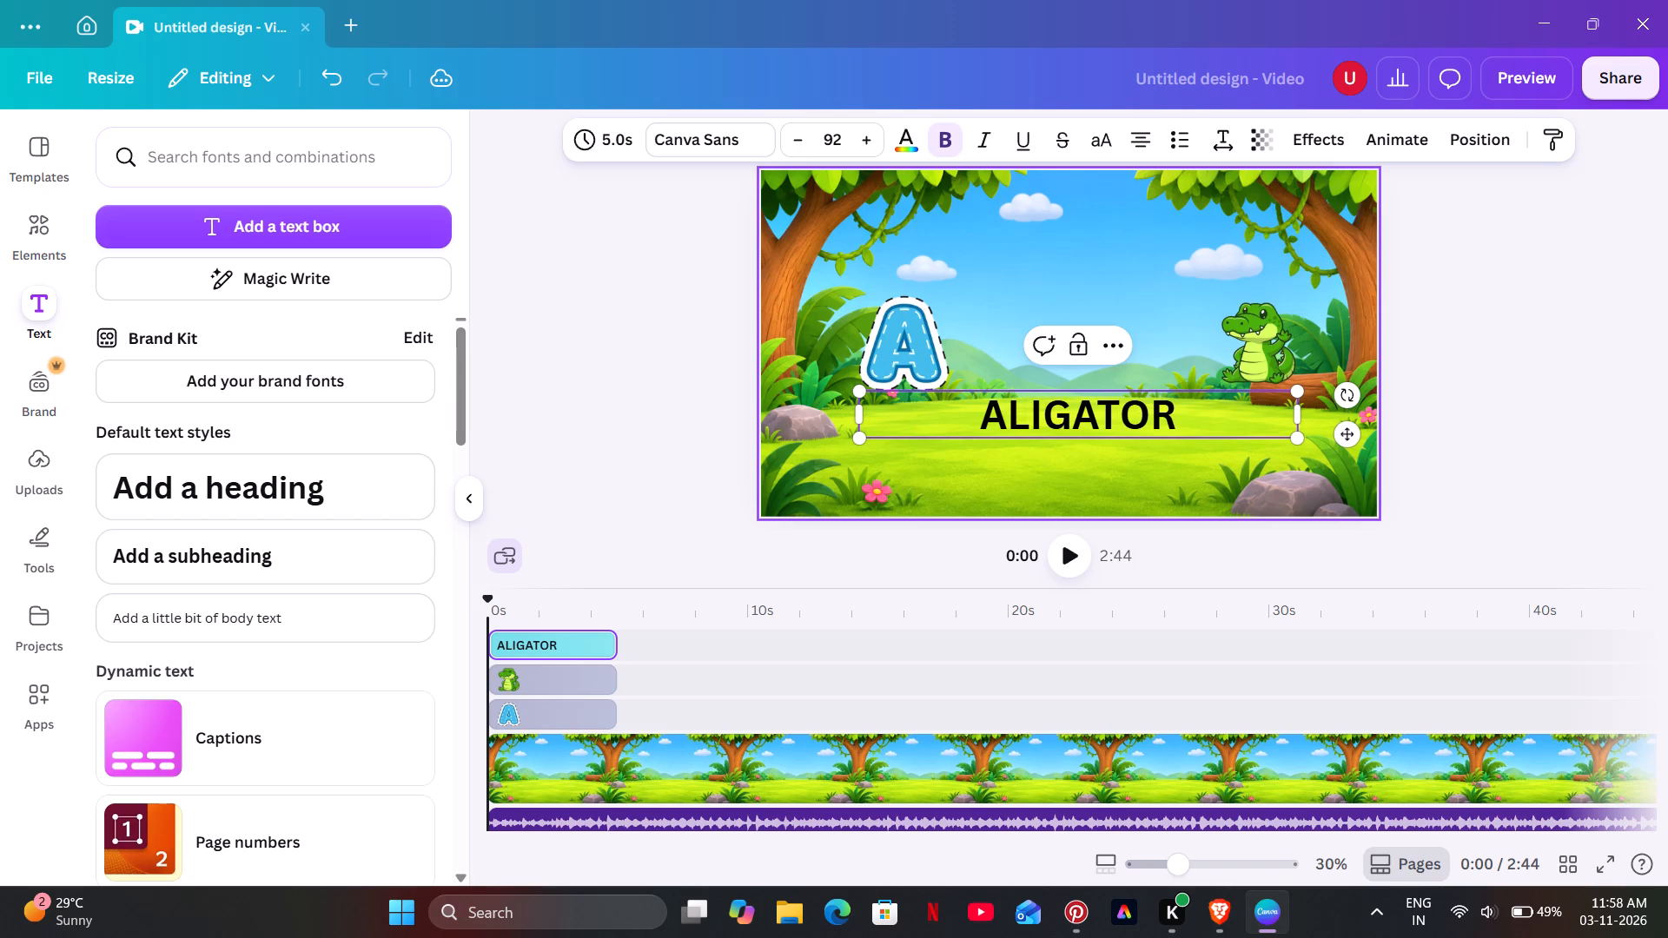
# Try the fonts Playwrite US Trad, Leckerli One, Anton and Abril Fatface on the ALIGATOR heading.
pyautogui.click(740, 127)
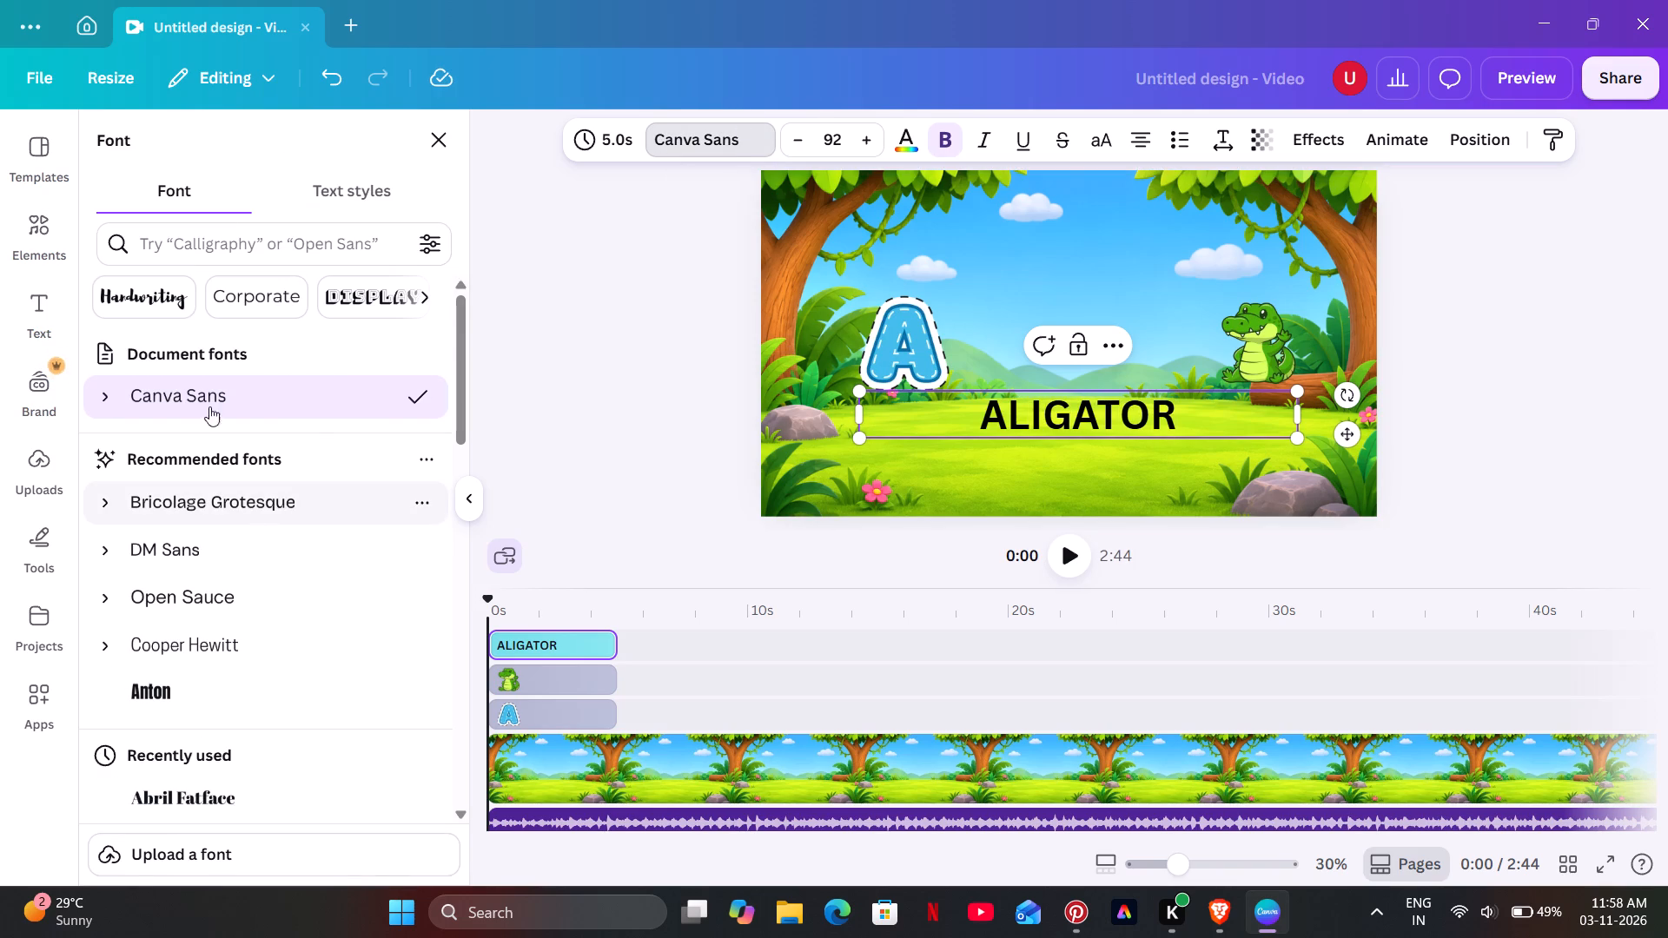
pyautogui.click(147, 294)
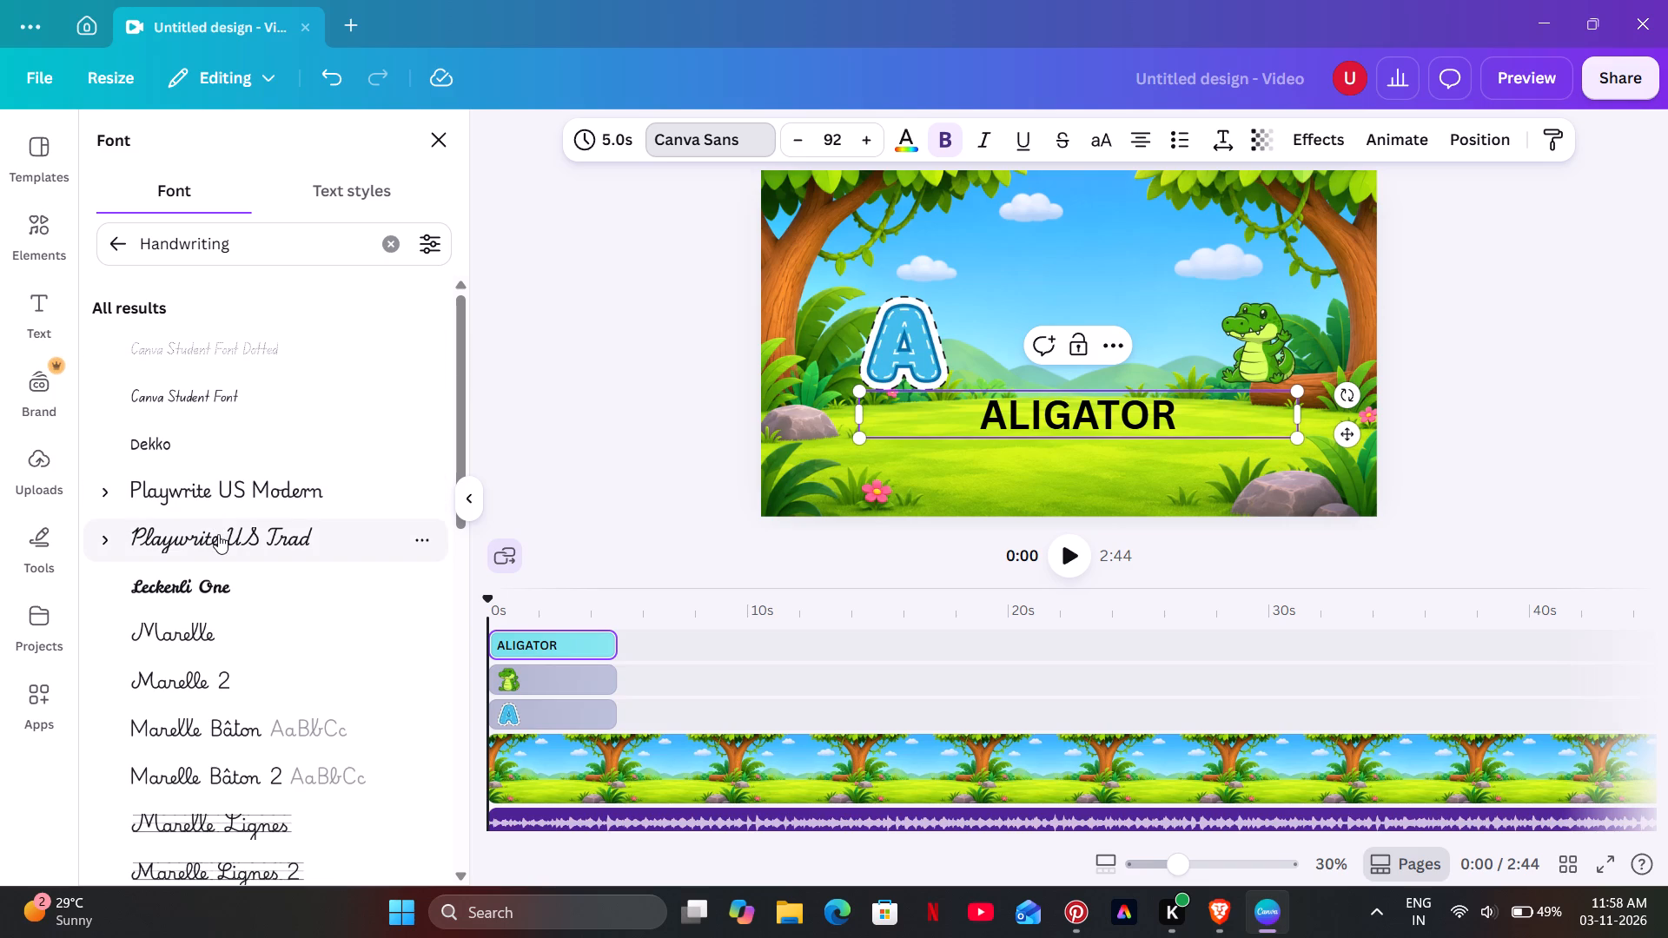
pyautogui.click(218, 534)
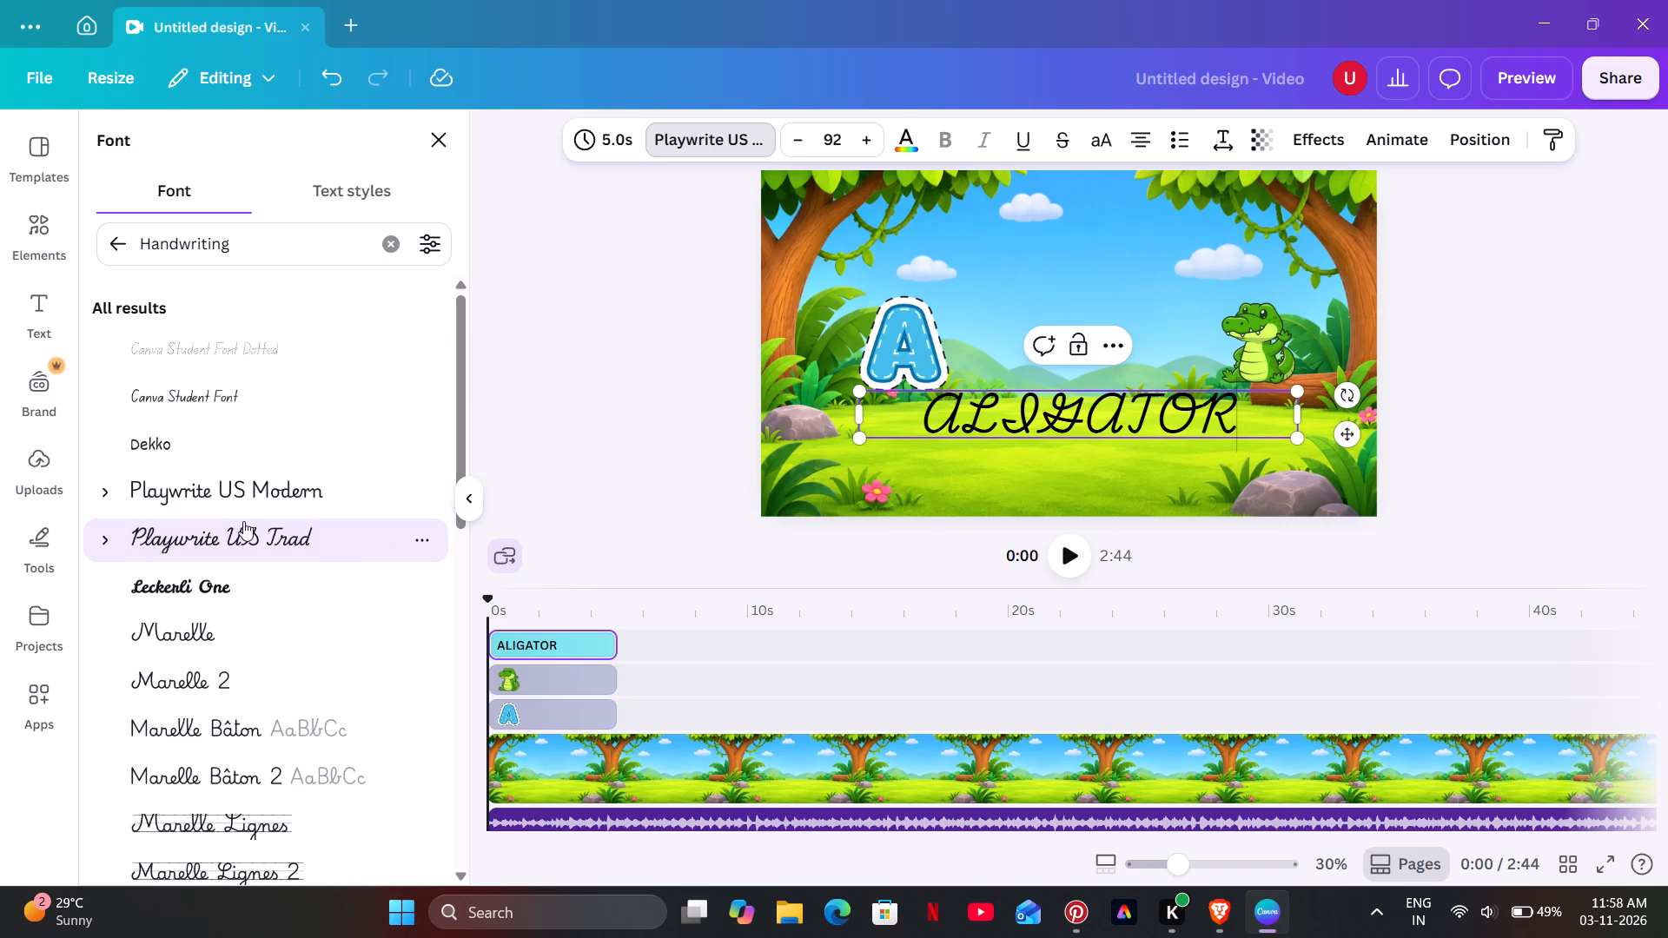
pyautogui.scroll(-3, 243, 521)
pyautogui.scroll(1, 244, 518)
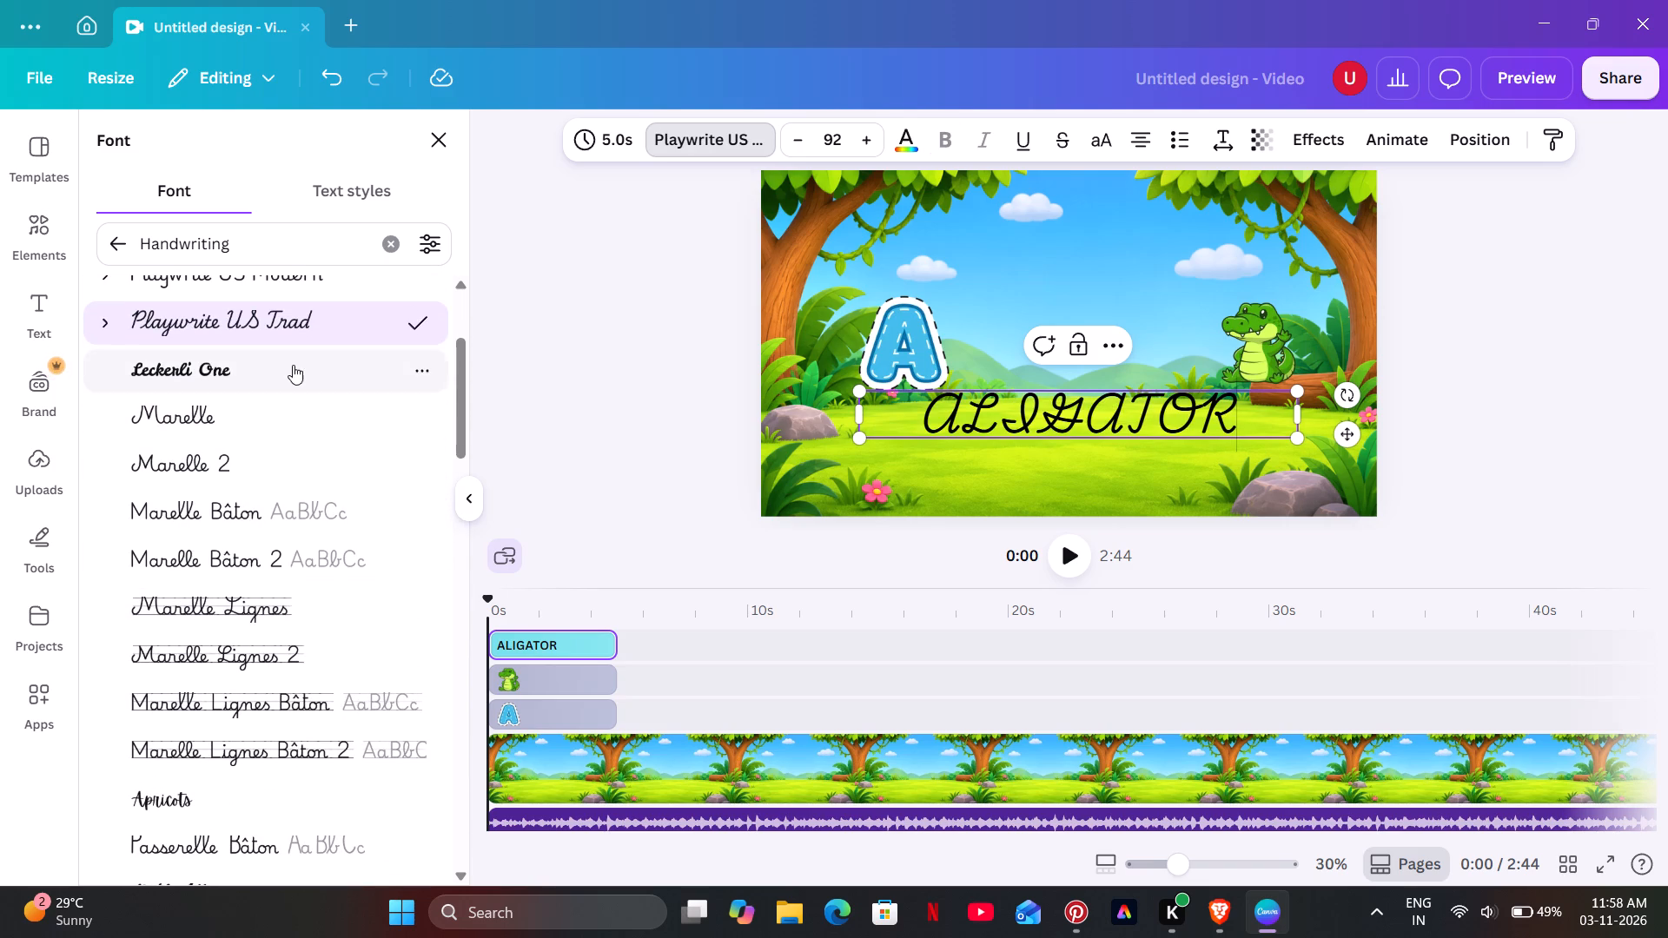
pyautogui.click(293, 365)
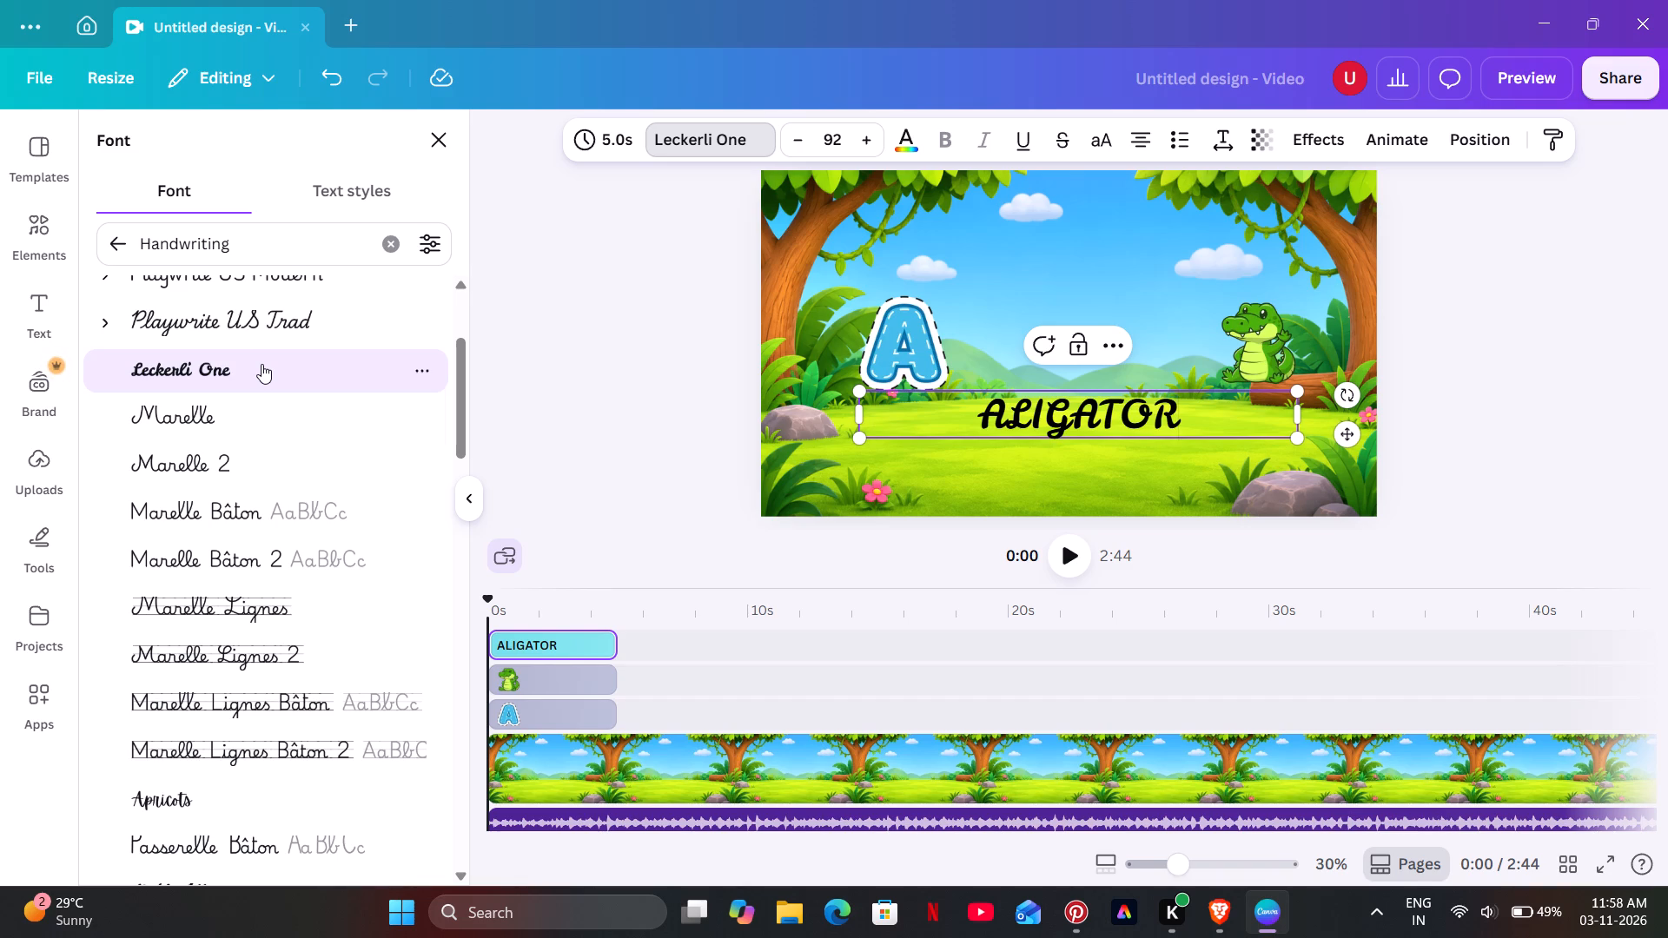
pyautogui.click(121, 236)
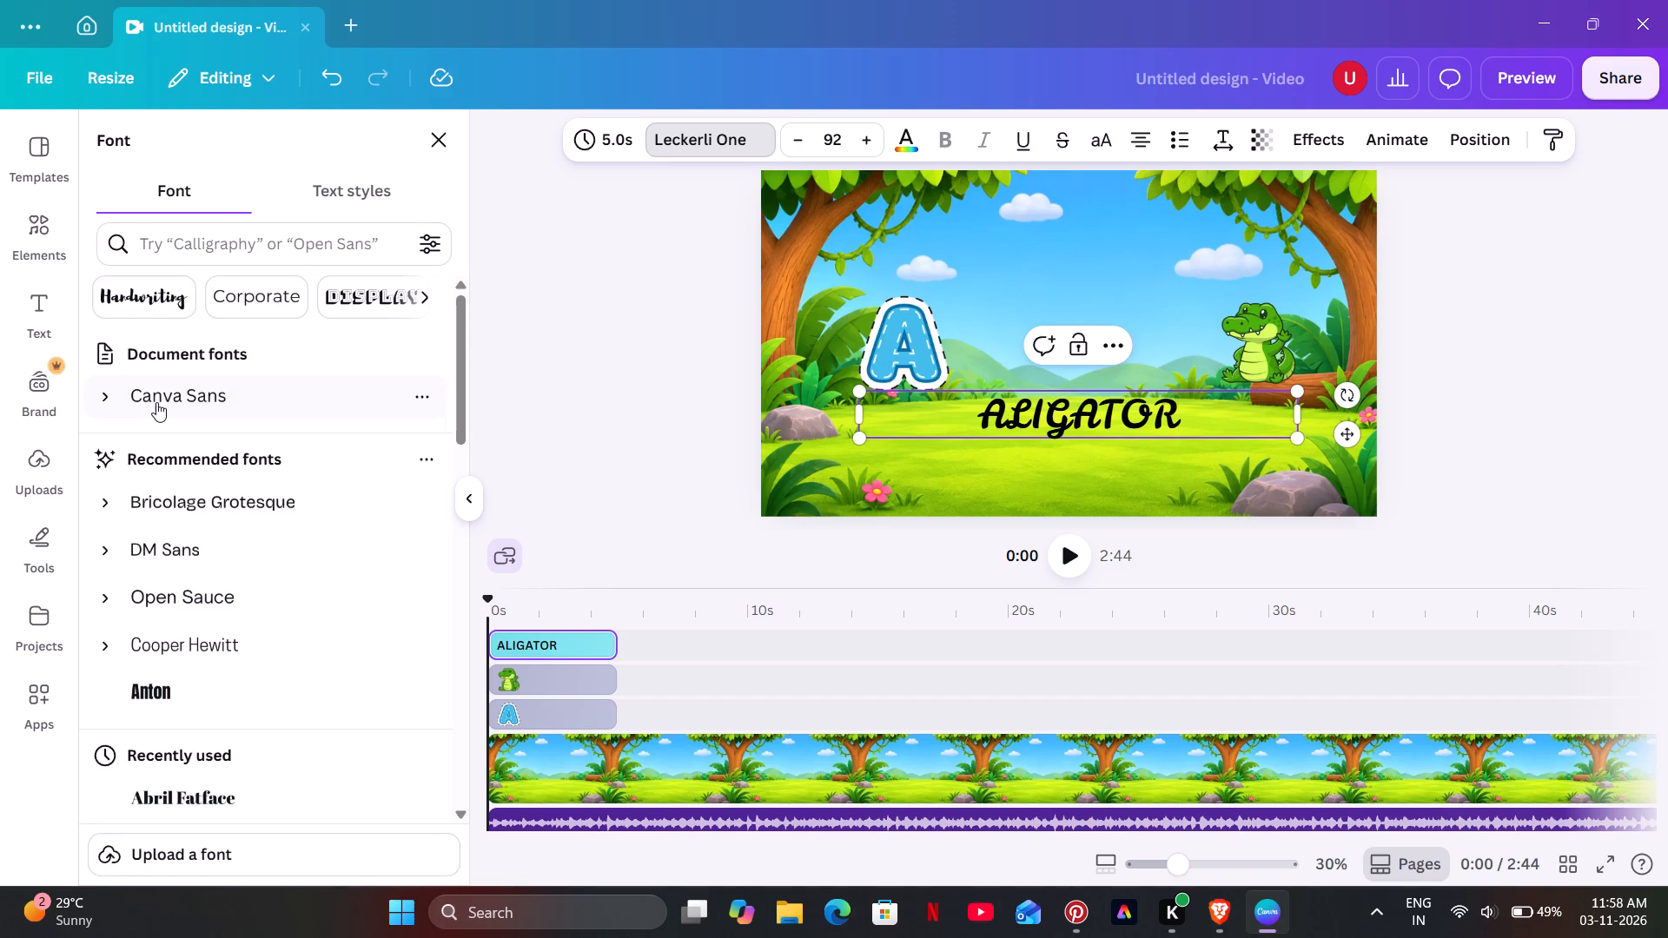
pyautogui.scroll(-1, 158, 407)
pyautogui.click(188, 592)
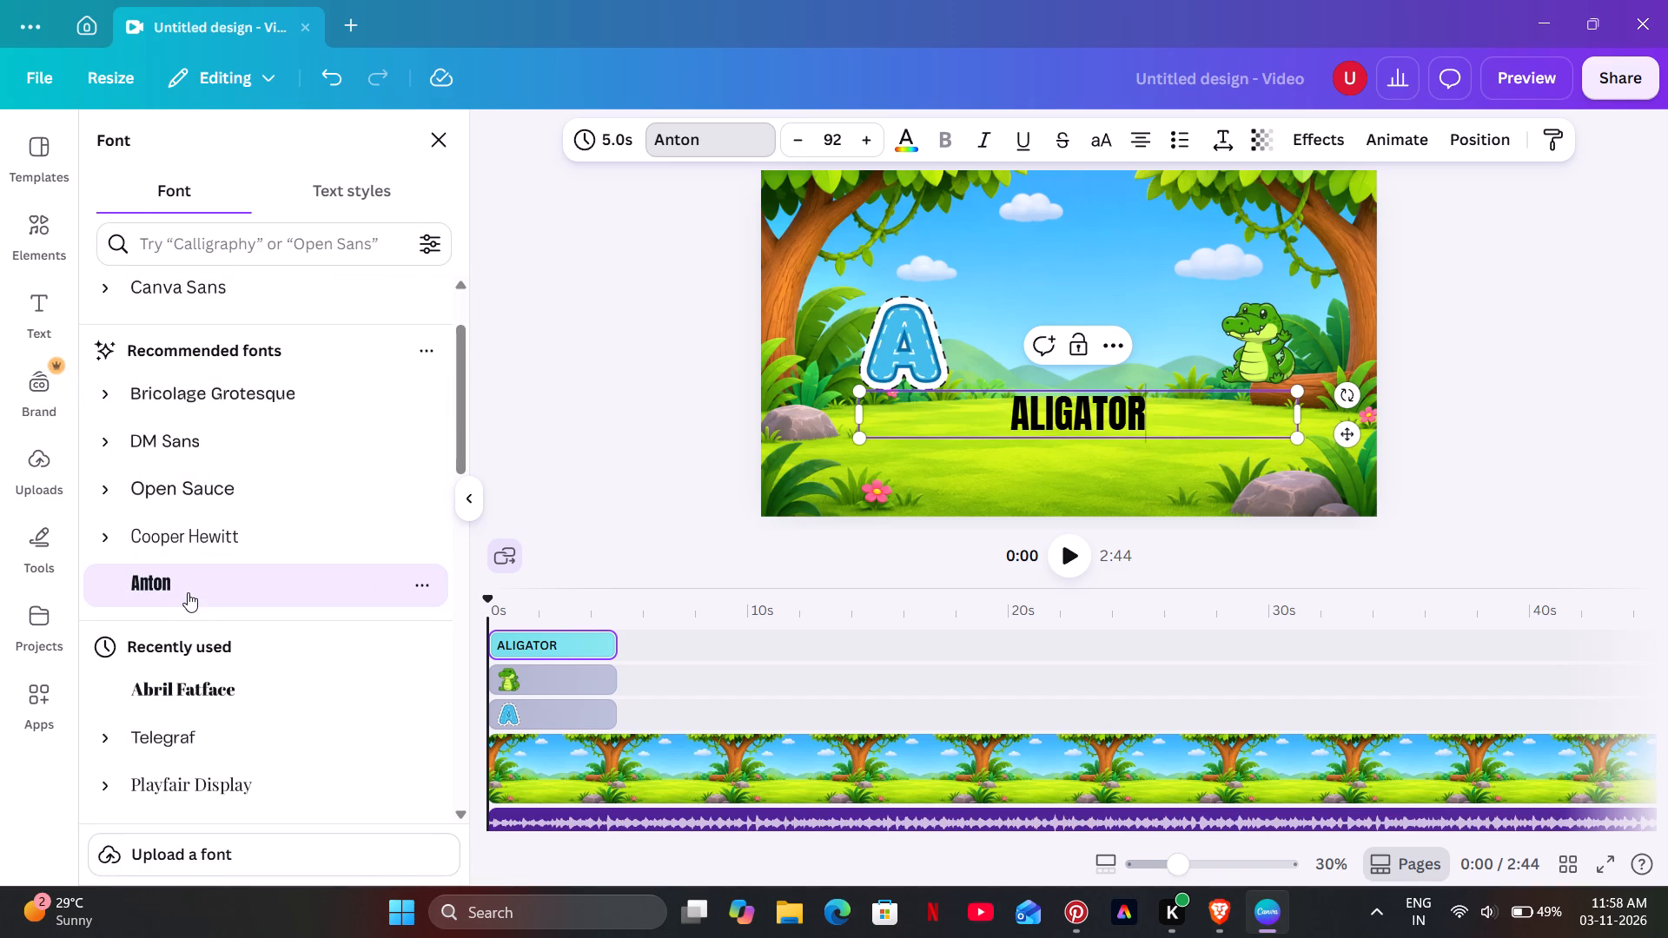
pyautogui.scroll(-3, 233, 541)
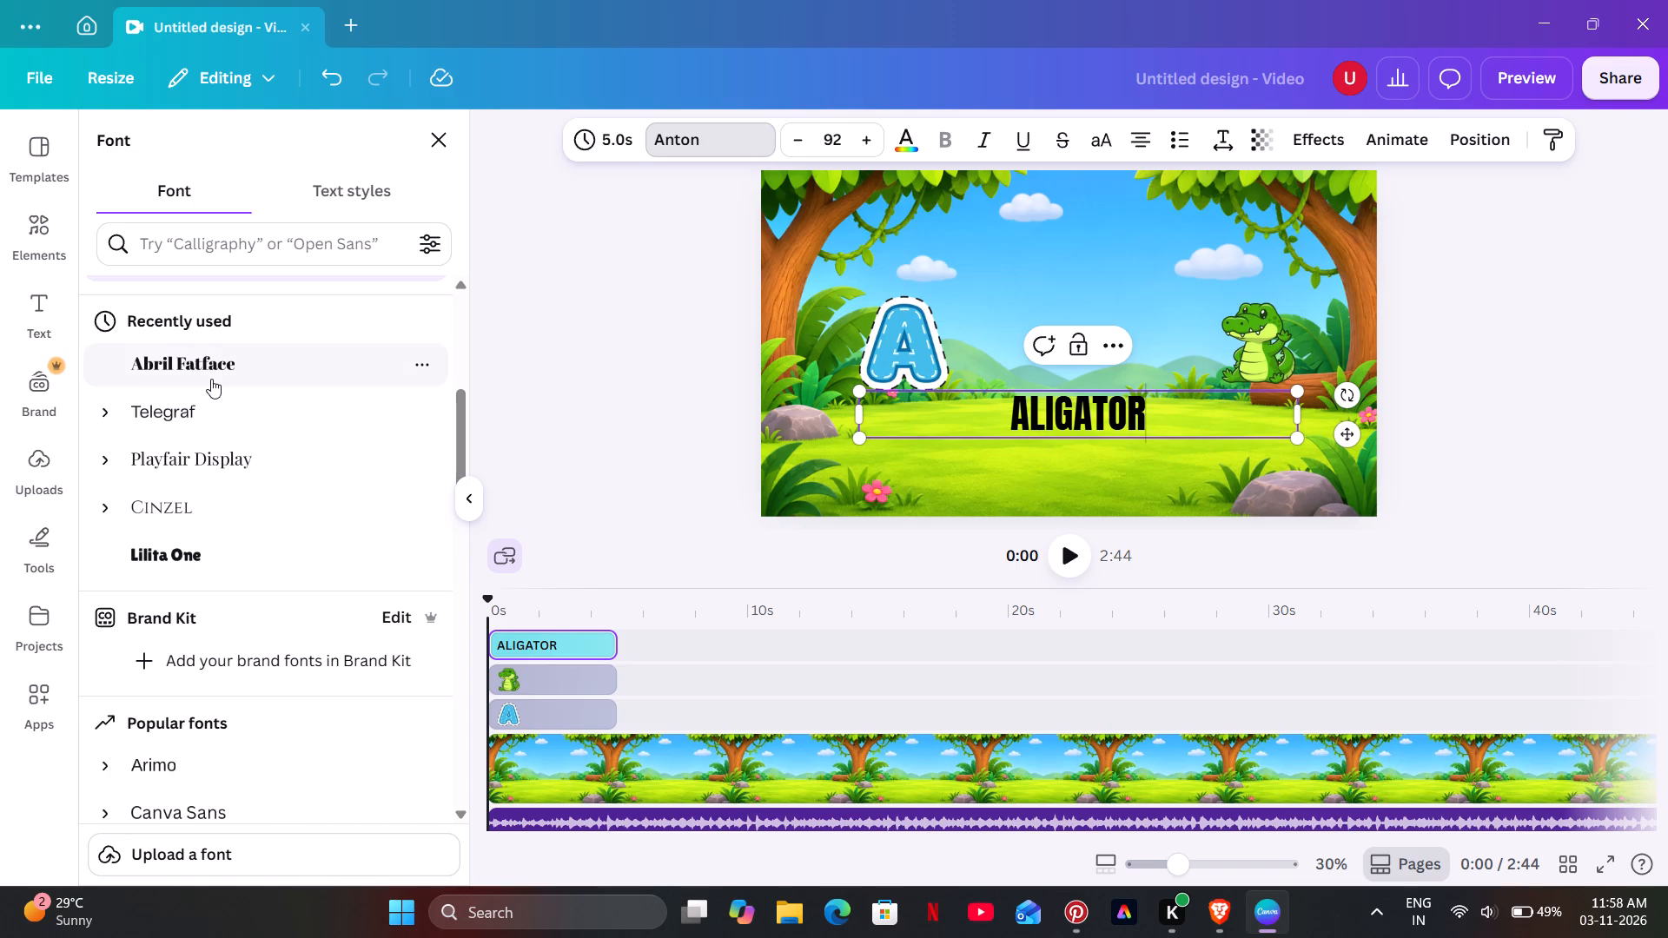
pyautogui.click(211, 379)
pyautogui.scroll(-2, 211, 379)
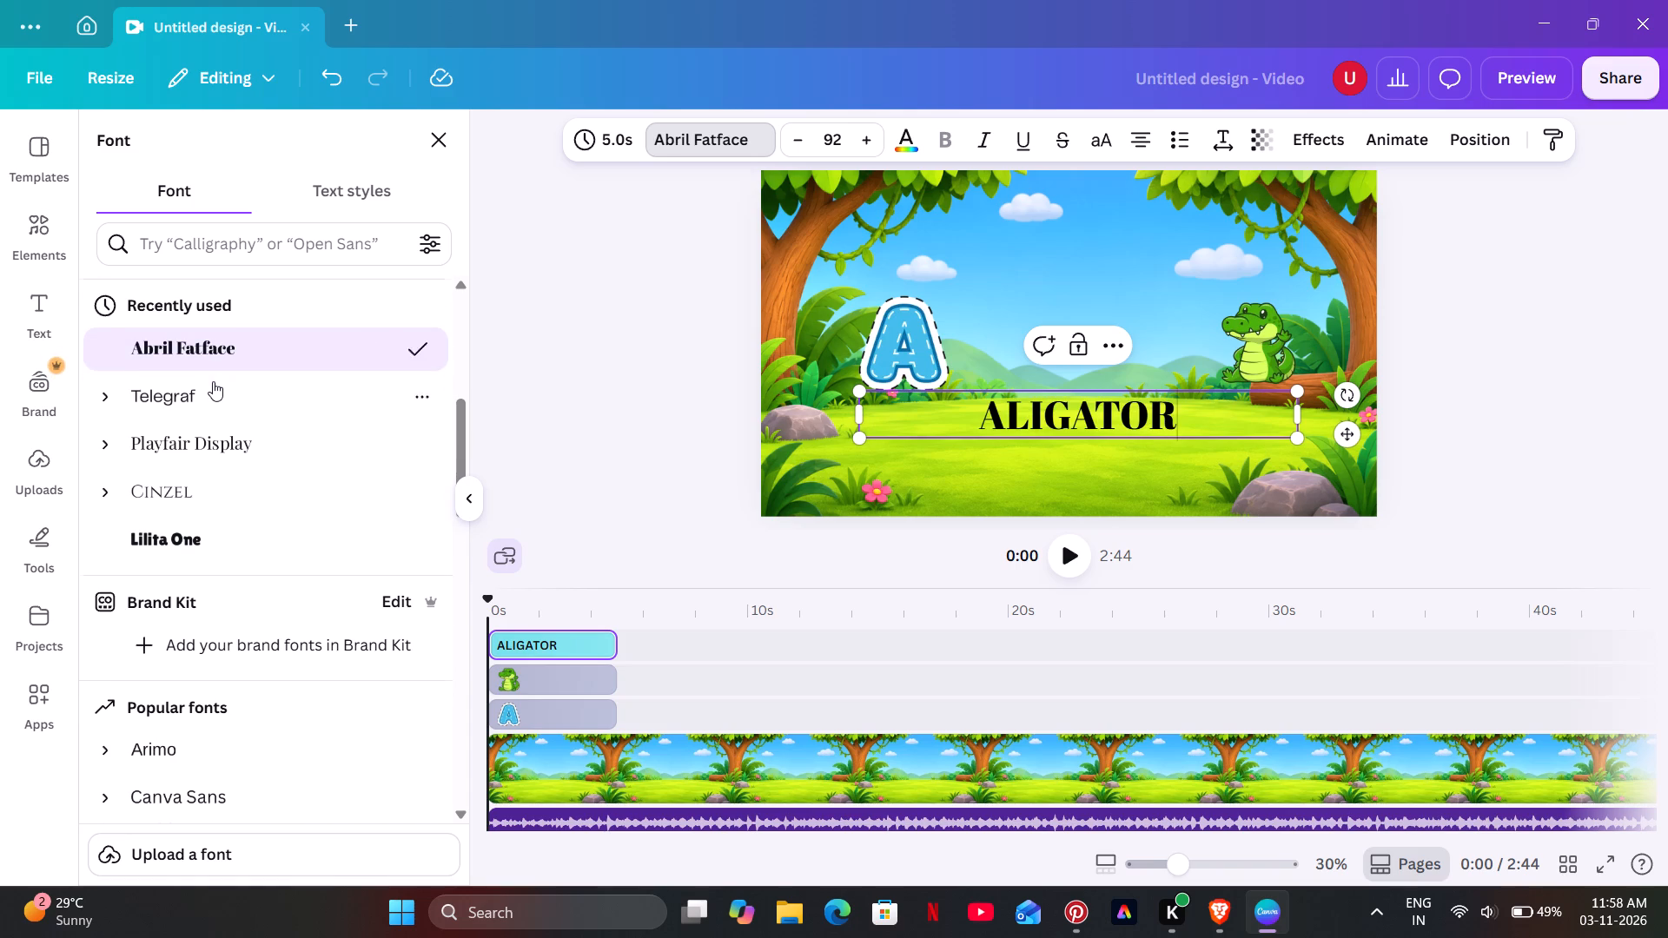
# Set the ALIGATOR heading's font to Lilita One.
pyautogui.scroll(-1, 213, 381)
pyautogui.scroll(1, 213, 381)
pyautogui.click(221, 353)
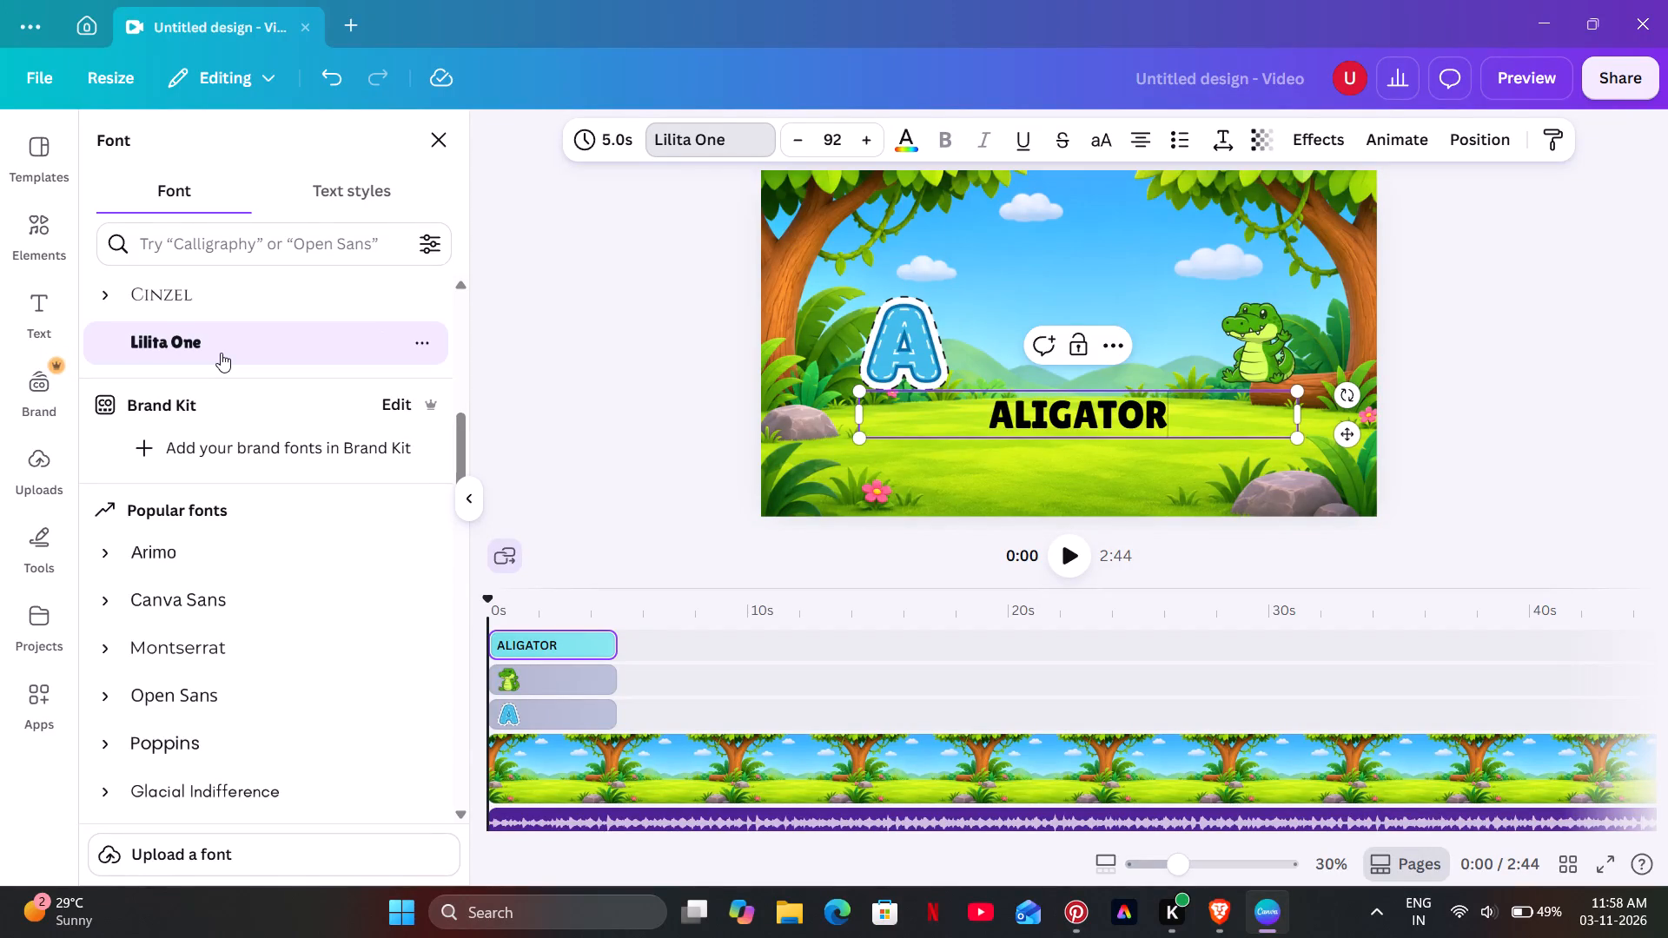
pyautogui.doubleClick(602, 235)
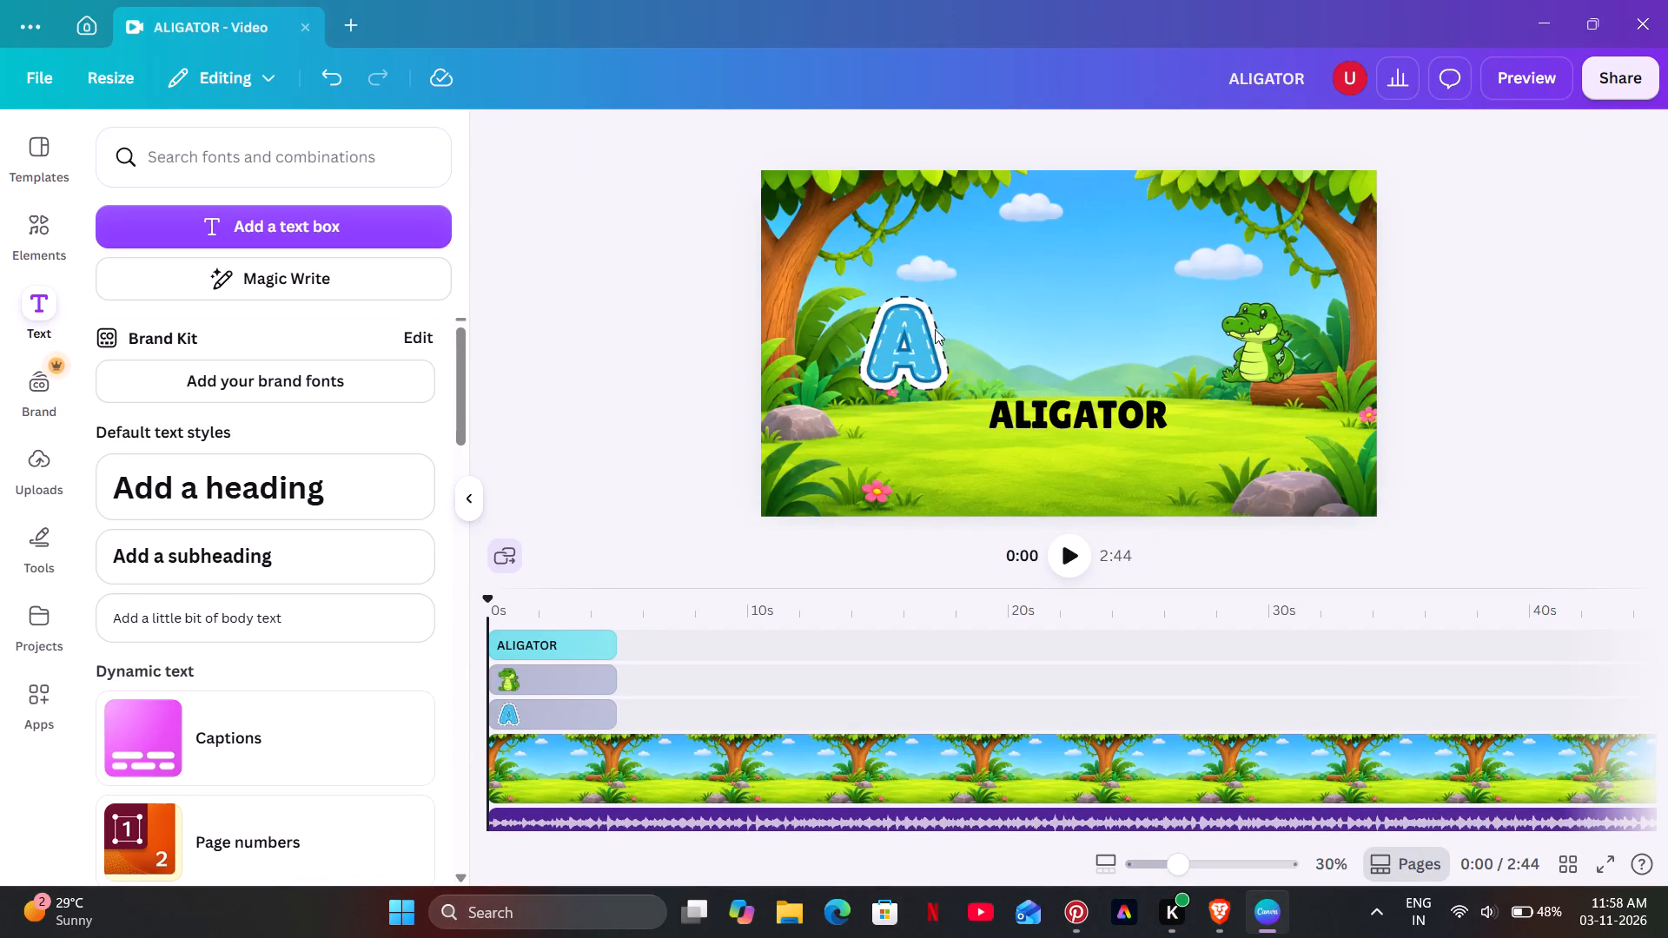
# Colour the letters LIGATOR in the heading white, leaving out the initial A.
pyautogui.click(1158, 426)
pyautogui.click(1171, 411)
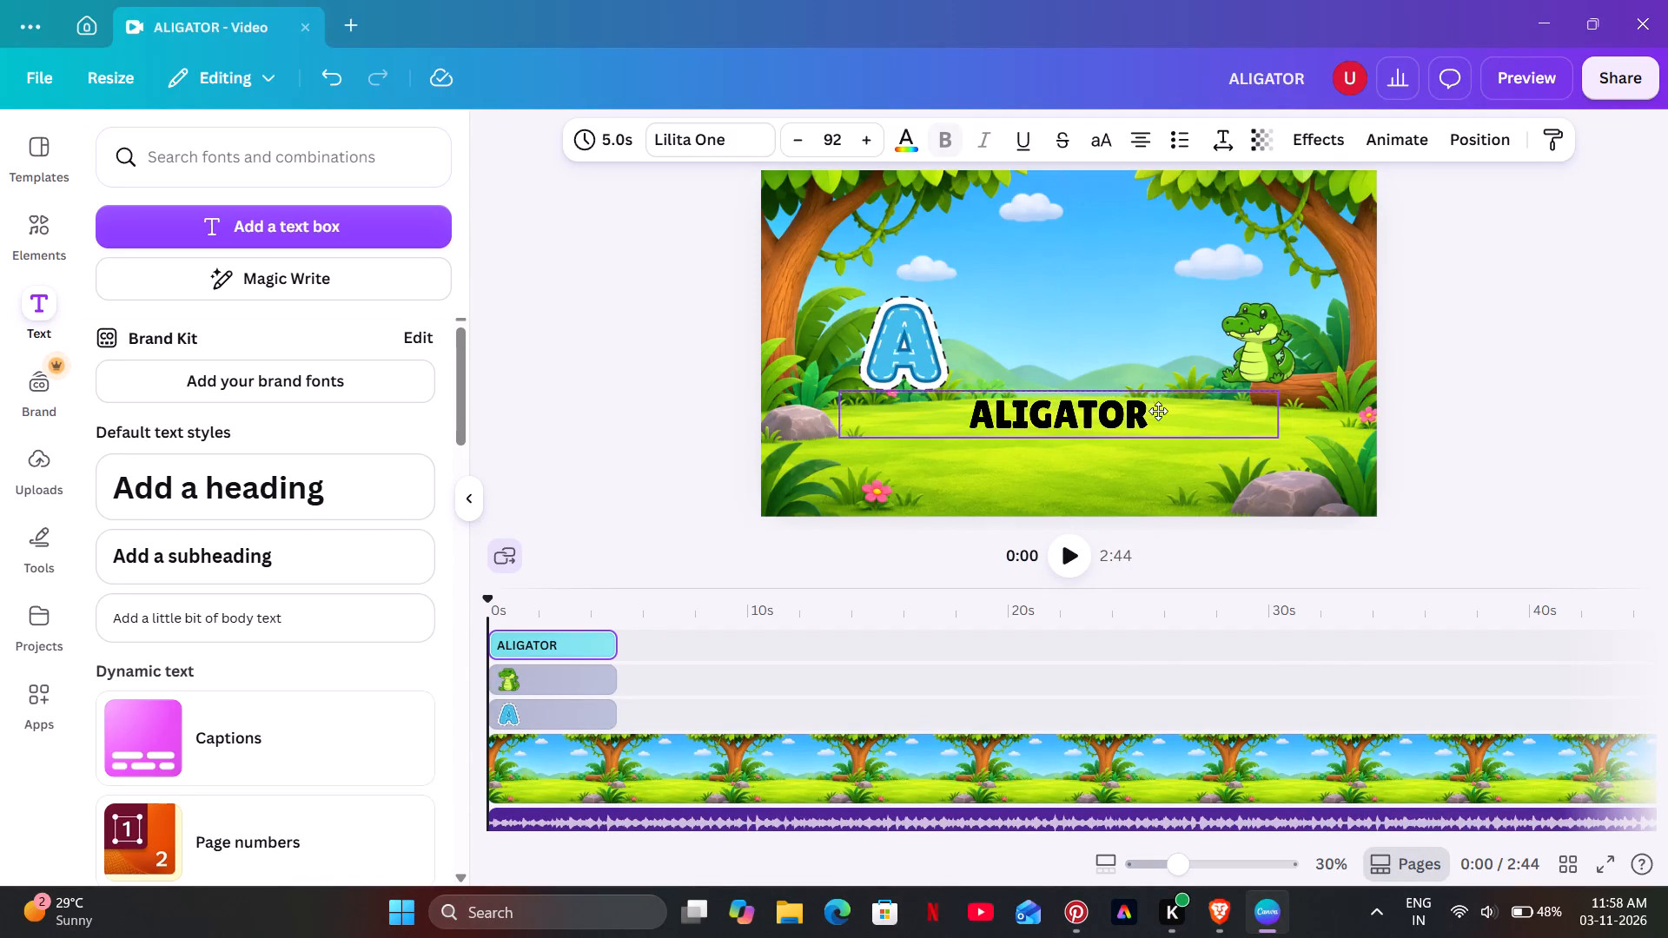
pyautogui.click(1171, 412)
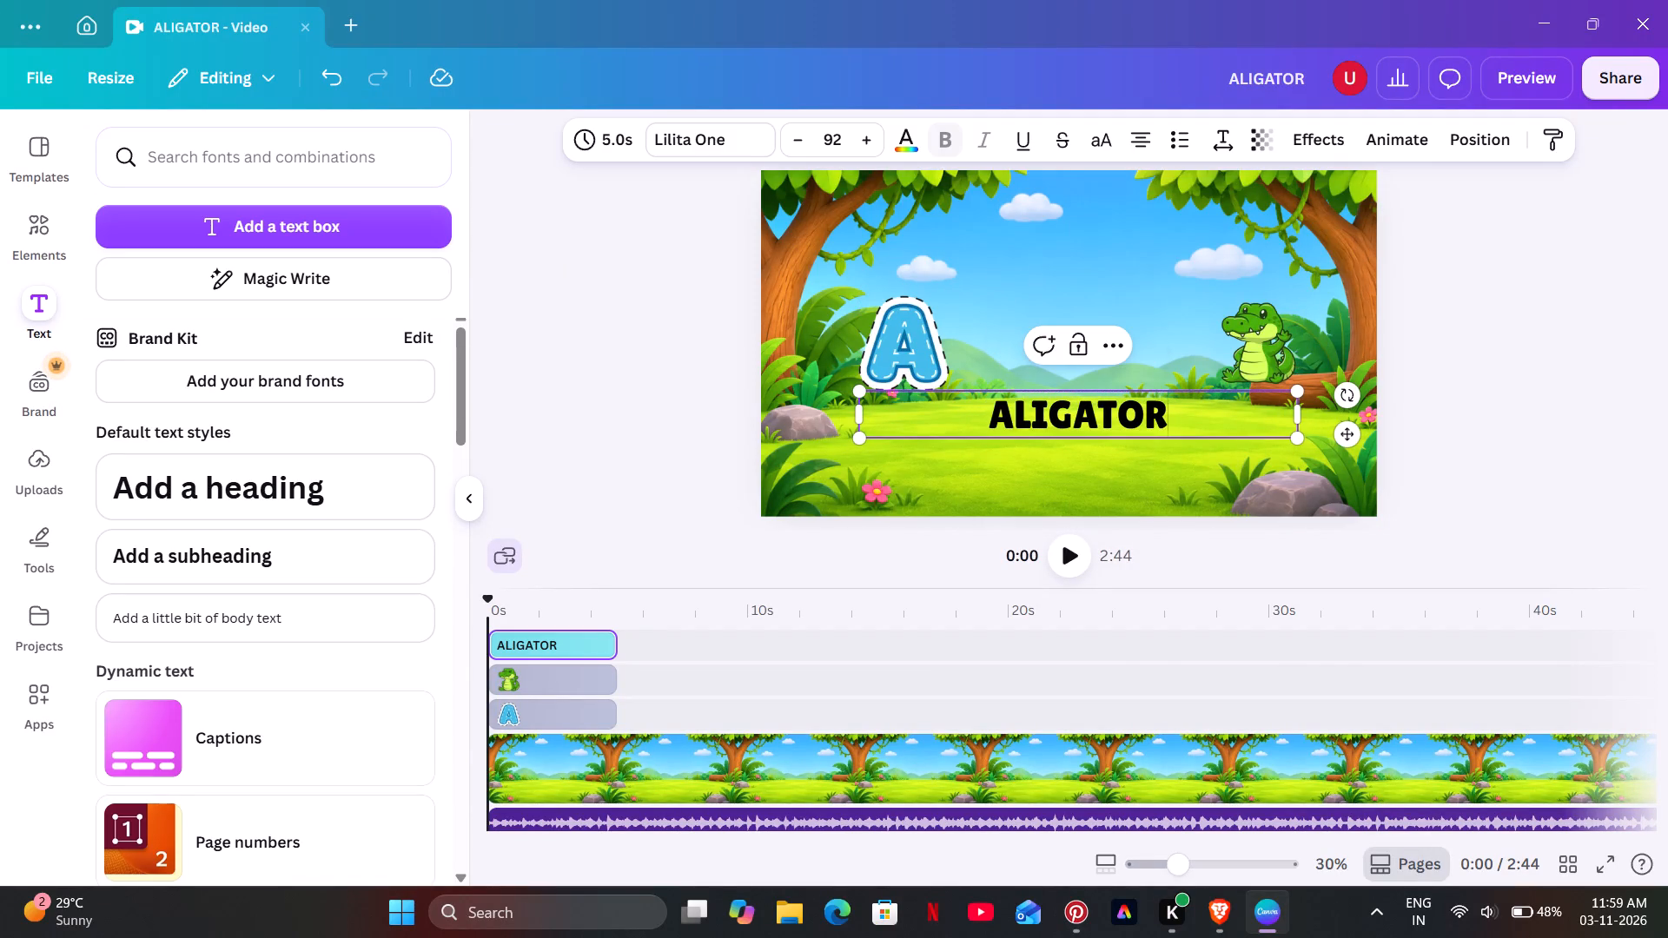
pyautogui.moveTo(1171, 412); pyautogui.dragTo(1036, 411)
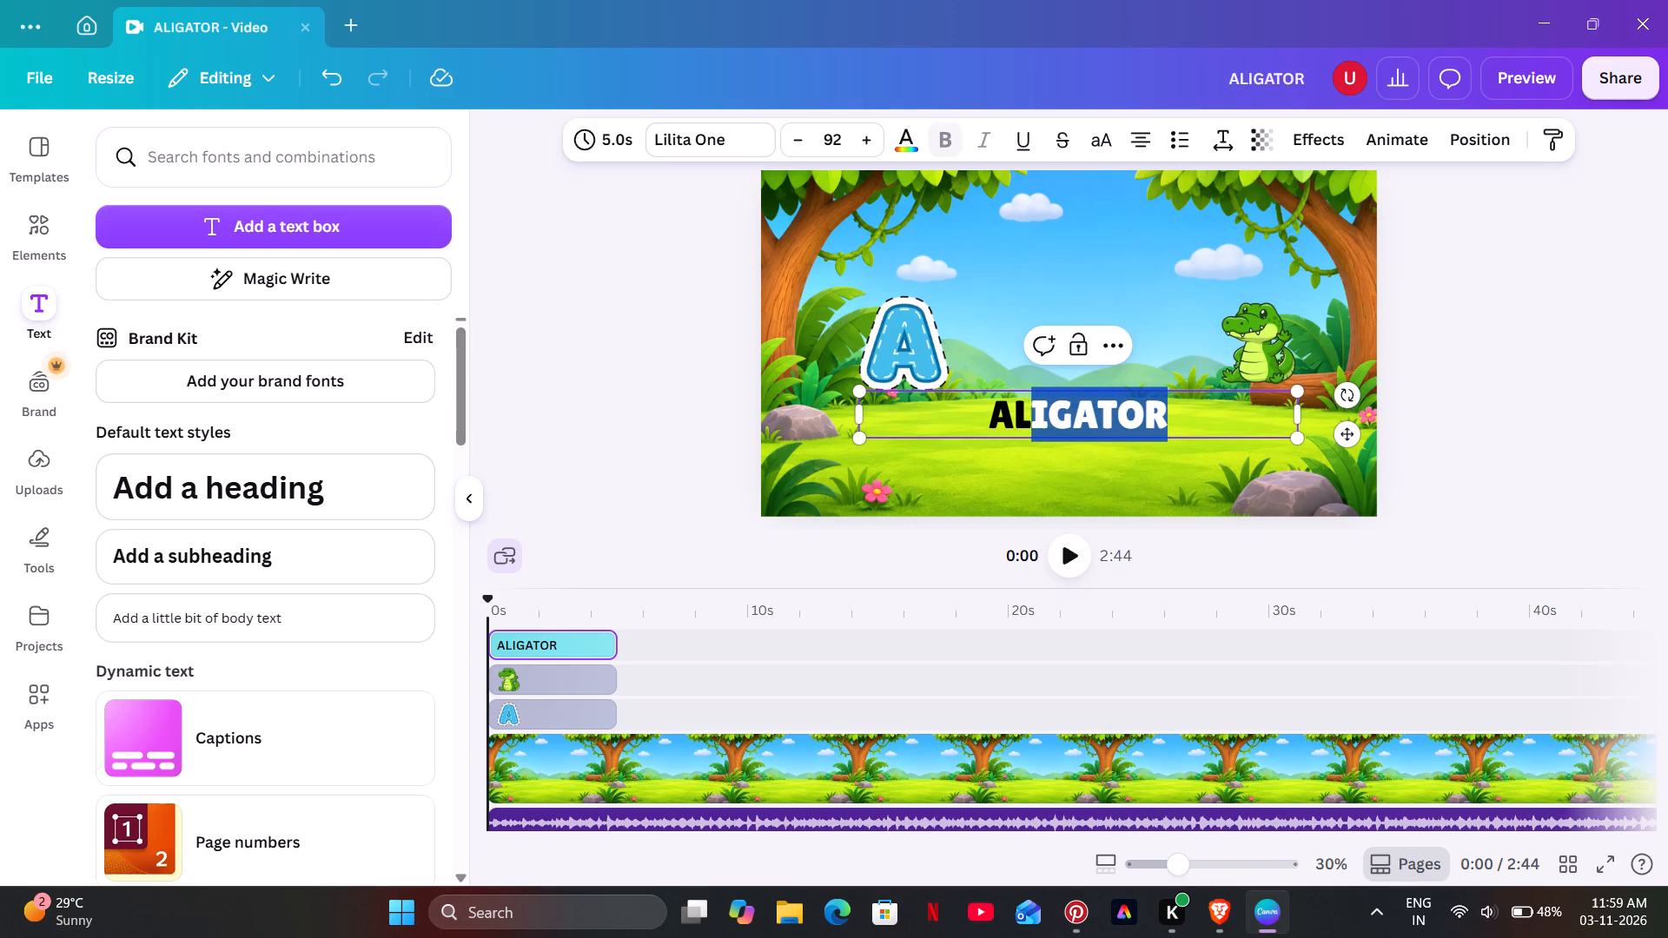
pyautogui.moveTo(1036, 411); pyautogui.dragTo(1021, 413)
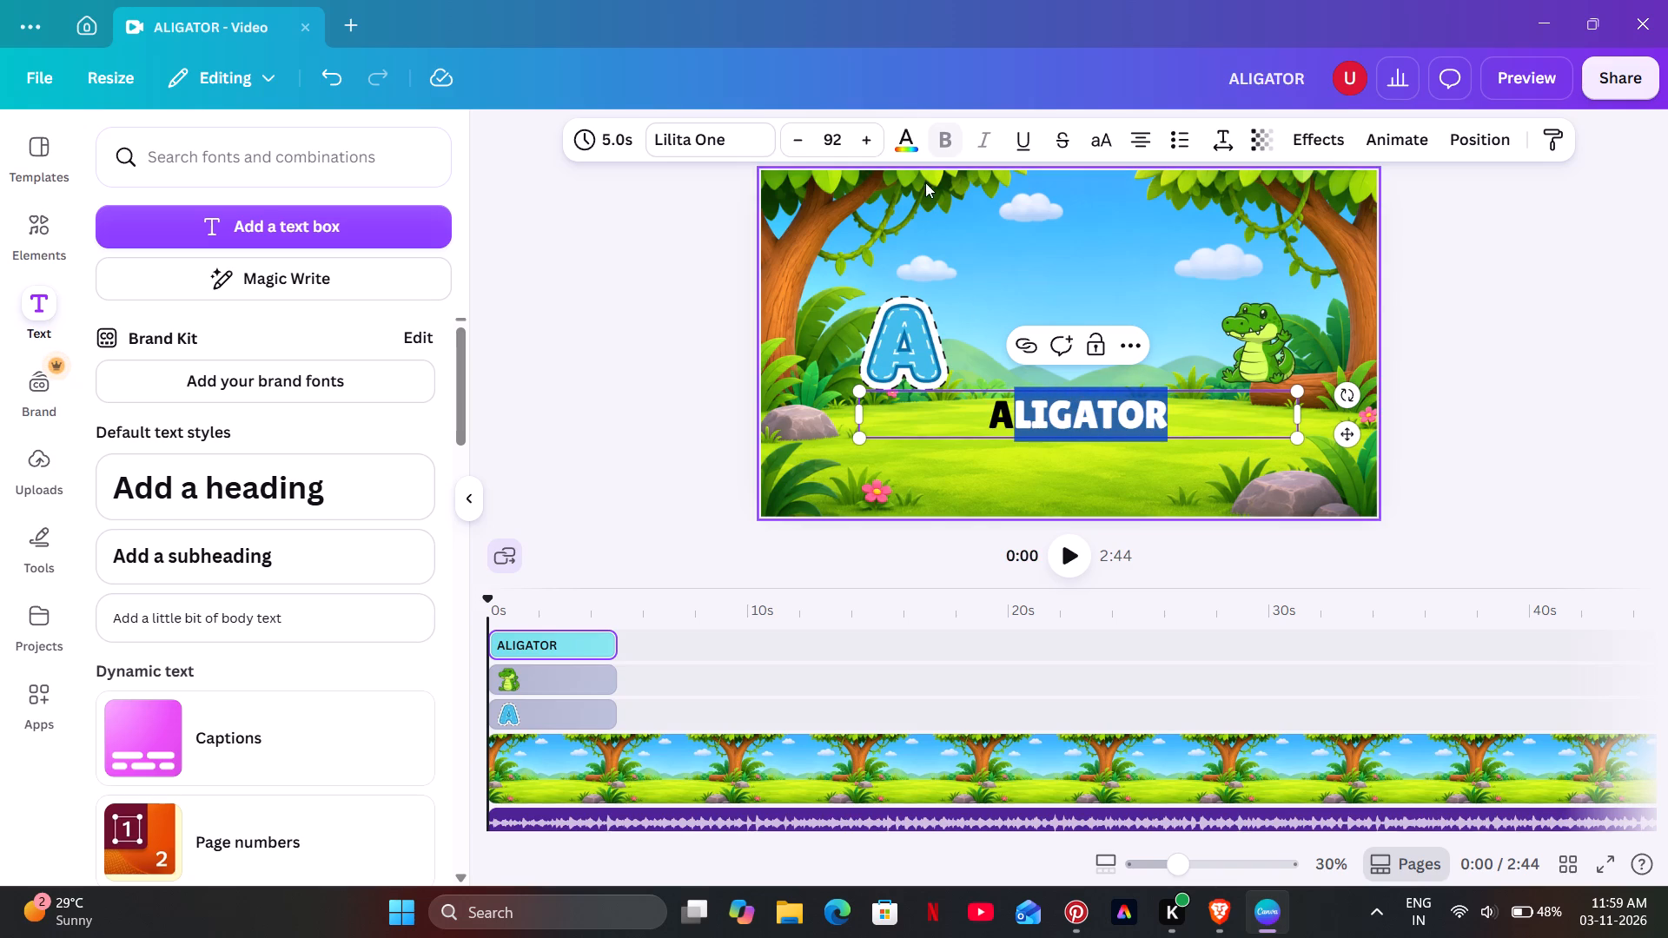
pyautogui.click(895, 105)
pyautogui.click(905, 152)
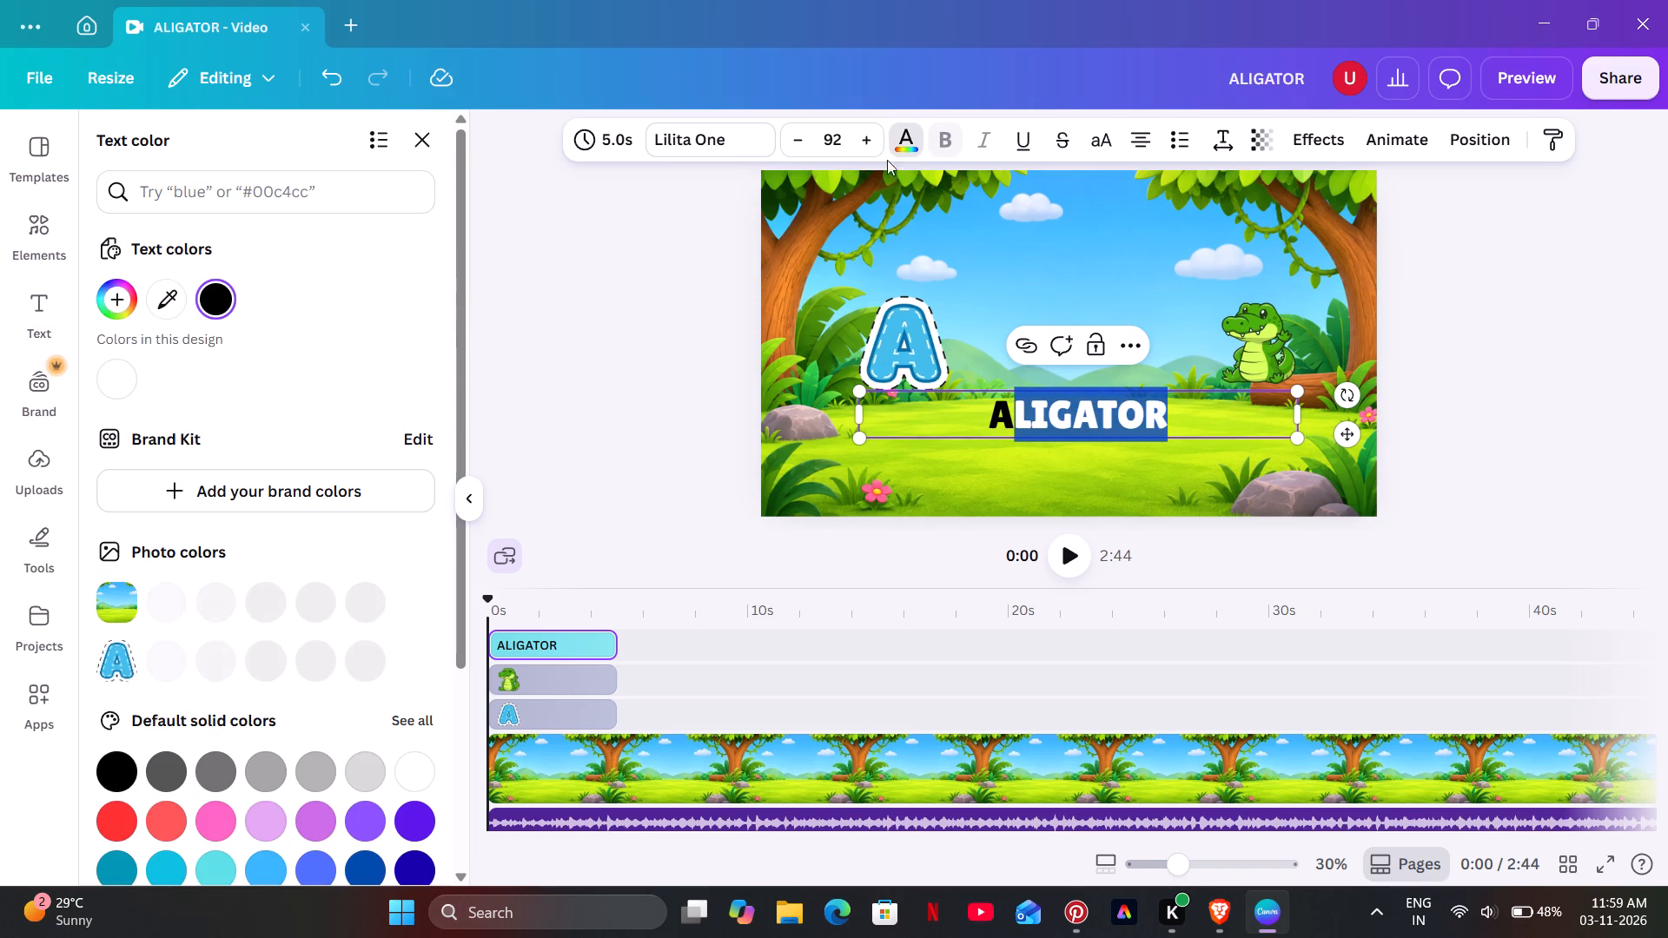
pyautogui.click(103, 368)
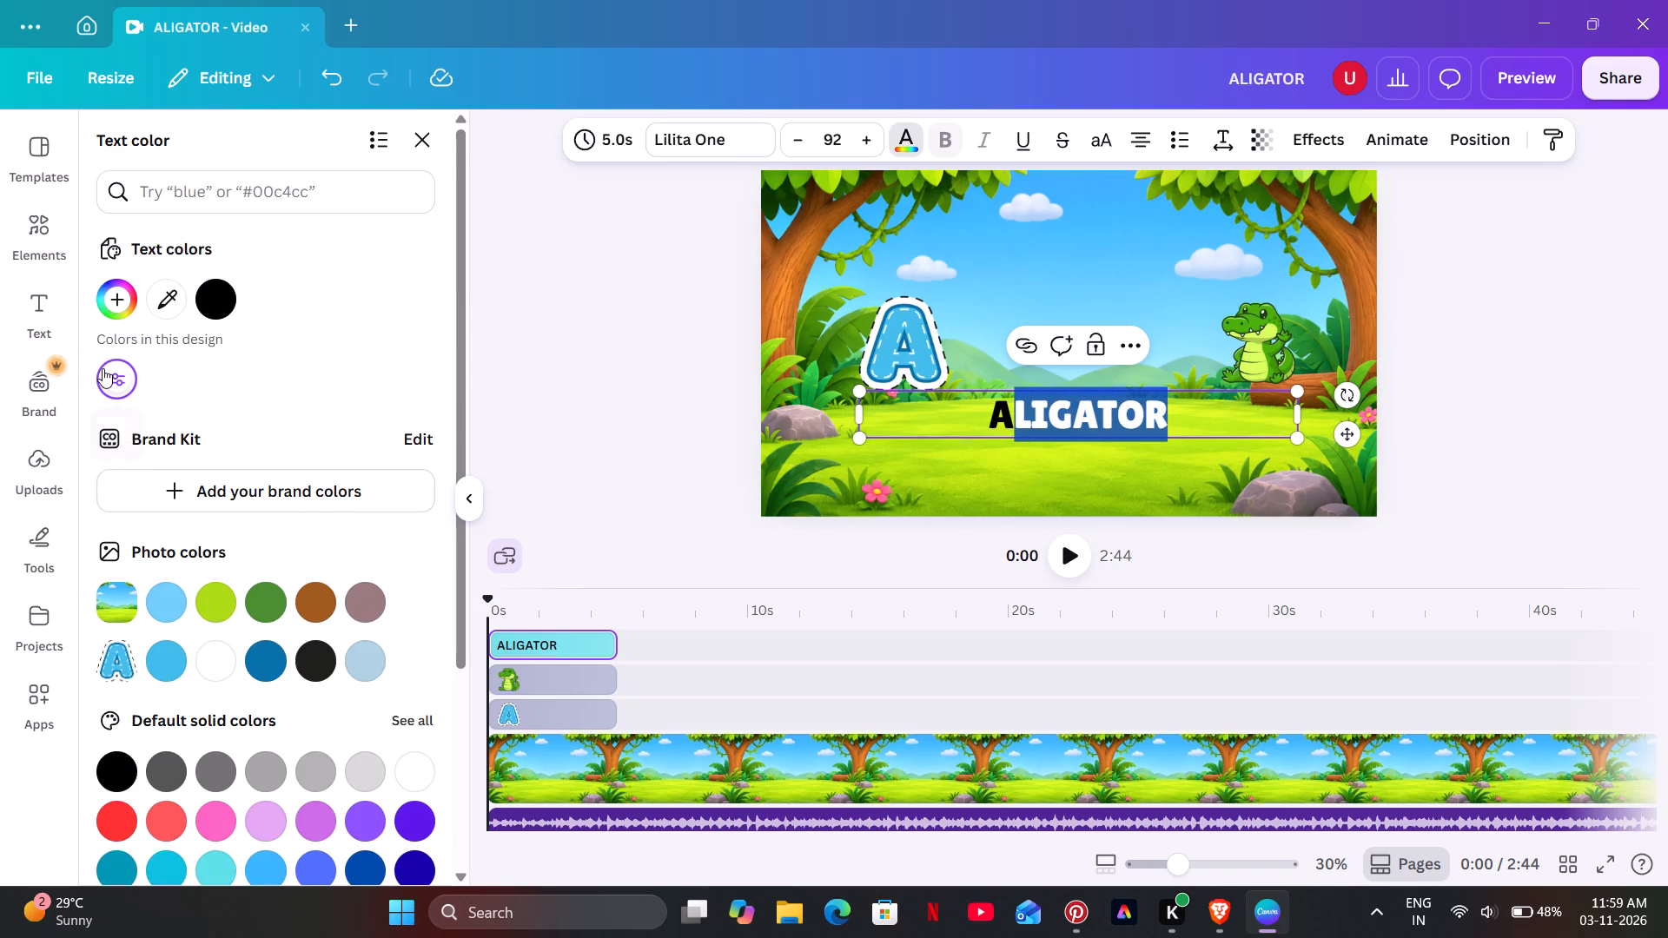
pyautogui.doubleClick(553, 254)
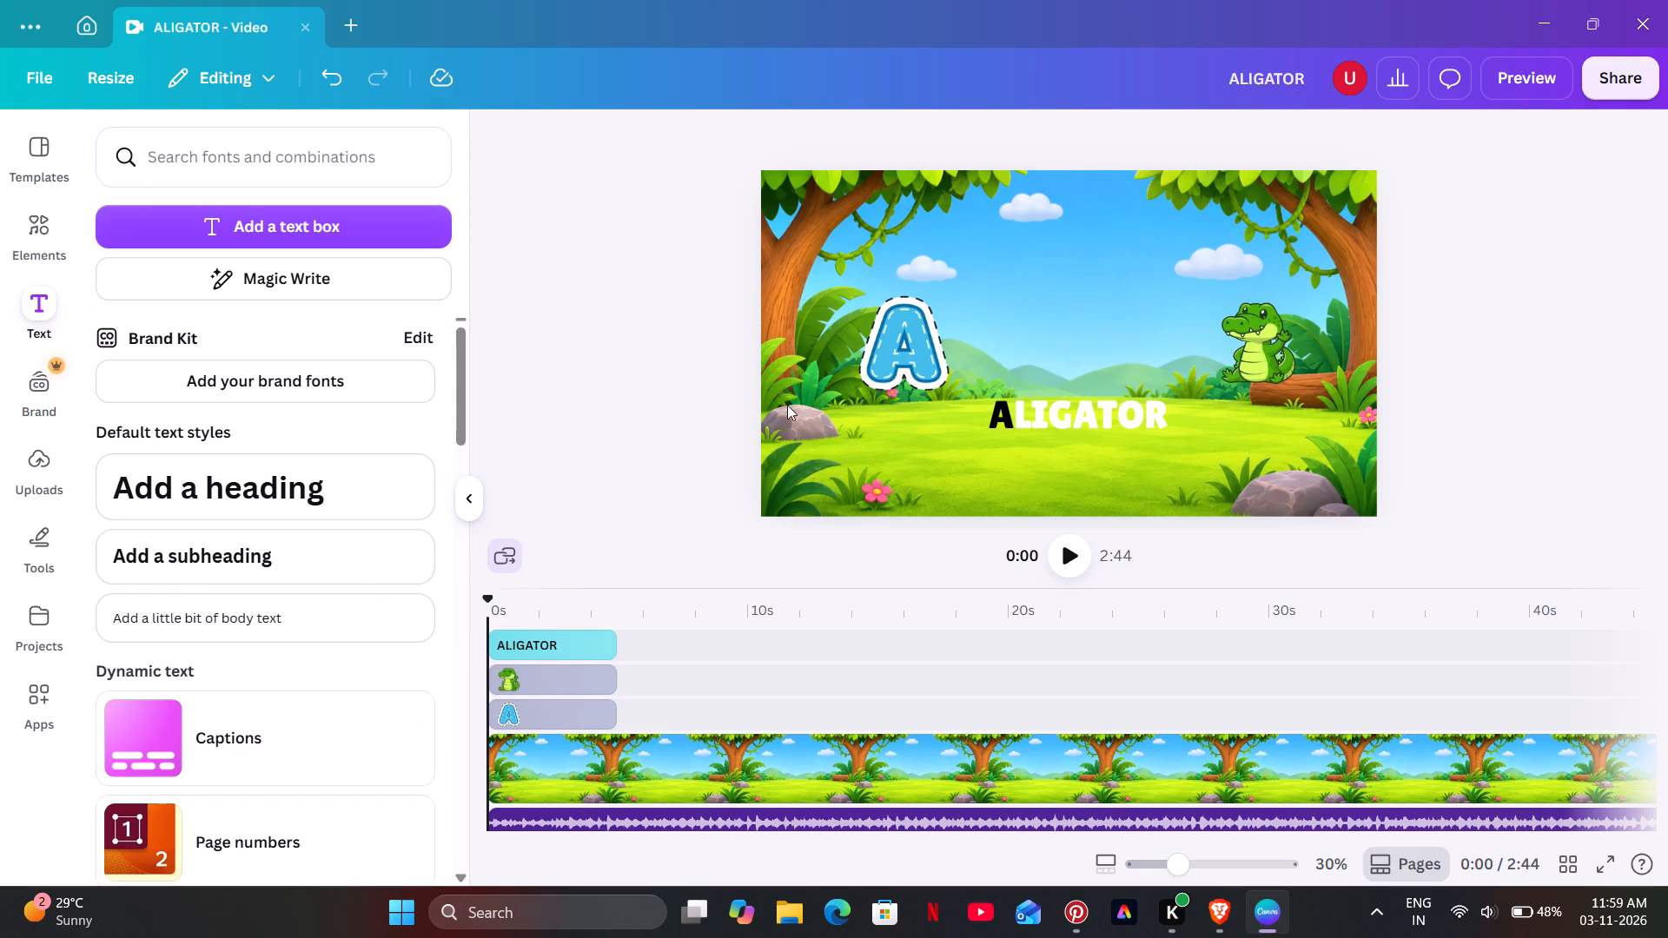
# Colour the initial A of the ALIGATOR heading dark green using the jungle background's photo colours.
pyautogui.click(1061, 405)
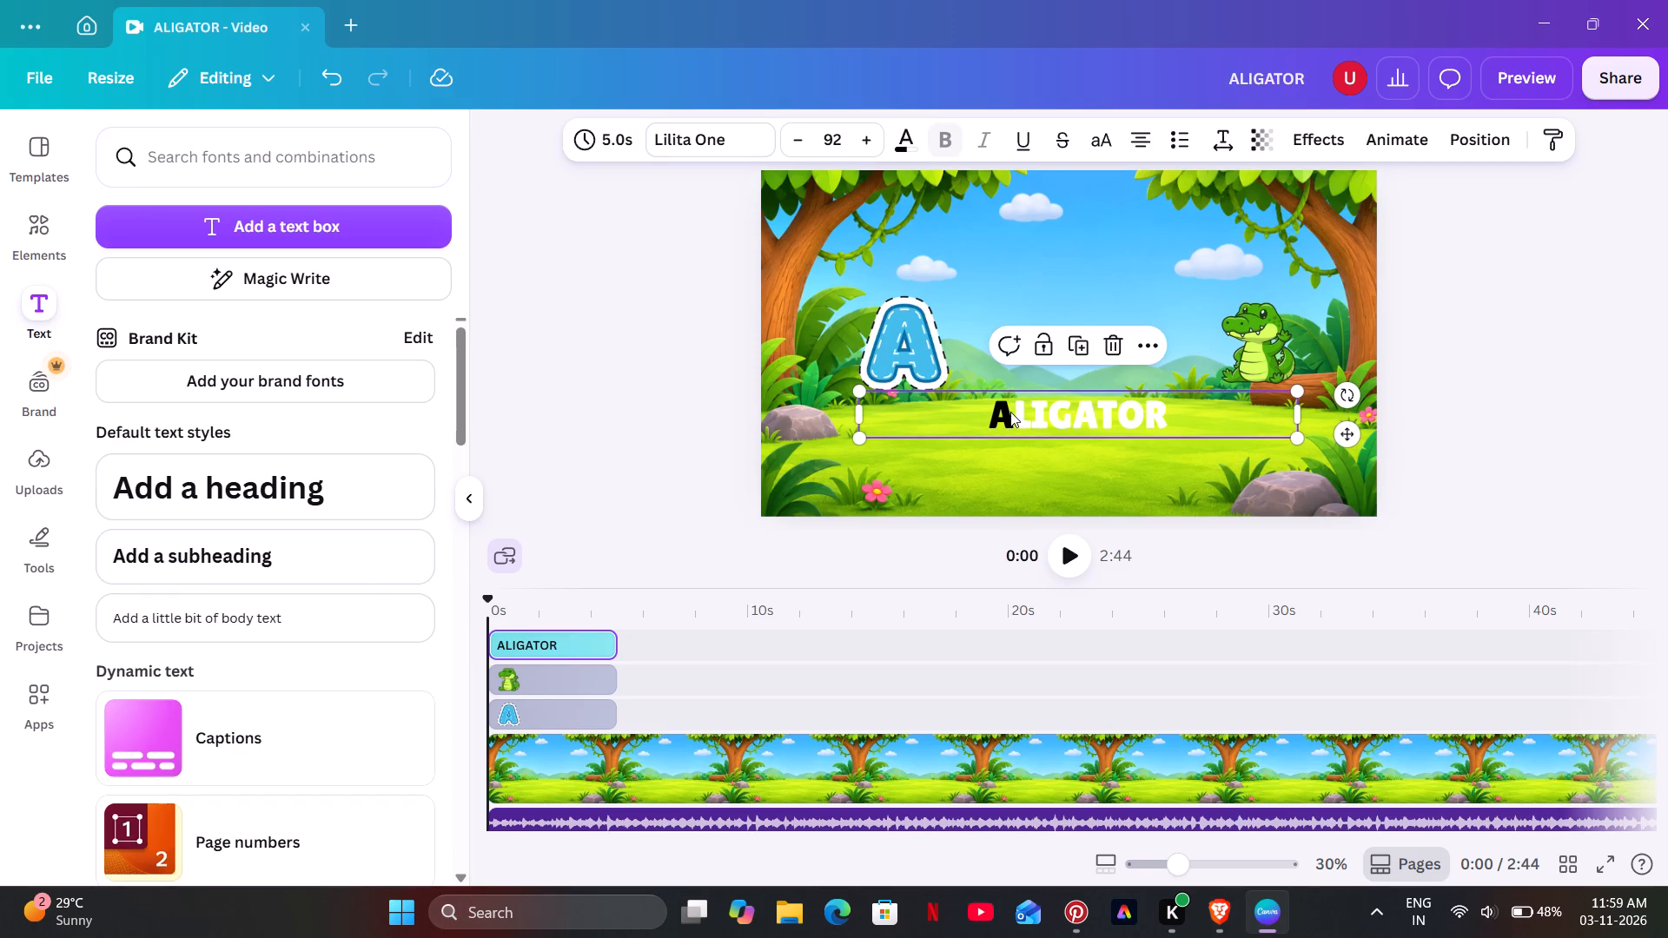
pyautogui.click(1010, 412)
pyautogui.moveTo(1010, 412); pyautogui.dragTo(979, 413)
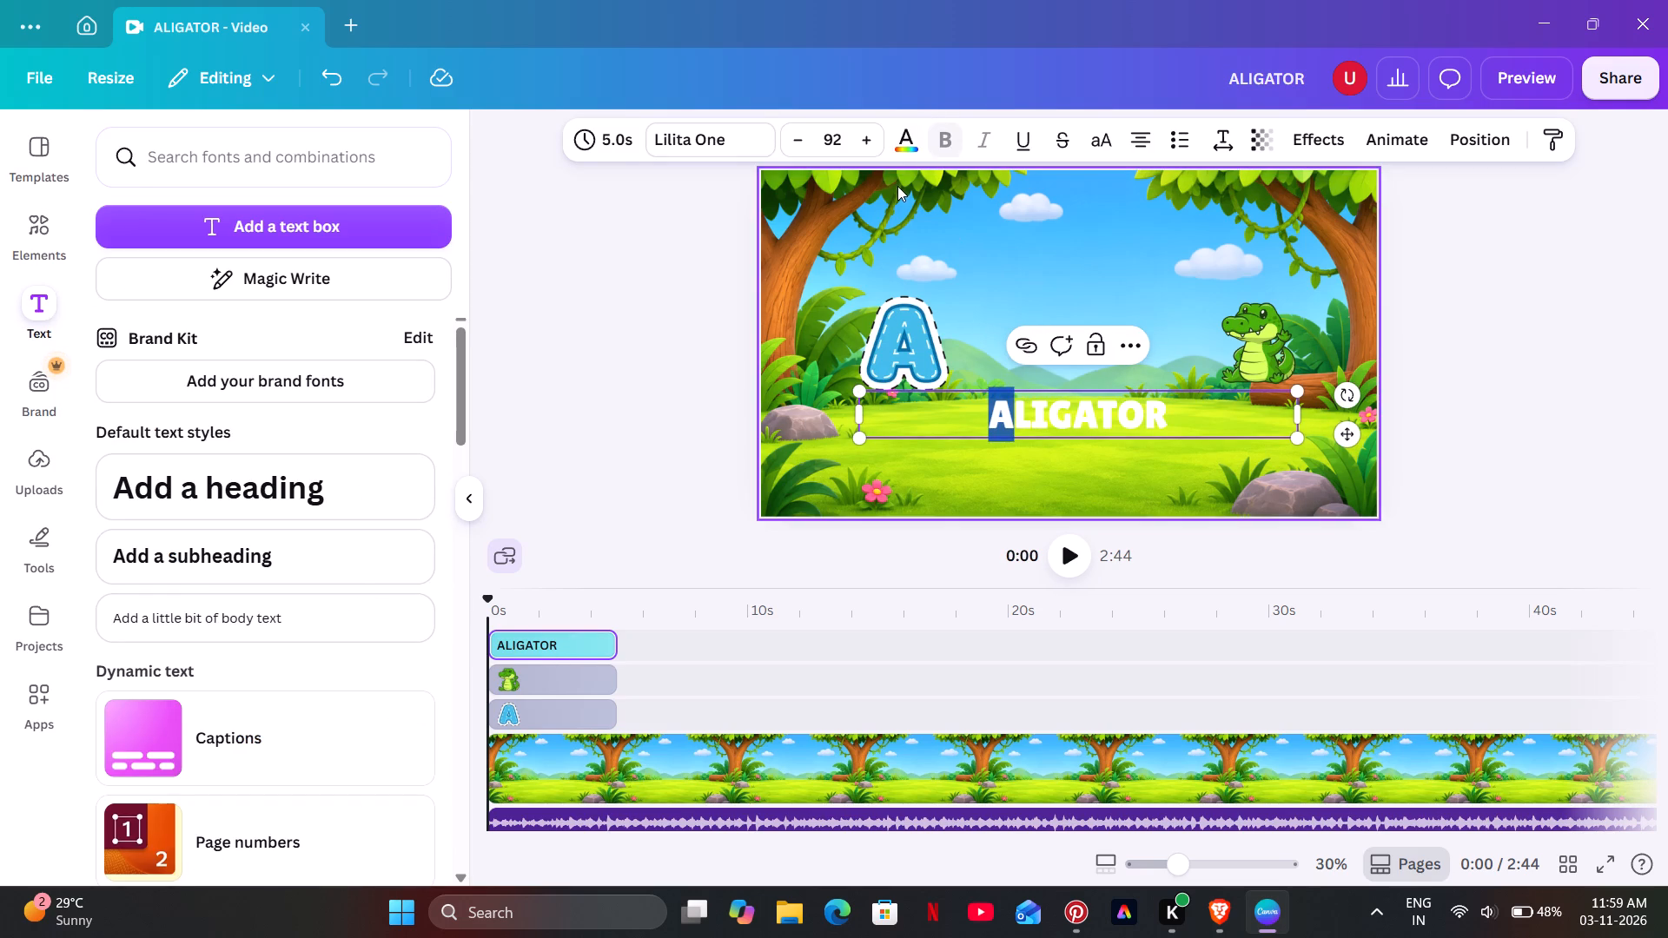
pyautogui.click(897, 187)
pyautogui.click(899, 160)
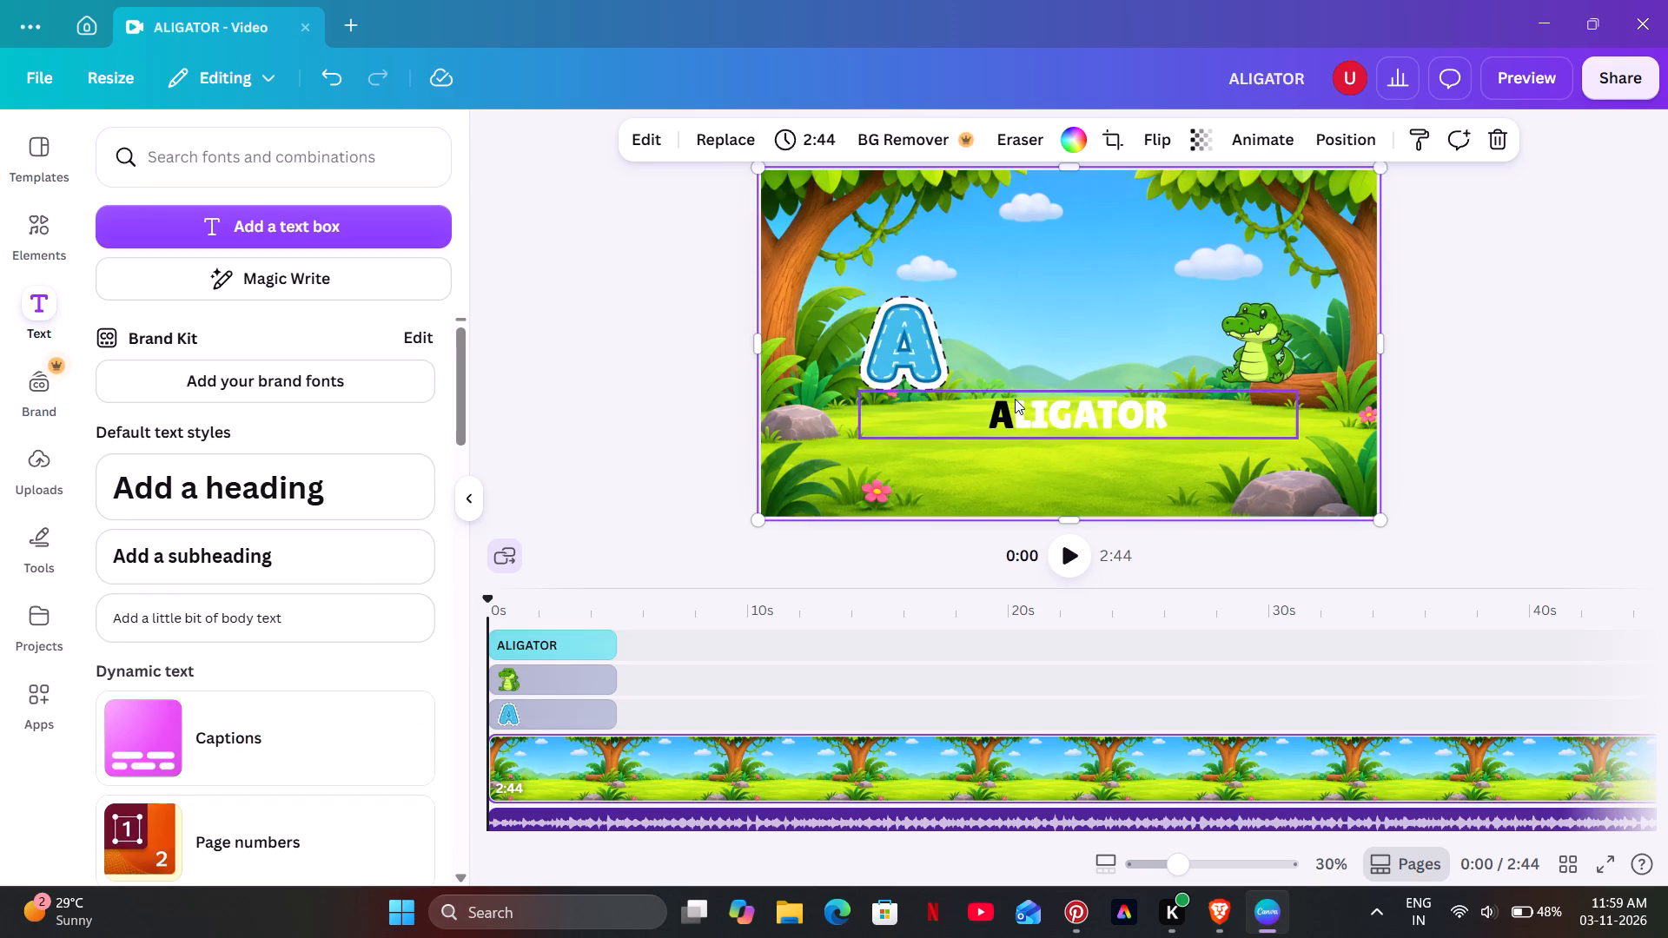
pyautogui.click(1014, 405)
pyautogui.click(1011, 415)
pyautogui.moveTo(1011, 415); pyautogui.dragTo(997, 415)
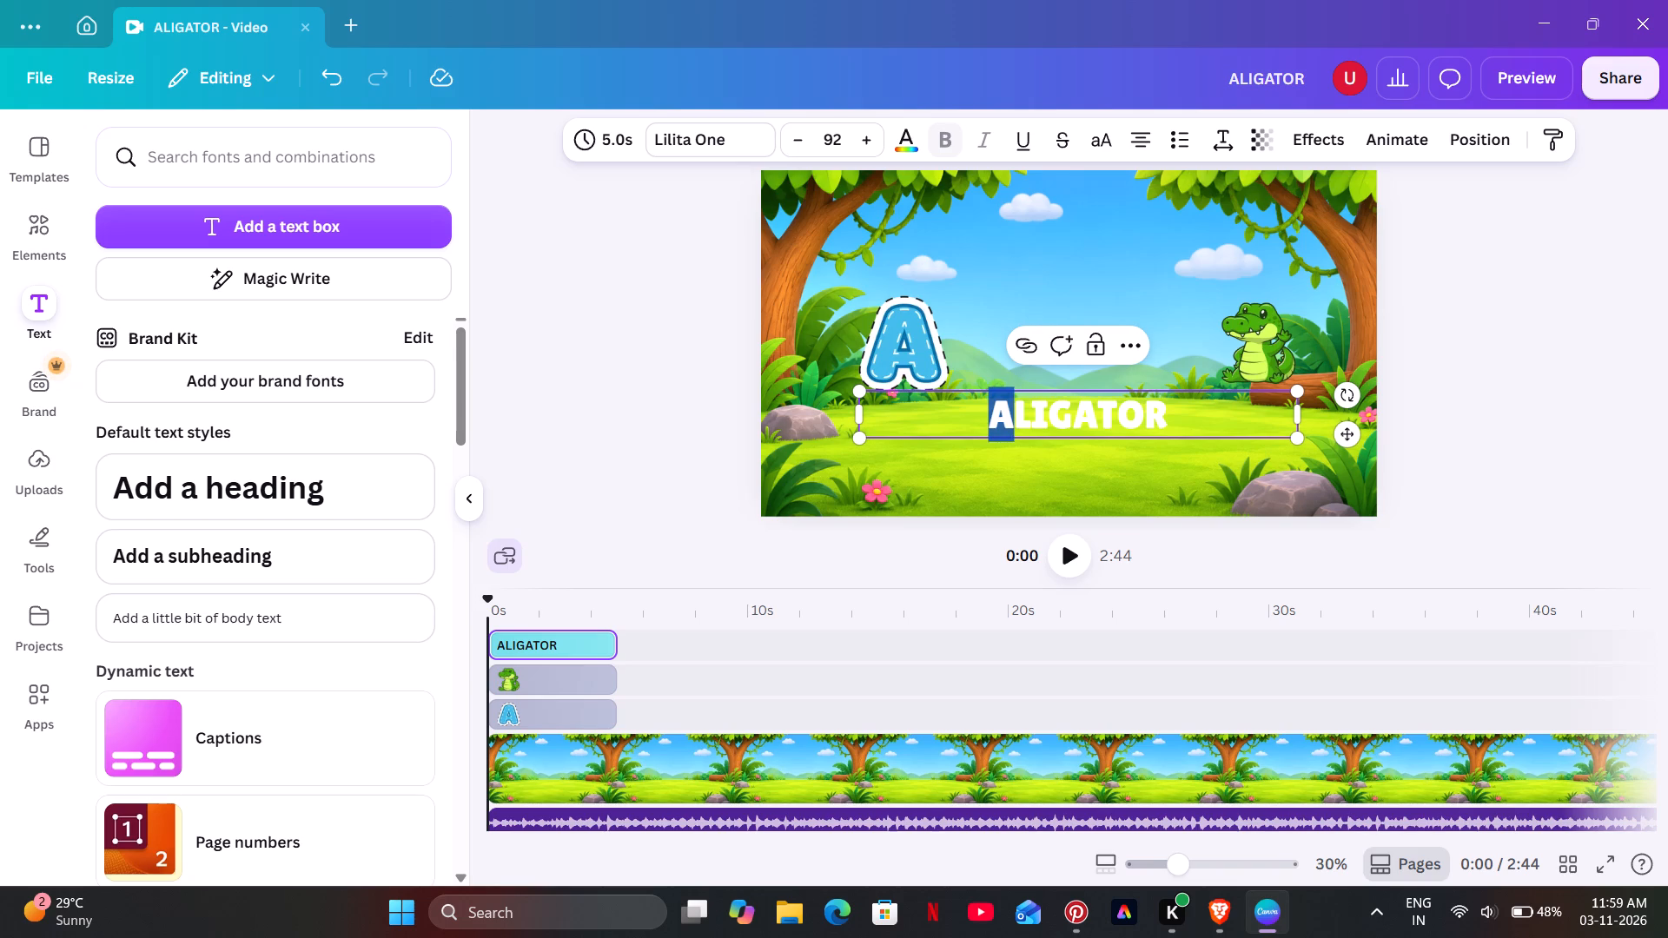
pyautogui.click(905, 144)
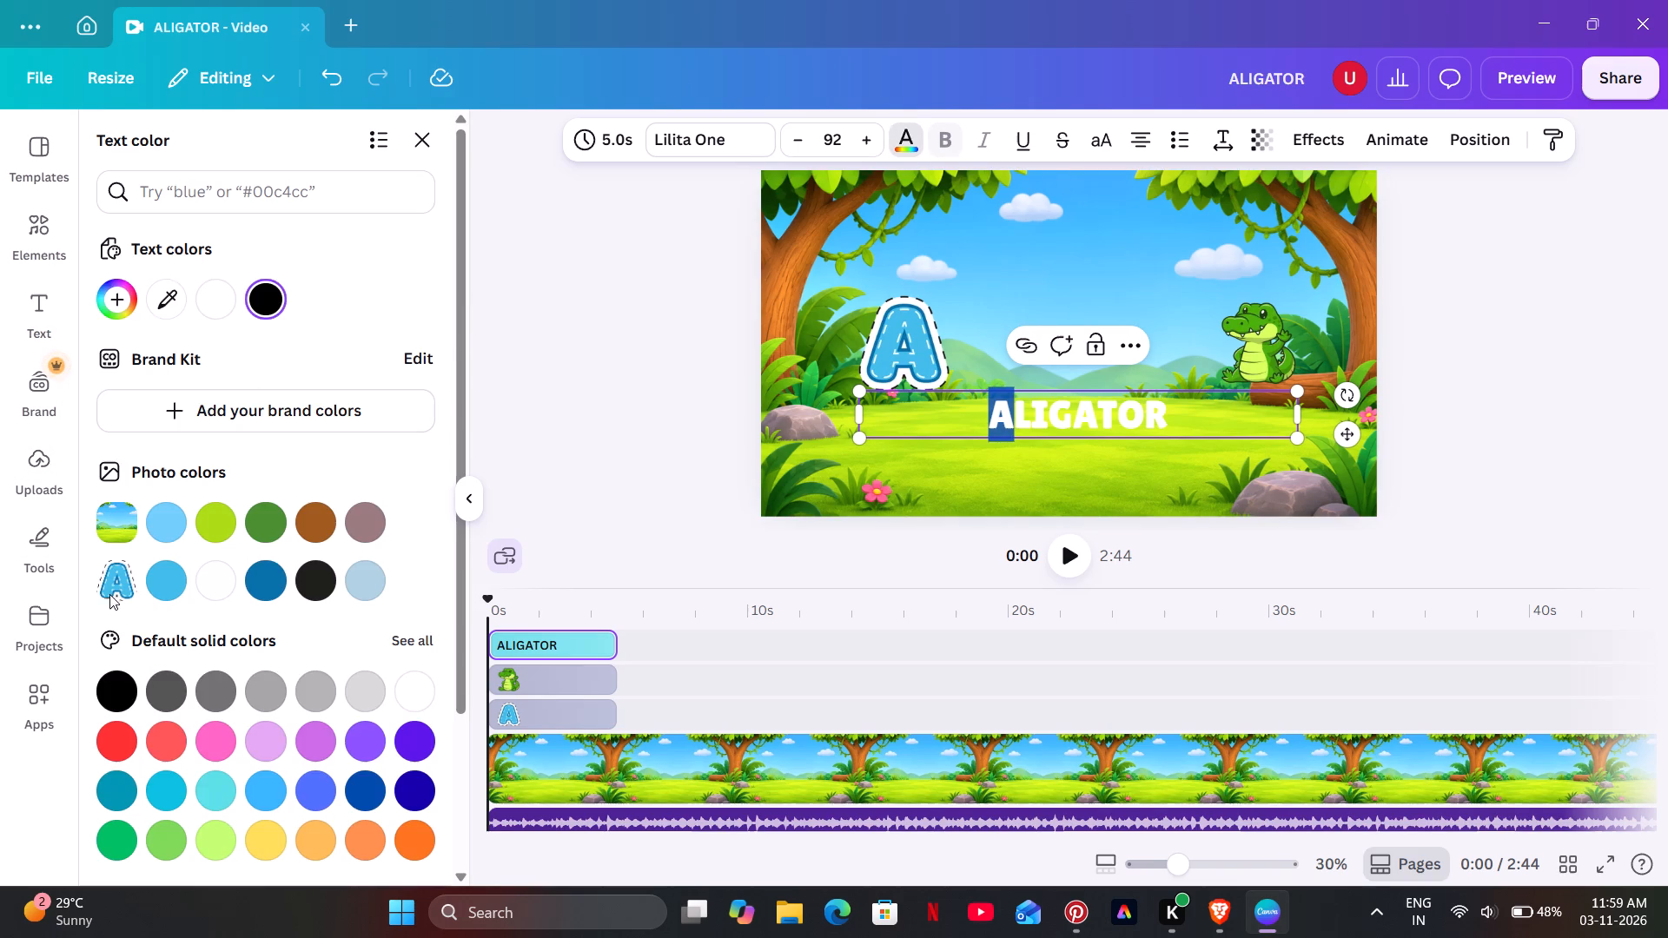
pyautogui.click(231, 520)
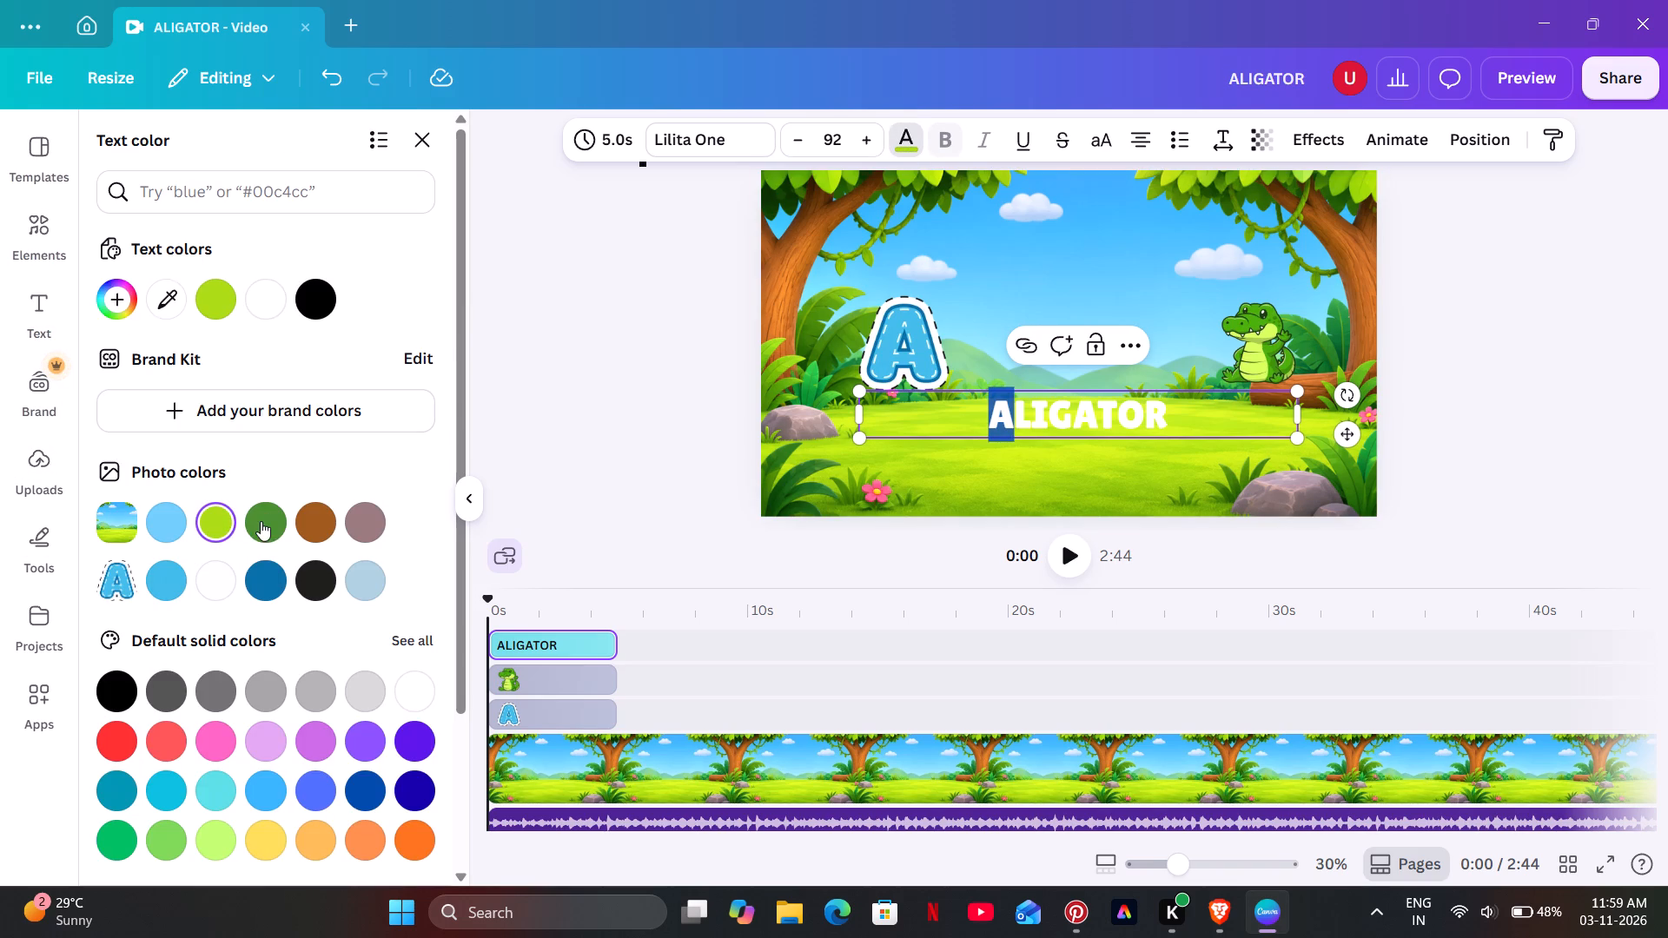
pyautogui.click(266, 521)
pyautogui.click(573, 338)
pyautogui.click(574, 338)
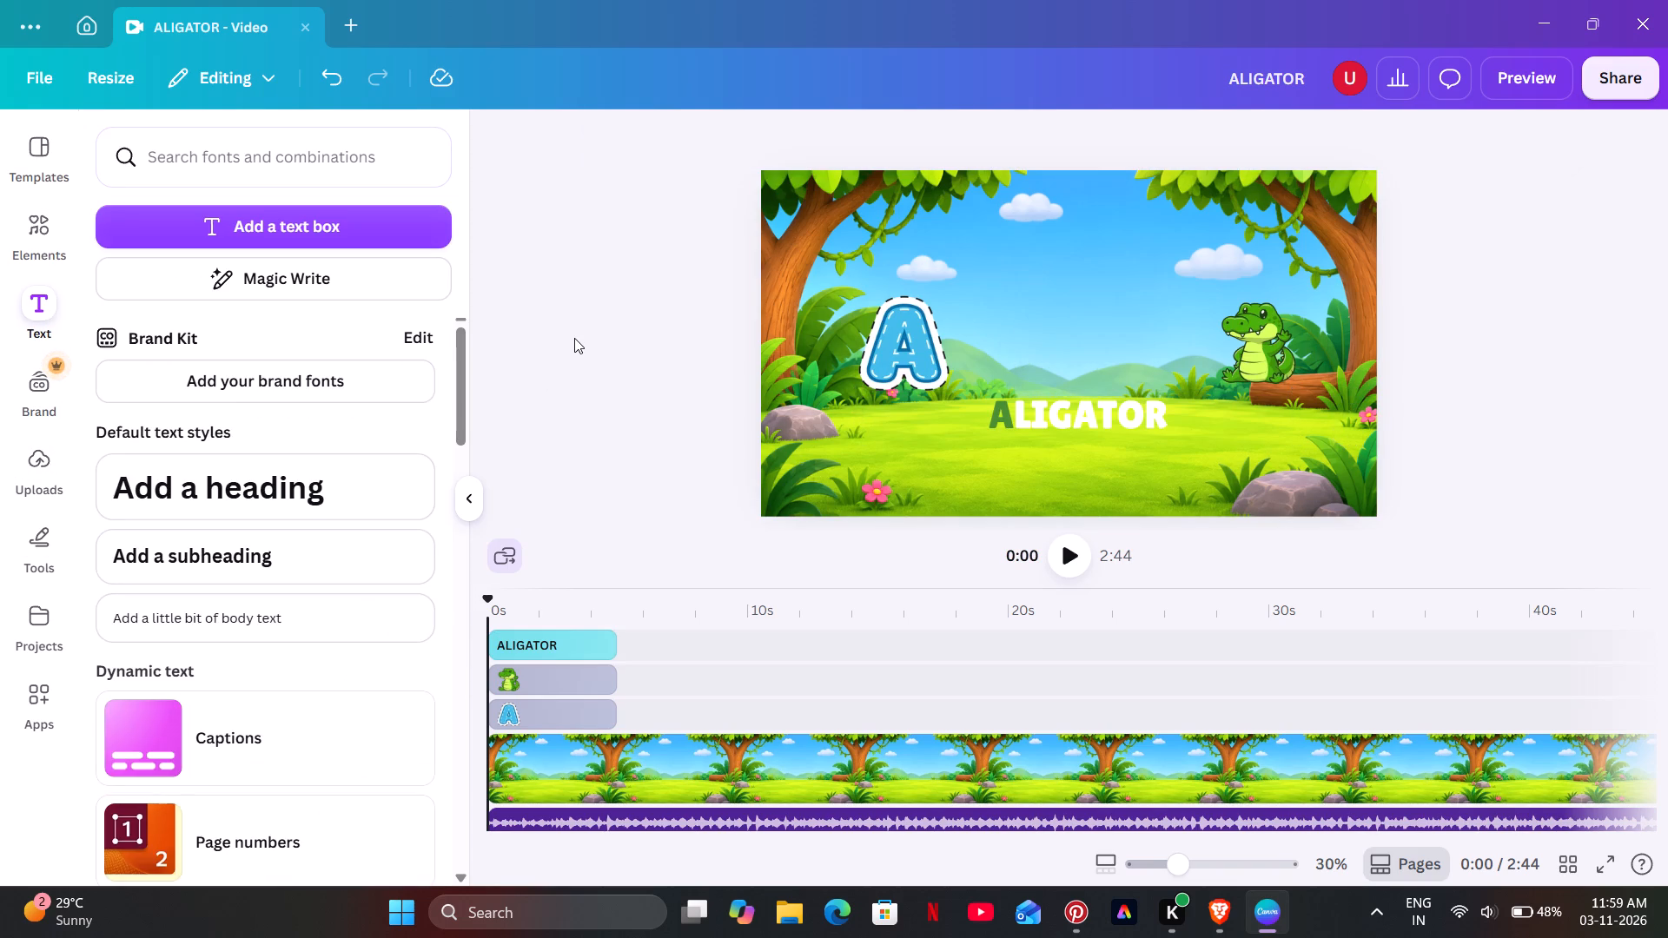
# Try the Splice effect on the ALIGATOR heading and settle on the Echo effect.
pyautogui.click(1076, 401)
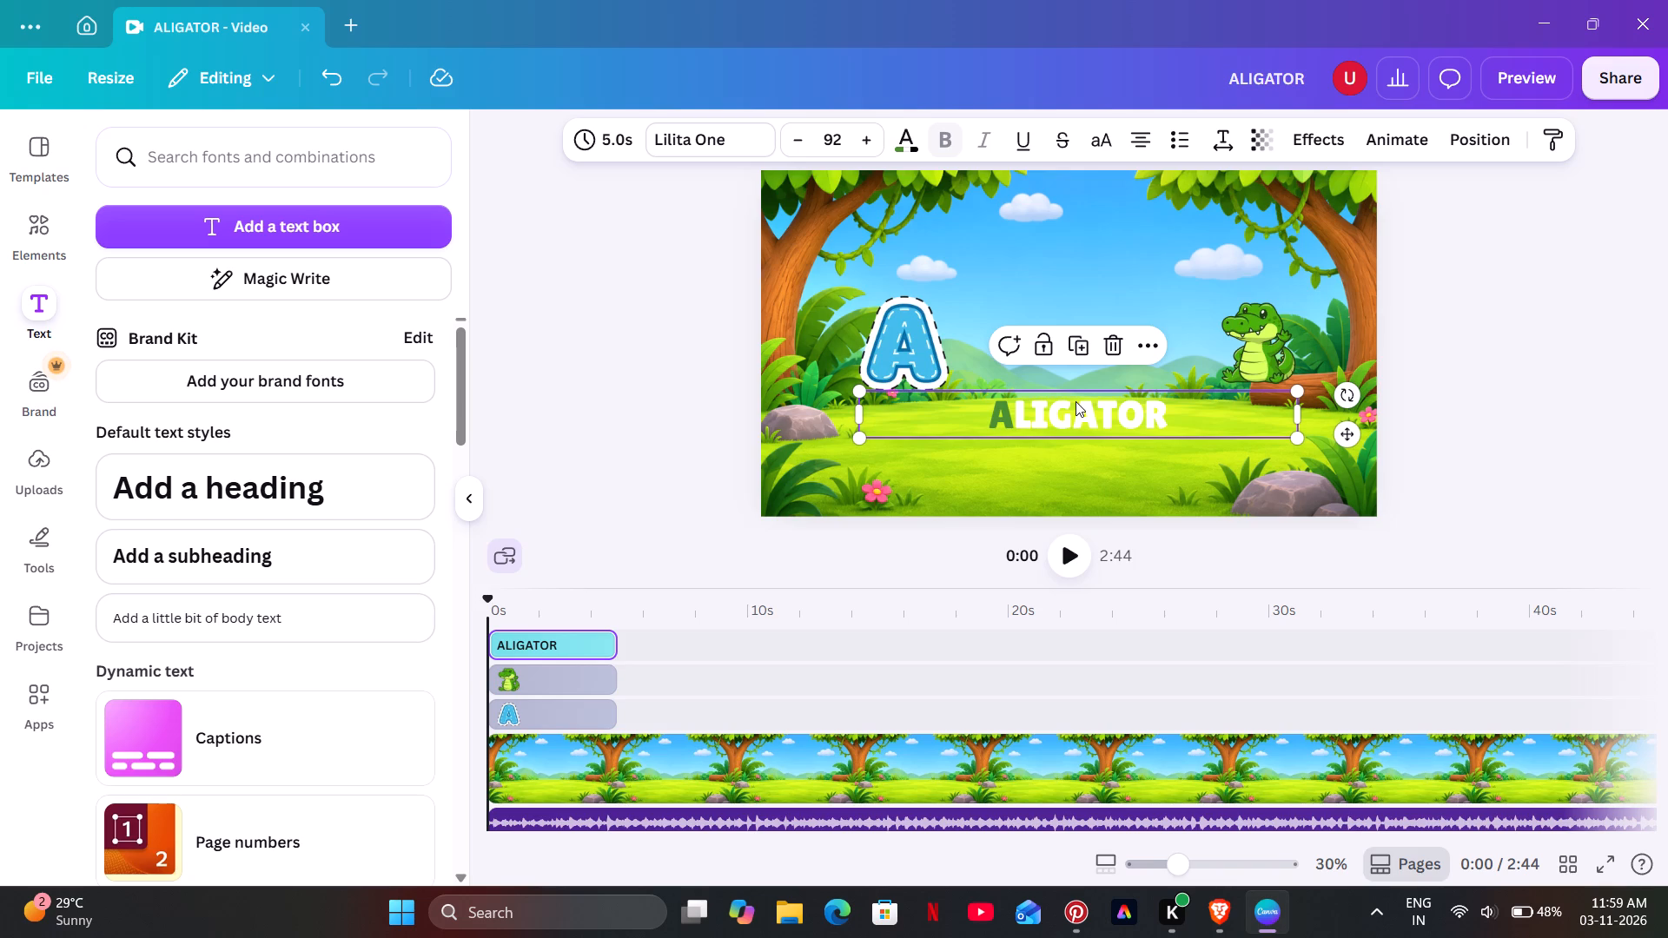
pyautogui.click(1343, 147)
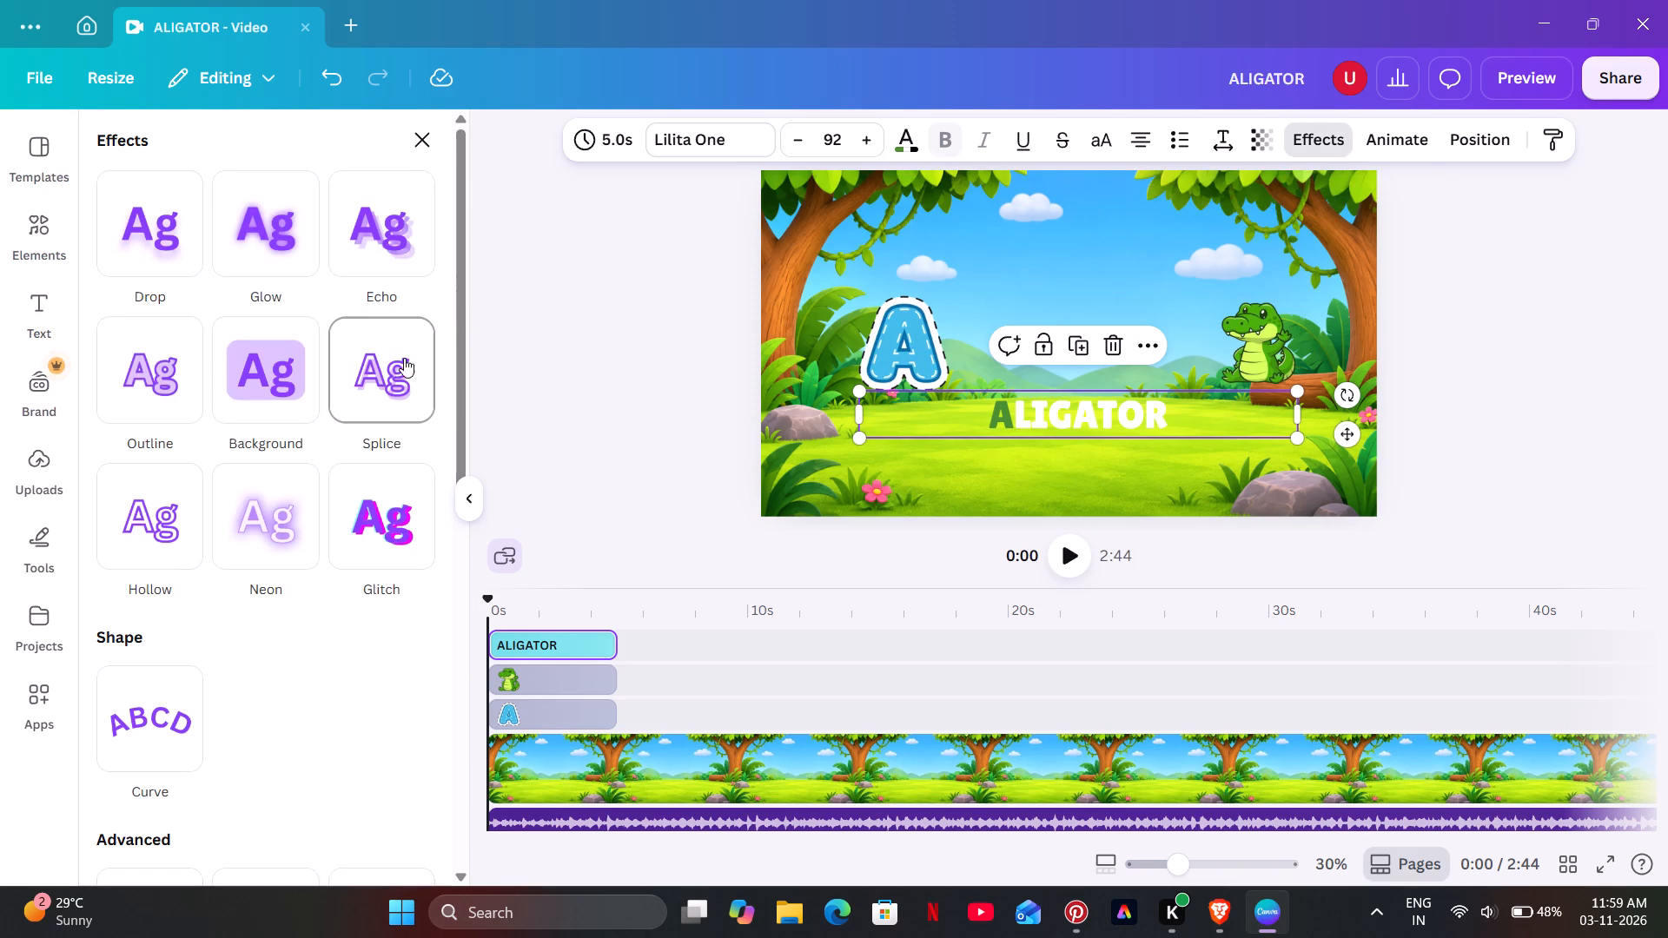
pyautogui.click(398, 366)
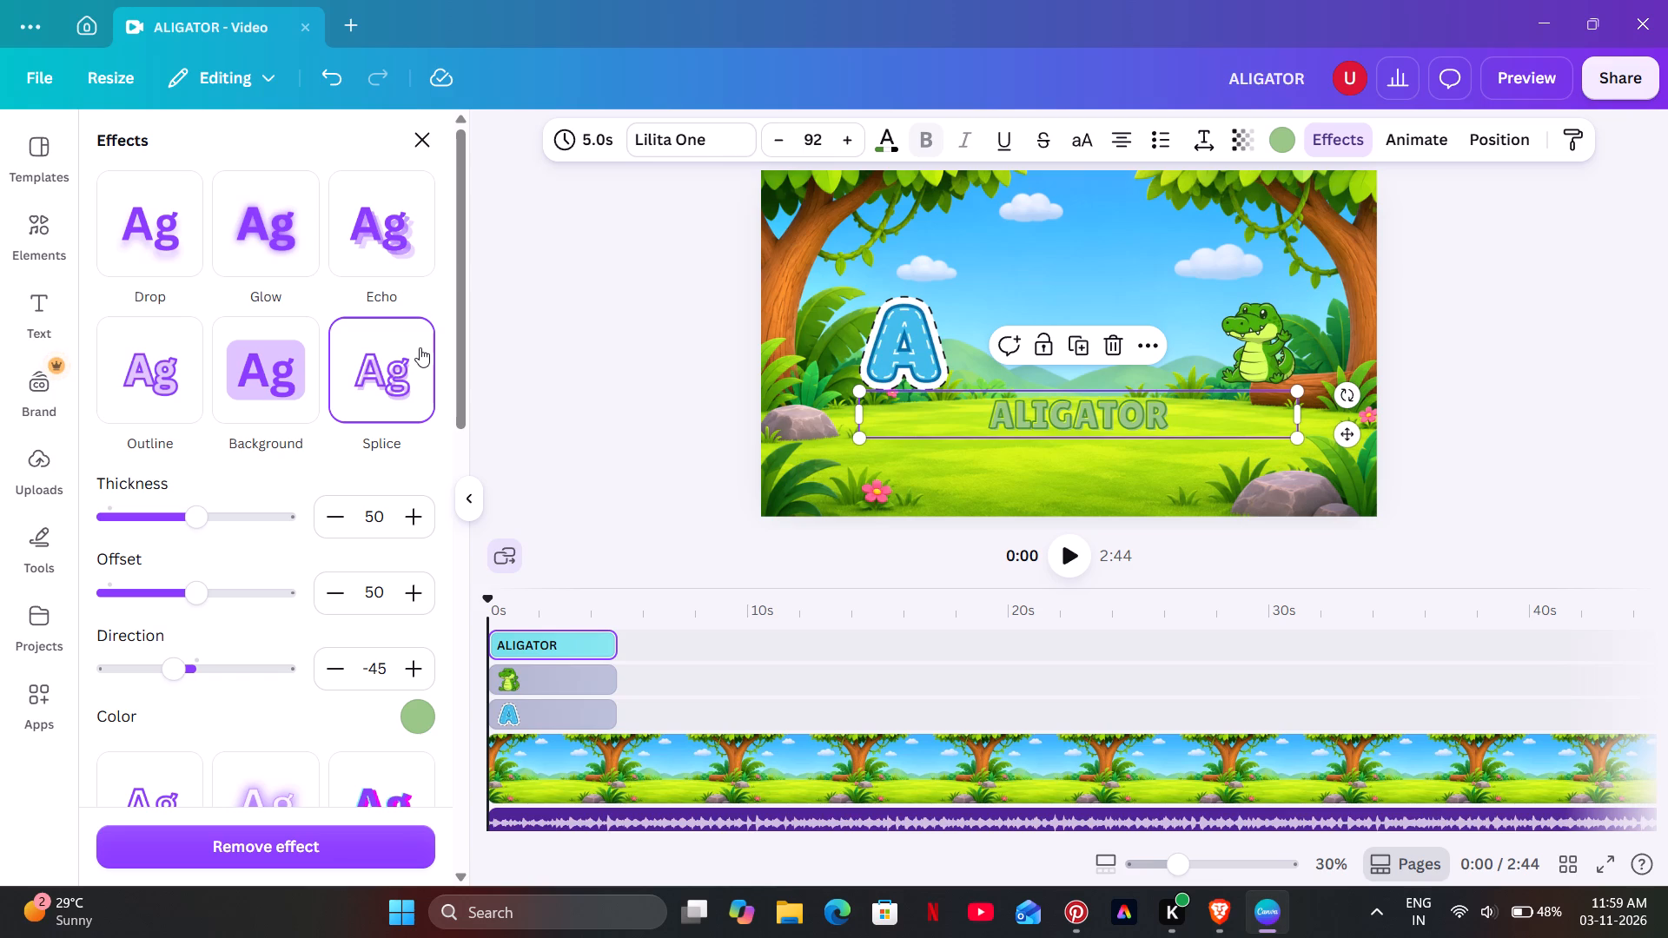
pyautogui.click(401, 264)
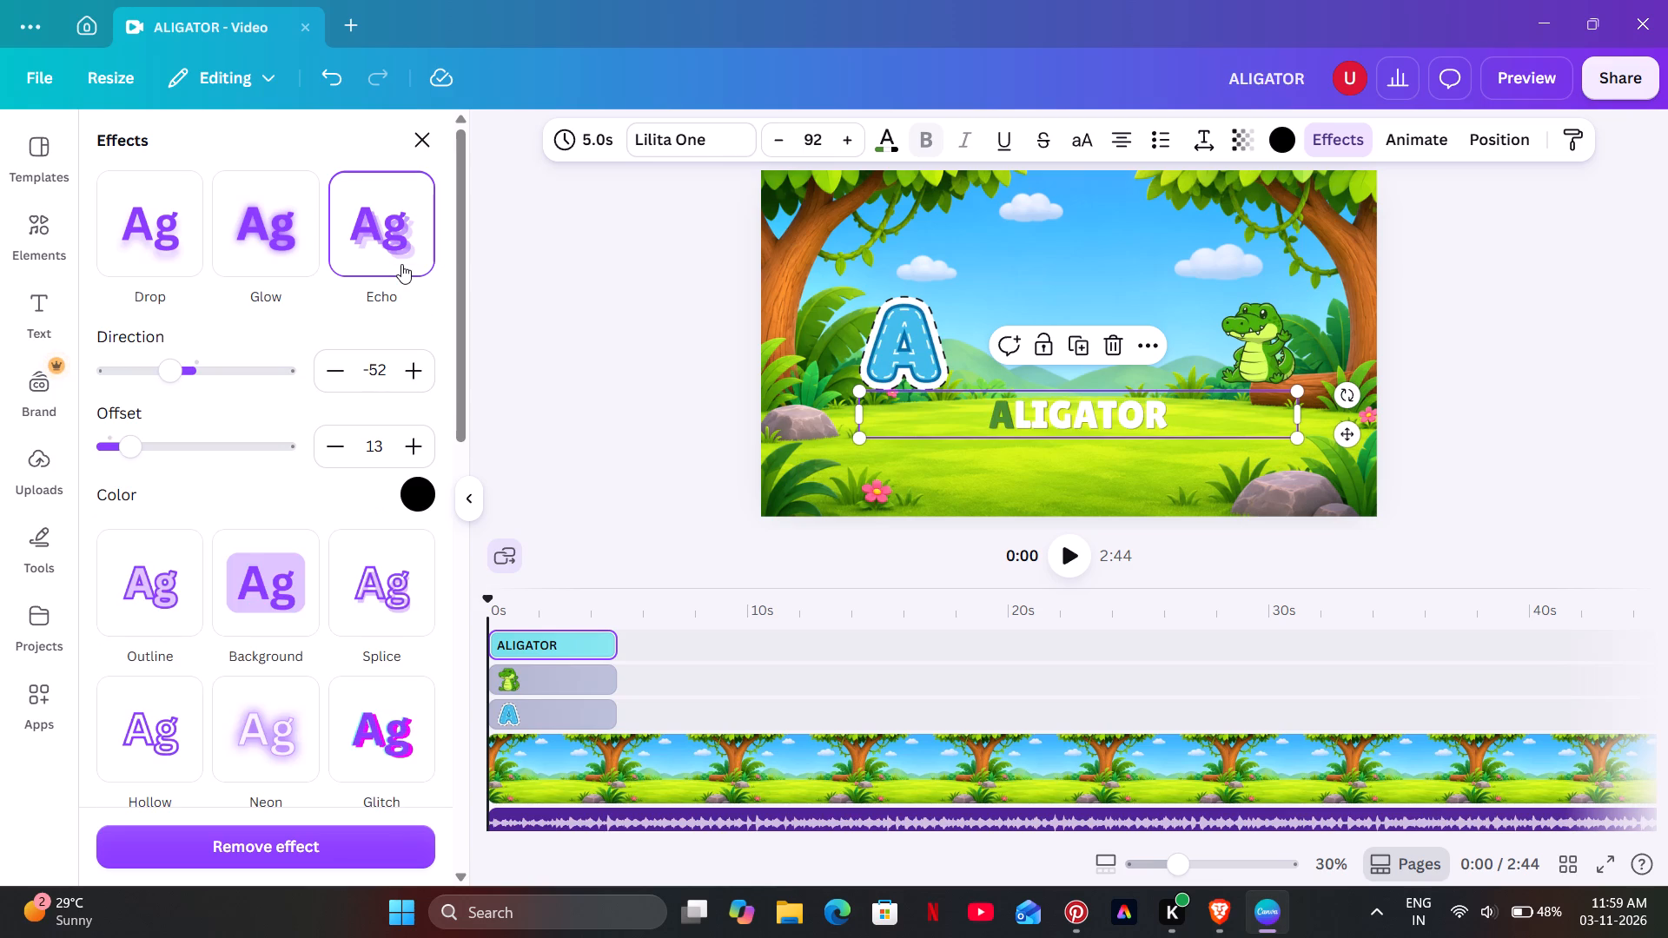
pyautogui.doubleClick(574, 259)
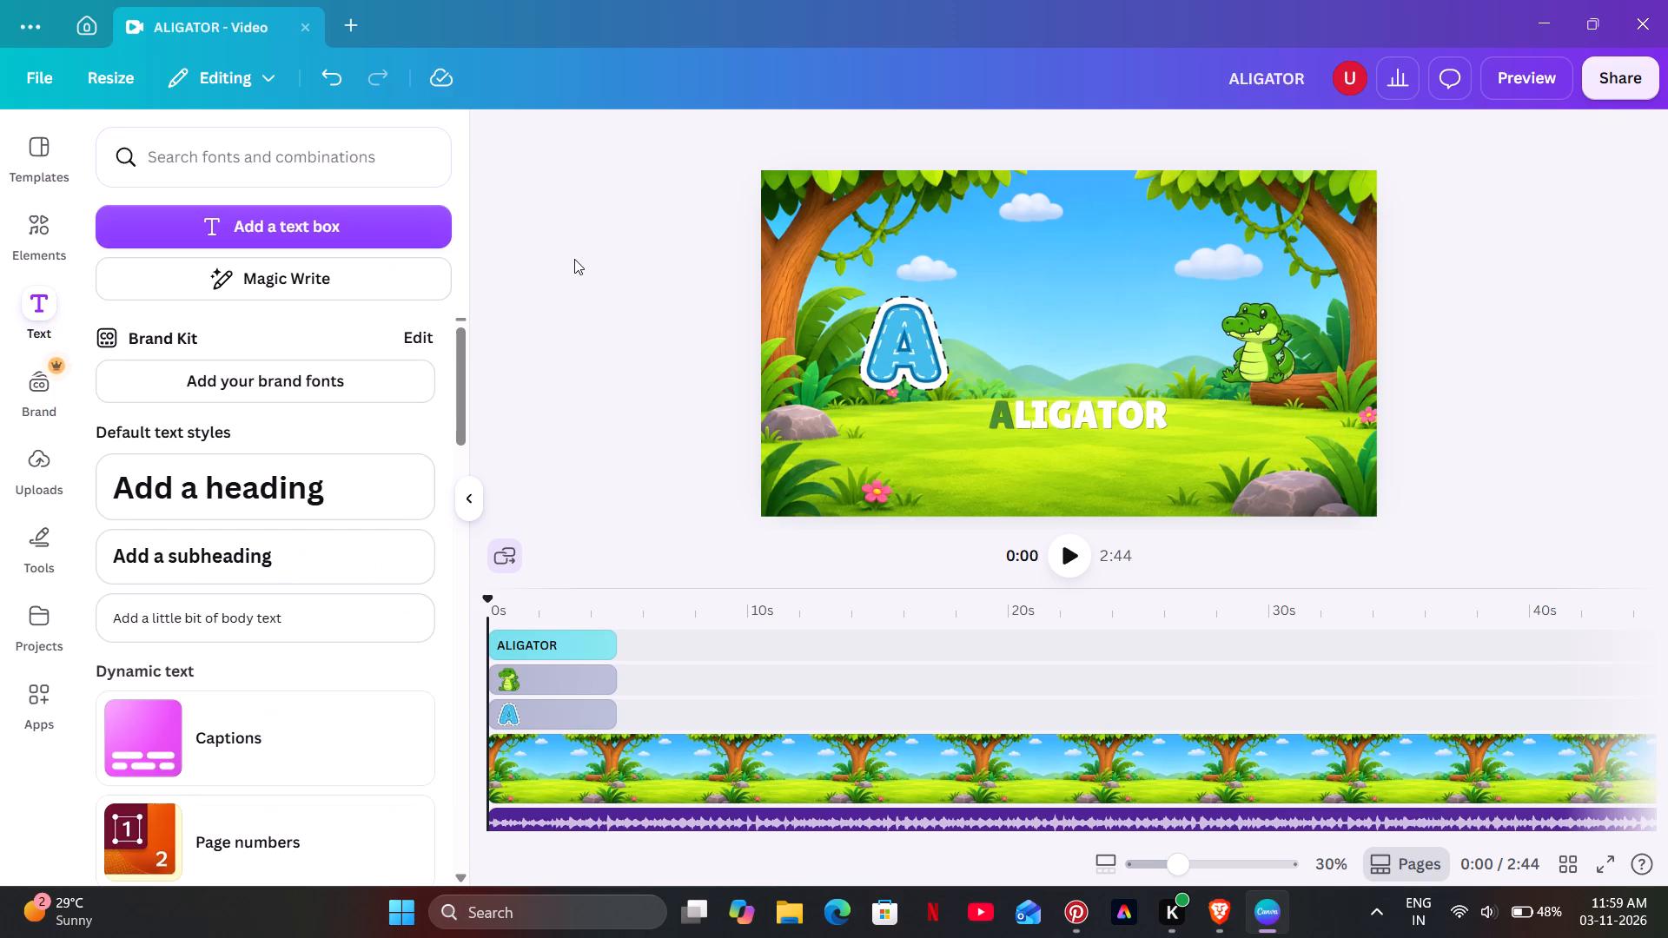
# Enlarge the ALIGATOR heading to font size 105 and position it between and just below the letter A and the alligator.
pyautogui.click(1094, 403)
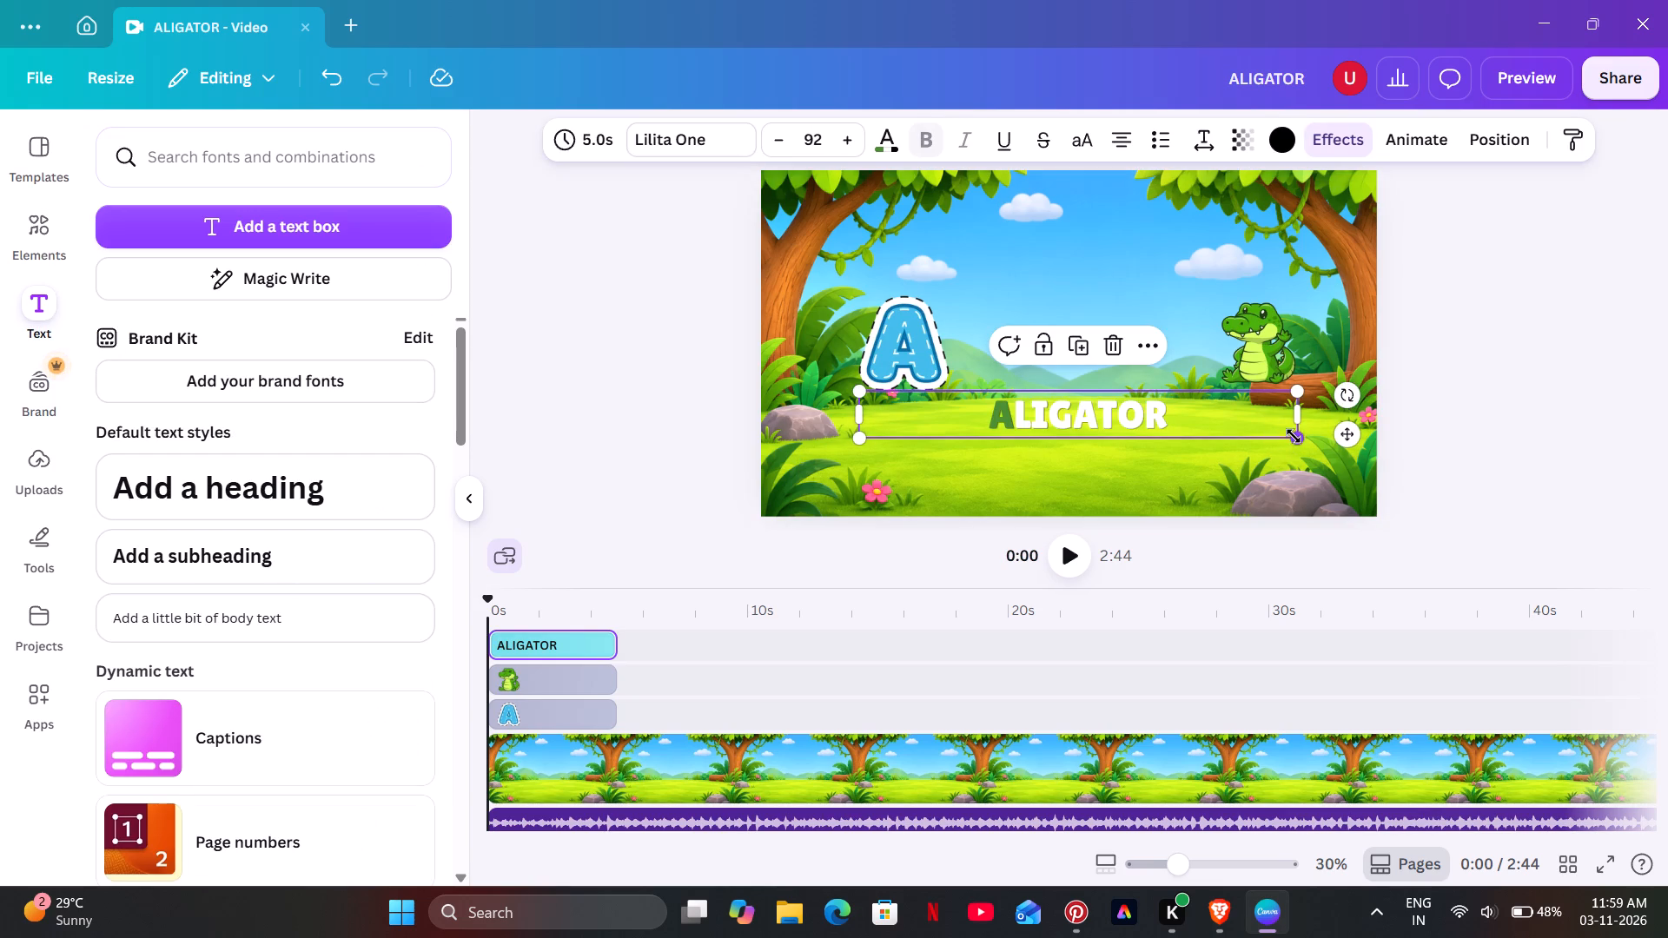
pyautogui.moveTo(1294, 436); pyautogui.dragTo(1354, 452)
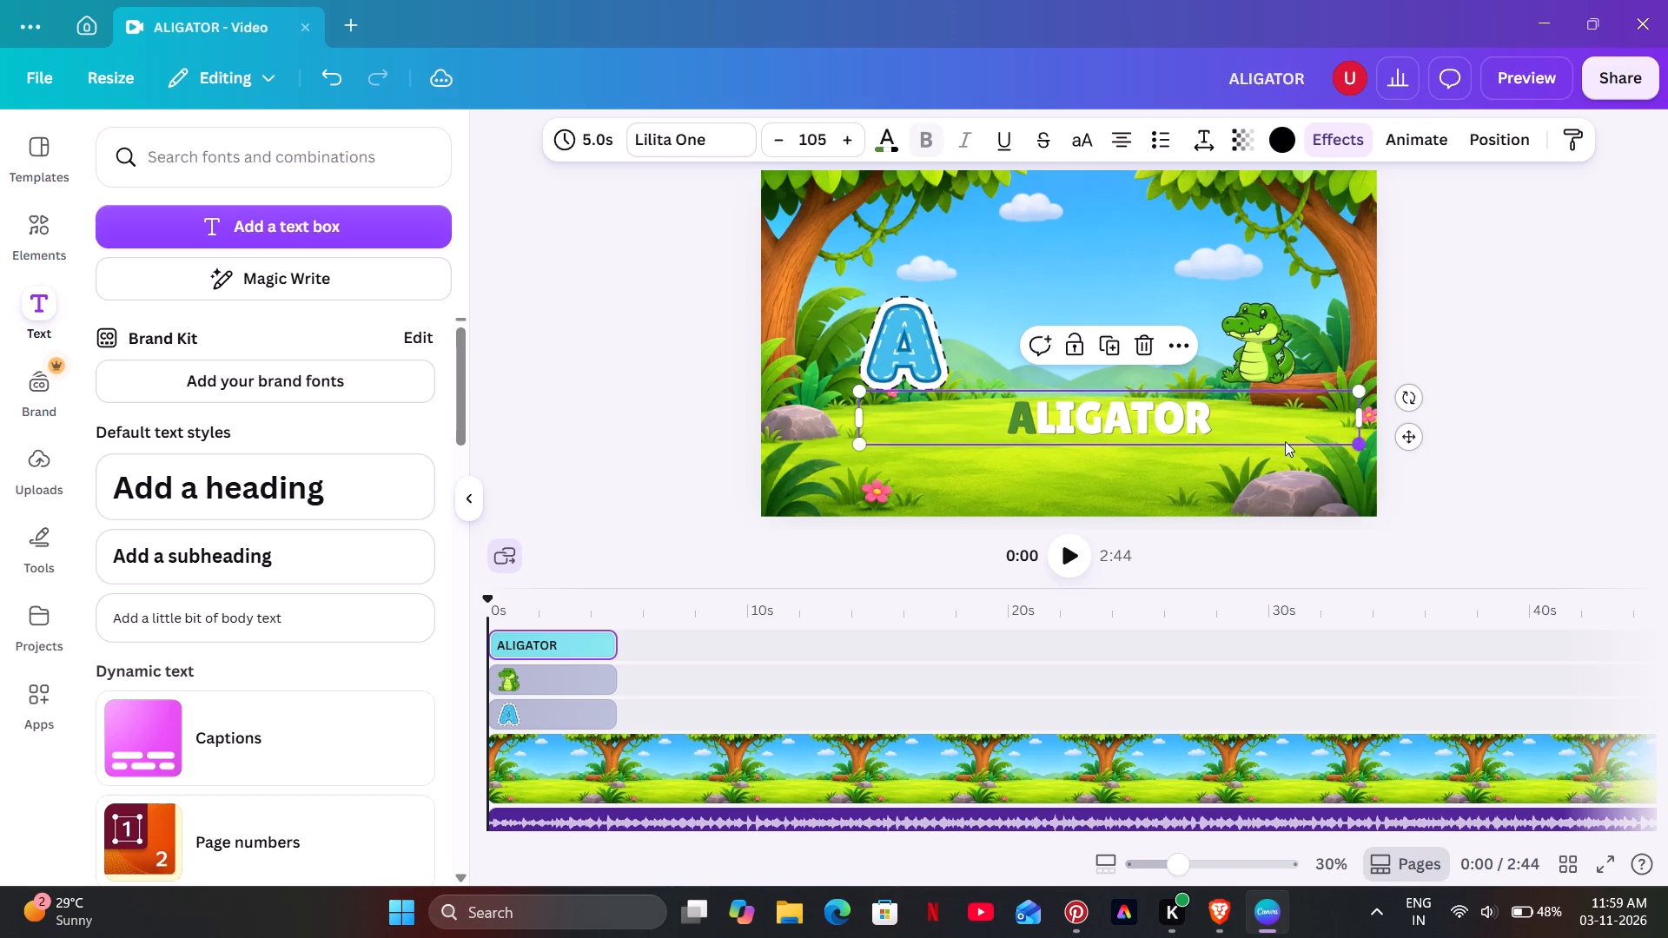
pyautogui.moveTo(1401, 435); pyautogui.dragTo(1362, 430)
pyautogui.click(1477, 387)
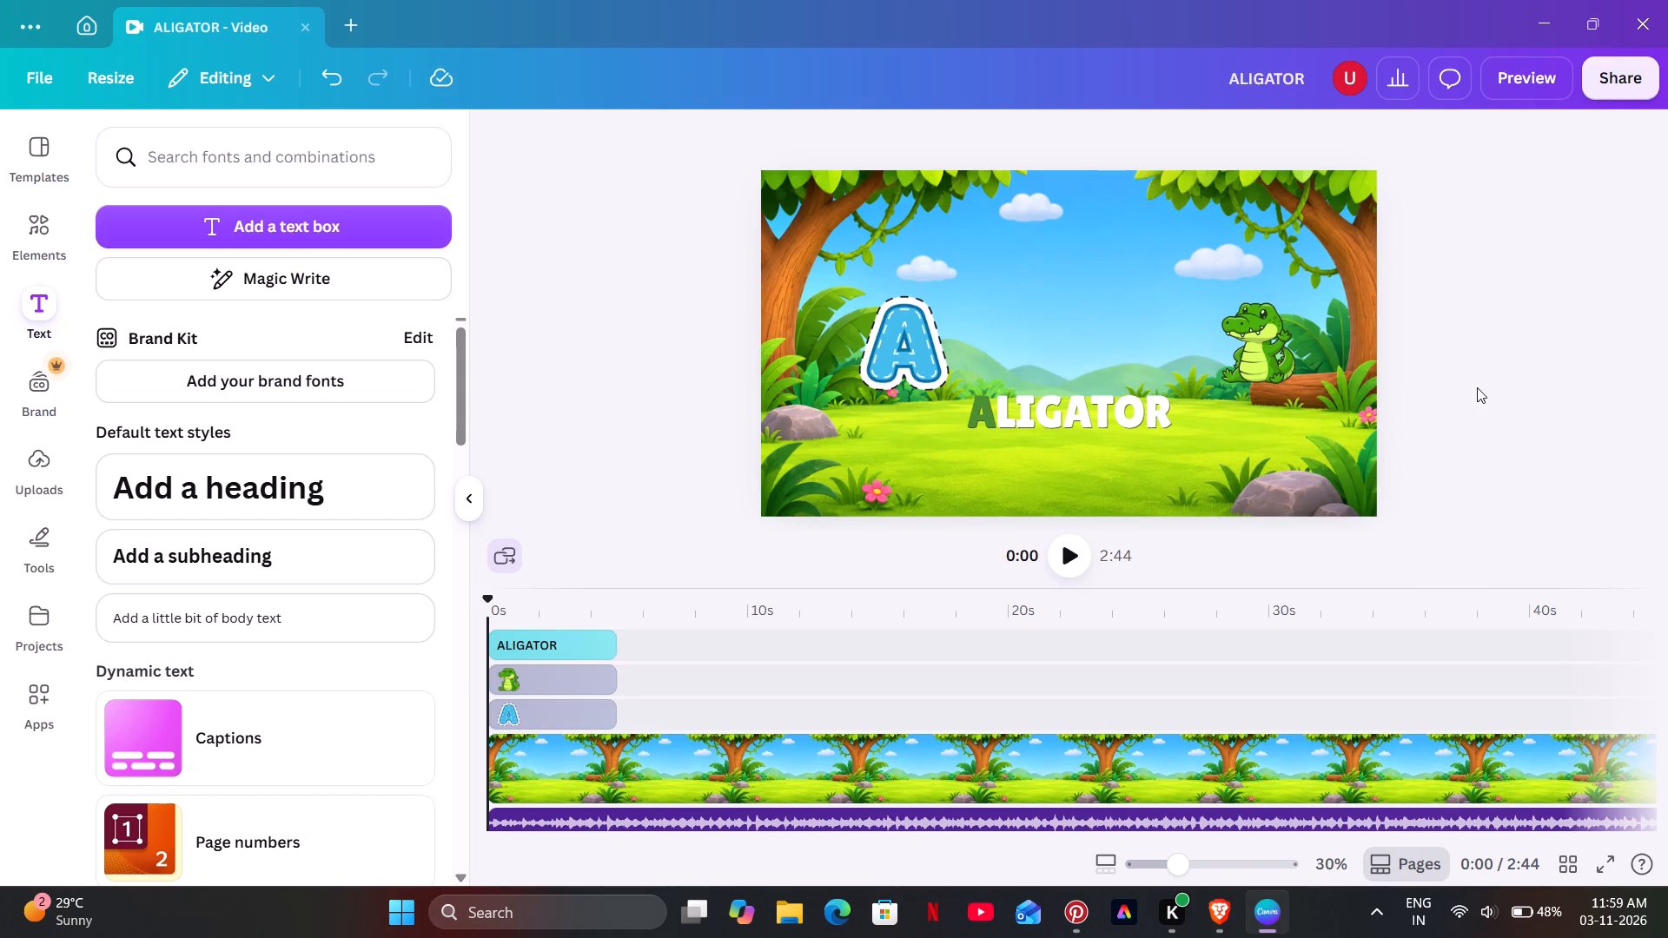
pyautogui.moveTo(1182, 412); pyautogui.dragTo(1195, 407)
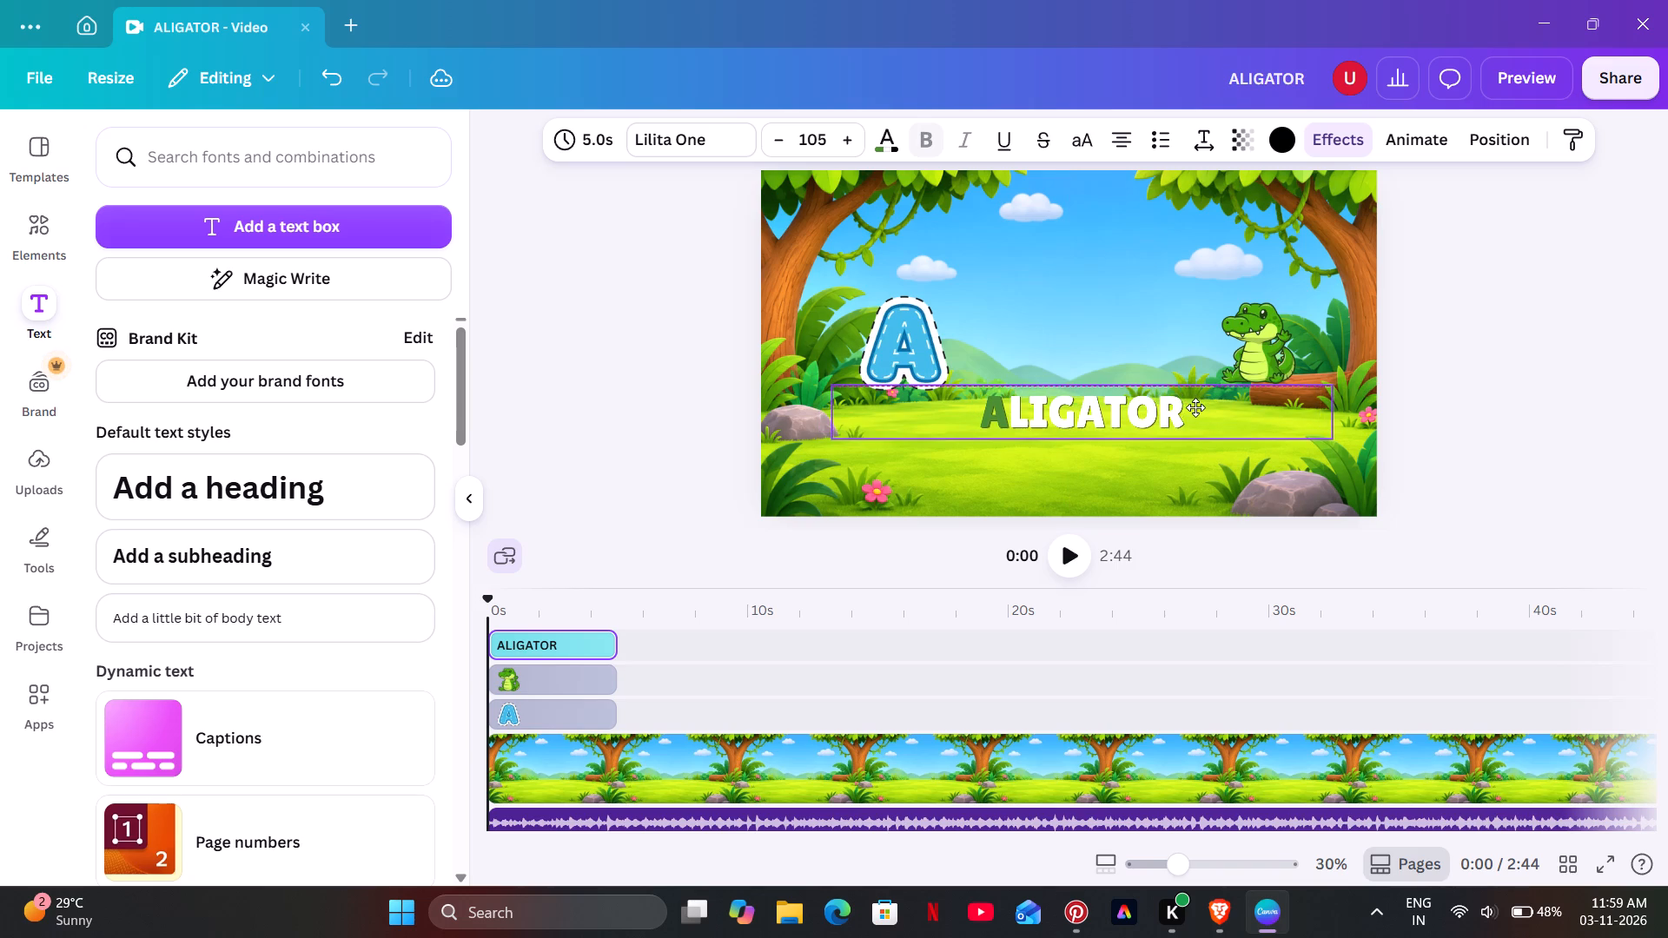
pyautogui.moveTo(1195, 407); pyautogui.dragTo(1196, 410)
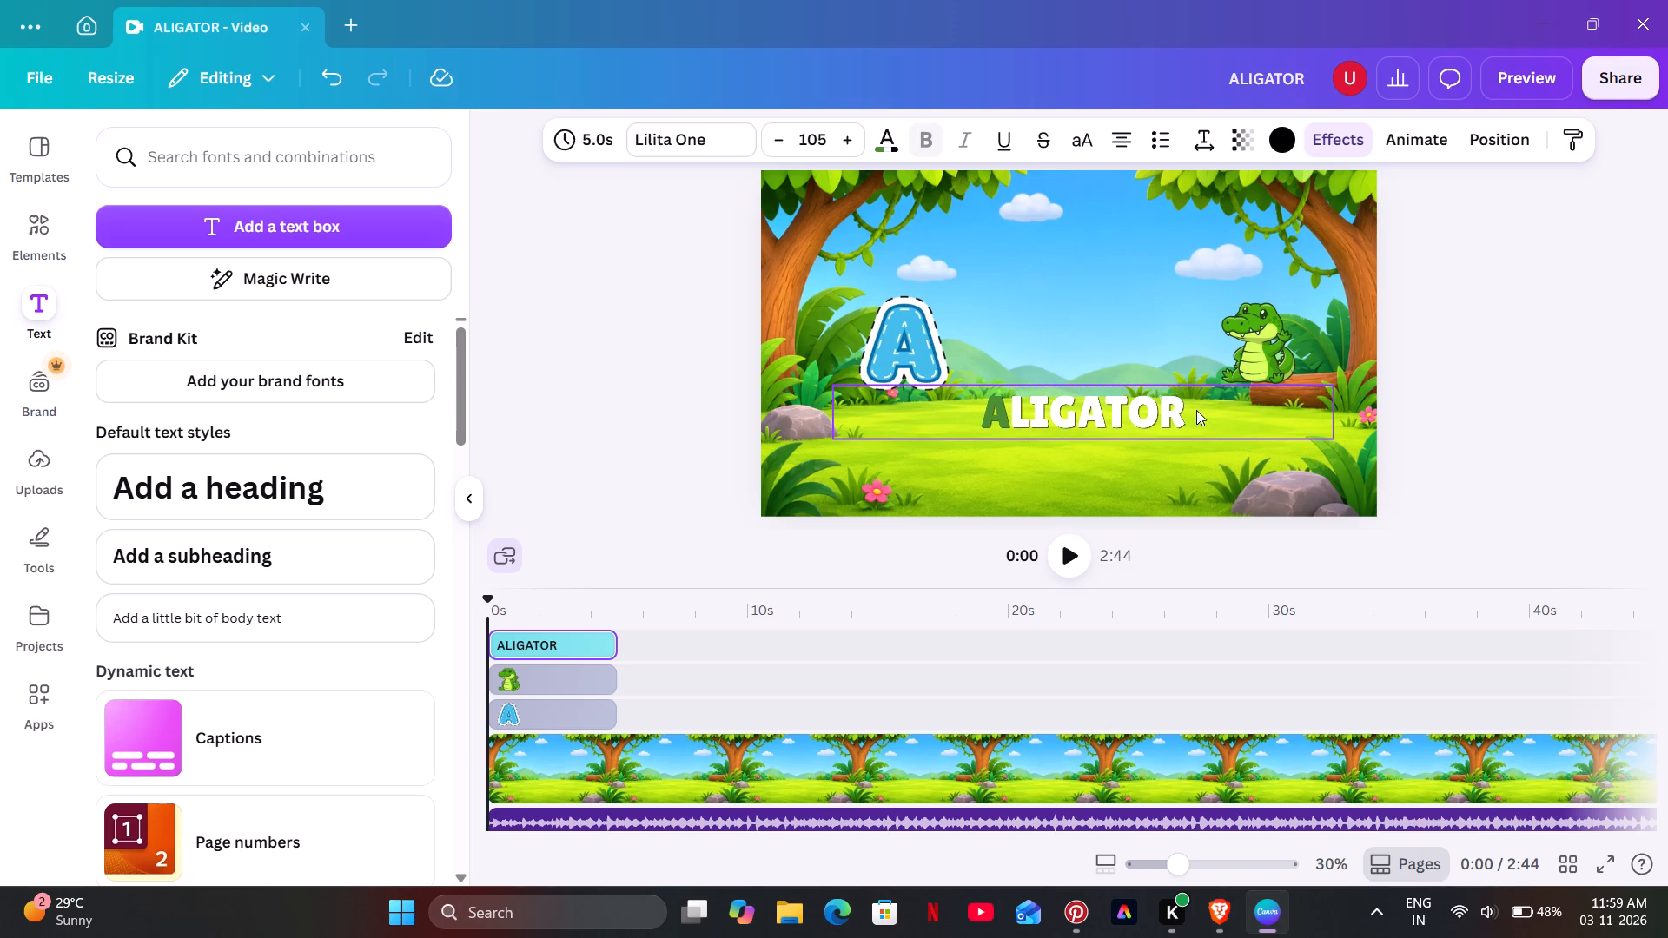
pyautogui.click(1480, 323)
# Apply the Bounce animation to the ALIGATOR heading for both enter and exit, and adjust its intensity.
pyautogui.click(1193, 403)
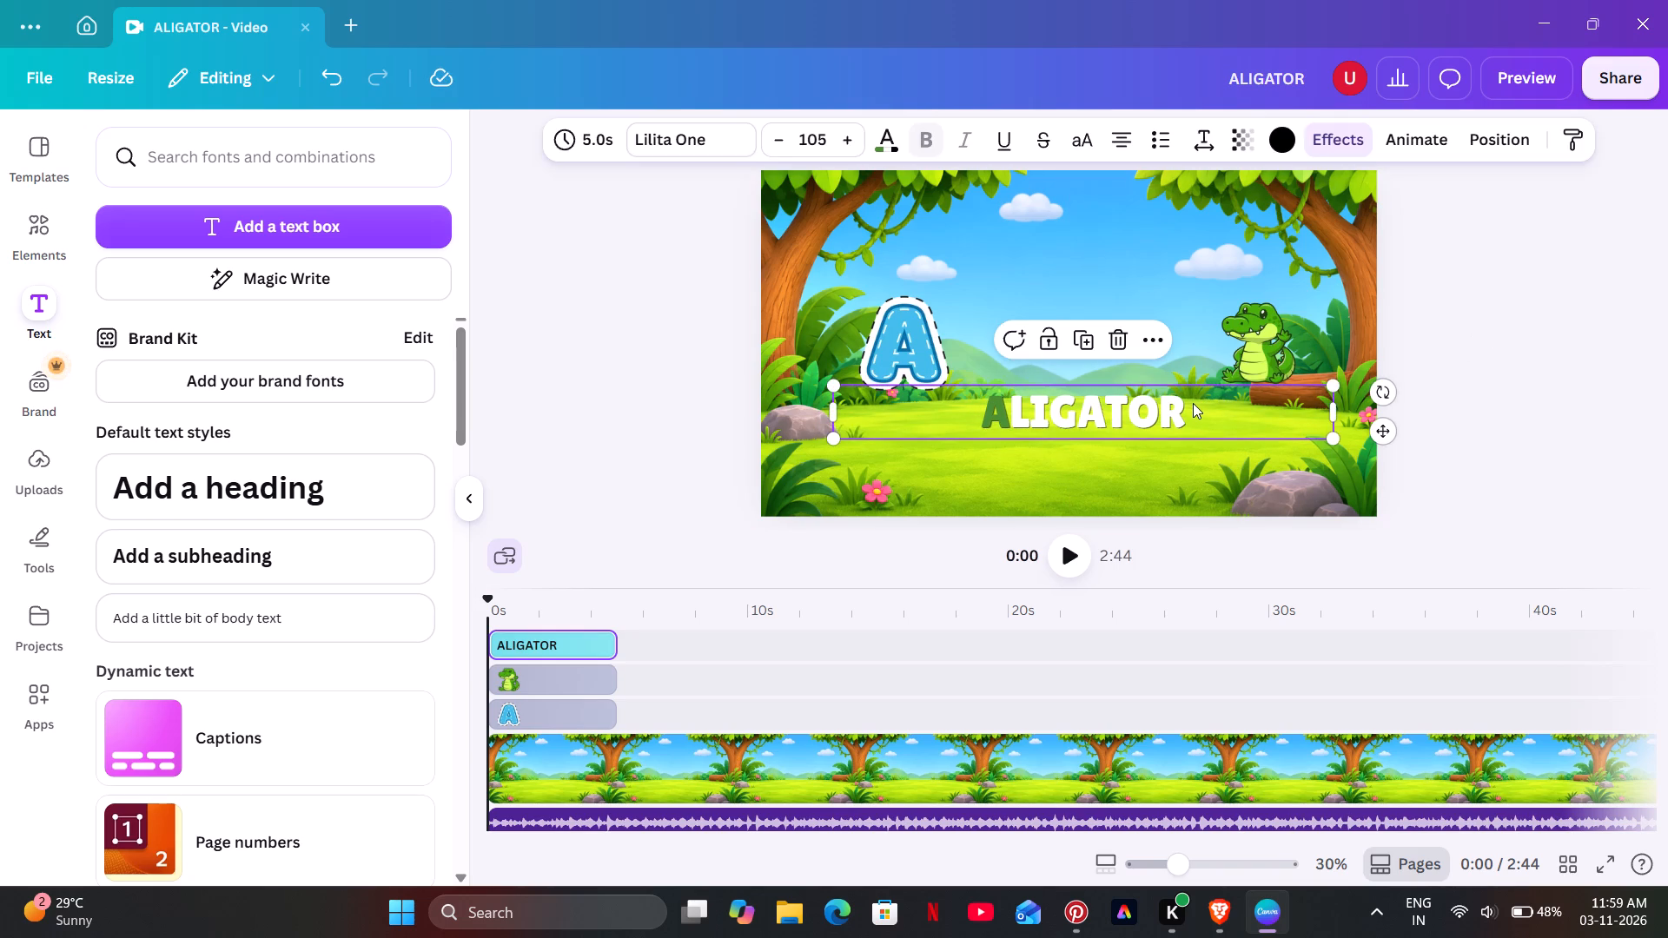
pyautogui.click(1412, 140)
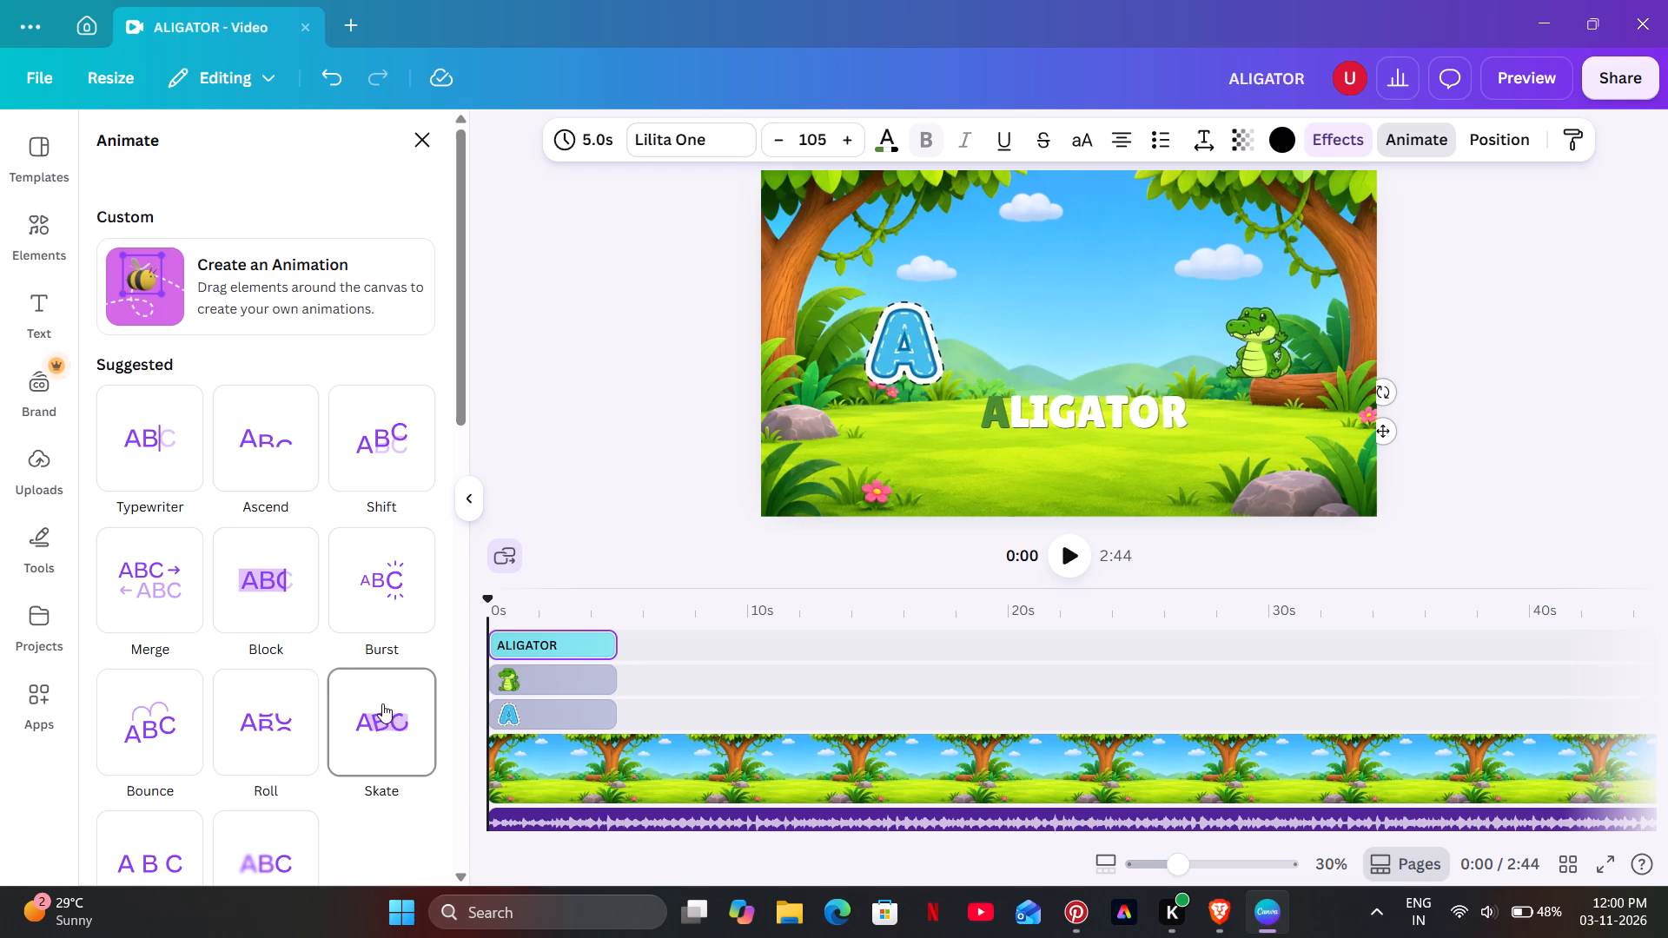
pyautogui.scroll(-1, 382, 703)
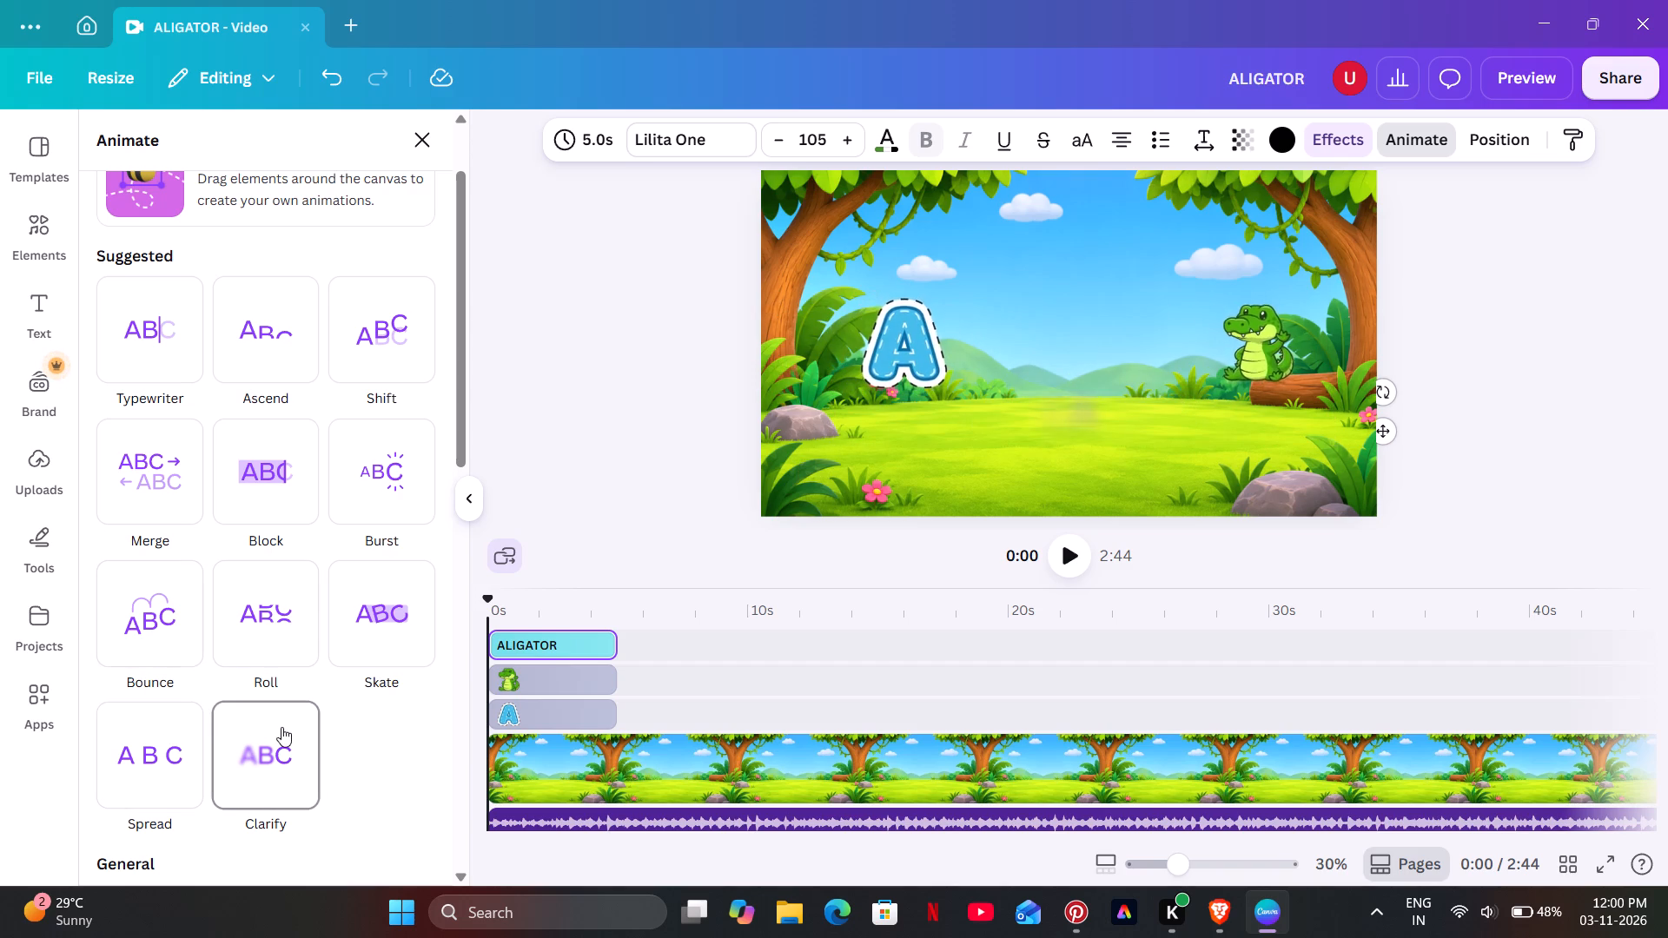
pyautogui.click(182, 613)
pyautogui.moveTo(256, 750); pyautogui.dragTo(320, 752)
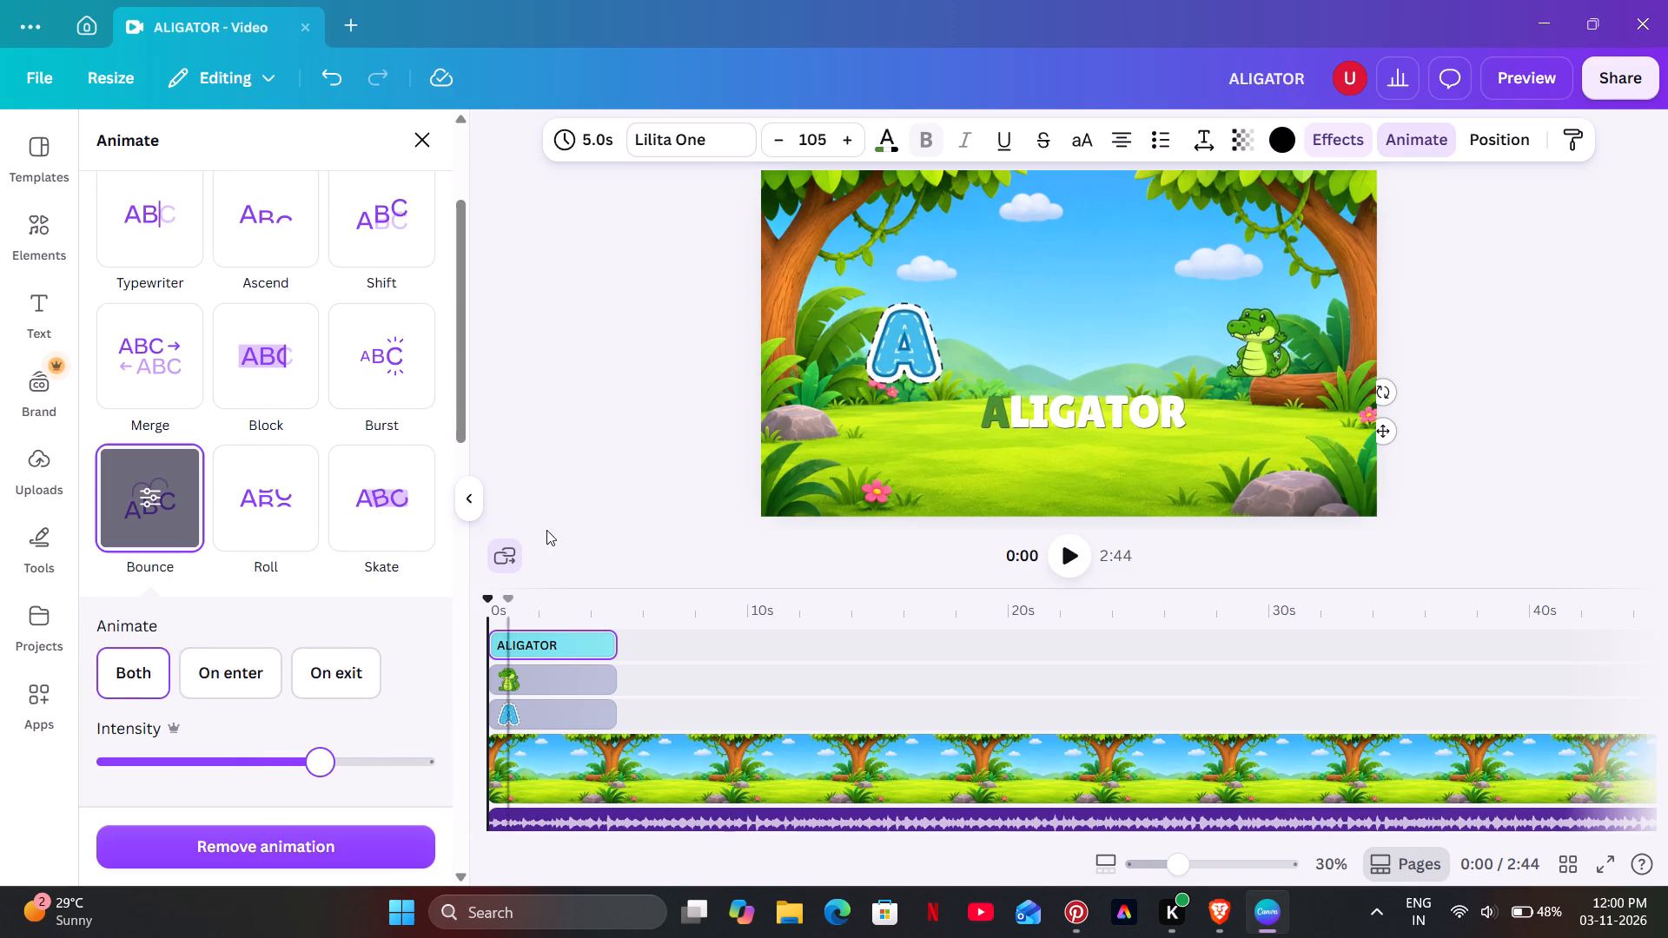
pyautogui.click(603, 457)
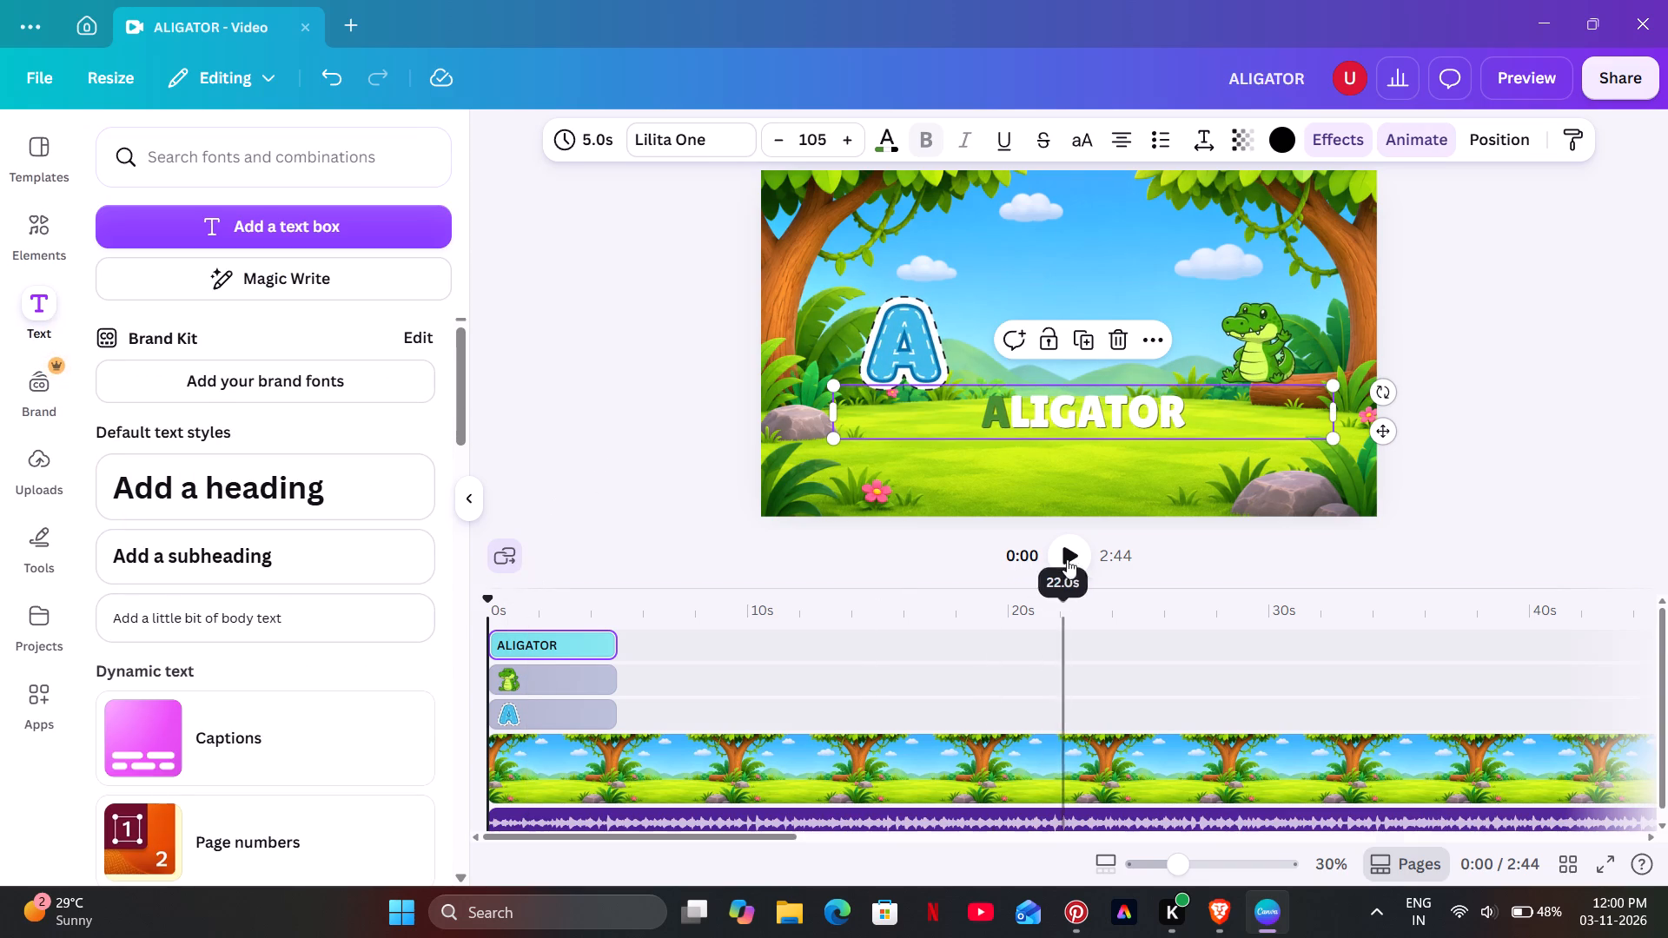
# Play the opening to 0:03 and shift the ALIGATOR heading's clip on the timeline to start at that point.
pyautogui.click(1069, 545)
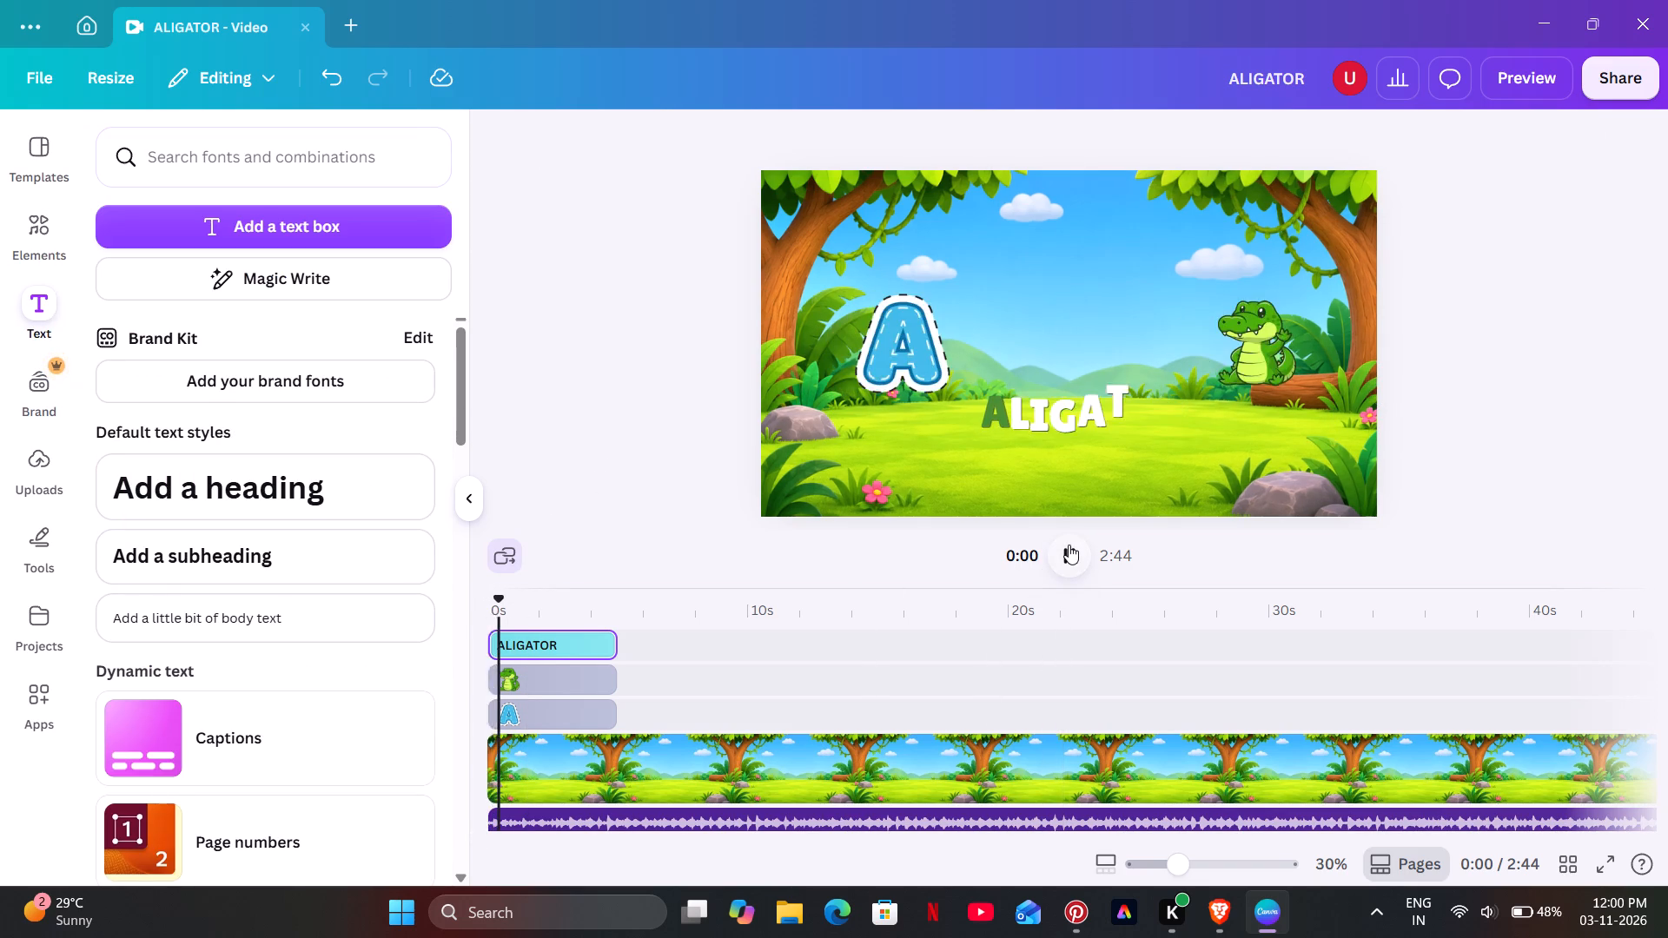
pyautogui.click(1069, 545)
pyautogui.click(1069, 545)
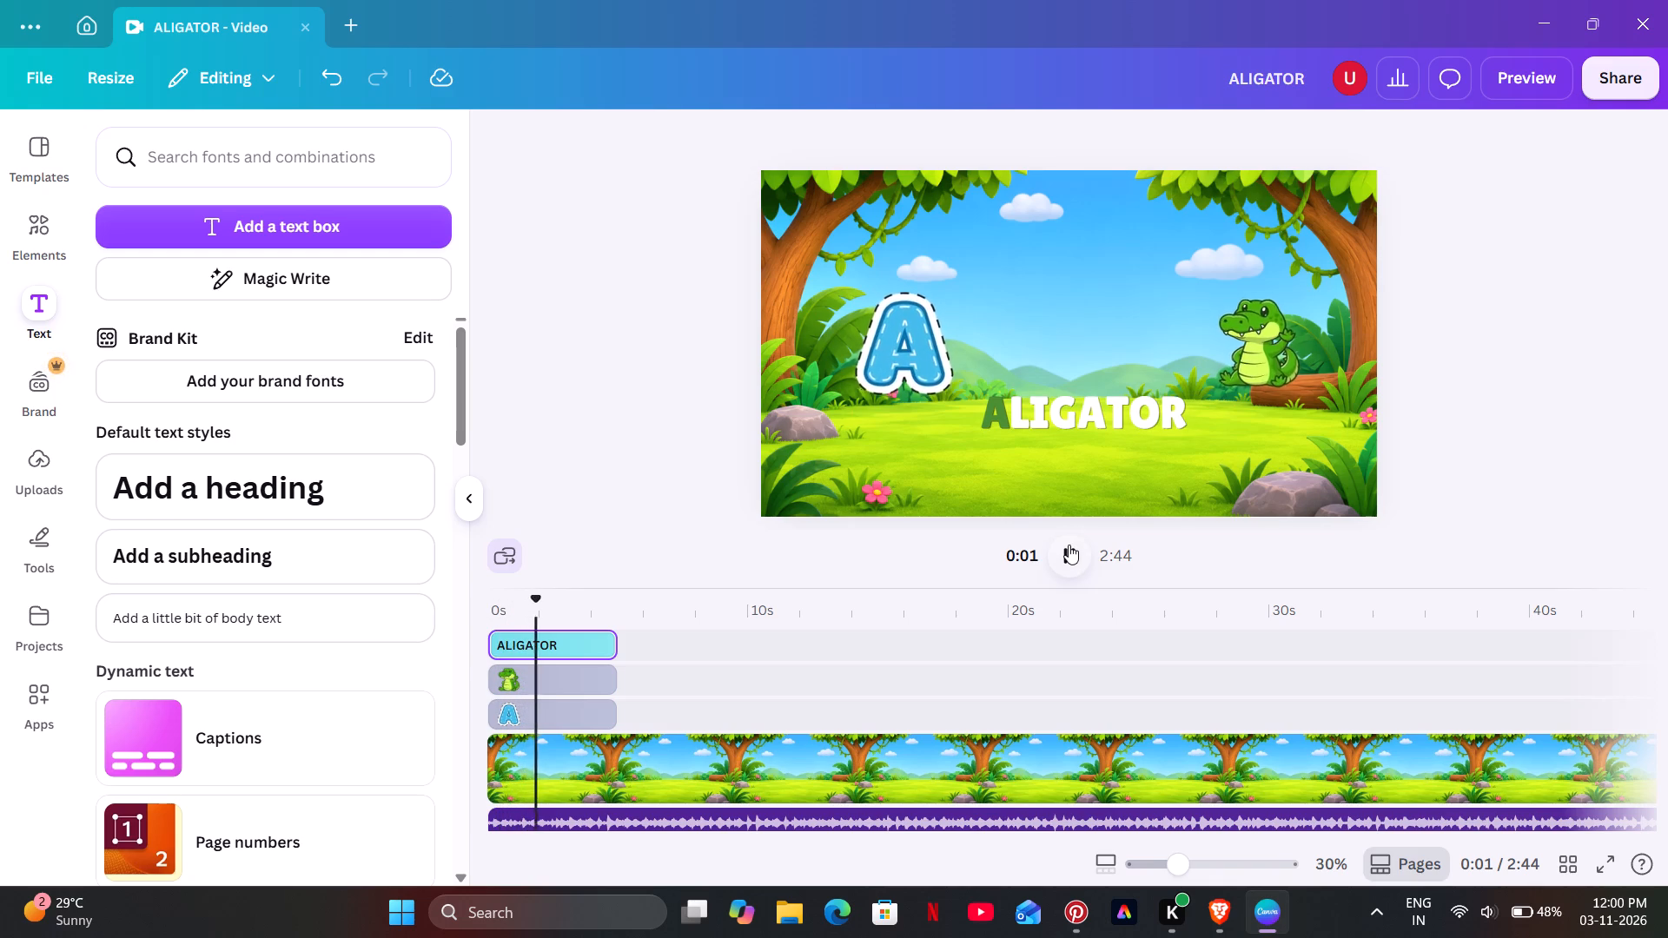
pyautogui.click(1069, 545)
pyautogui.click(1069, 545)
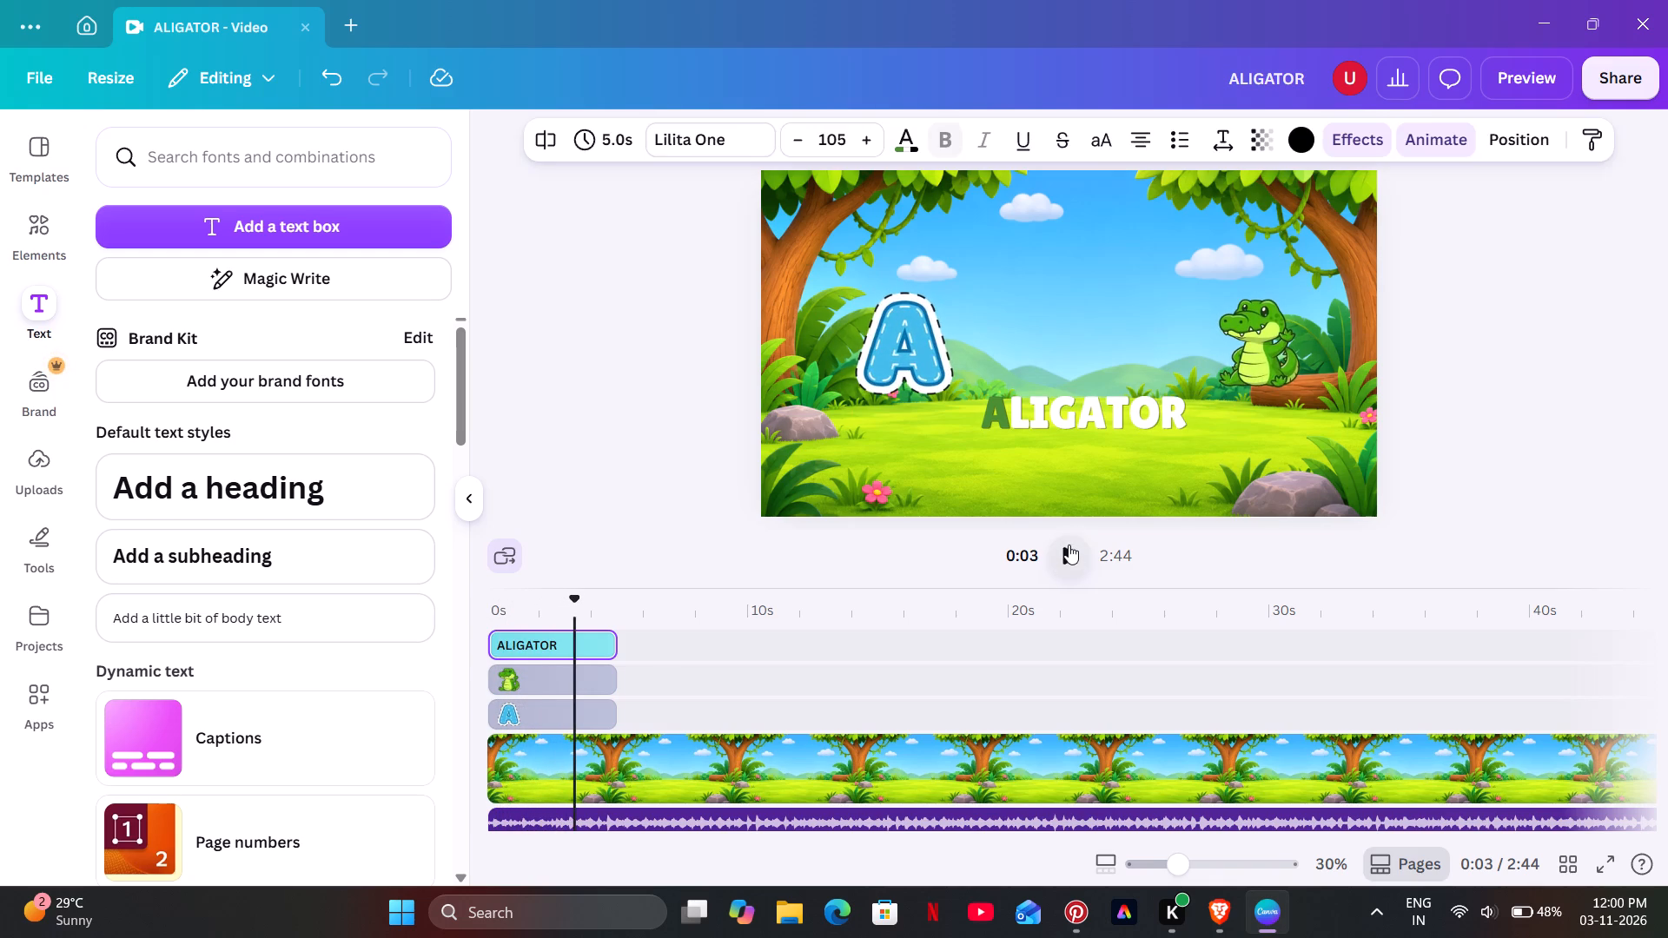
pyautogui.click(1069, 545)
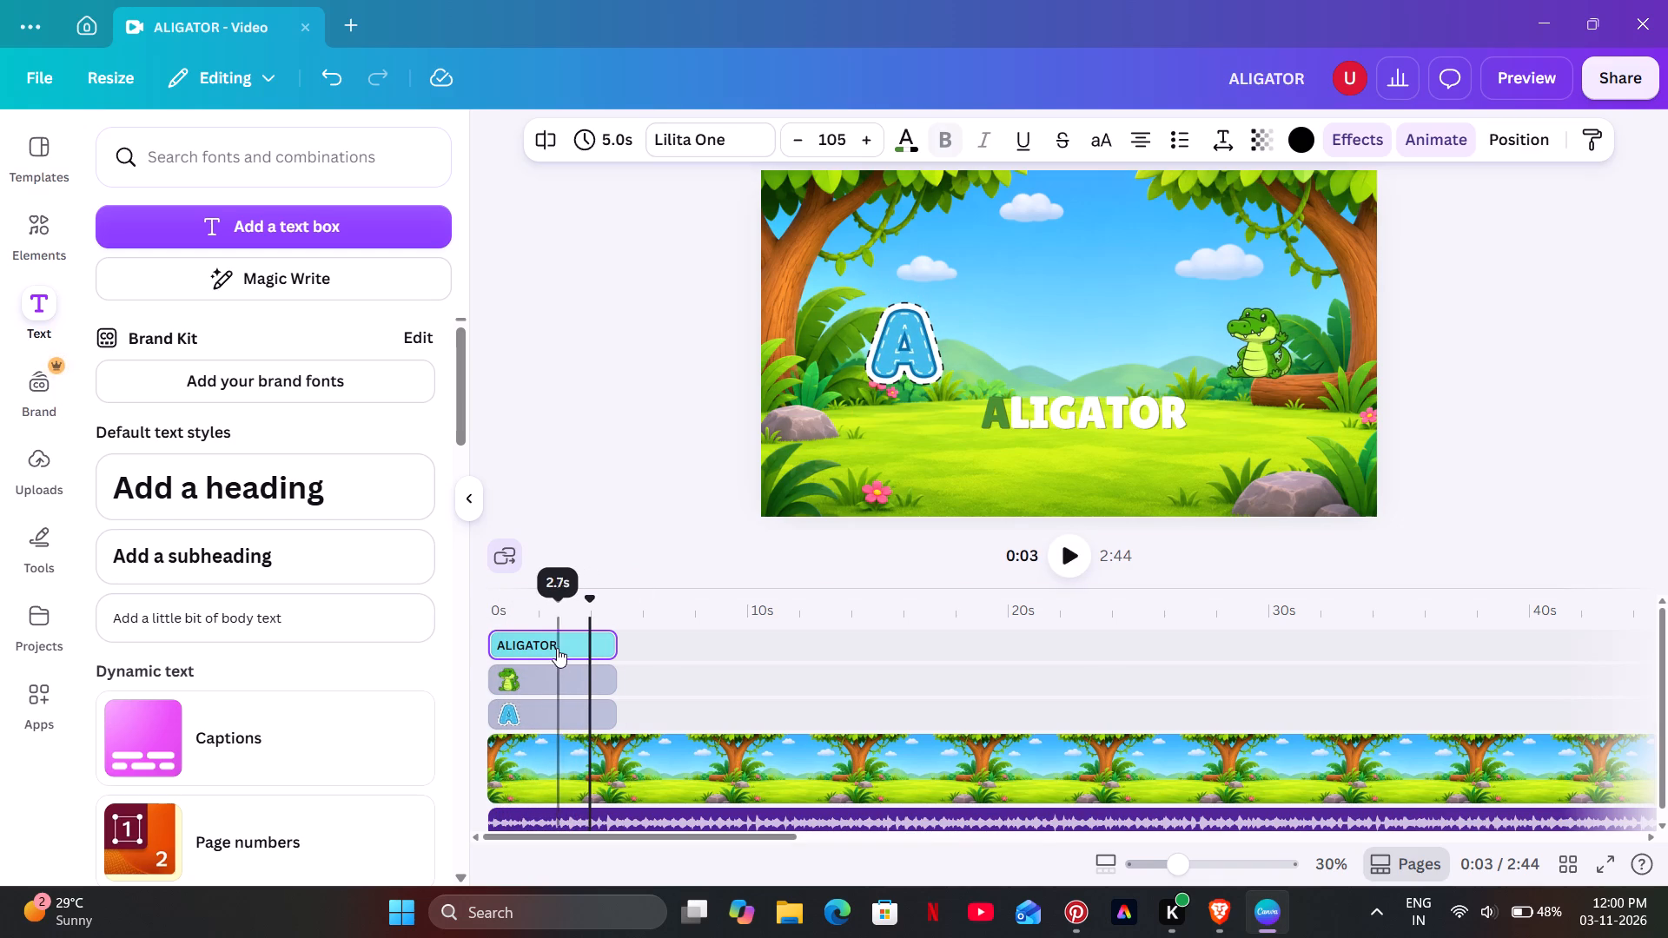
pyautogui.moveTo(557, 648); pyautogui.dragTo(677, 644)
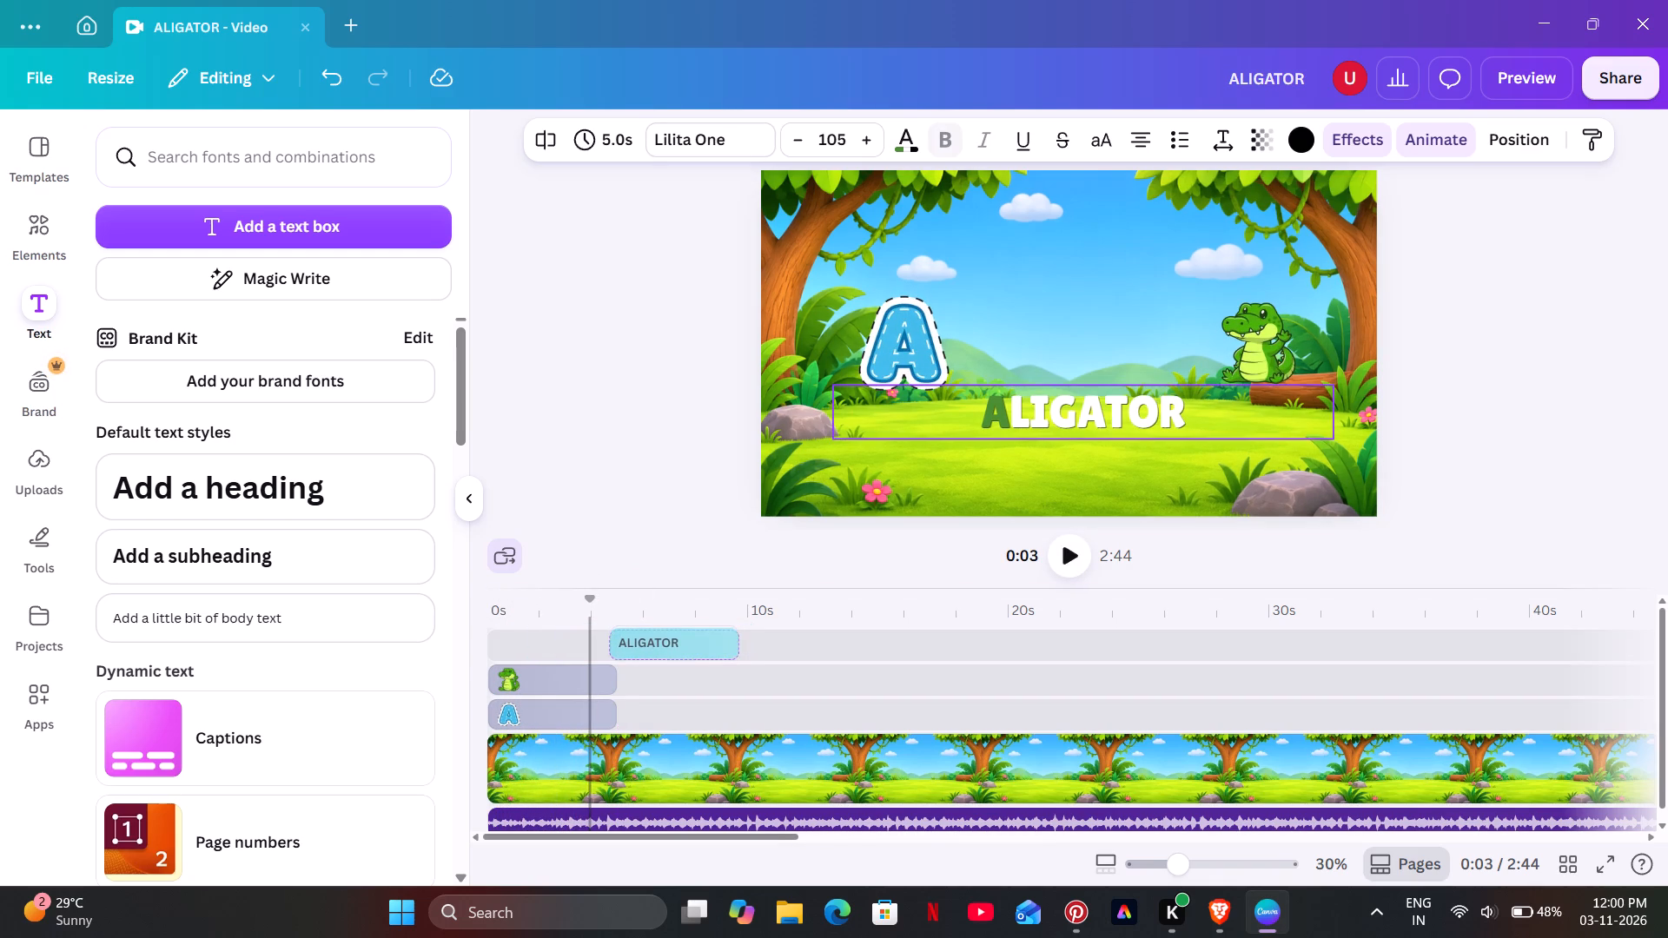
pyautogui.moveTo(677, 644); pyautogui.dragTo(665, 644)
# Shift the alligator graphic's clip on the timeline to start at about the same point as the ALIGATOR heading.
pyautogui.moveTo(578, 676); pyautogui.dragTo(599, 668)
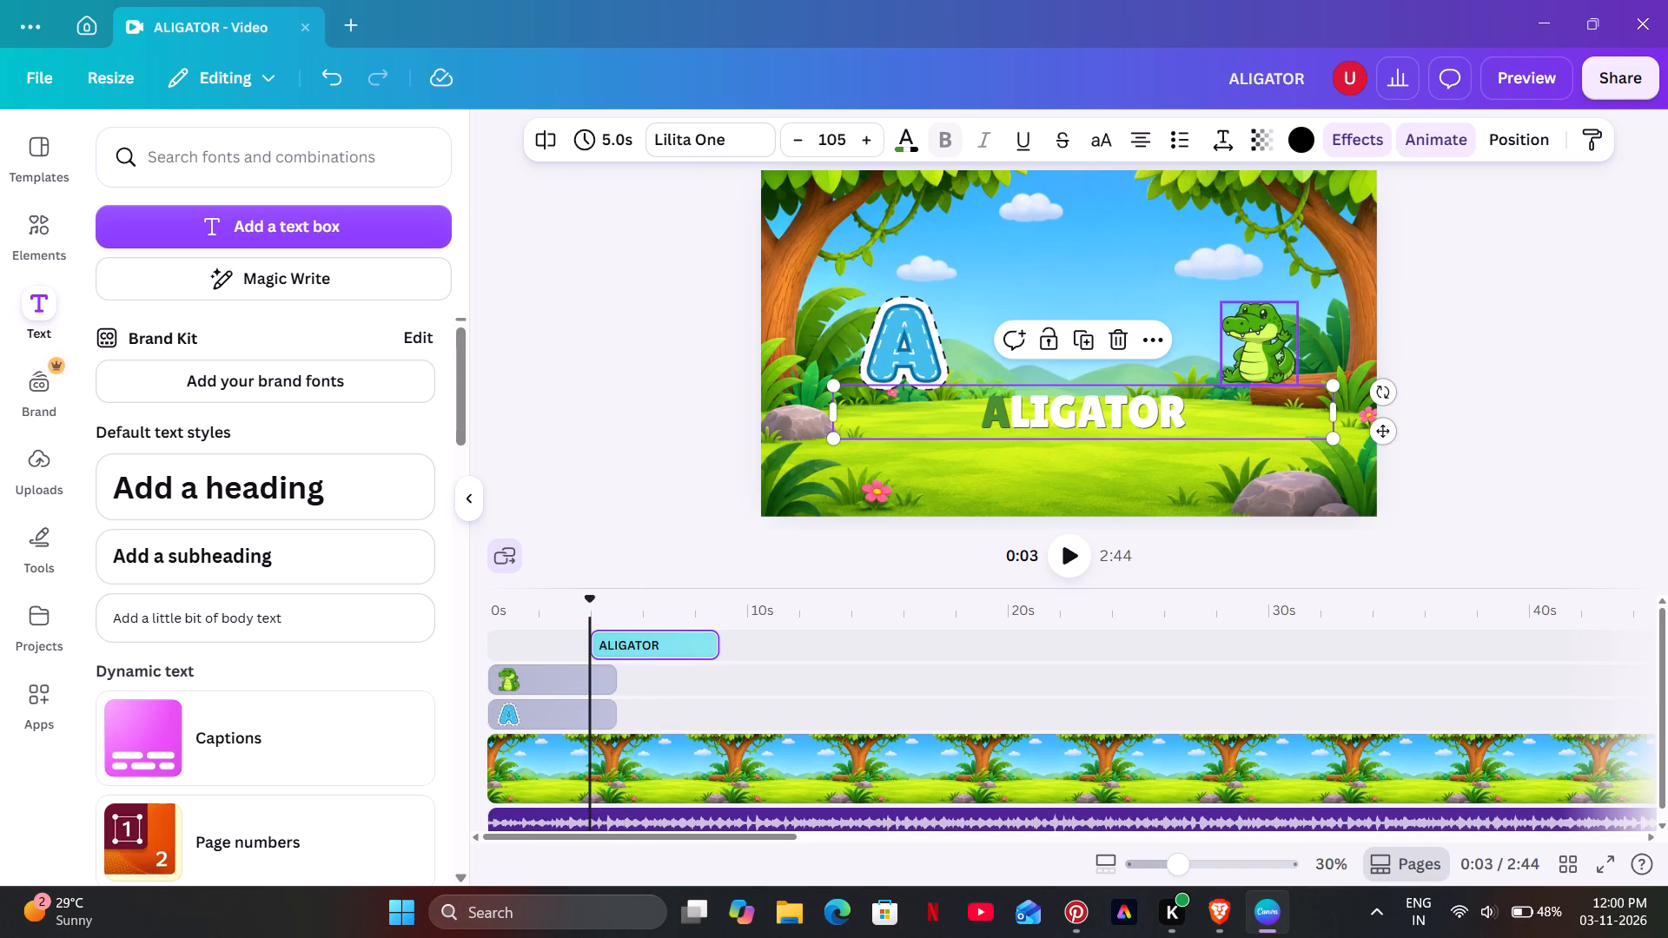
pyautogui.moveTo(599, 668); pyautogui.dragTo(687, 670)
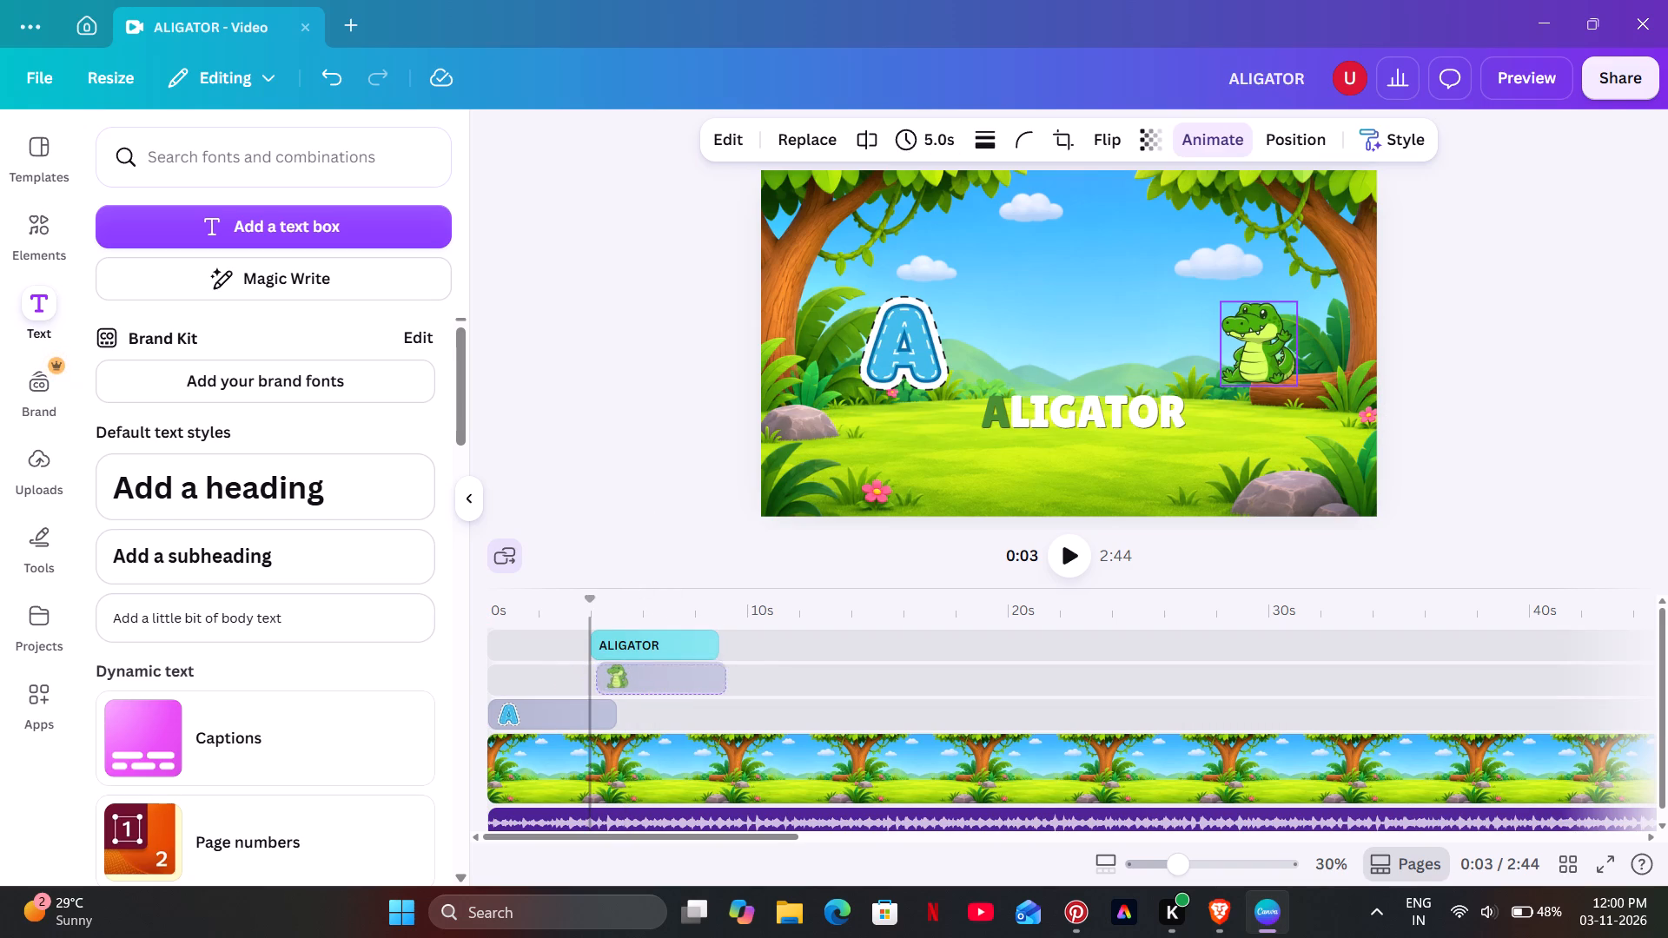
# Align the alligator graphic's clip and the letter A's clip on the timeline with the start of the ALIGATOR heading's clip.
pyautogui.moveTo(687, 670); pyautogui.dragTo(684, 673)
pyautogui.moveTo(576, 710); pyautogui.dragTo(579, 707)
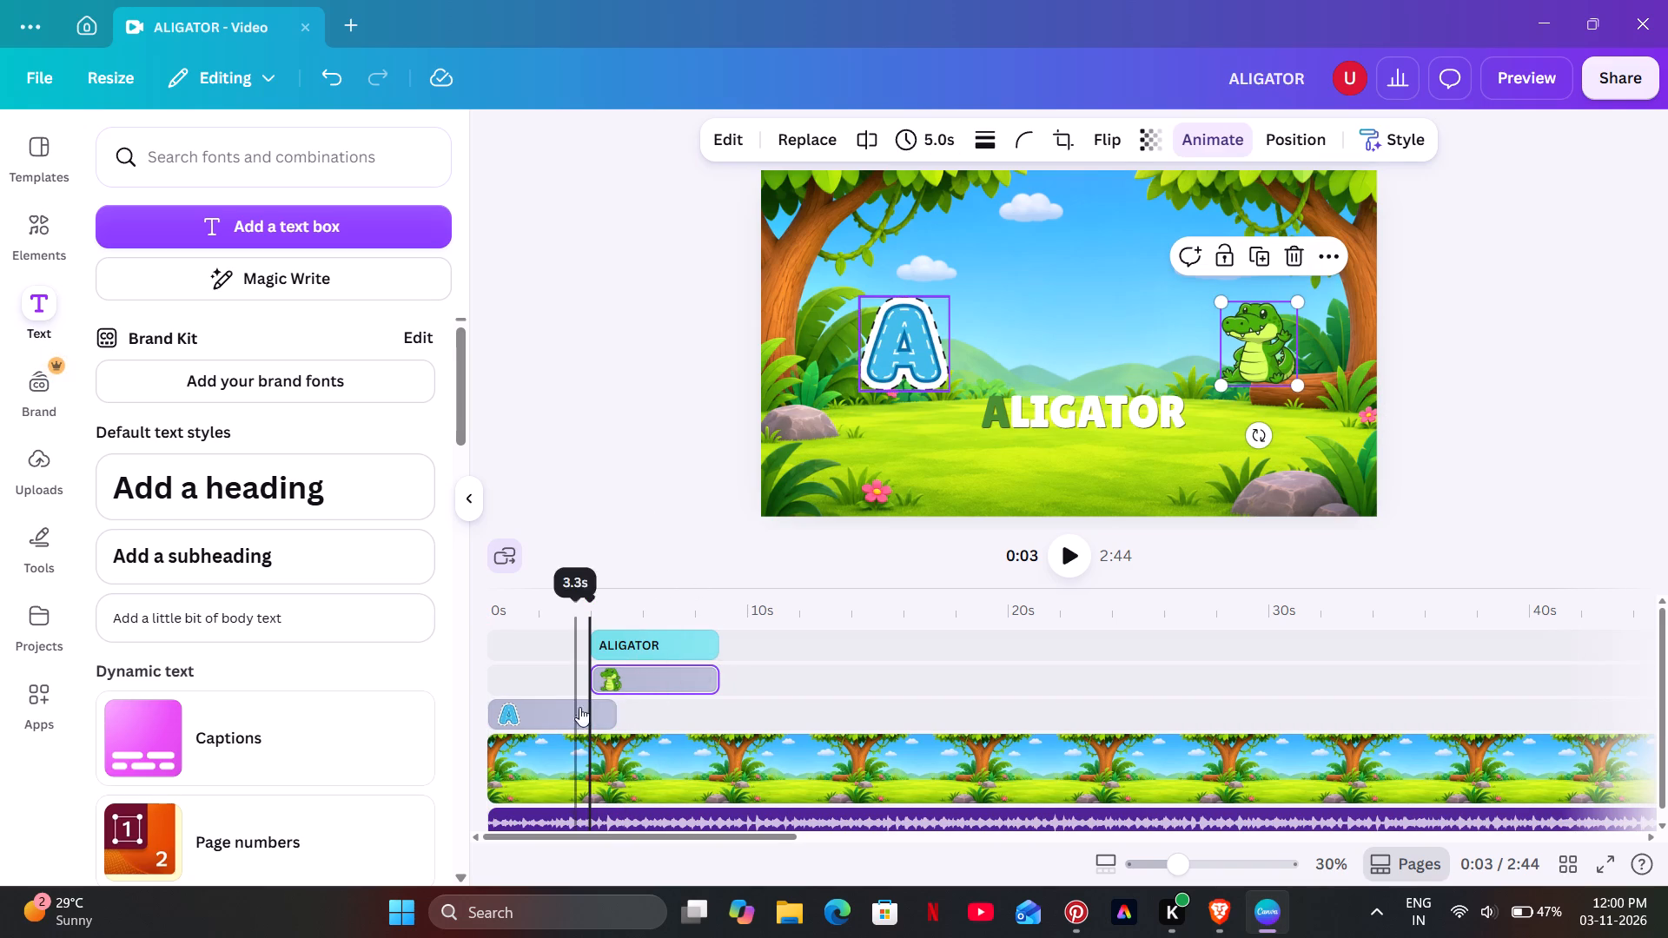
pyautogui.moveTo(579, 707); pyautogui.dragTo(674, 699)
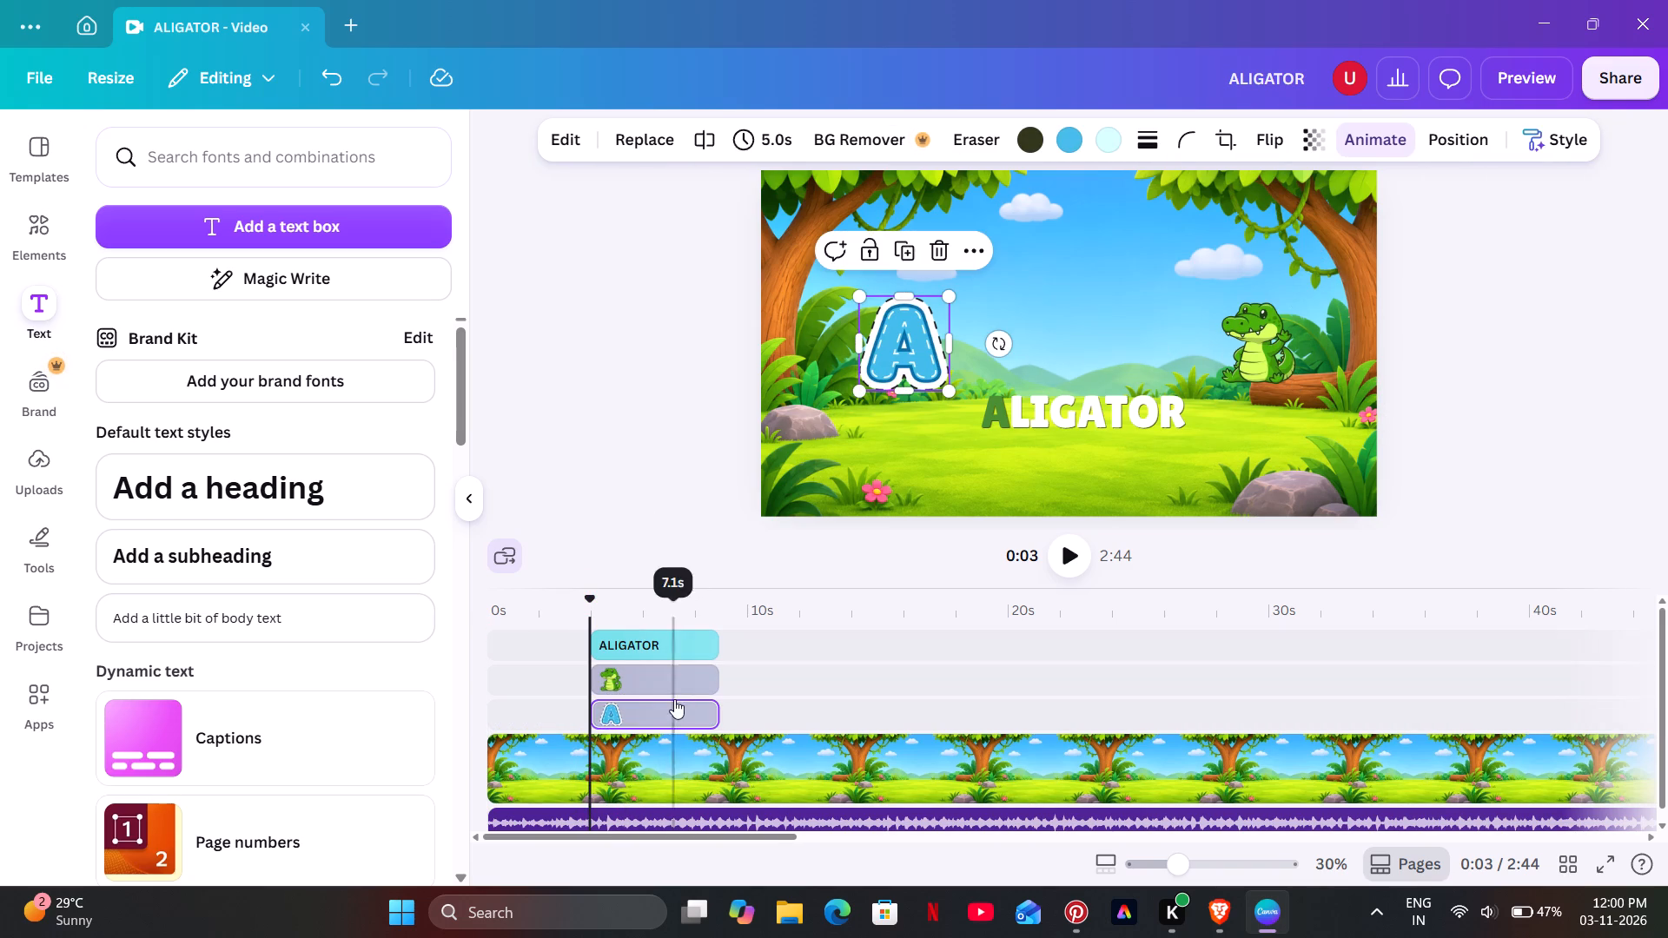
pyautogui.click(553, 657)
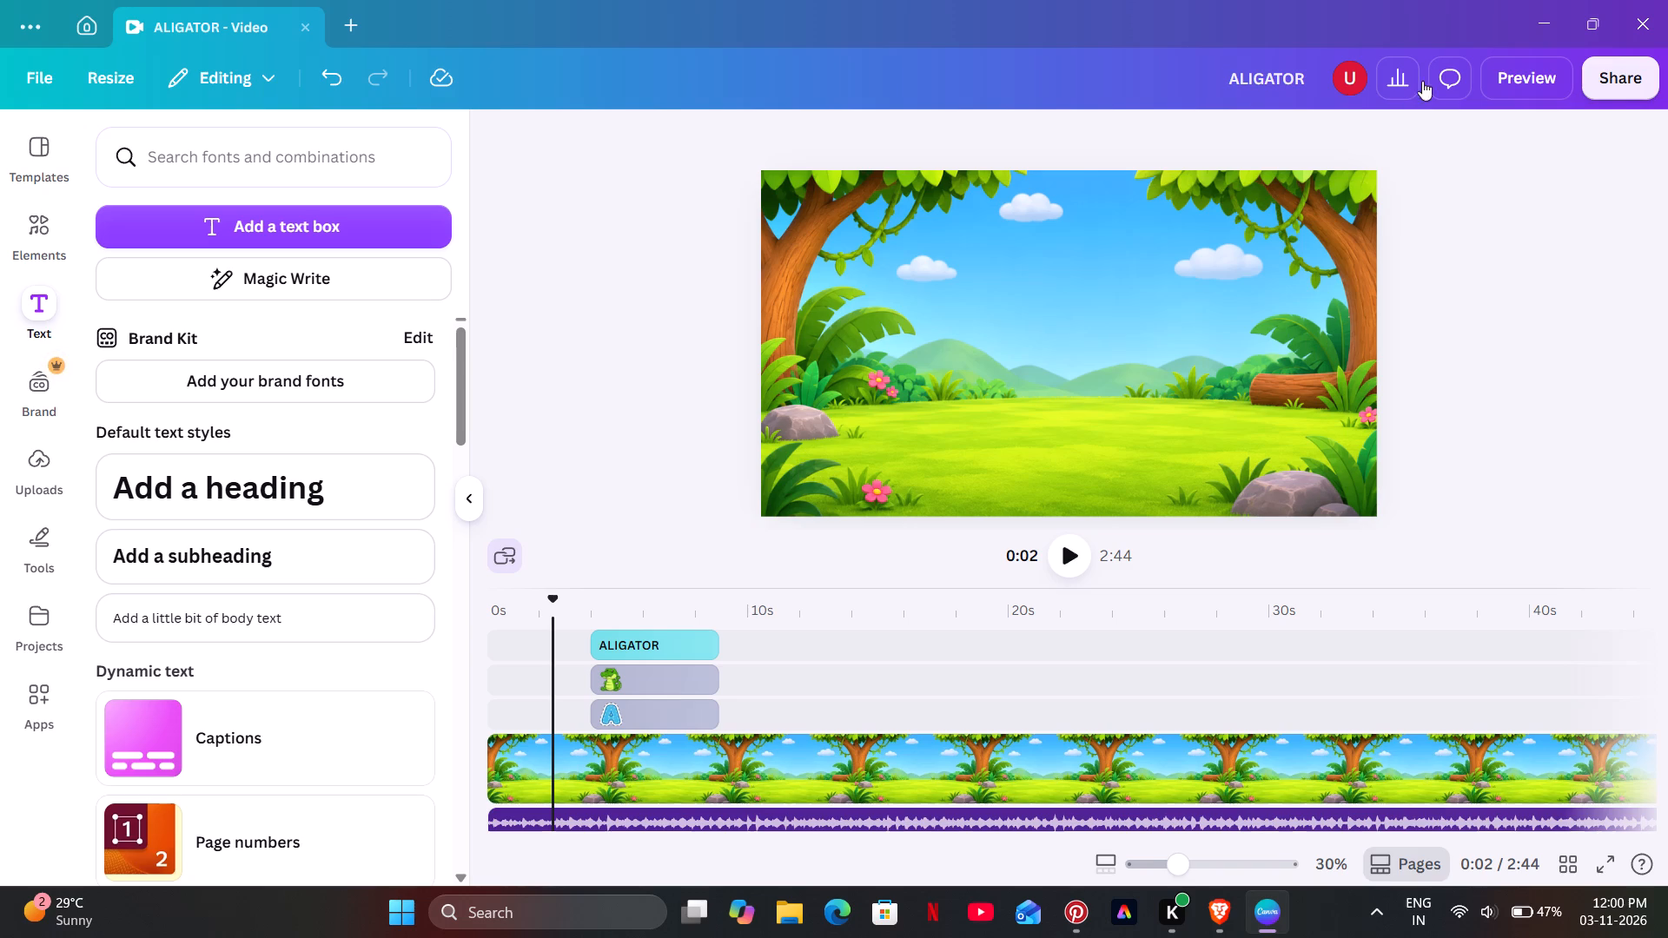
# Lower the computer's sound volume slightly in the system quick settings and return to the video editor.
pyautogui.click(1539, 926)
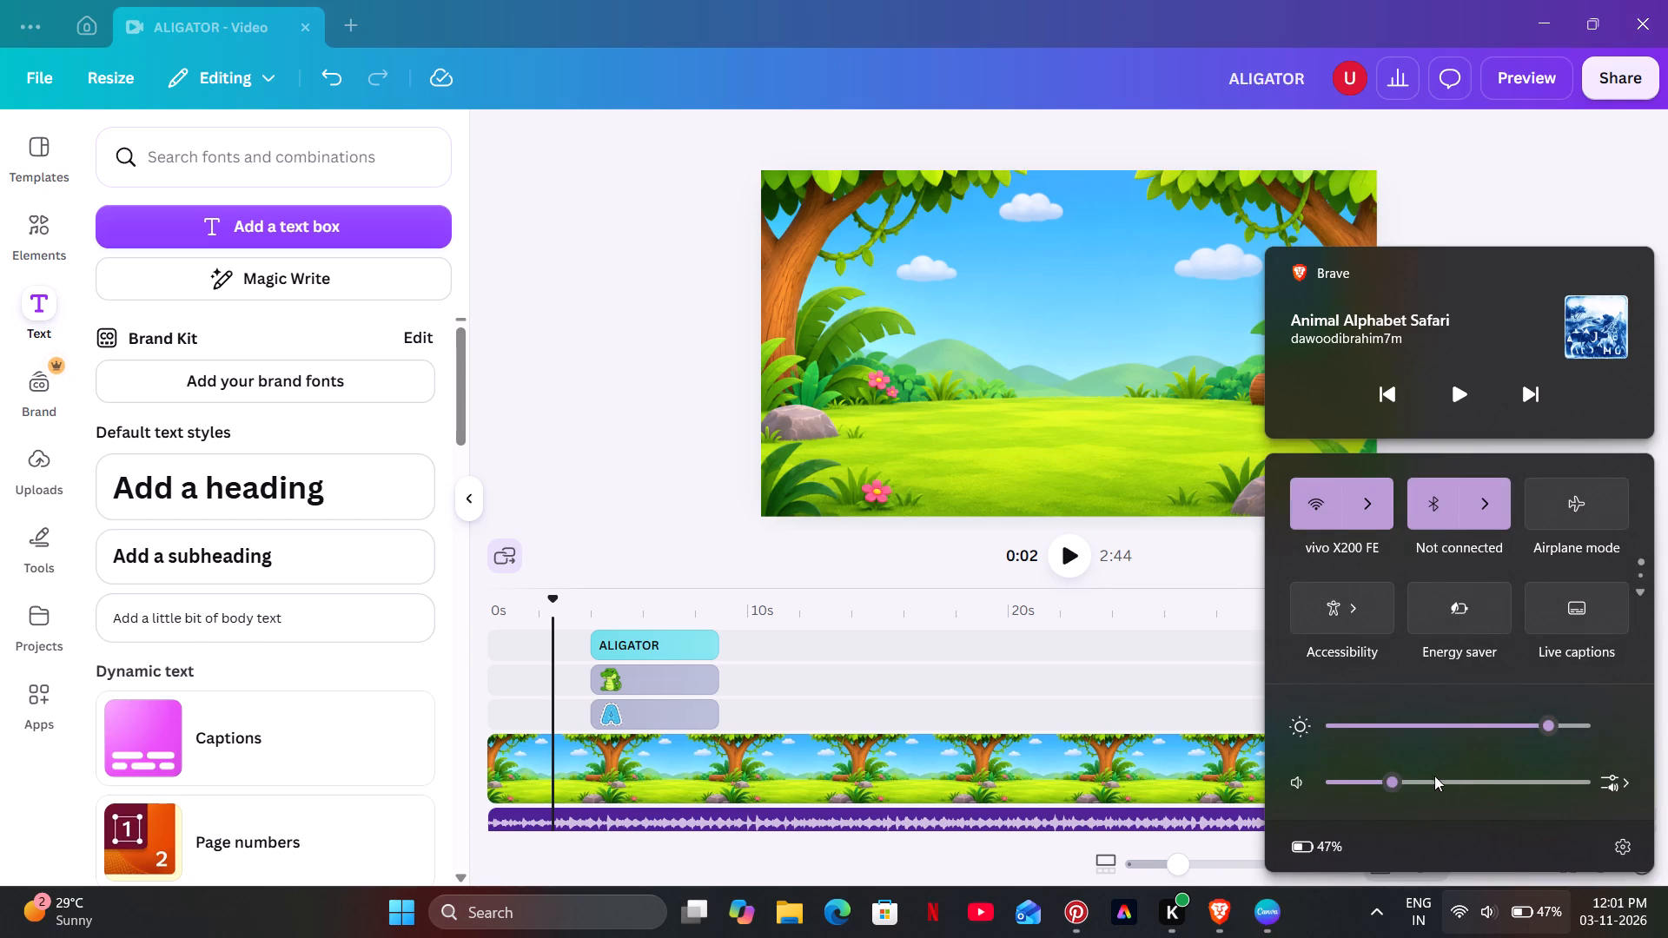
pyautogui.click(1368, 782)
pyautogui.click(1464, 145)
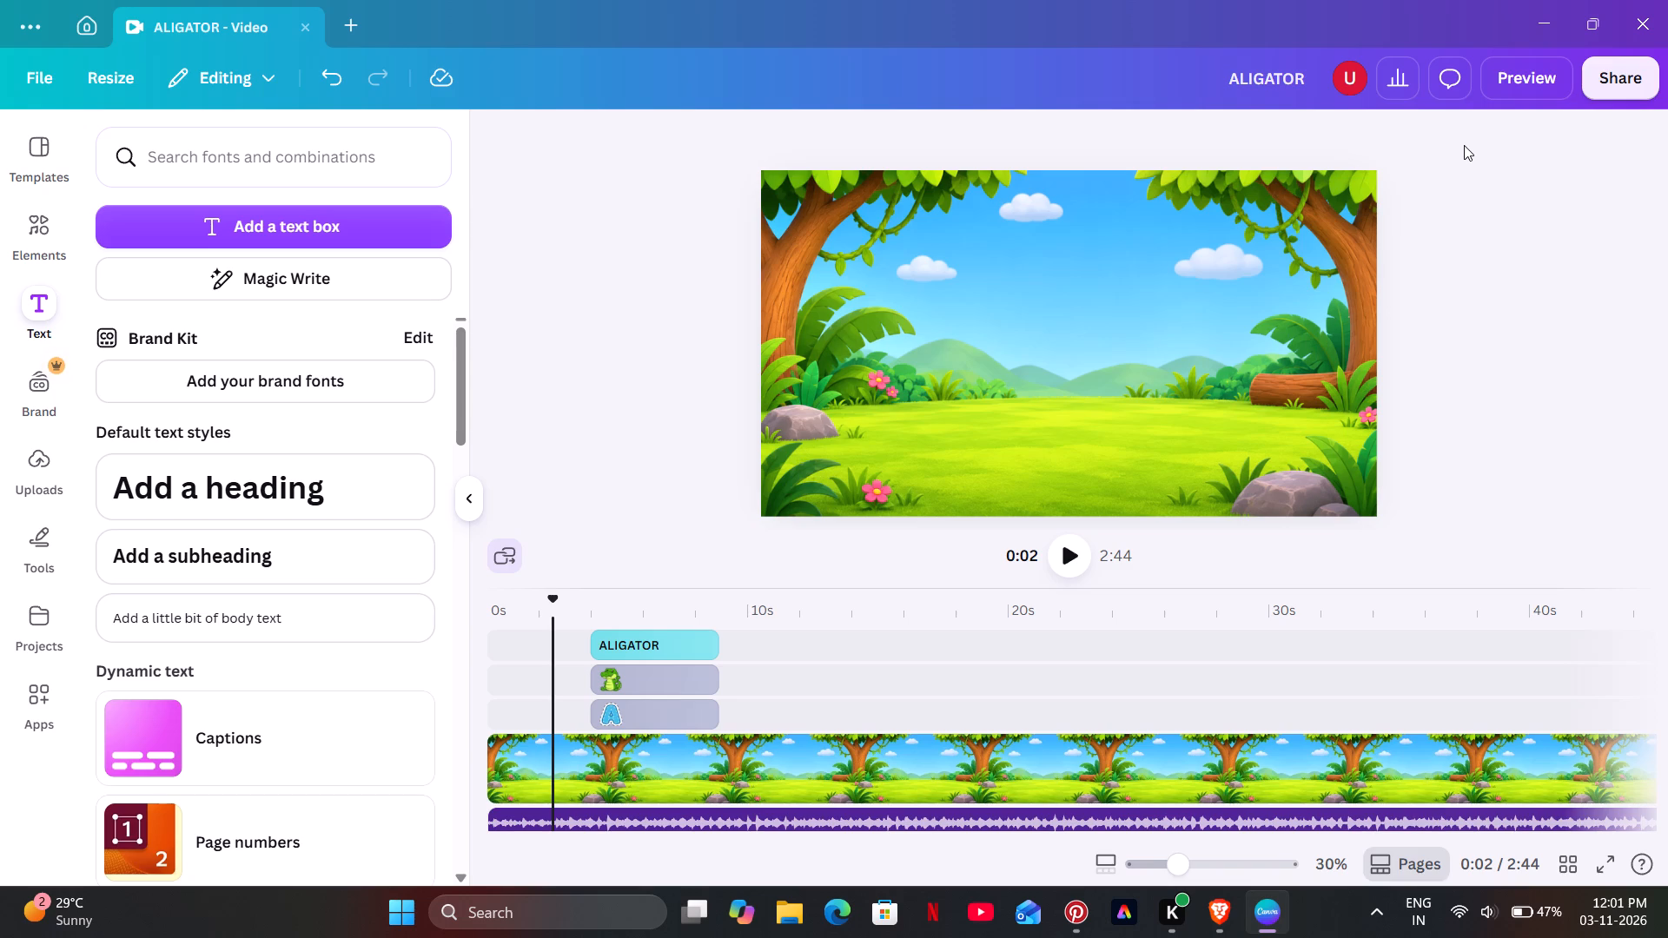
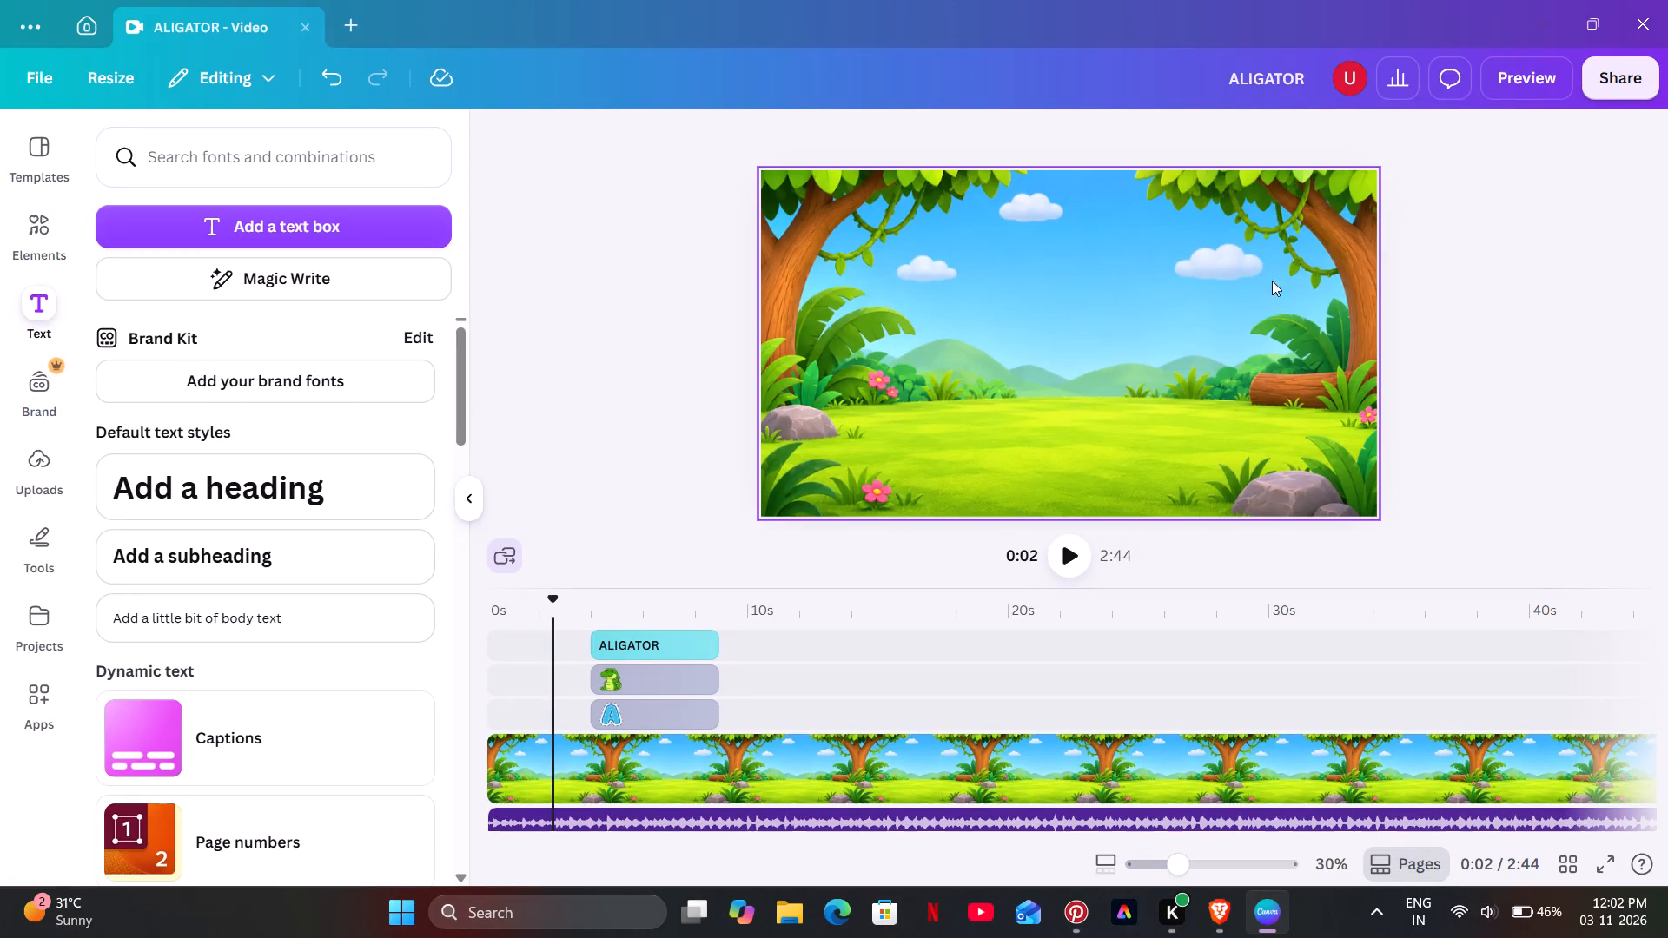
# Play the opening to 0:06, pause it, and adjust the computer's sound volume.
pyautogui.scroll(-3, 1268, 289)
pyautogui.click(1056, 562)
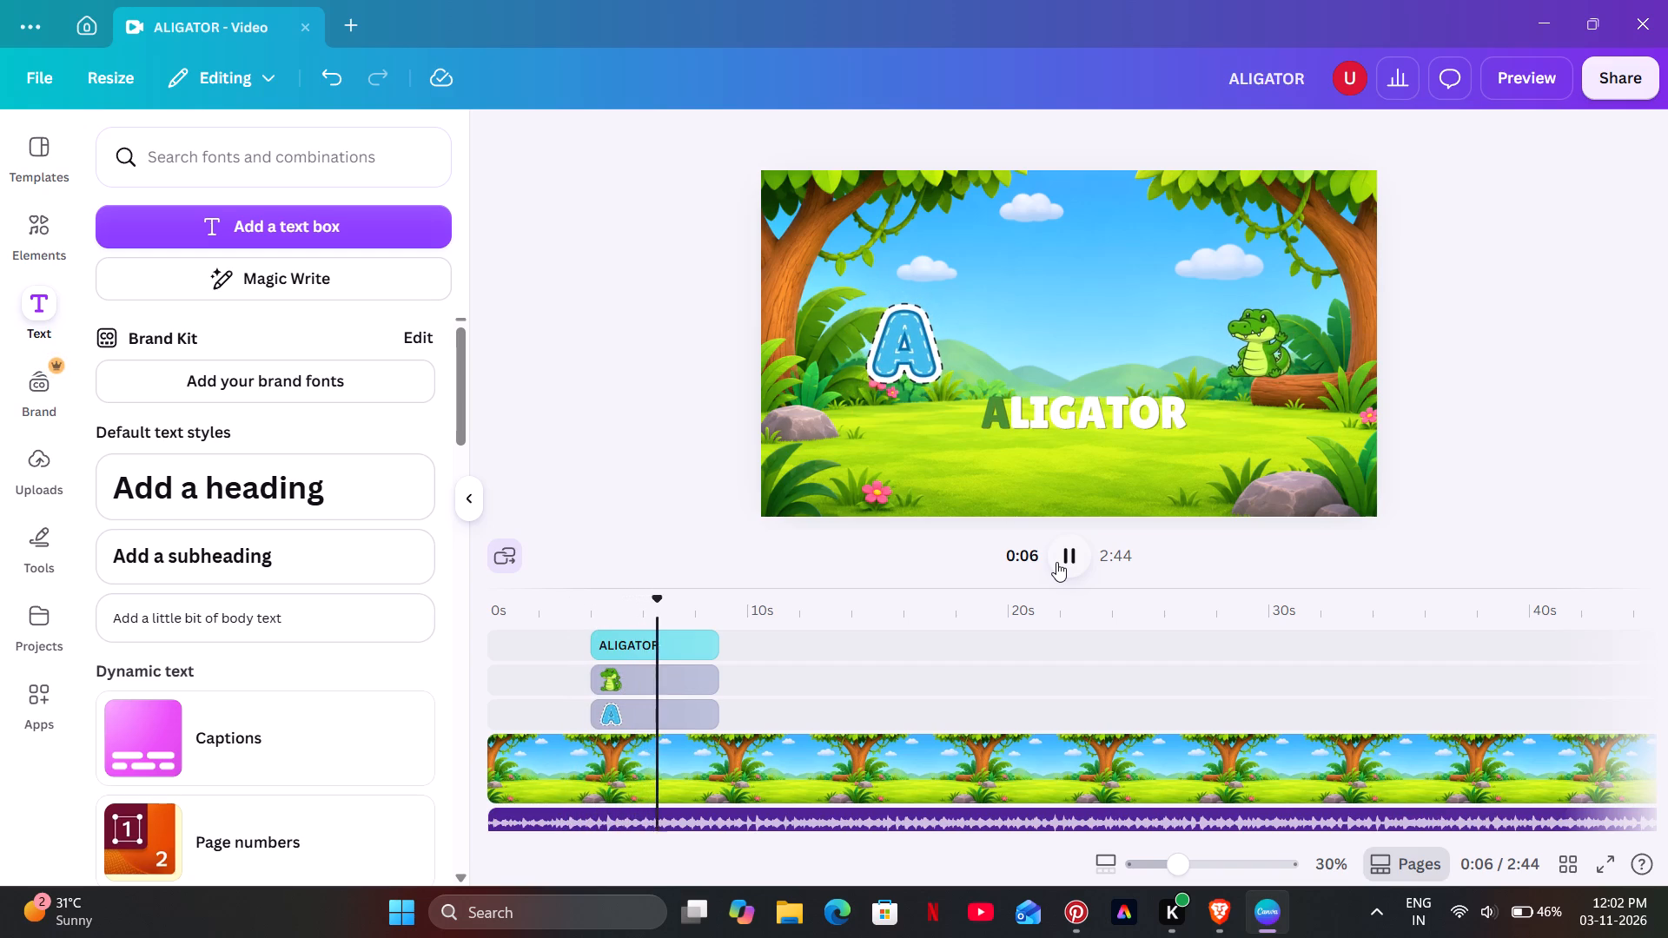
pyautogui.moveTo(1387, 800); pyautogui.dragTo(1667, 937)
pyautogui.click(1486, 928)
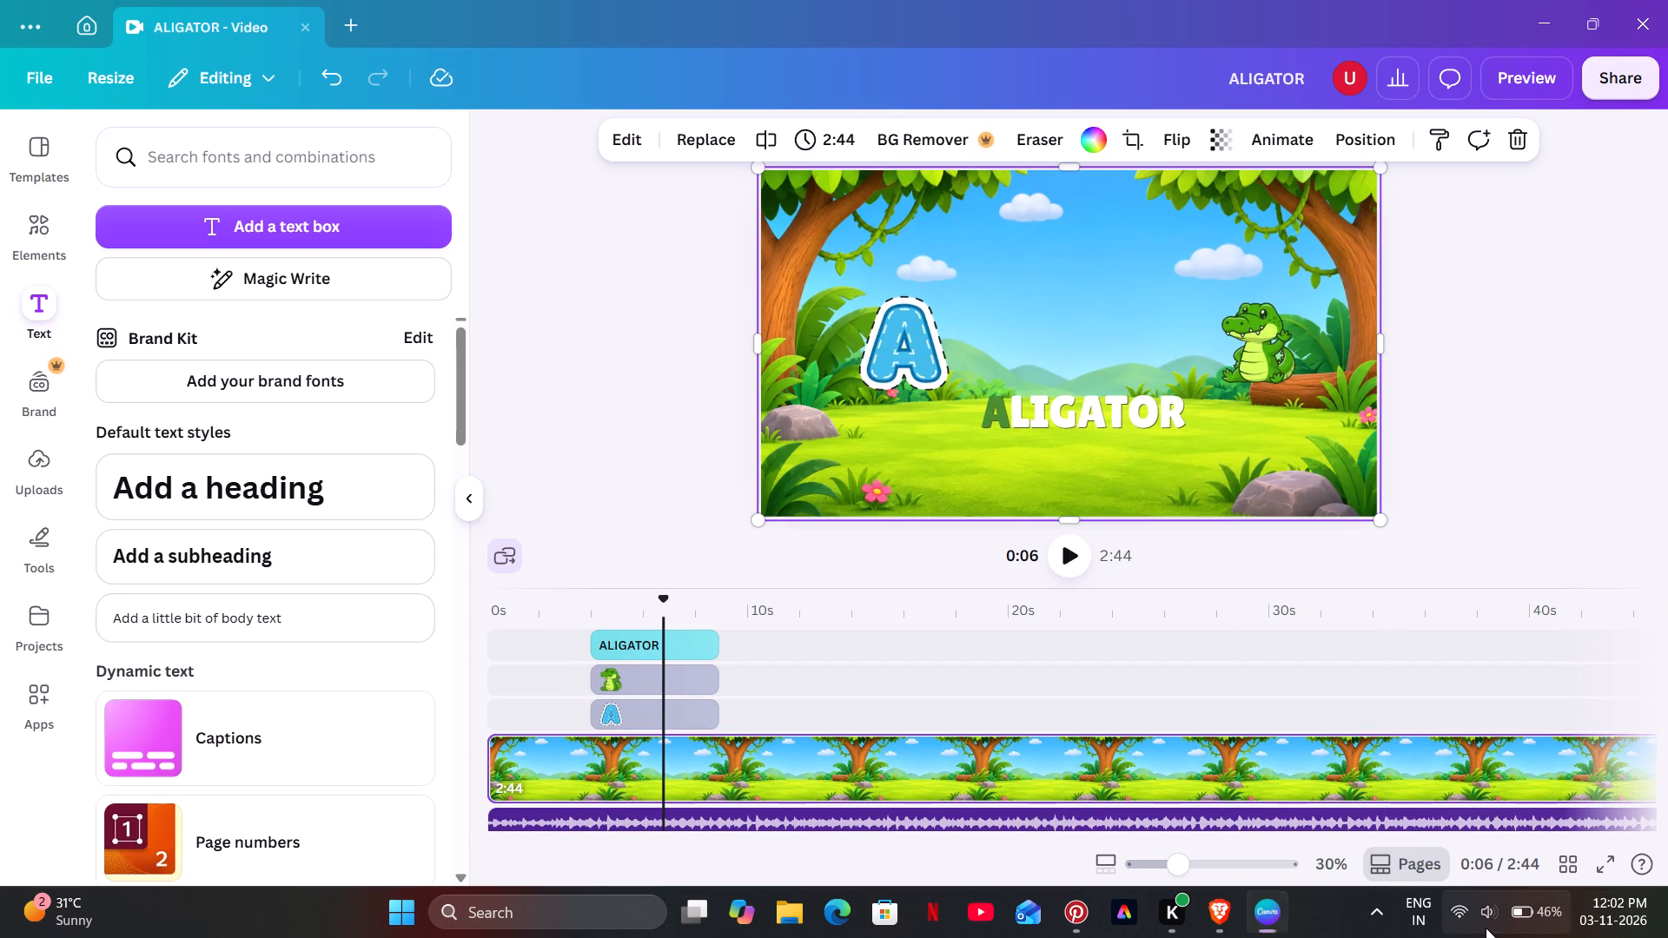
pyautogui.click(1433, 781)
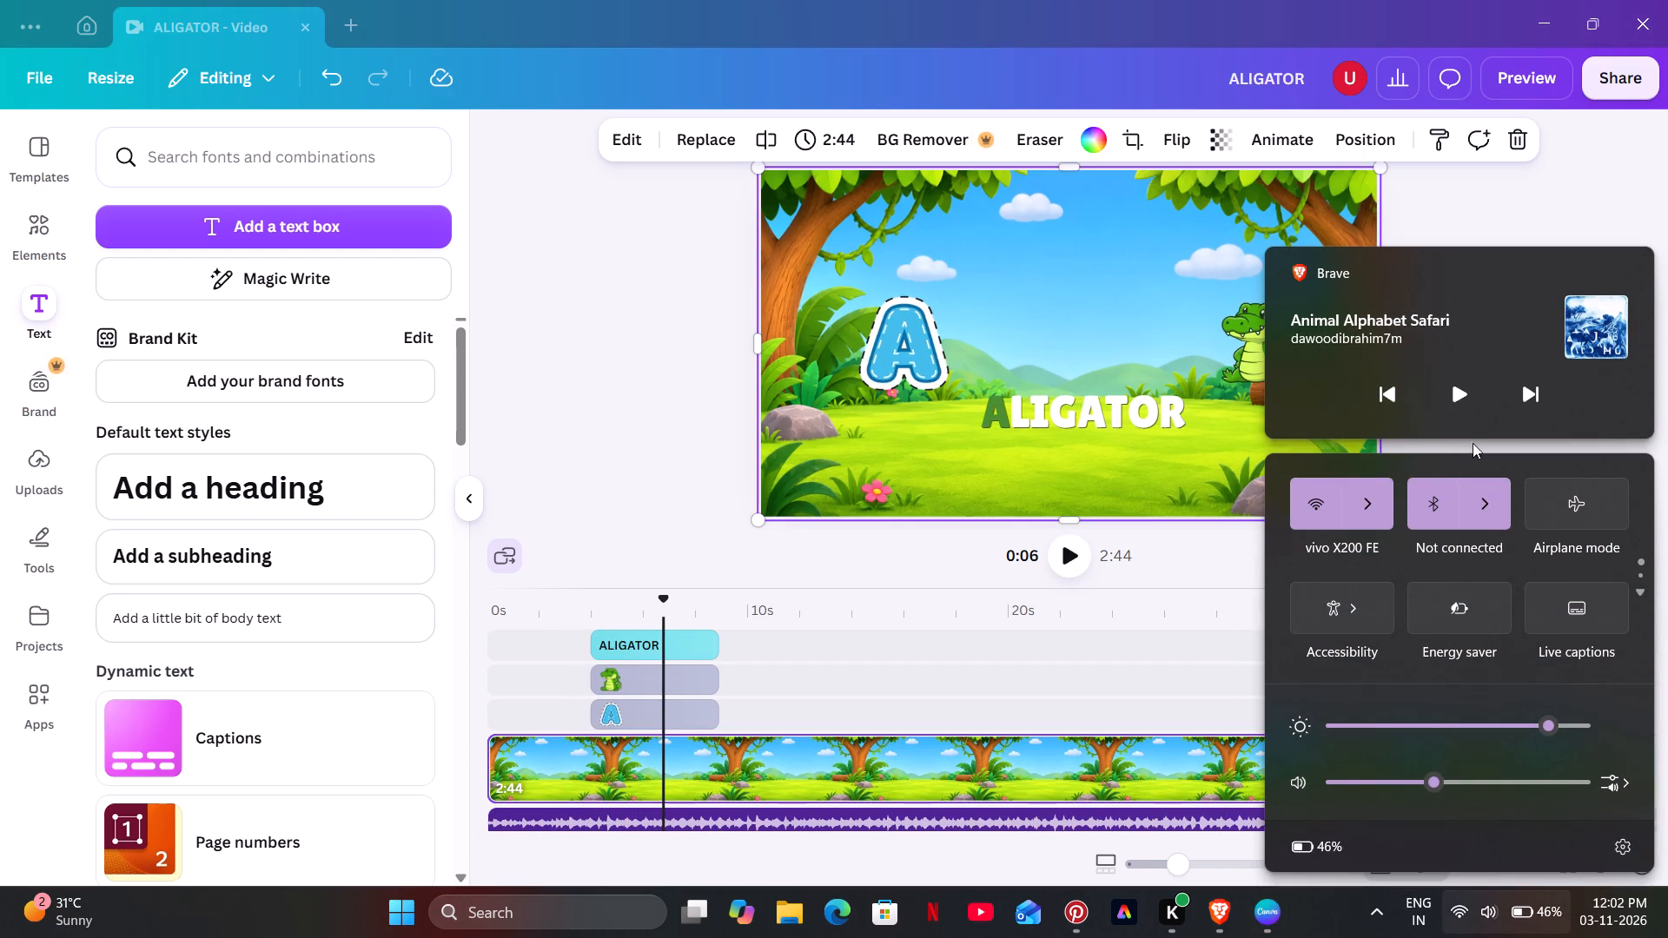
pyautogui.click(1552, 219)
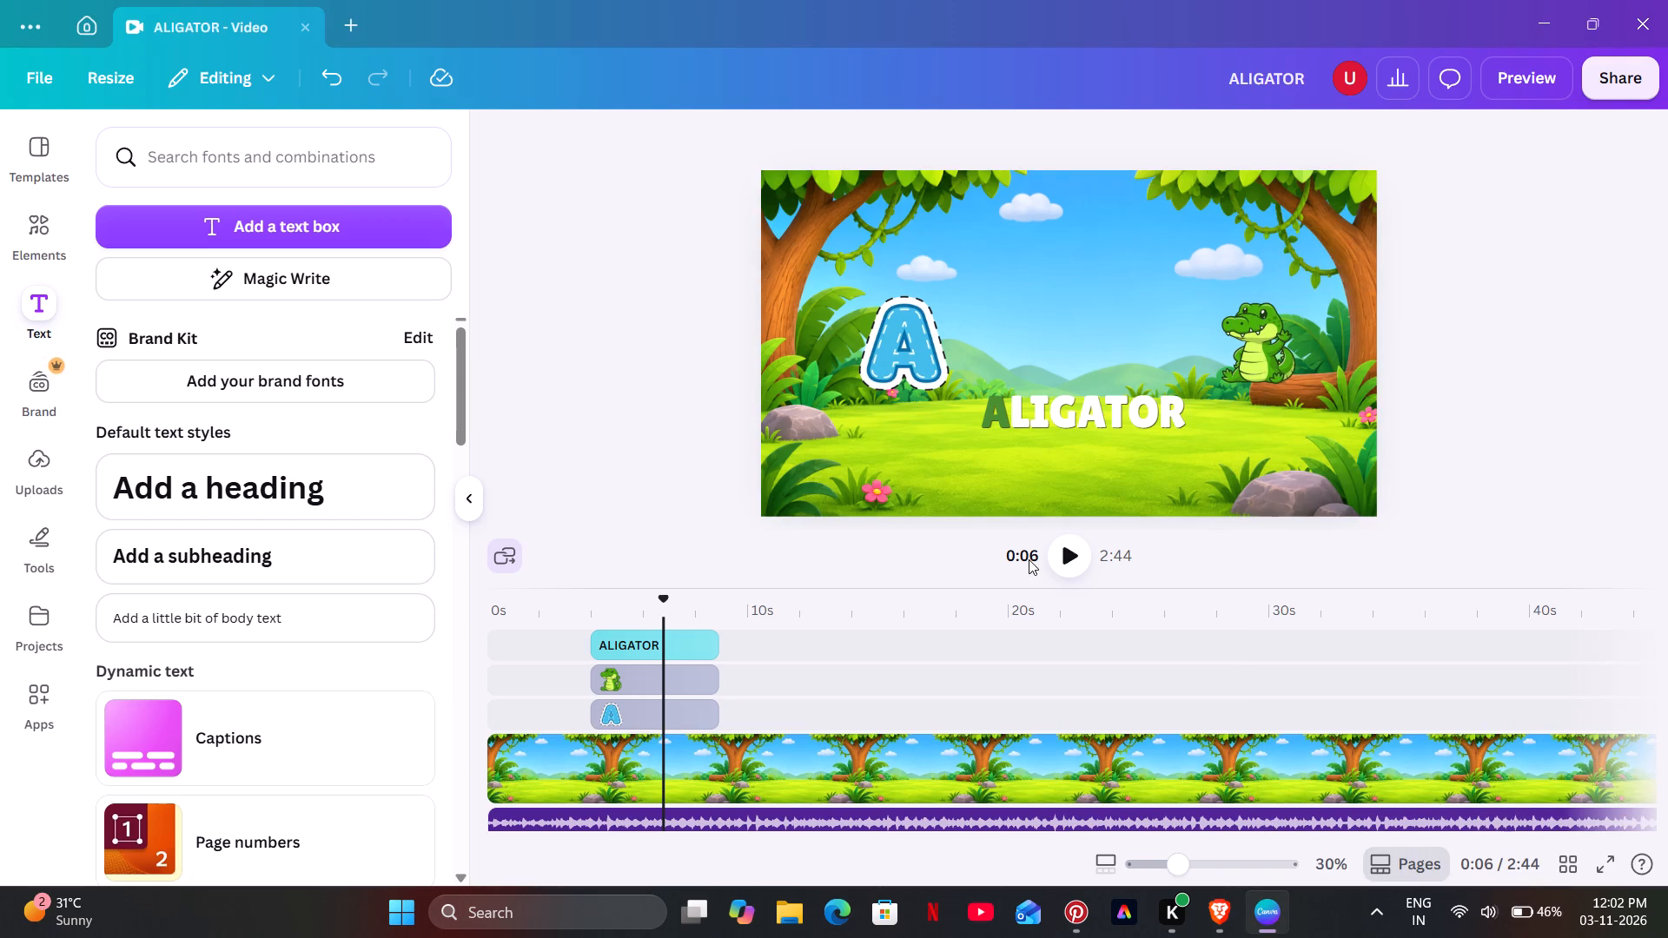
# Extend the ends of the ALIGATOR heading, alligator and letter A clips slightly so each lasts 5.1 s.
pyautogui.click(1064, 547)
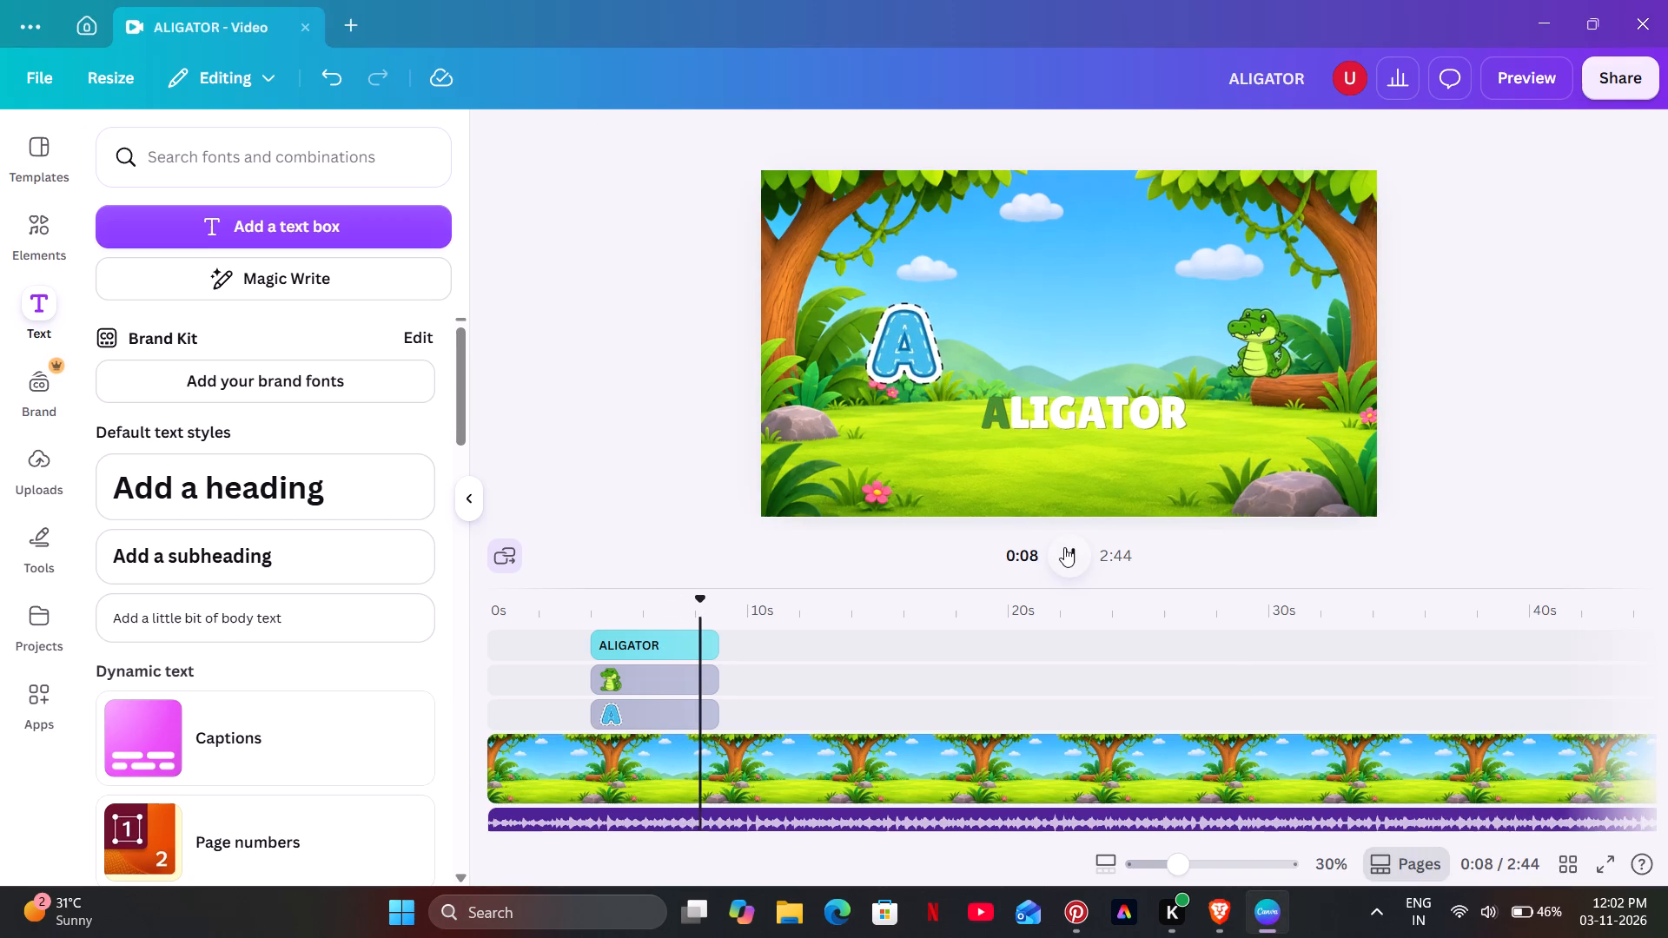
pyautogui.click(1064, 547)
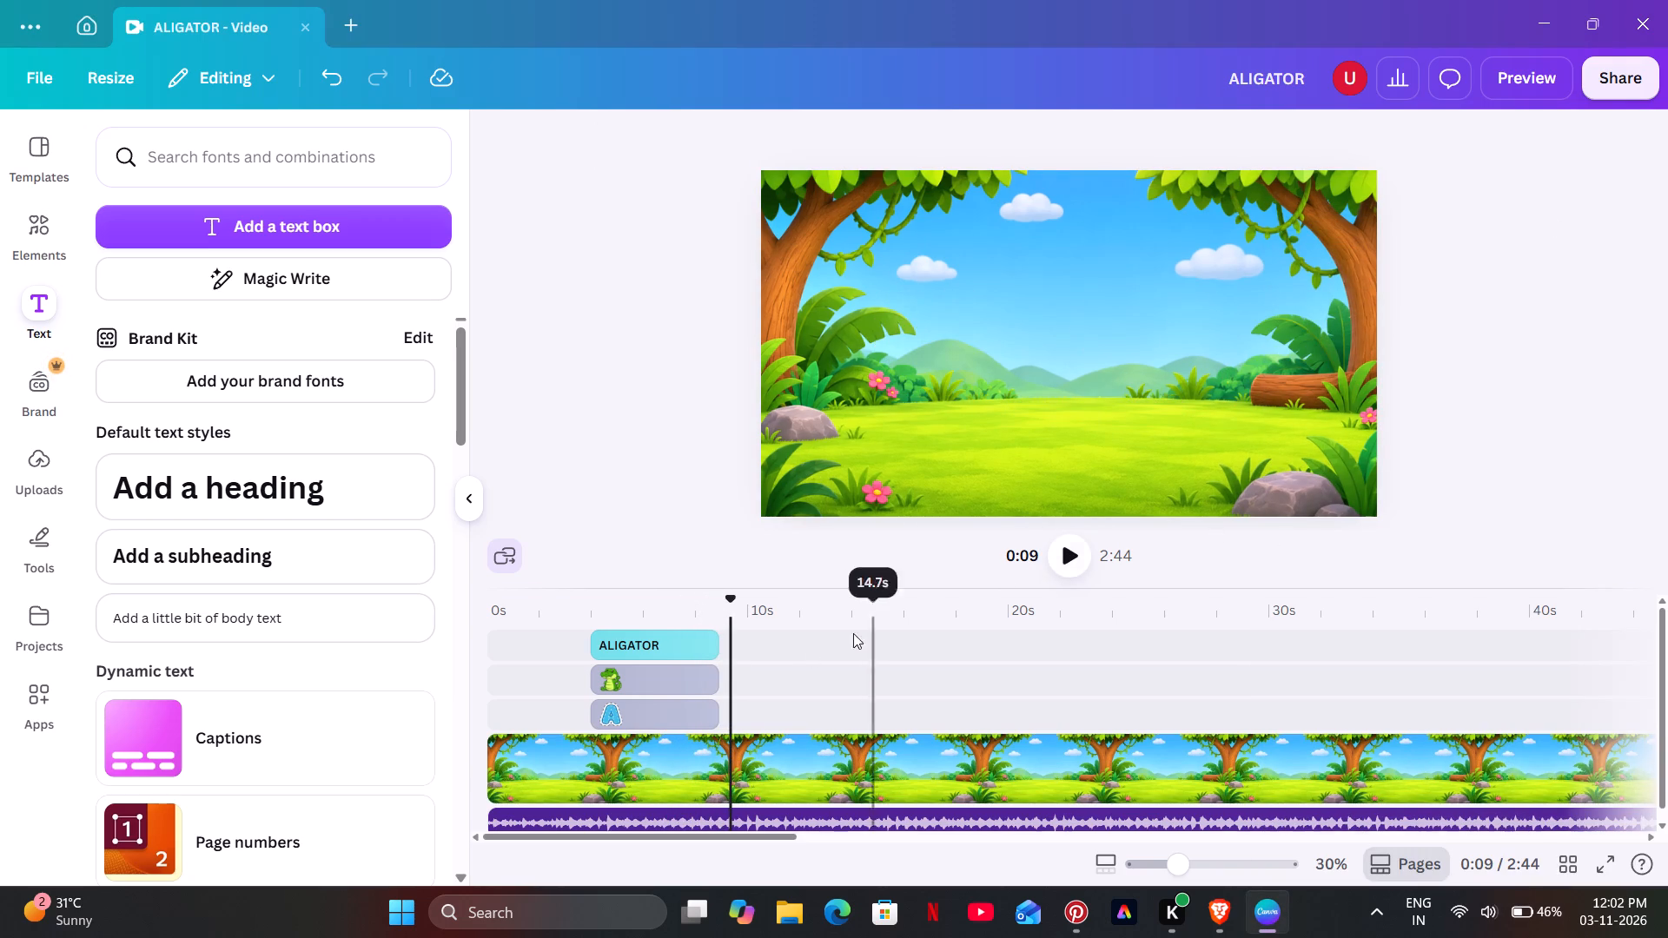
pyautogui.click(713, 646)
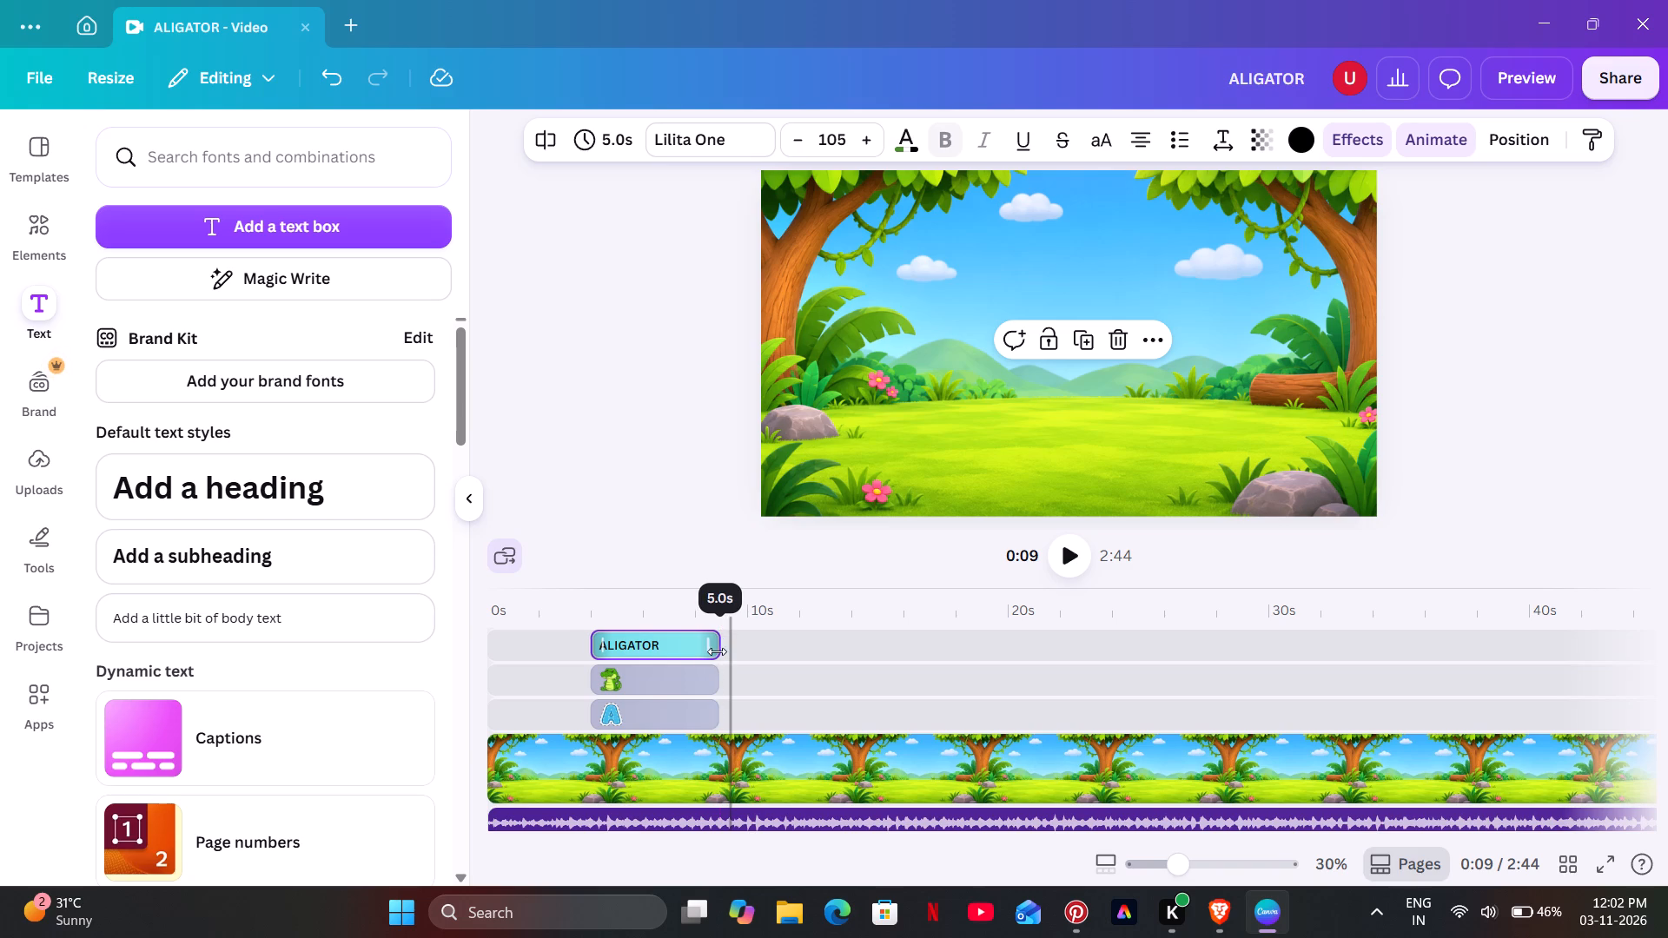
pyautogui.click(715, 678)
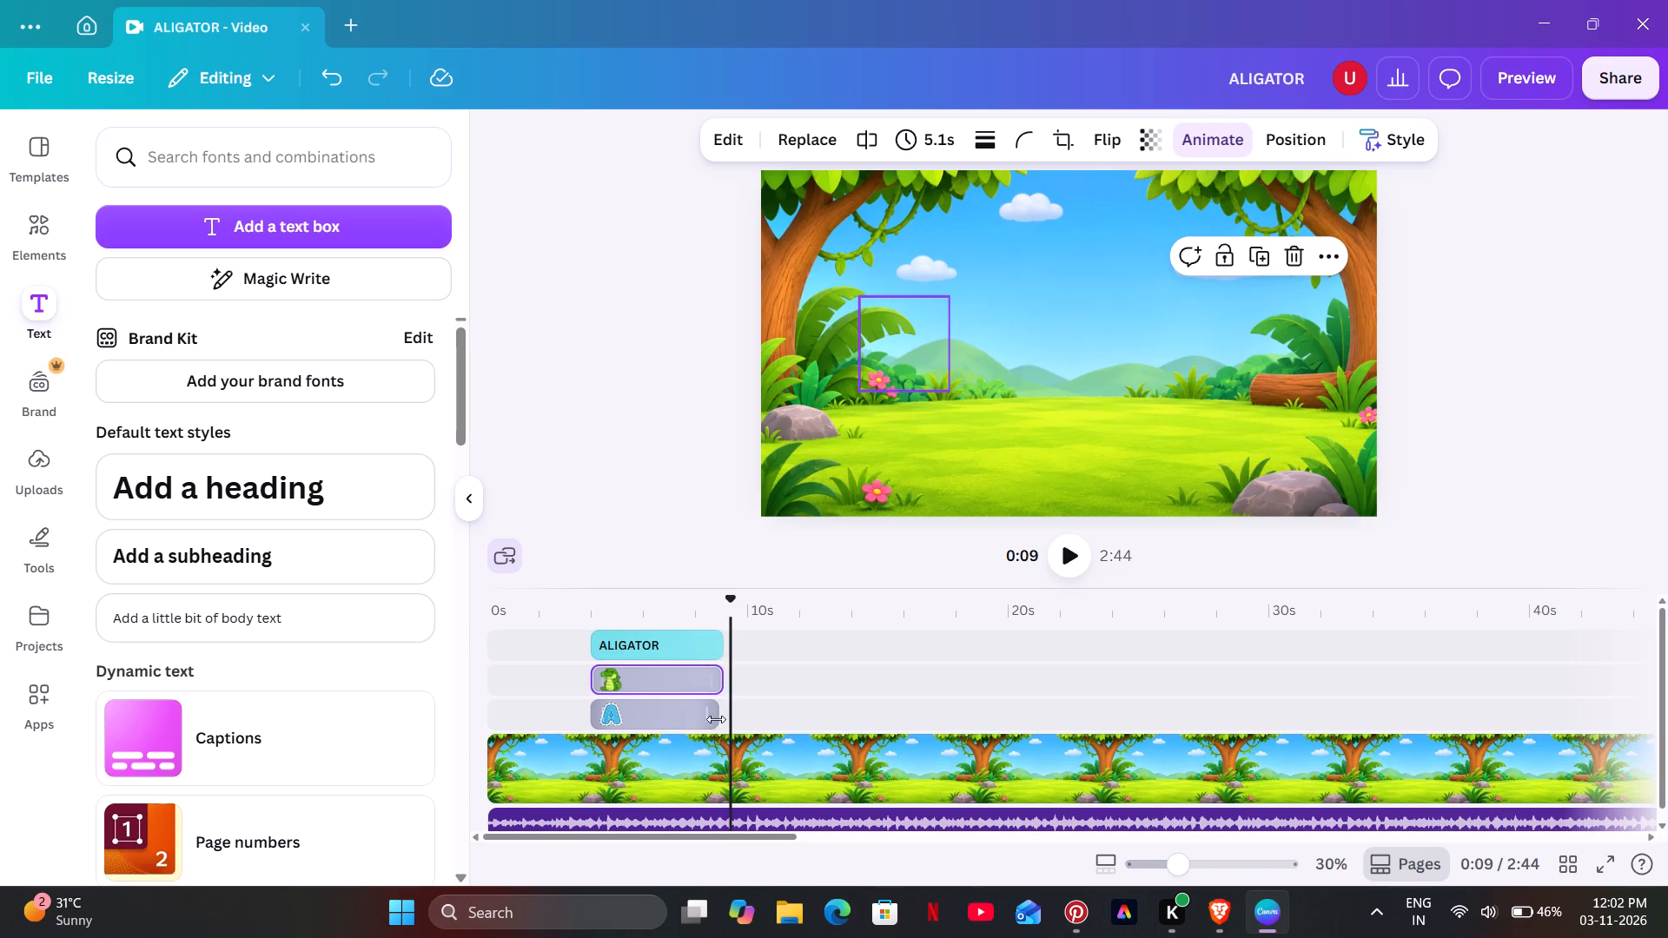
pyautogui.moveTo(715, 722); pyautogui.dragTo(720, 713)
pyautogui.click(665, 623)
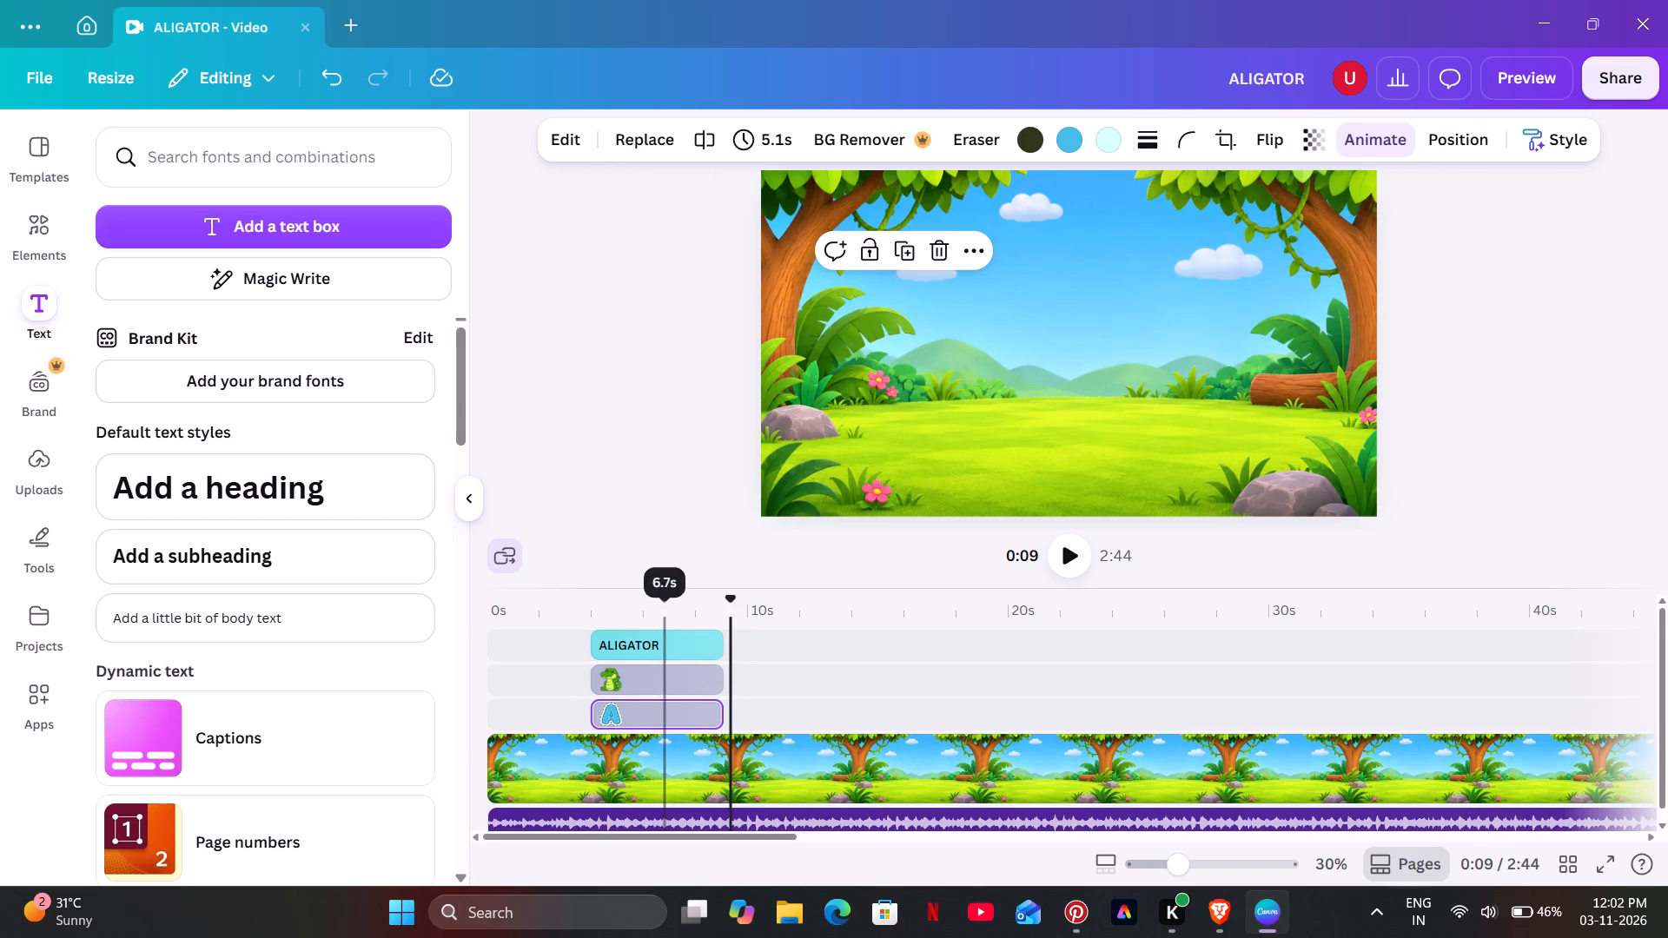
# Replay the video between about 0:03 and 0:19 to check the letter, alligator and heading timing against the song.
pyautogui.click(1080, 553)
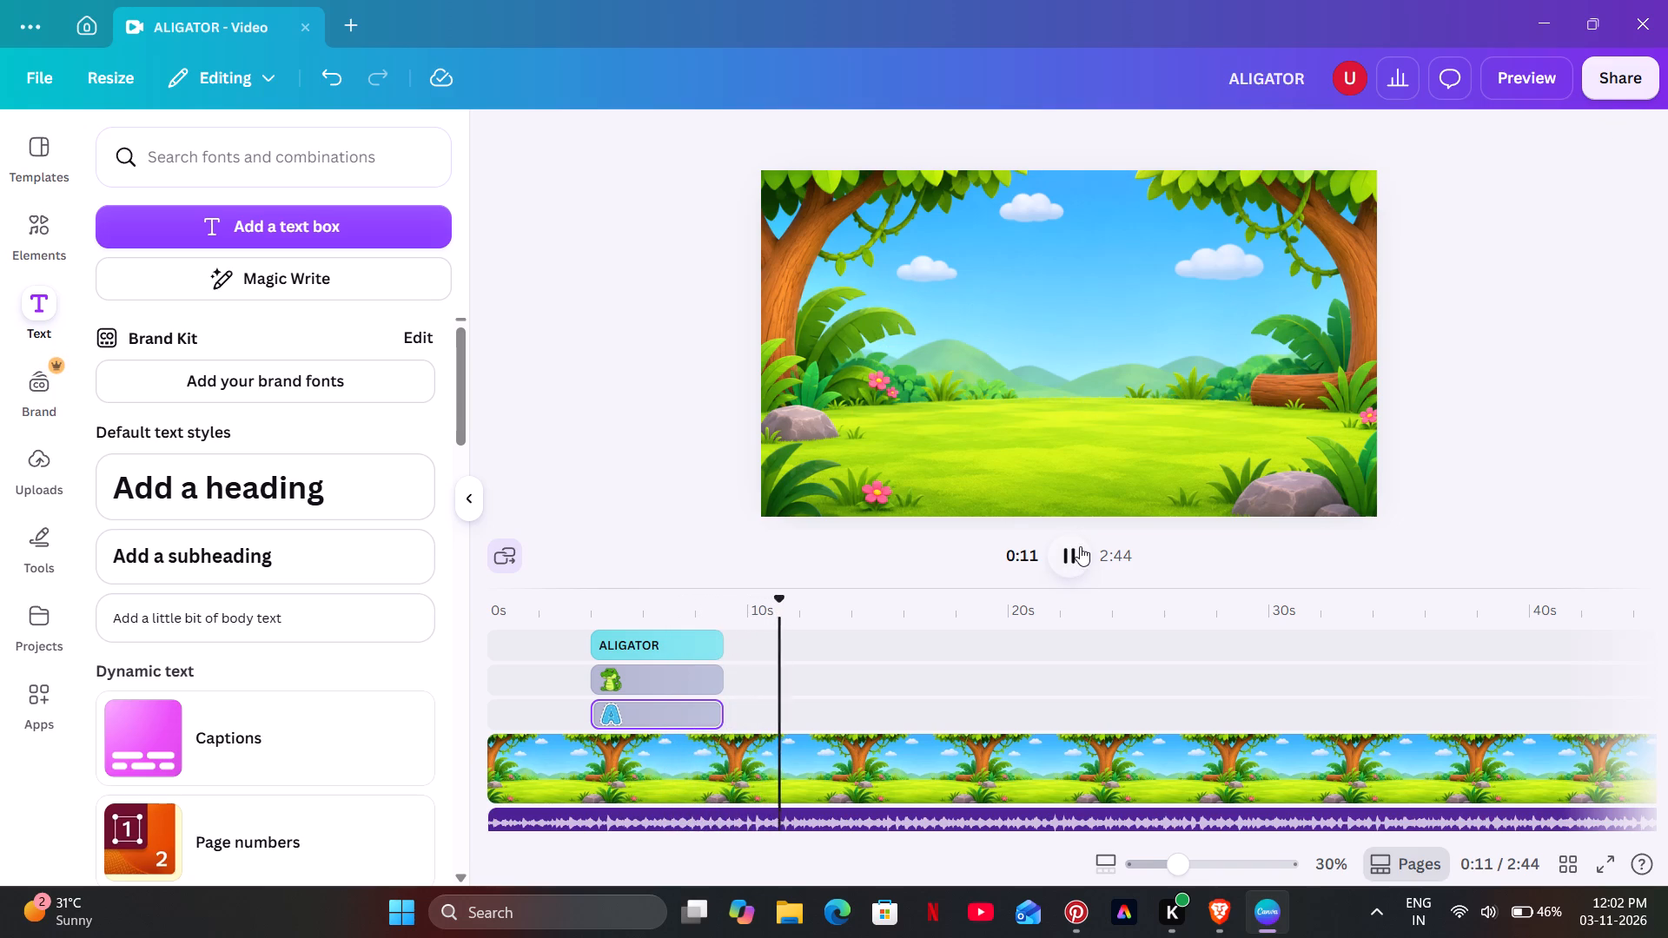
pyautogui.click(1081, 546)
pyautogui.click(1081, 555)
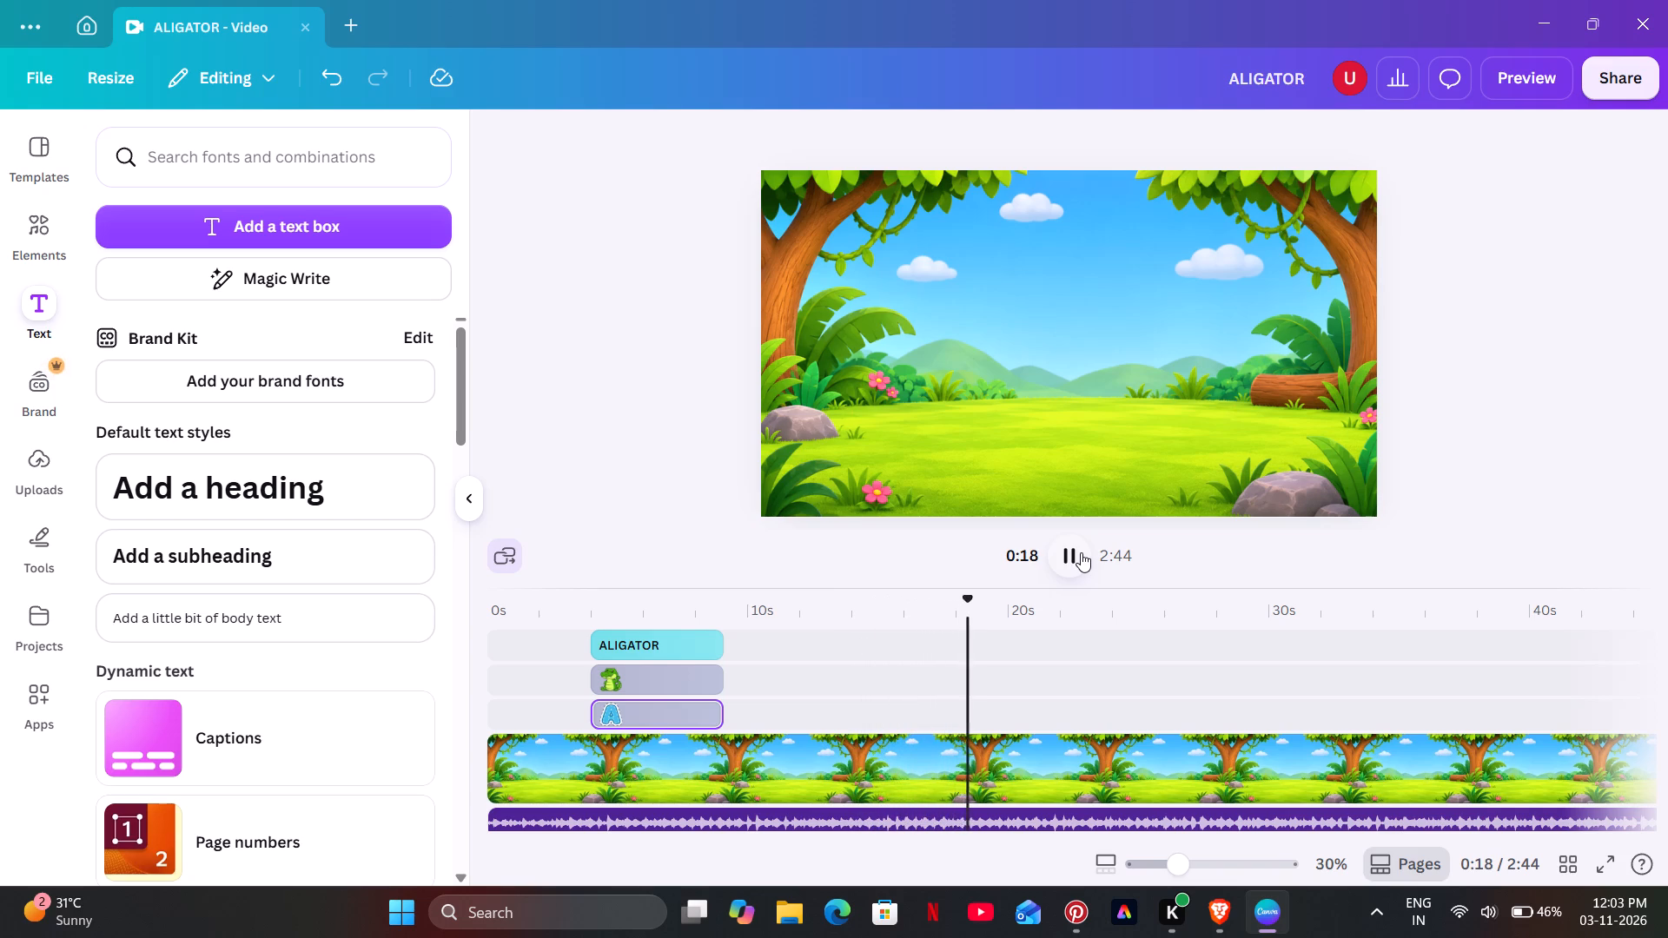
pyautogui.click(1081, 552)
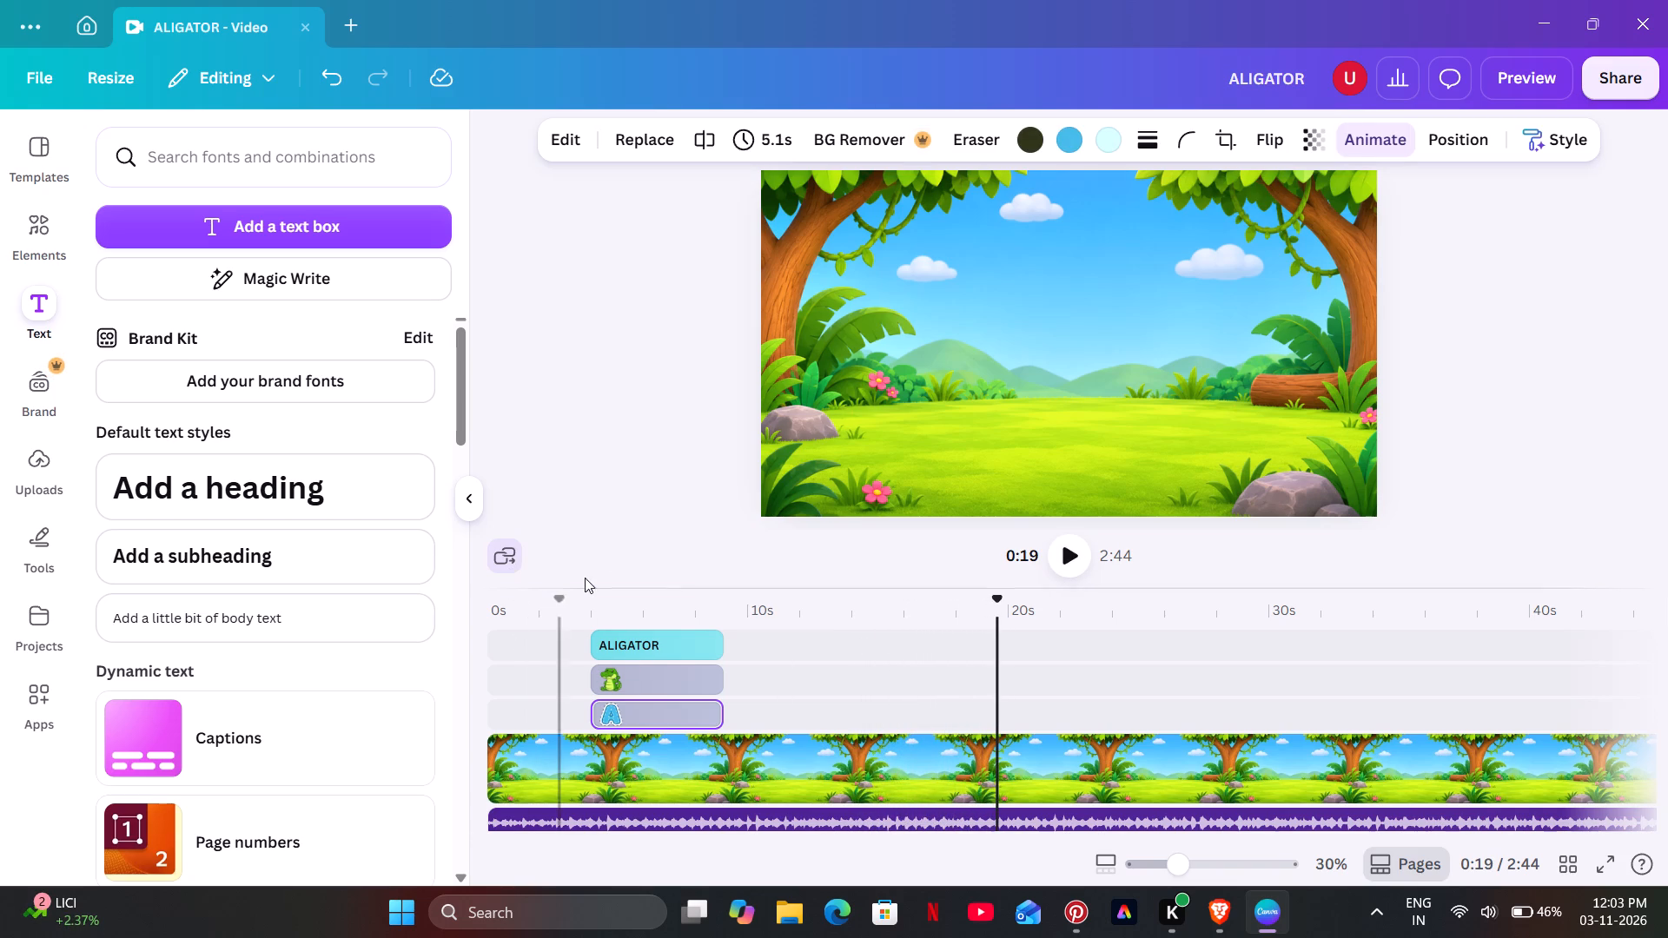
pyautogui.click(579, 606)
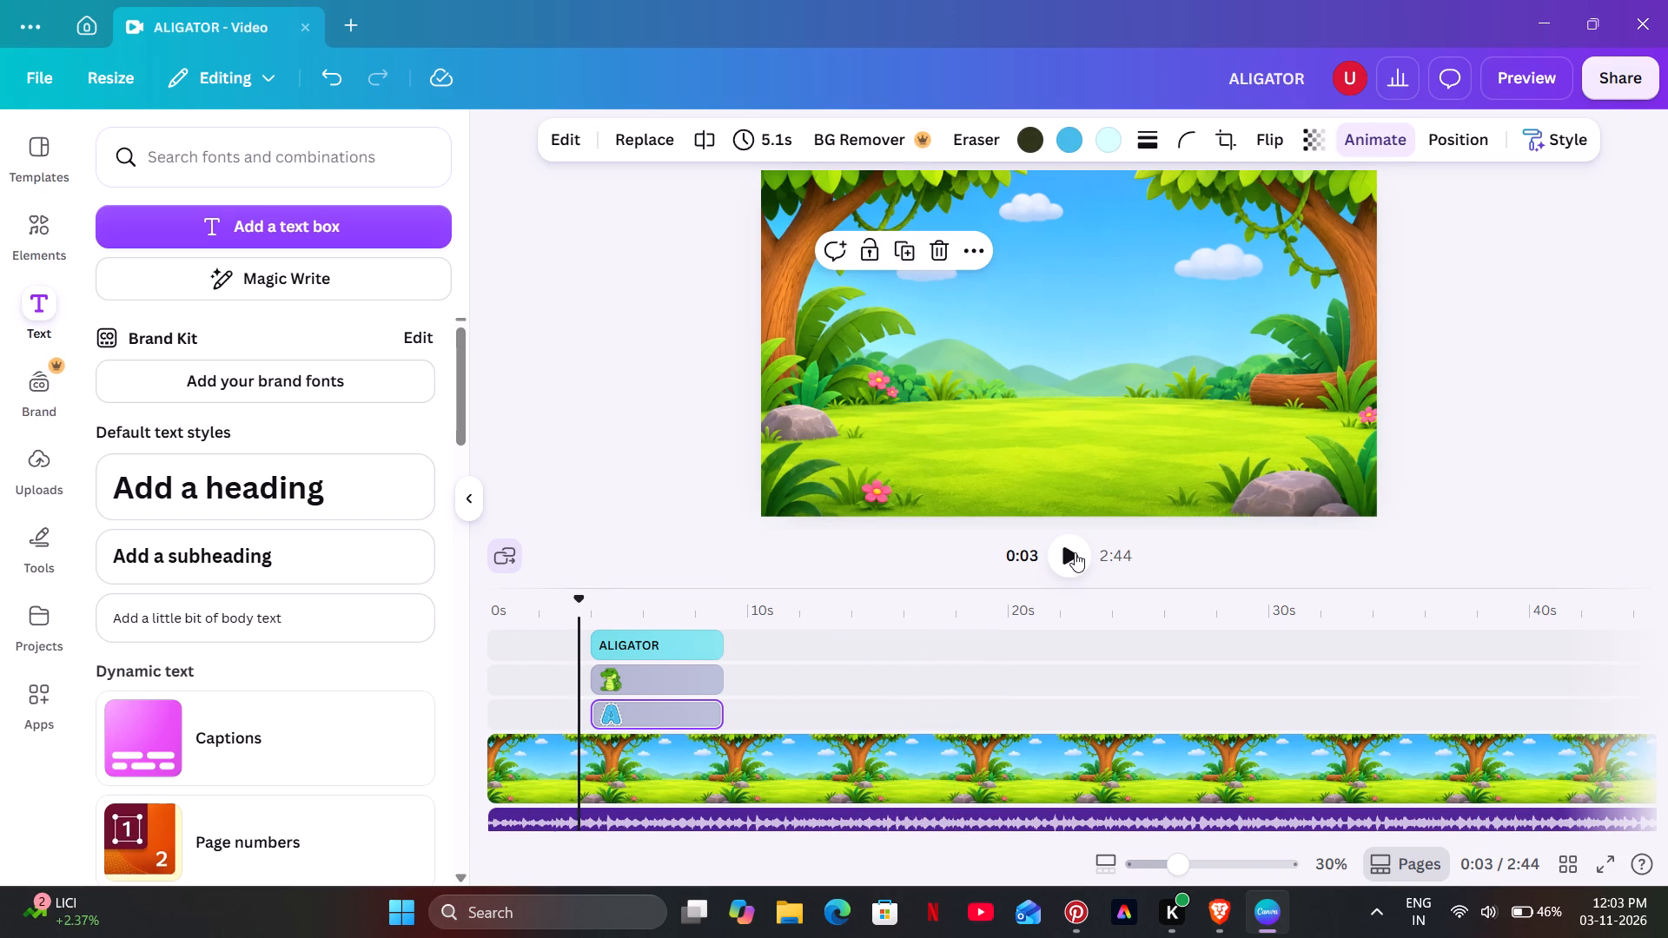
pyautogui.click(1076, 552)
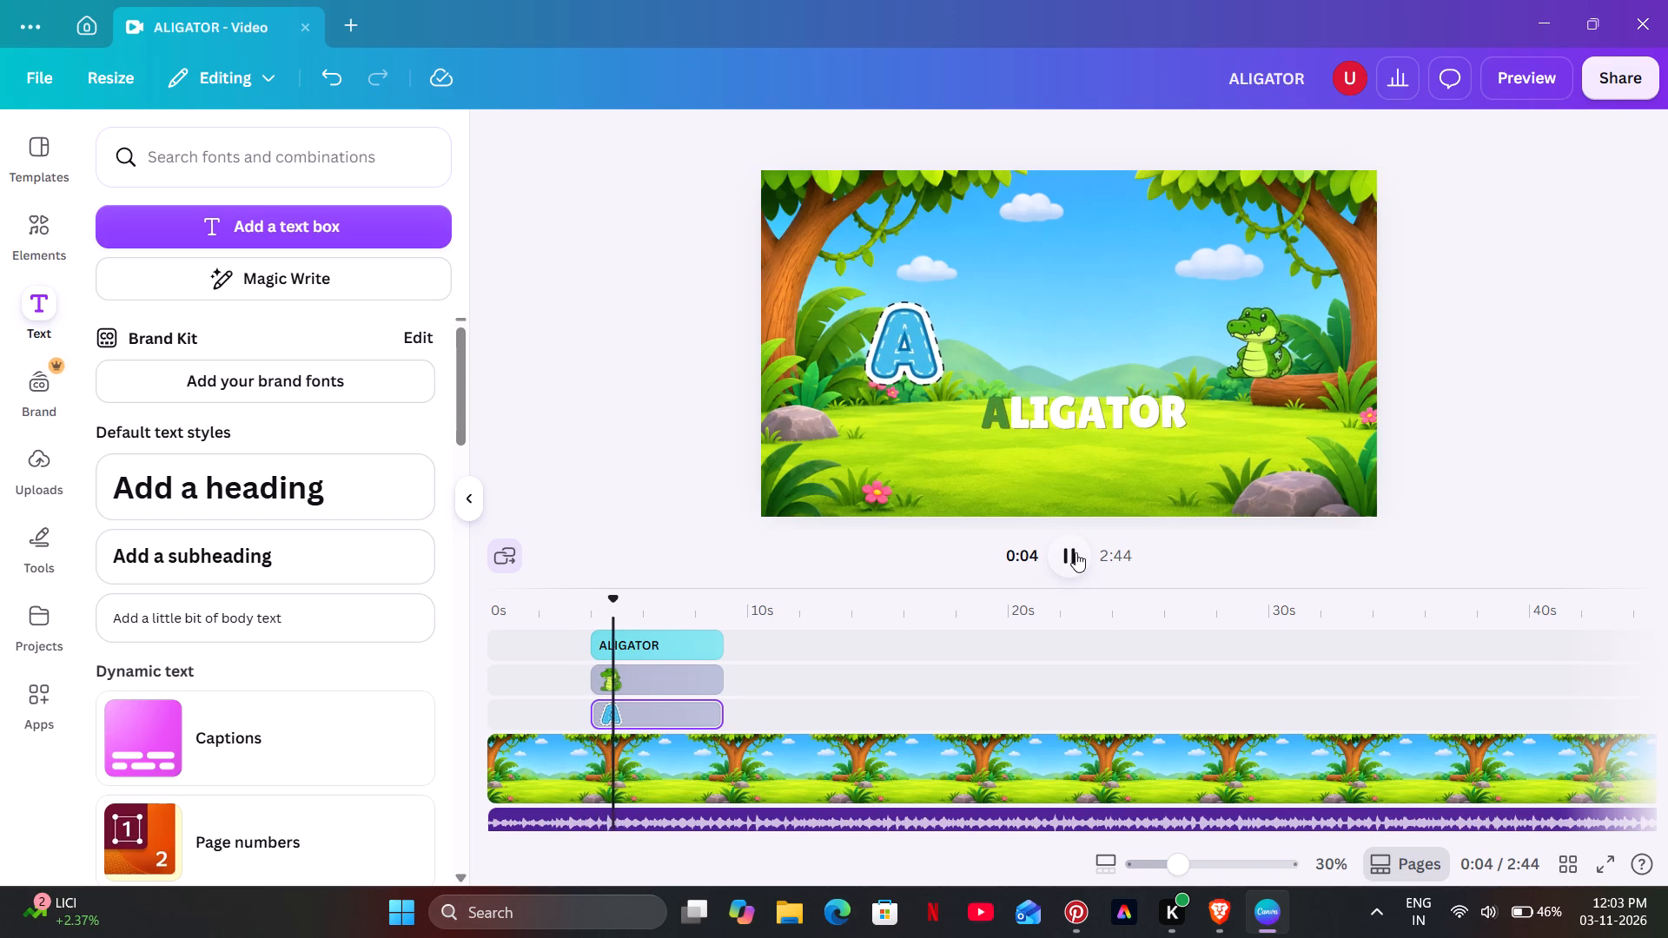
pyautogui.click(1076, 552)
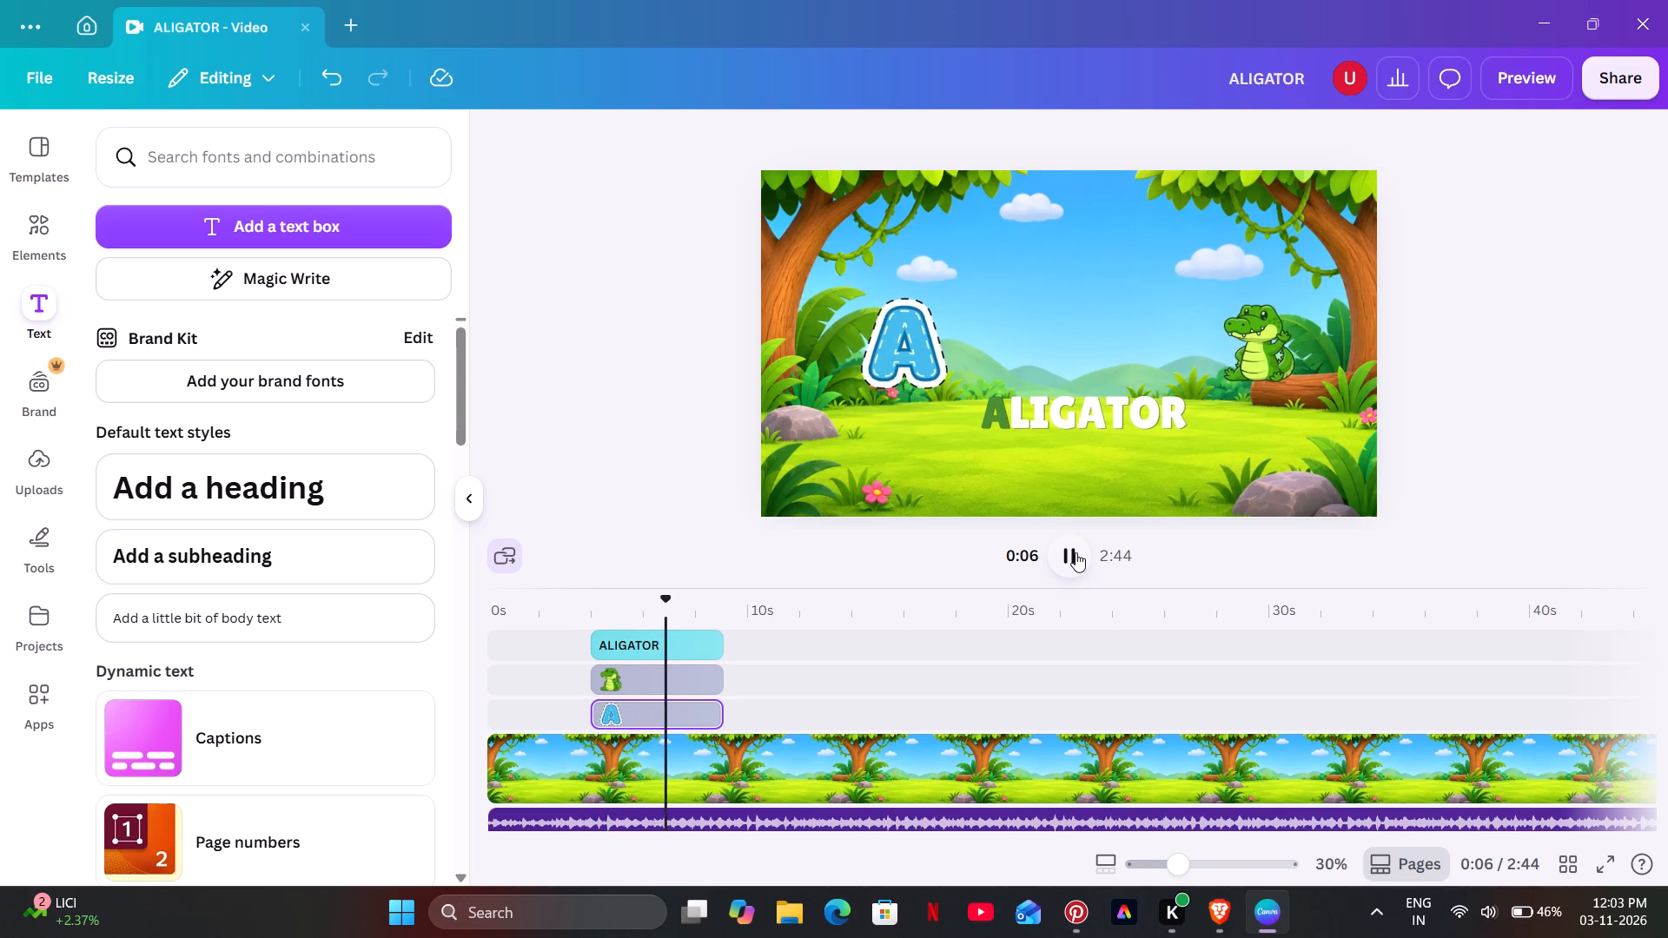
pyautogui.click(1076, 552)
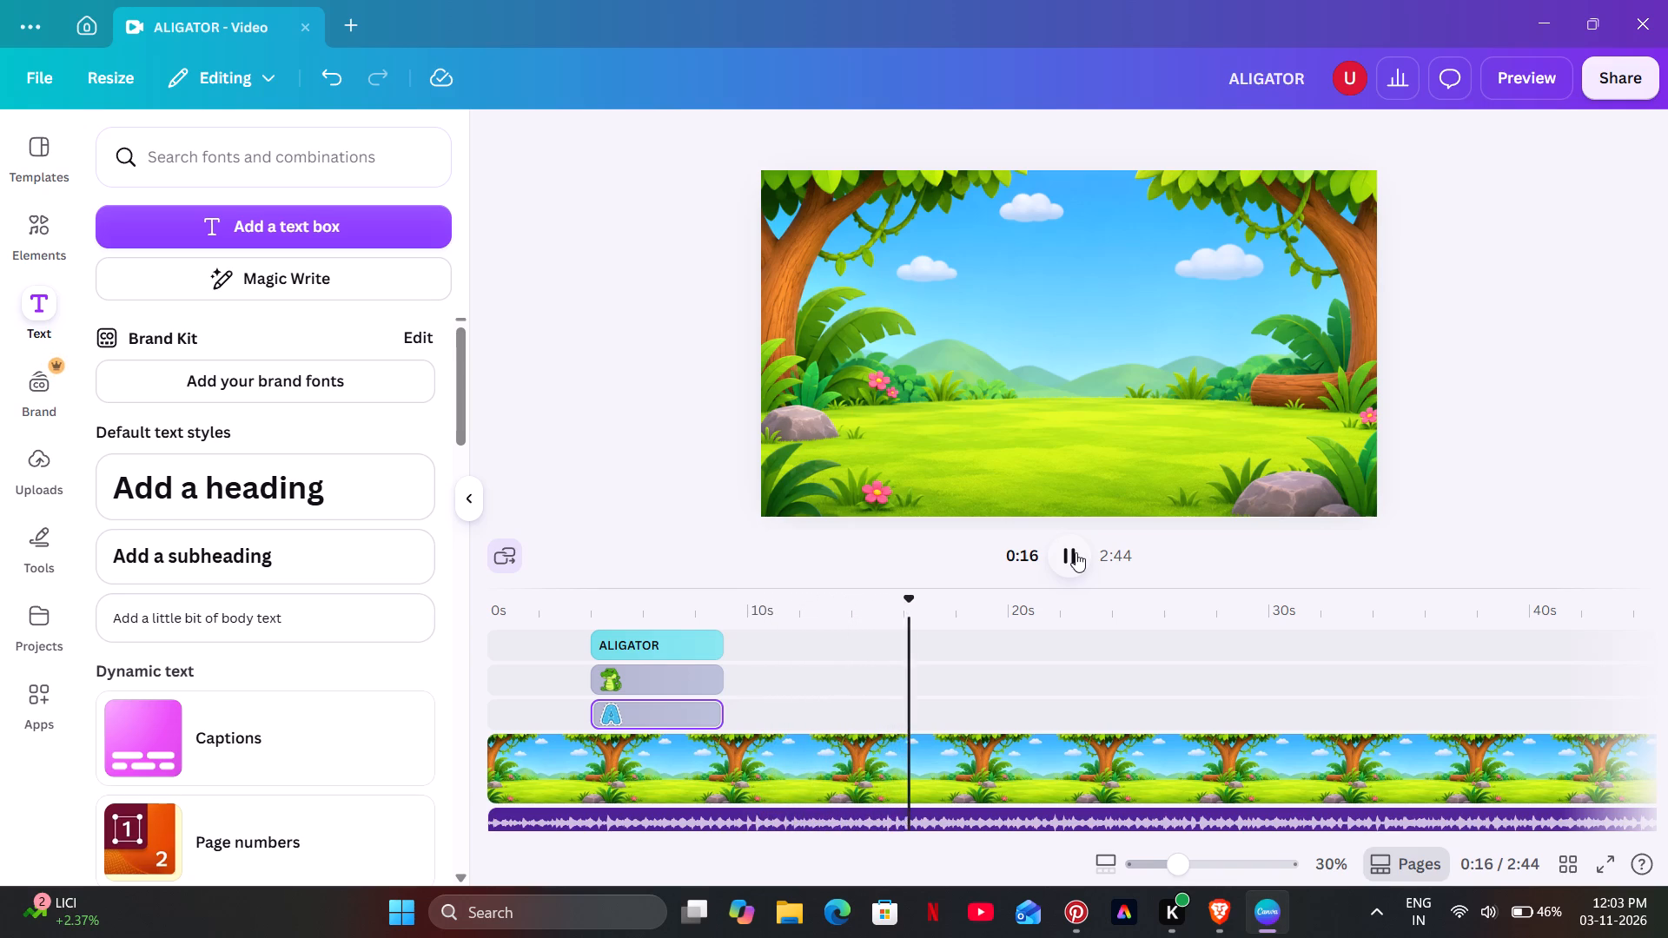
pyautogui.click(1076, 552)
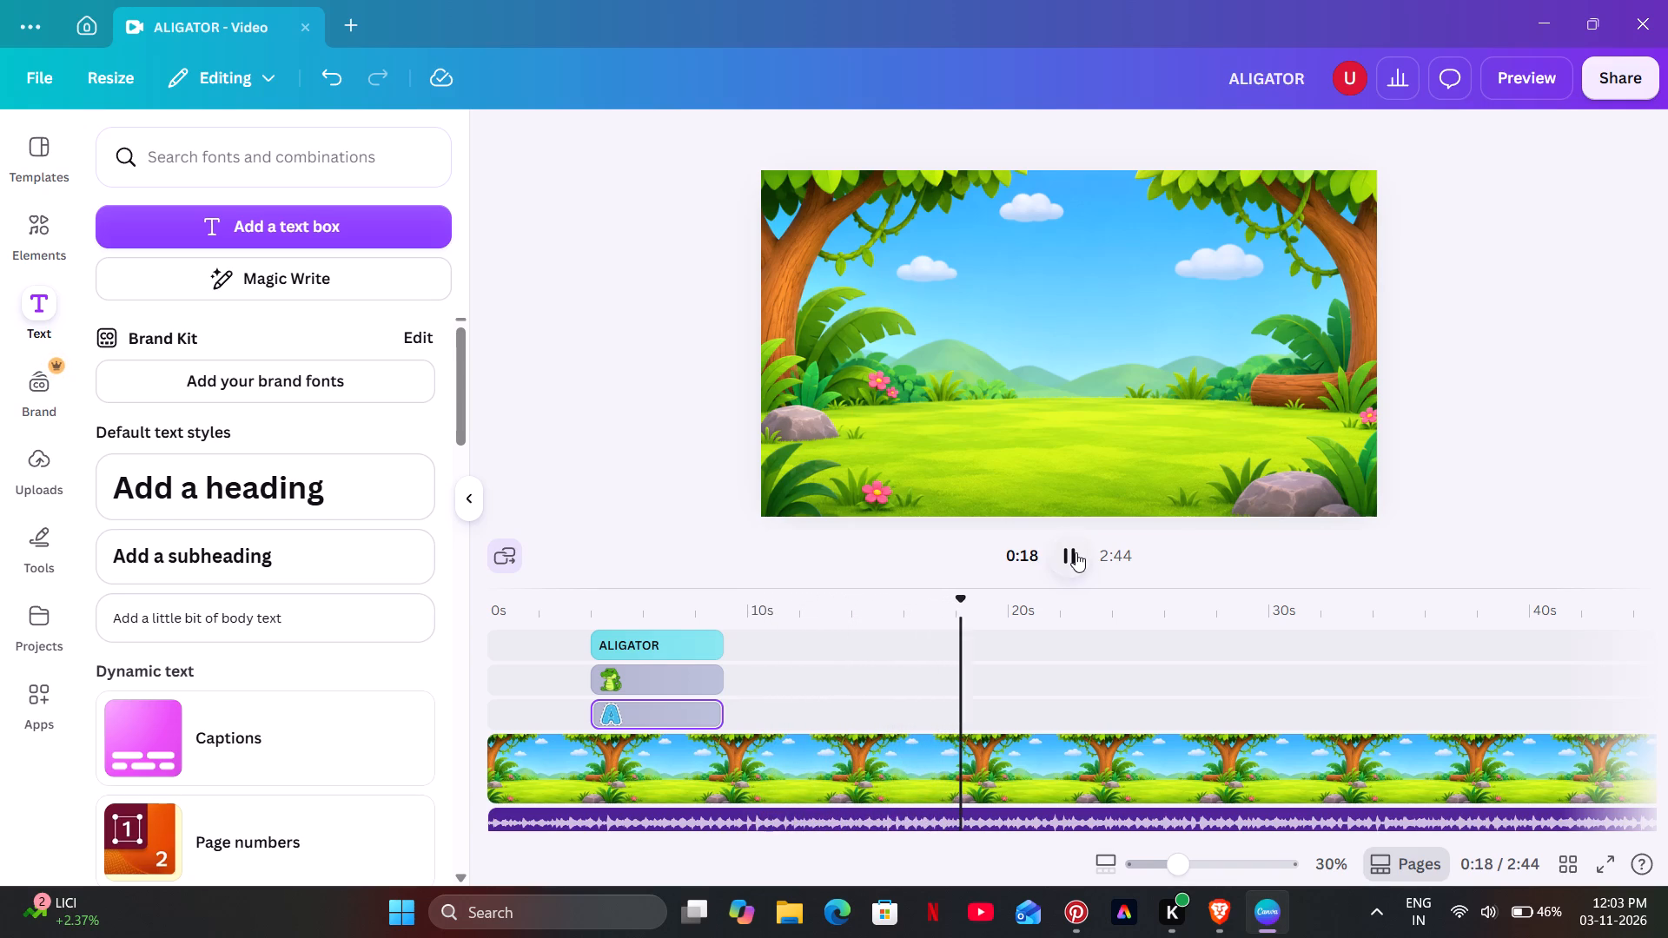
pyautogui.click(610, 598)
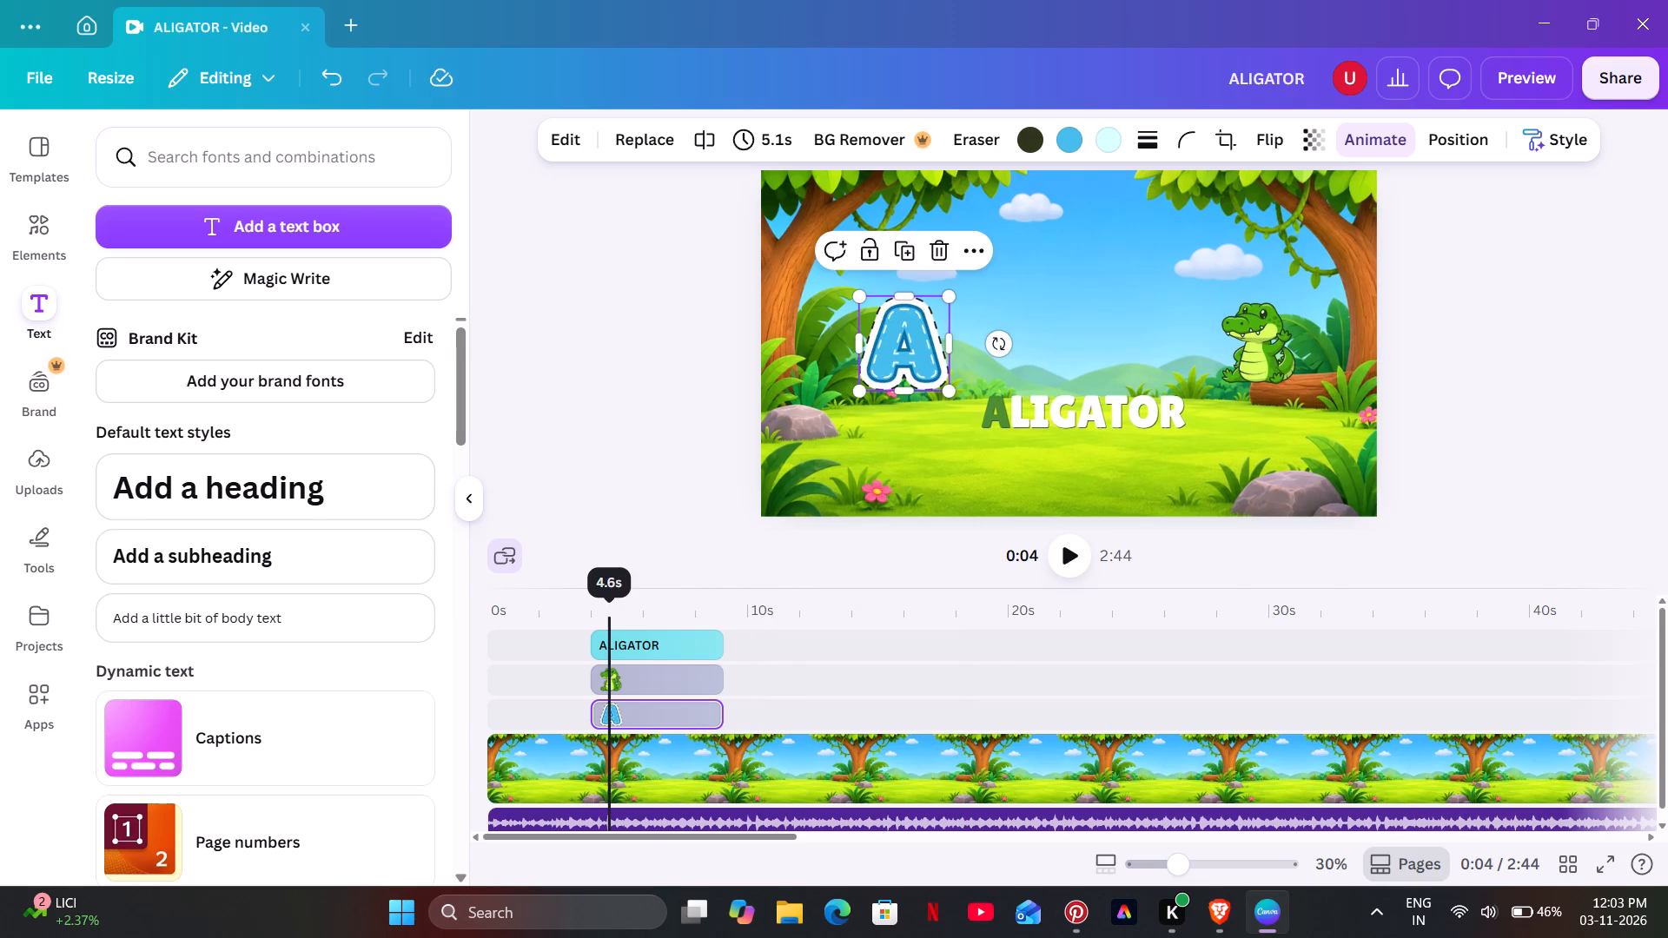
pyautogui.click(1077, 559)
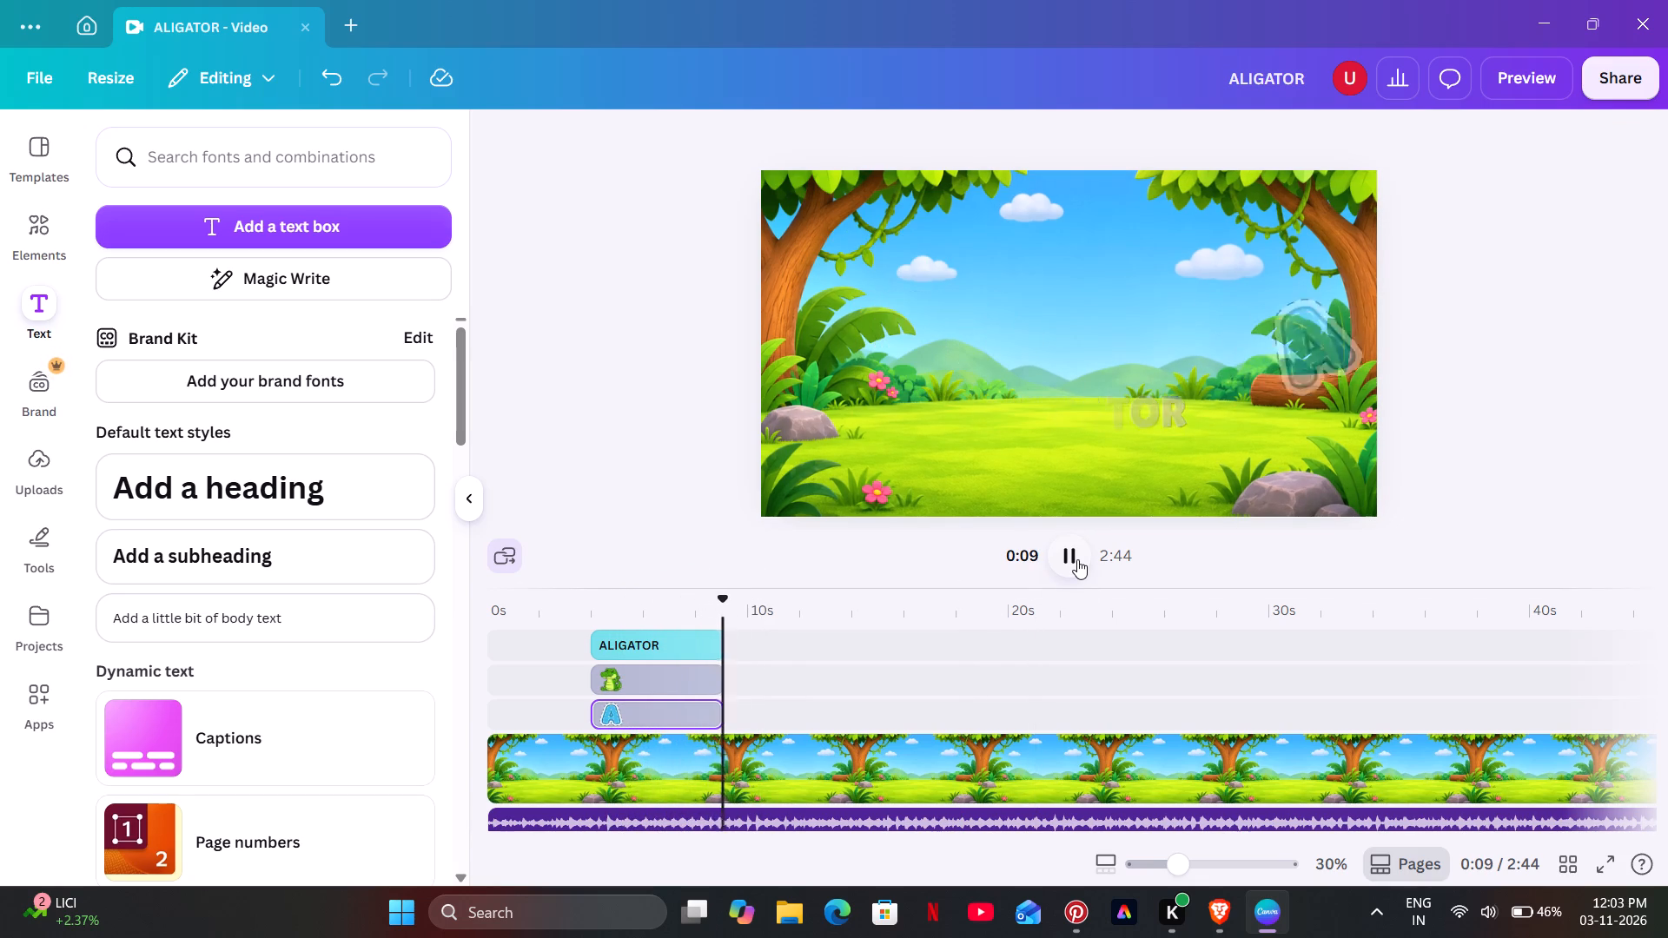
pyautogui.click(1077, 559)
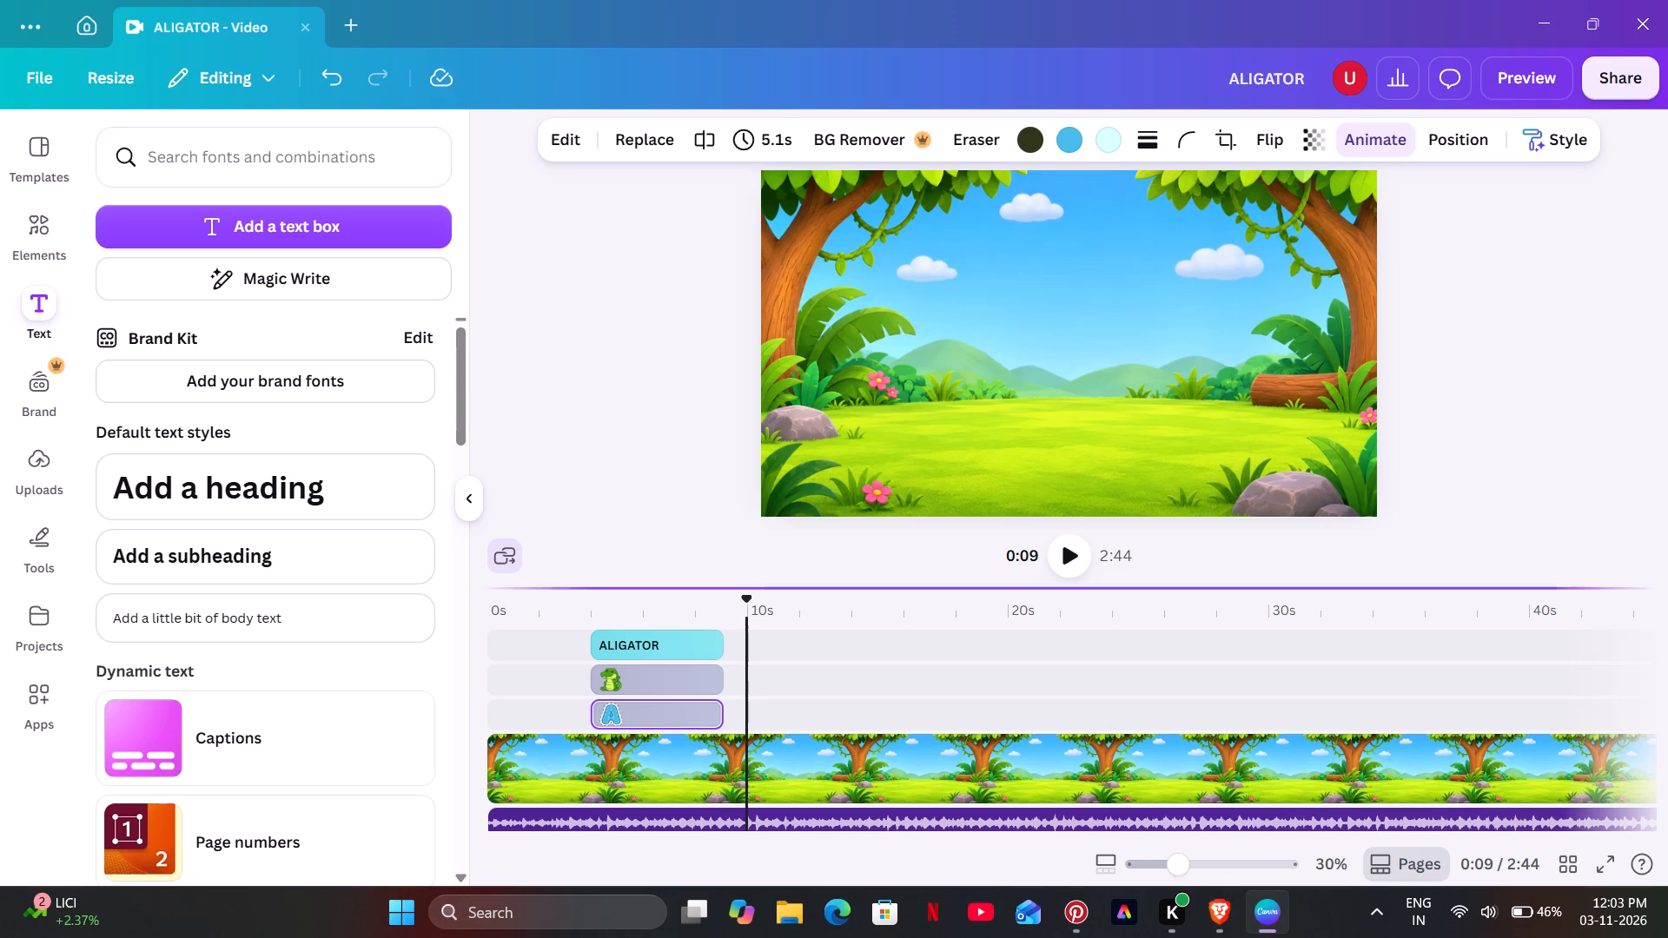
pyautogui.click(603, 602)
pyautogui.click(1064, 554)
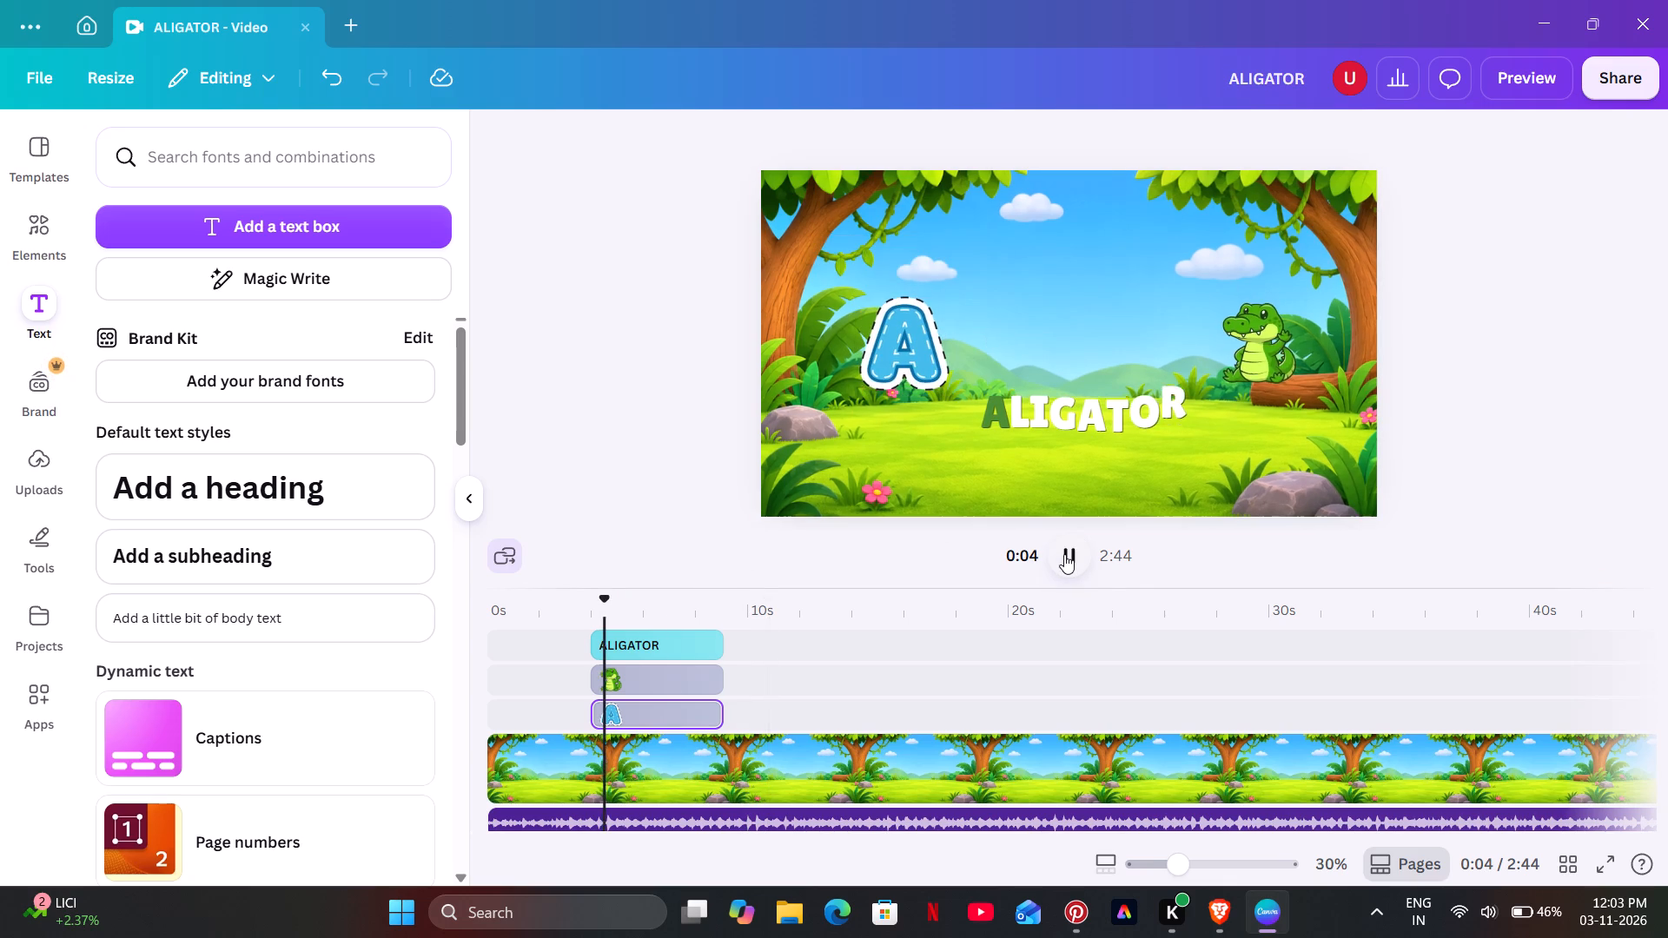
pyautogui.click(1064, 554)
pyautogui.click(1064, 554)
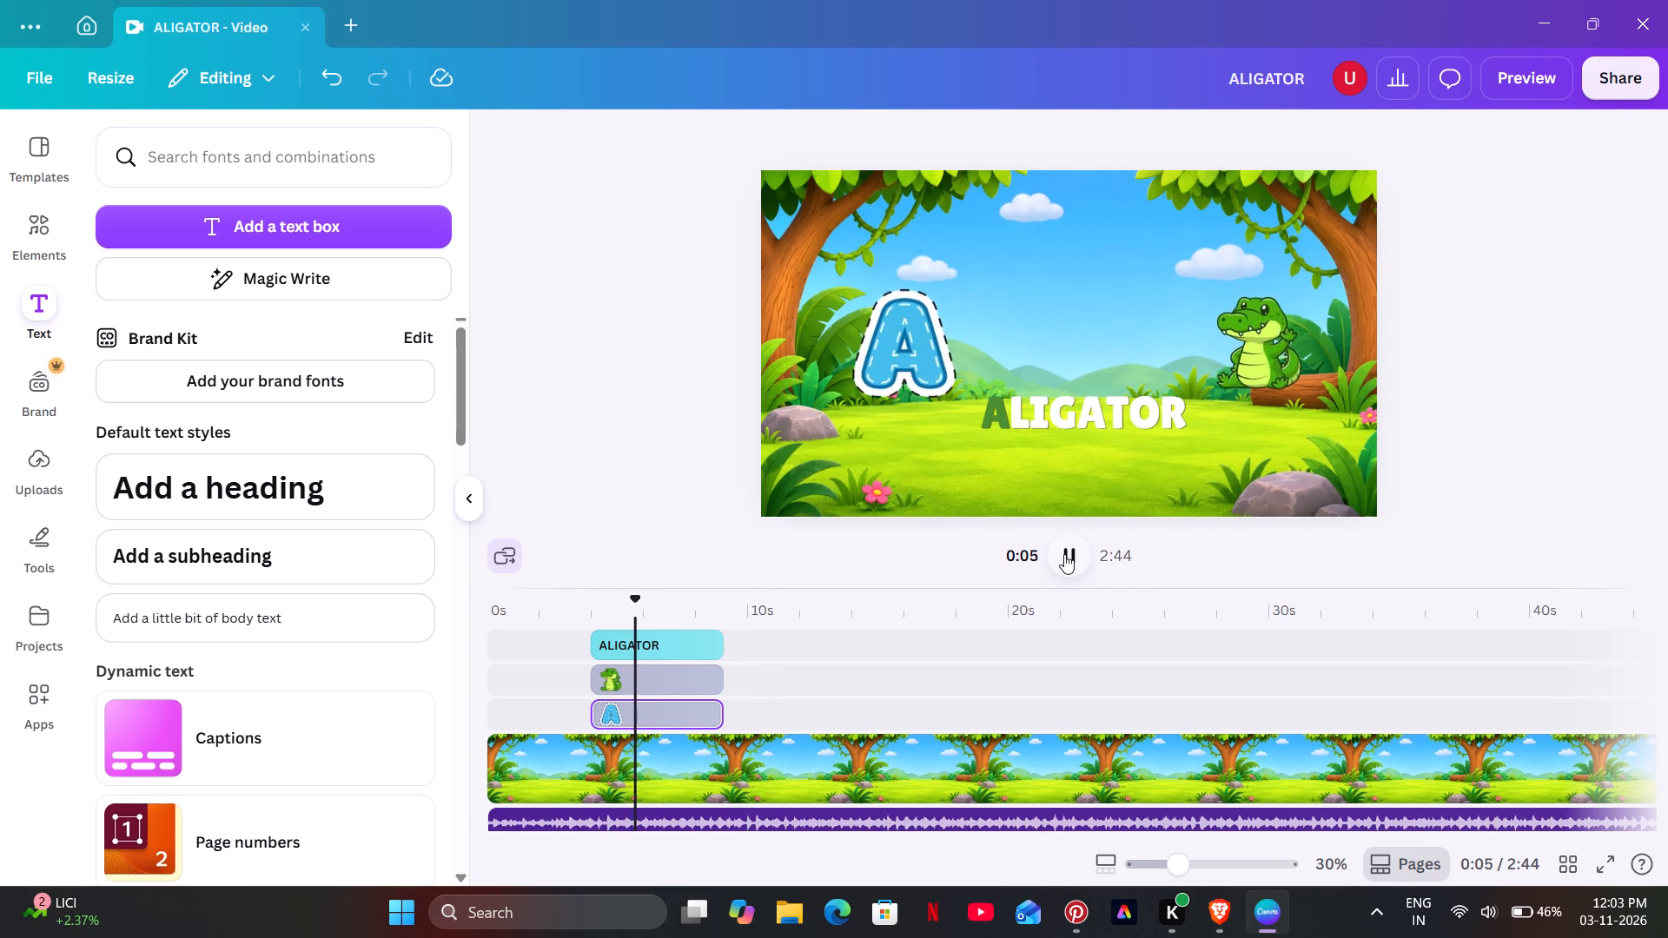
pyautogui.click(1064, 554)
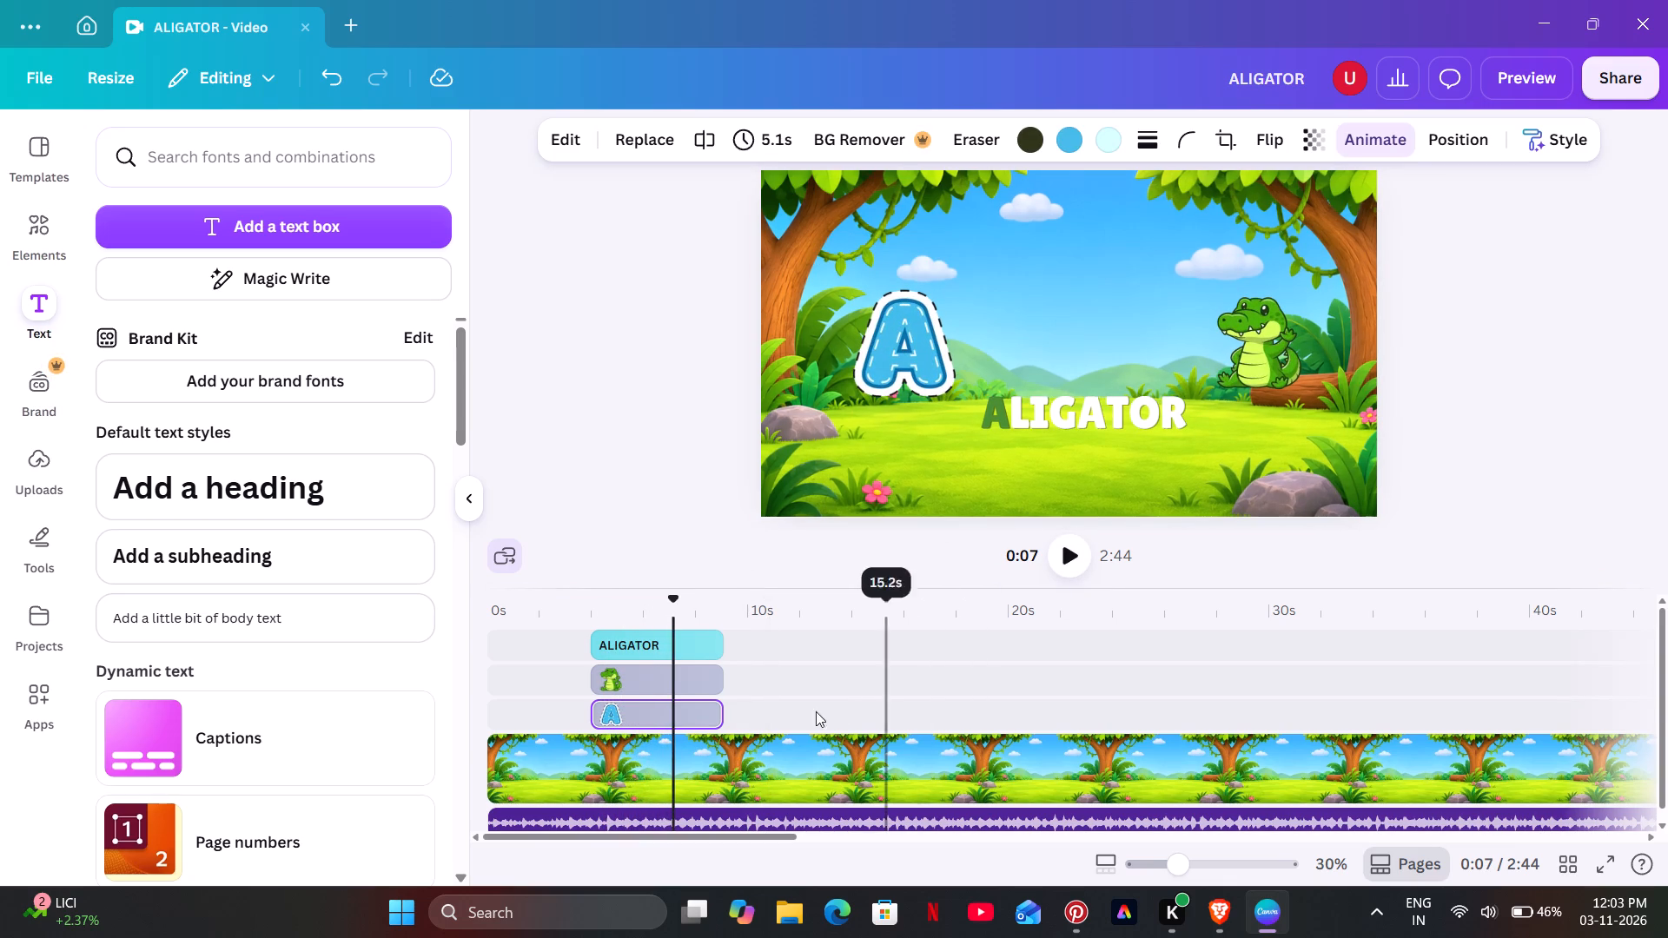
# Shift the alligator and ALIGATOR heading clips on the timeline to start together at about 6 s, after the letter A.
pyautogui.moveTo(656, 684); pyautogui.dragTo(669, 683)
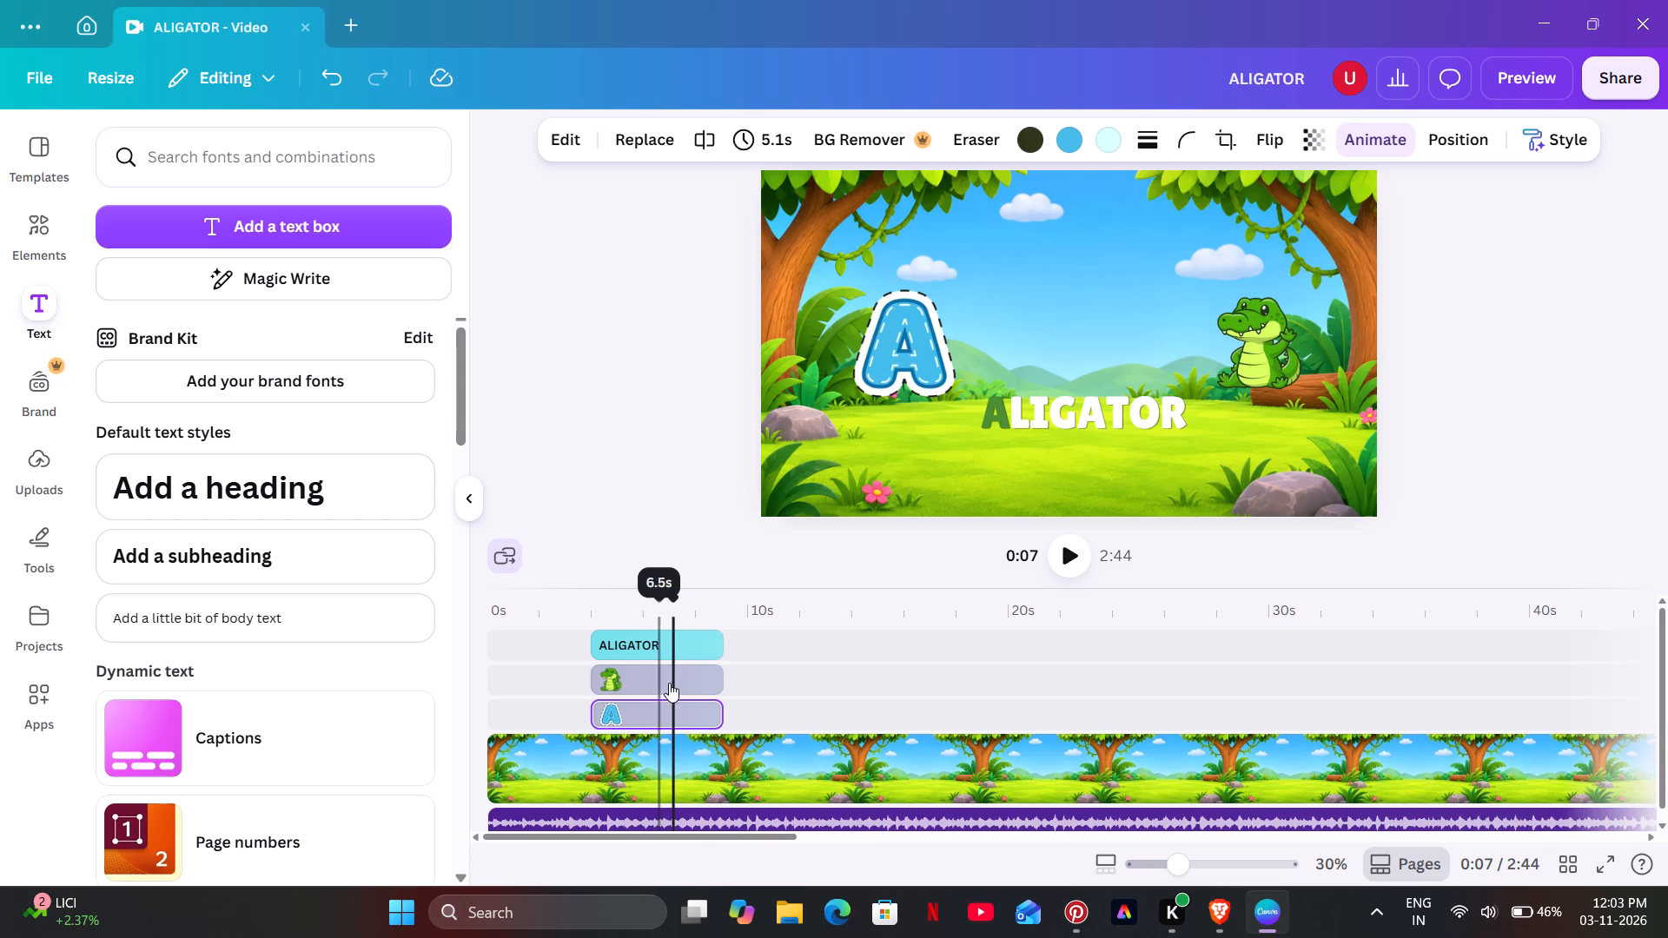
pyautogui.moveTo(669, 683); pyautogui.dragTo(710, 679)
pyautogui.click(710, 679)
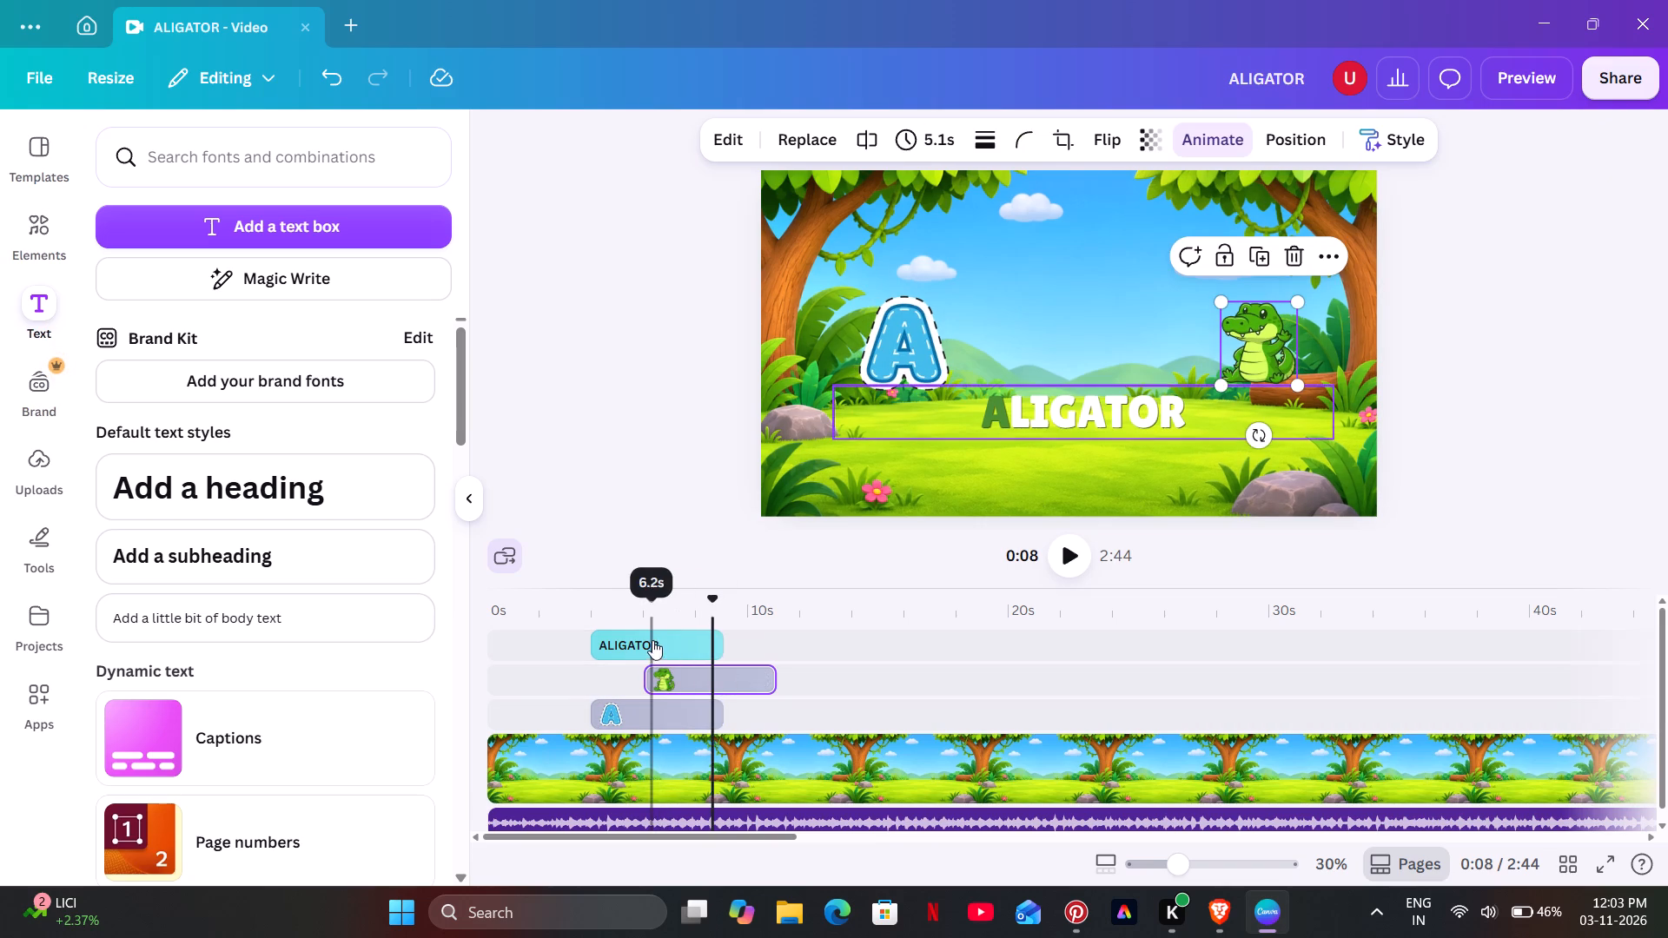
pyautogui.moveTo(652, 640); pyautogui.dragTo(709, 640)
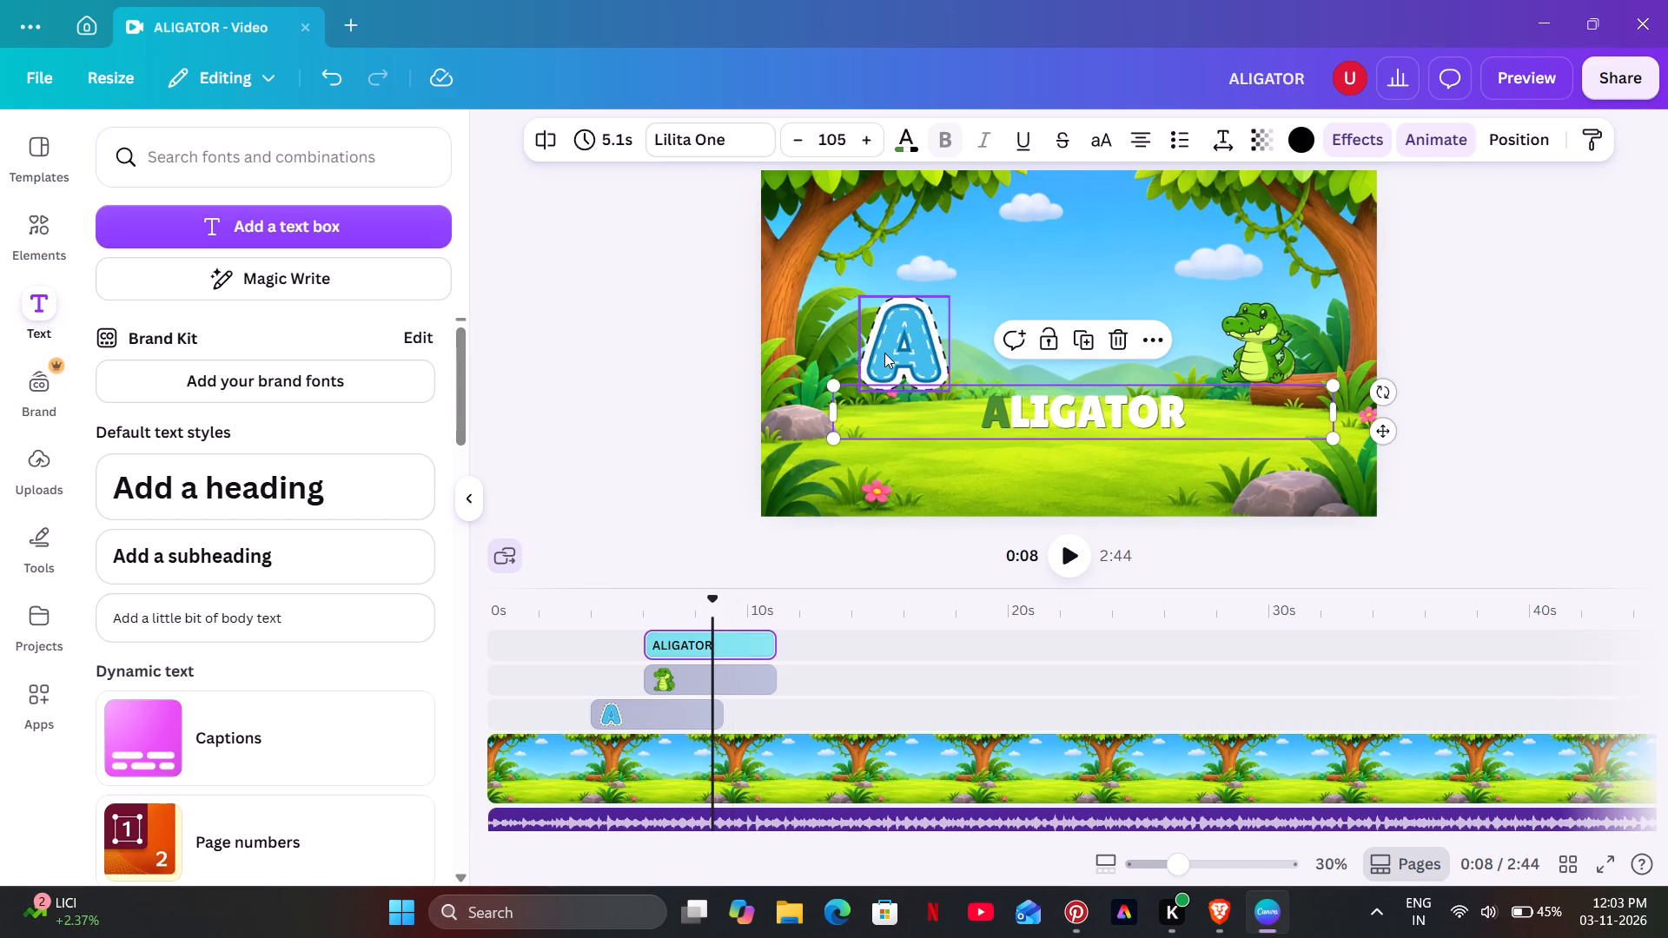
# Move the letter A to the centre of the jungle scene and enlarge it to about one and a half times its size.
pyautogui.click(617, 654)
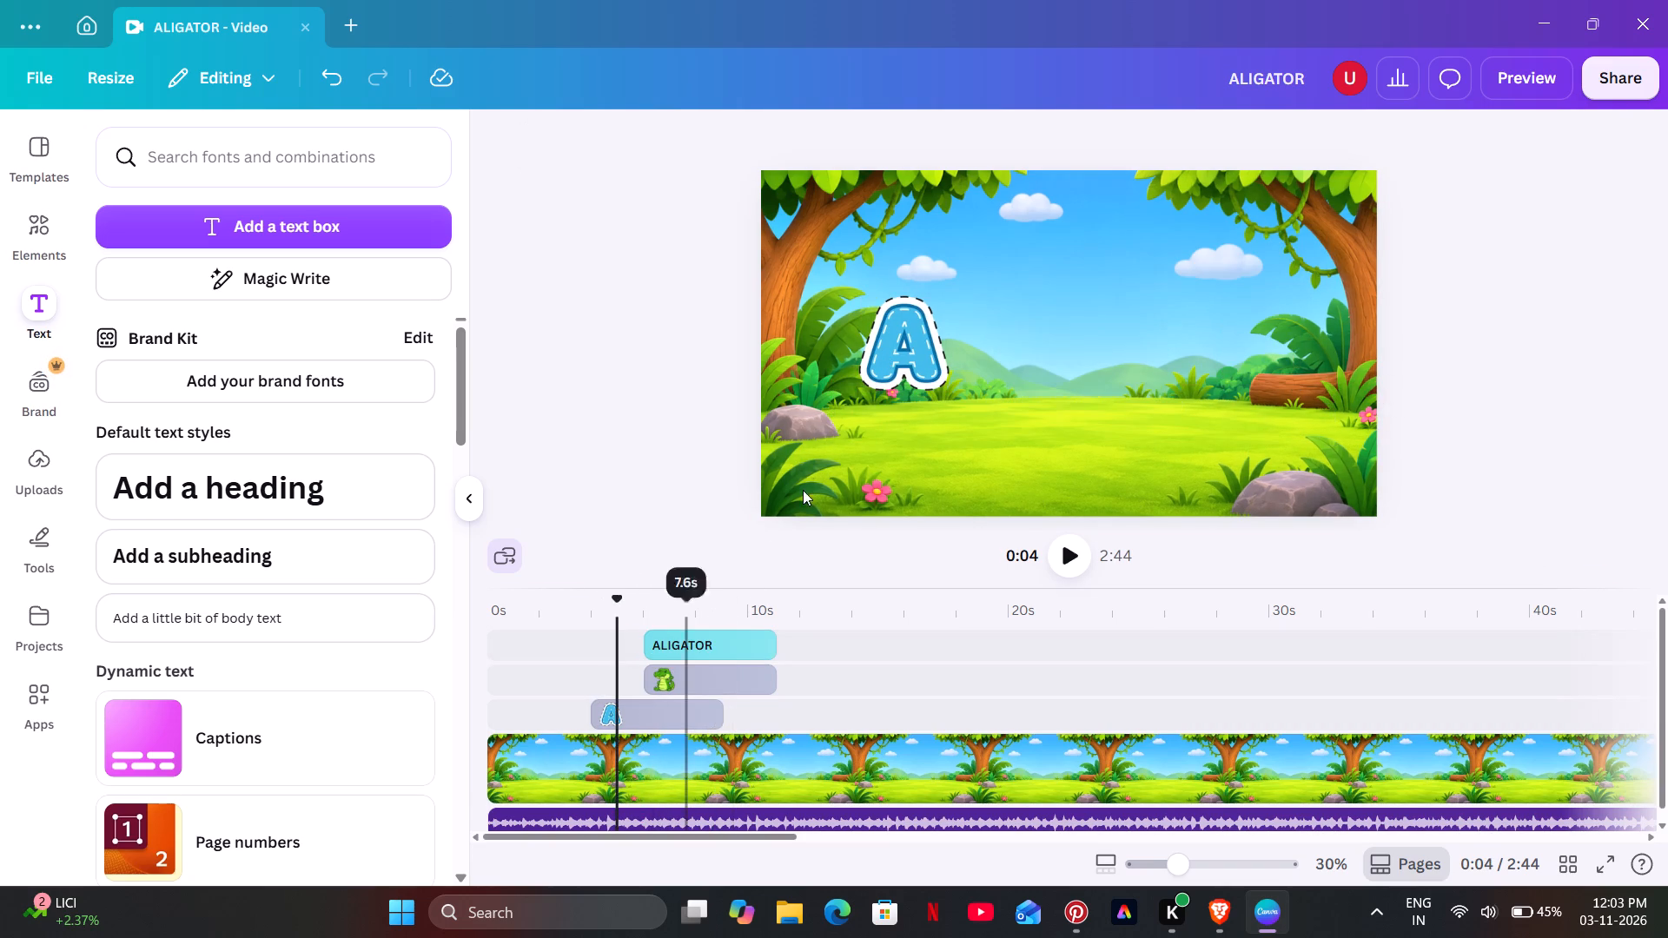
pyautogui.click(888, 364)
pyautogui.moveTo(888, 364); pyautogui.dragTo(1009, 343)
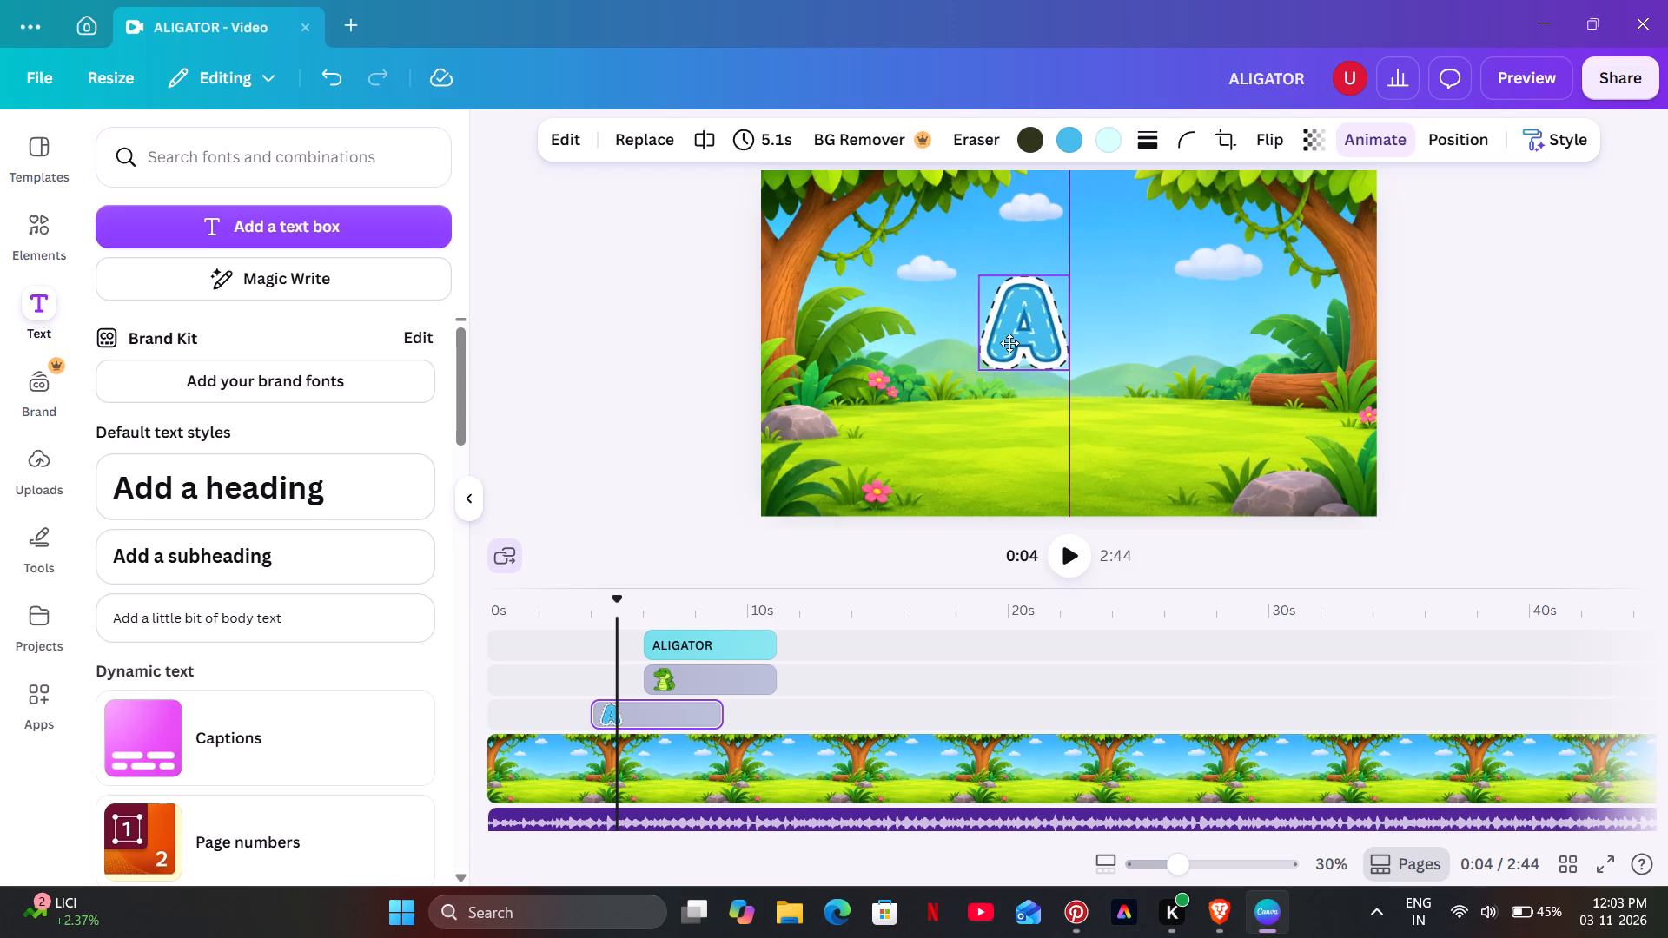
pyautogui.moveTo(1009, 343); pyautogui.dragTo(1056, 365)
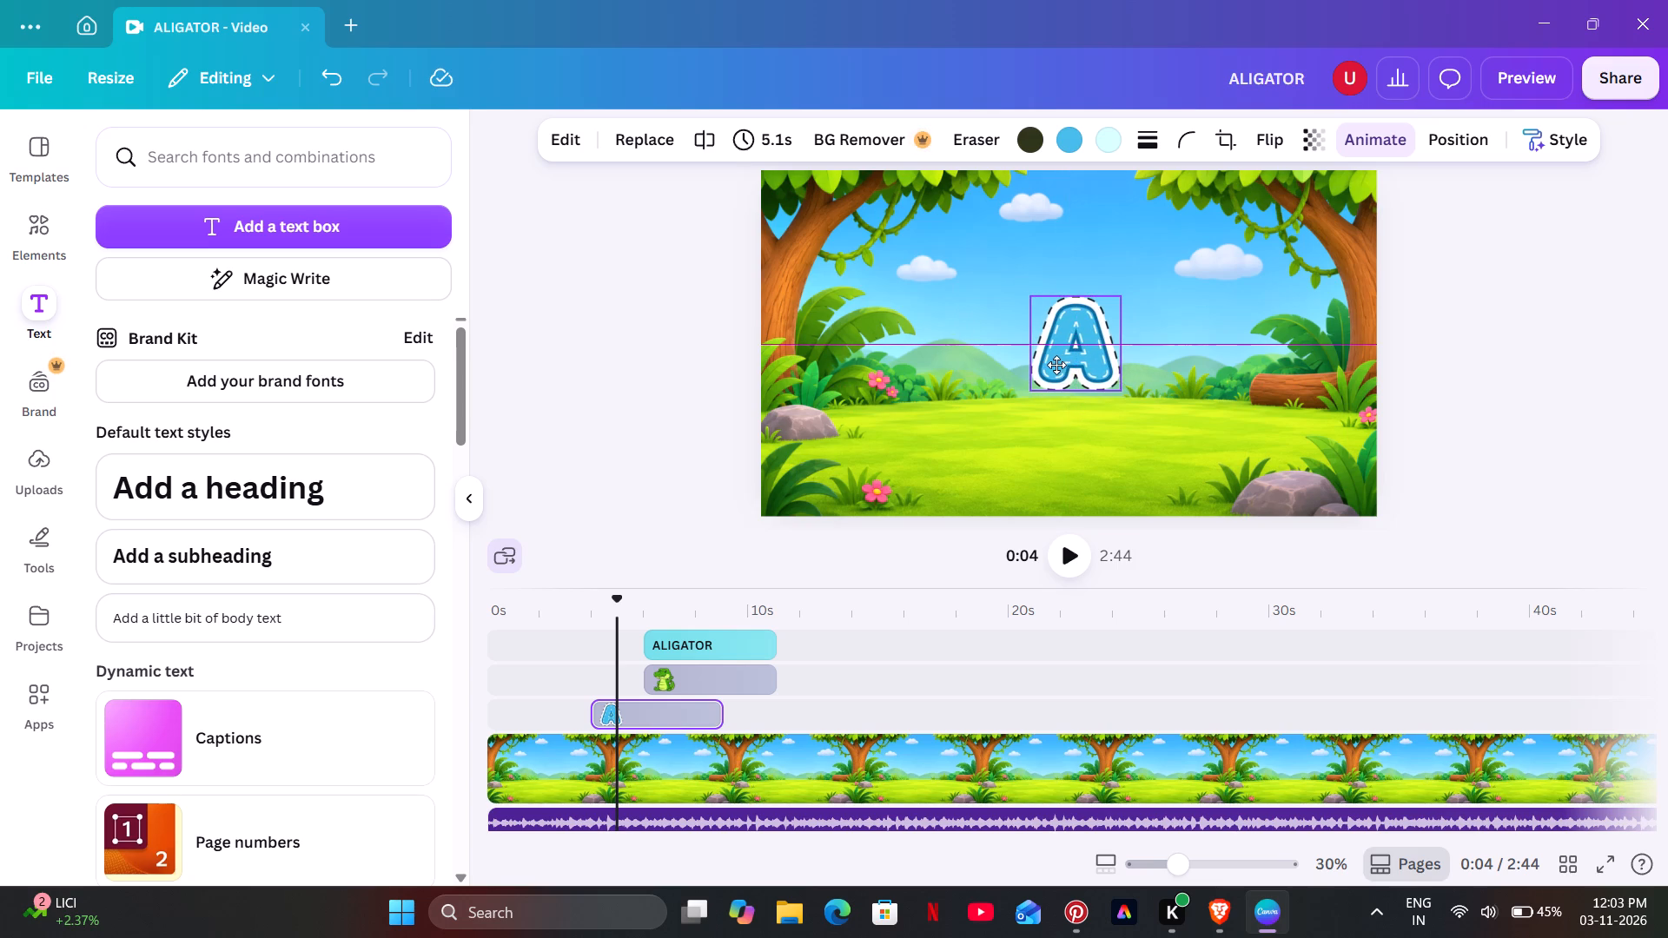
pyautogui.moveTo(1056, 365); pyautogui.dragTo(1041, 360)
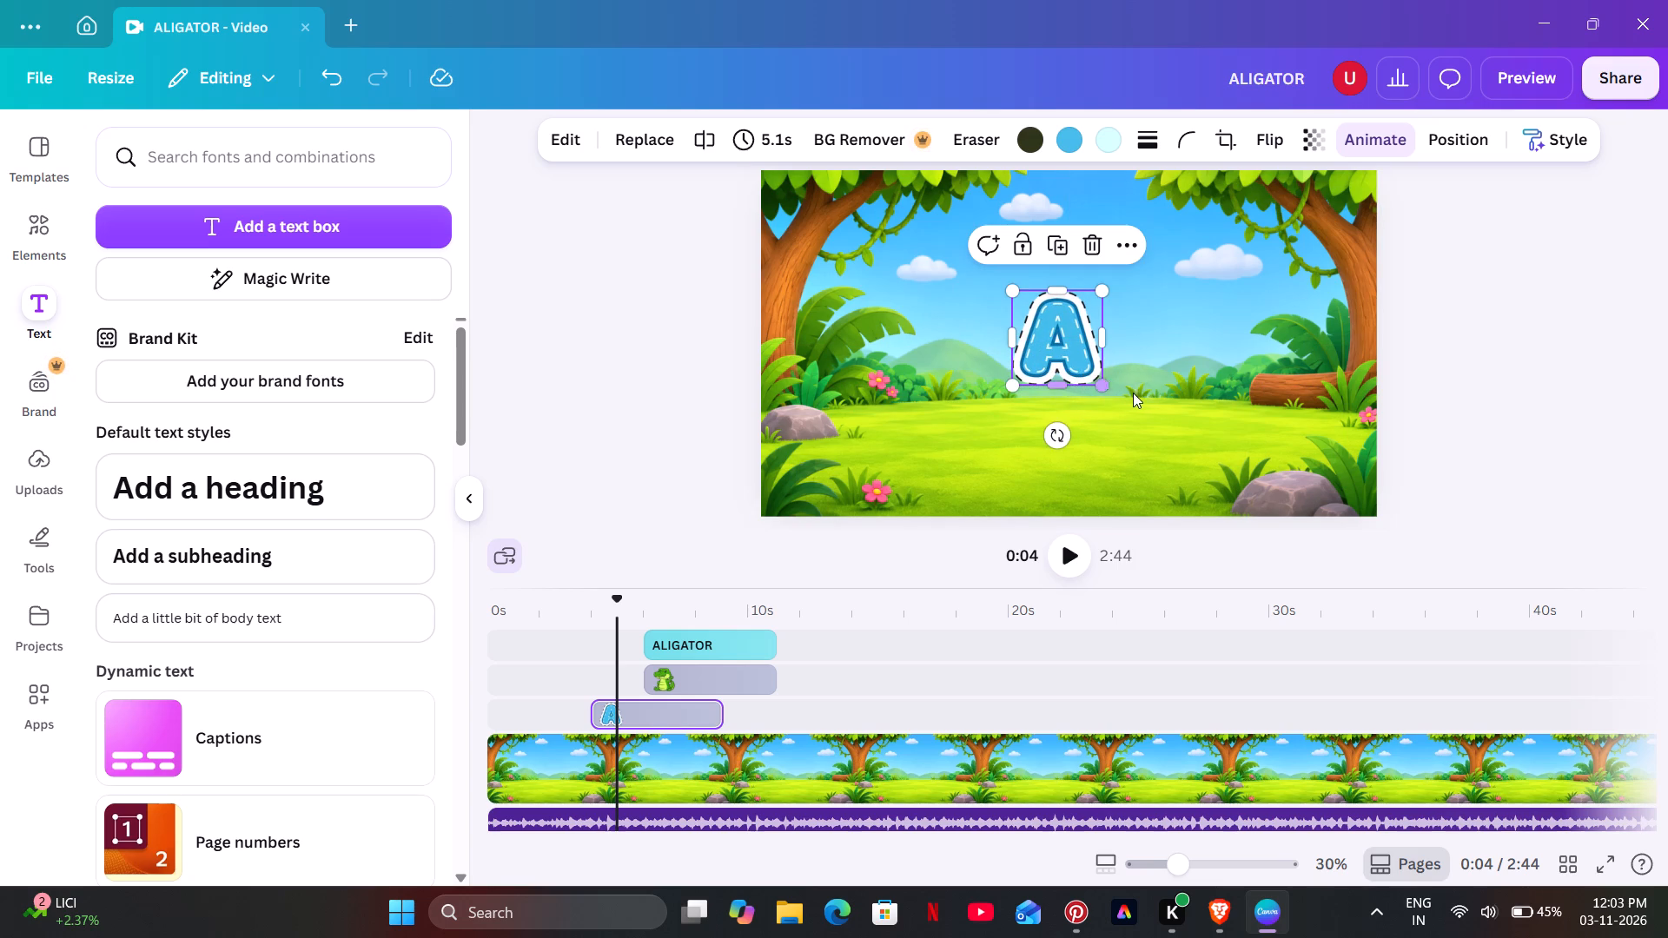
pyautogui.moveTo(1107, 386); pyautogui.dragTo(1124, 400)
pyautogui.moveTo(1010, 295); pyautogui.dragTo(976, 273)
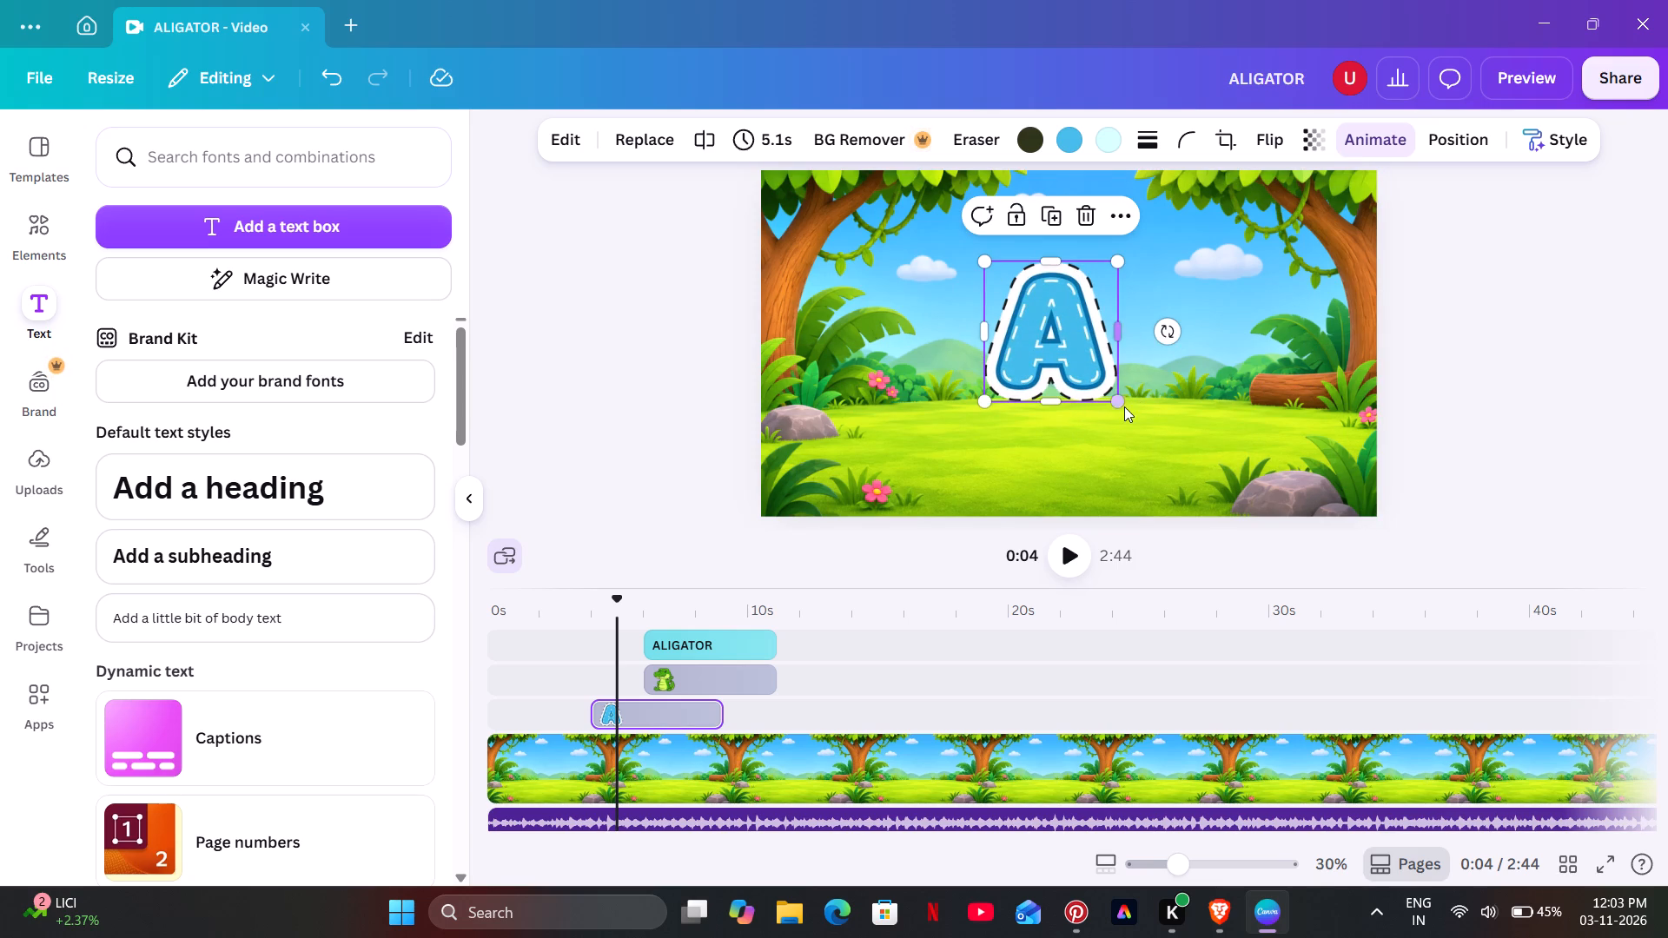
pyautogui.moveTo(1120, 398); pyautogui.dragTo(1130, 407)
pyautogui.click(1054, 457)
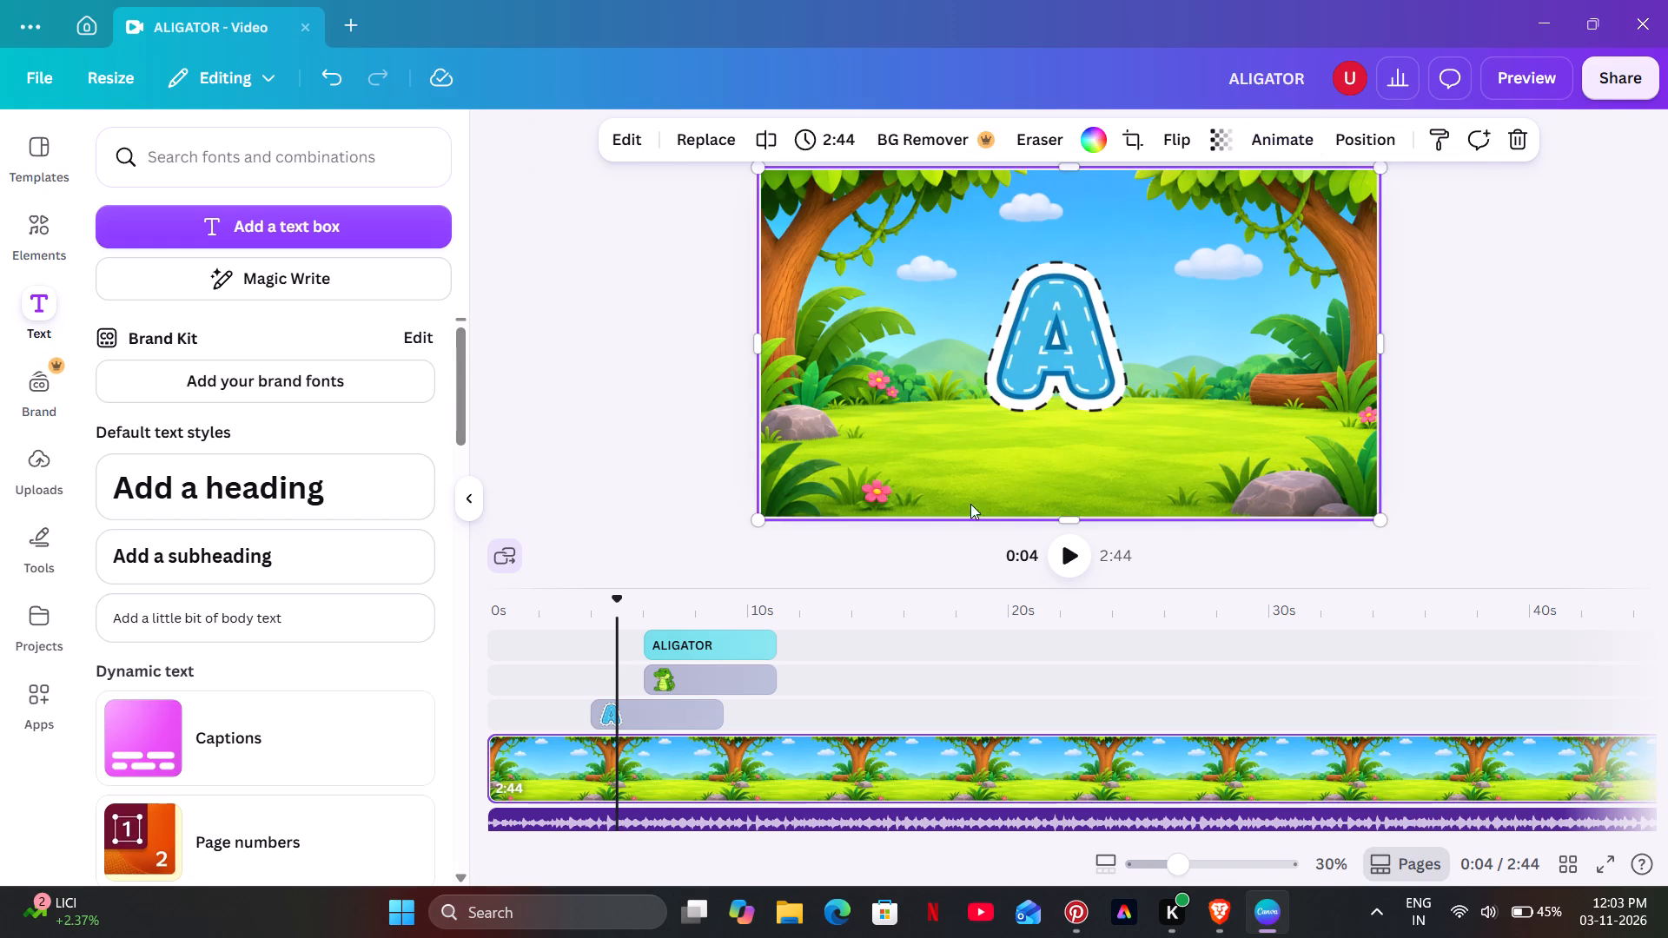
# Play the letter A's entrance to 0:04 and extend its clip's start earlier, to a duration of about 5.5 s.
pyautogui.click(566, 652)
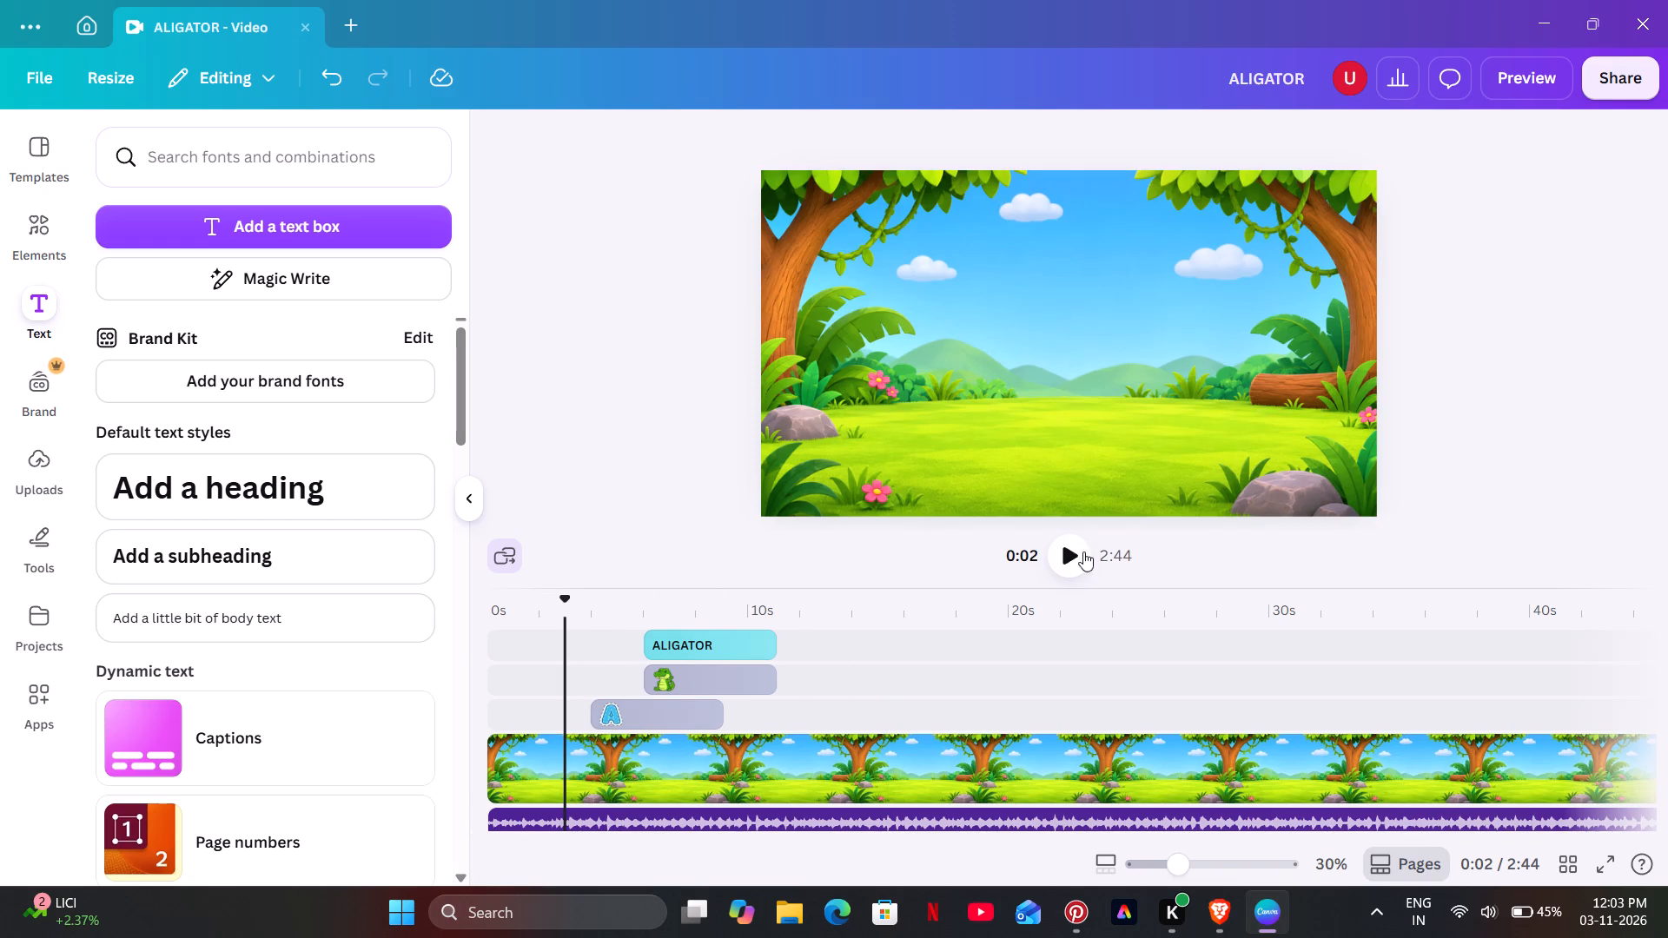
pyautogui.click(1076, 558)
pyautogui.click(1076, 557)
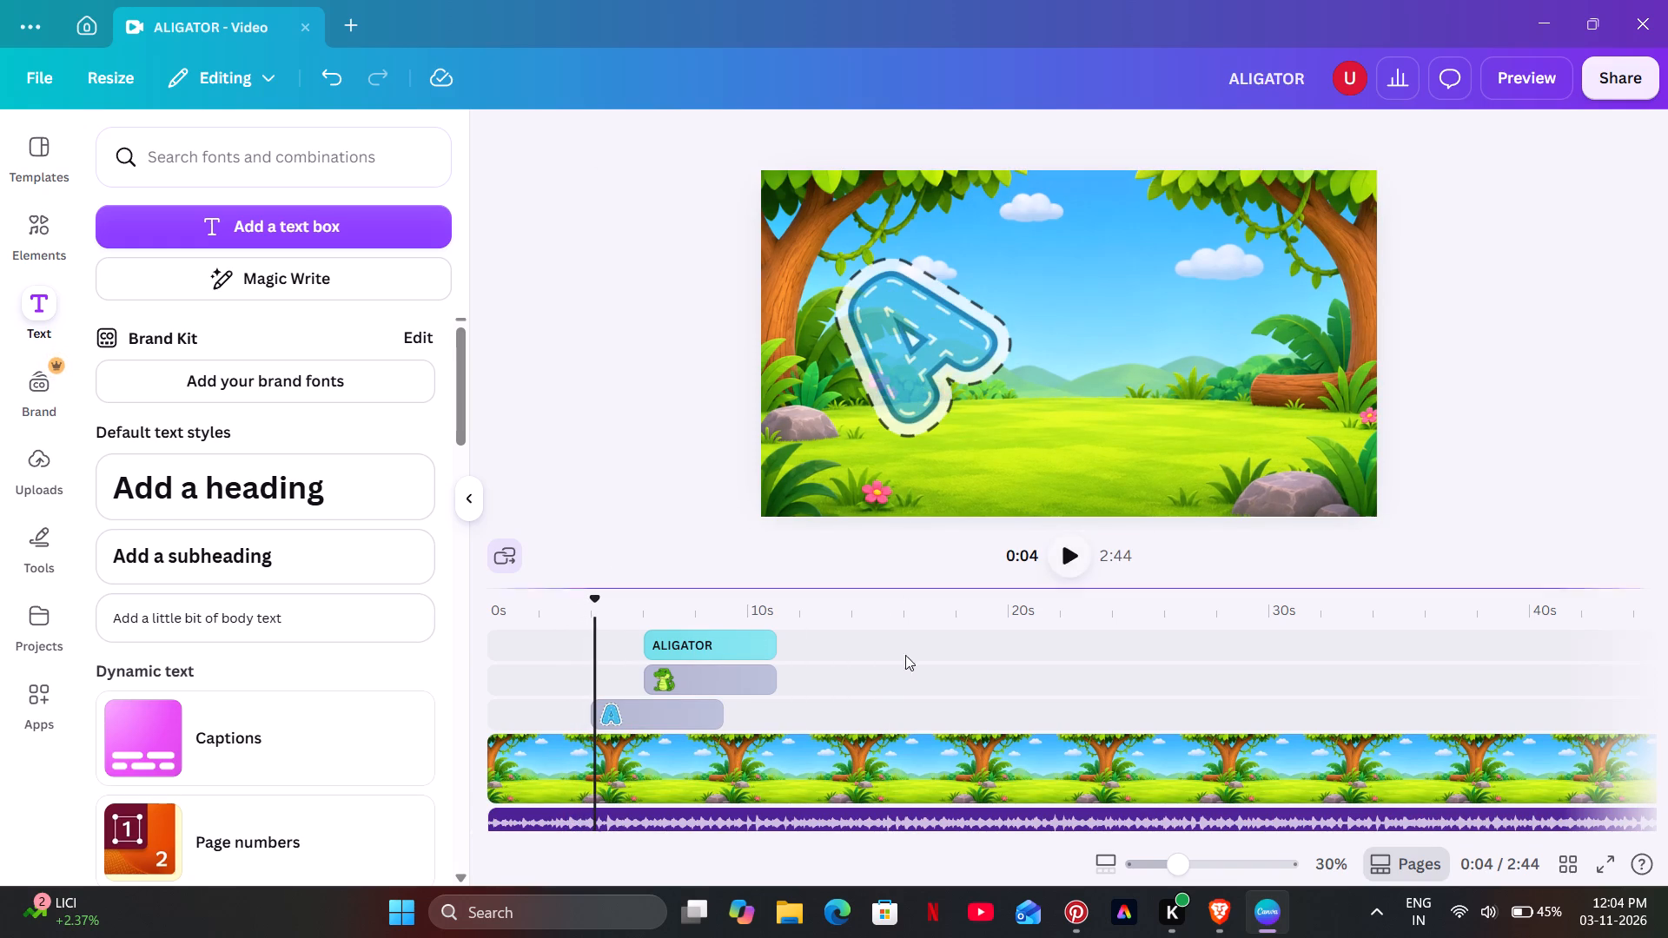
pyautogui.moveTo(597, 720); pyautogui.dragTo(588, 720)
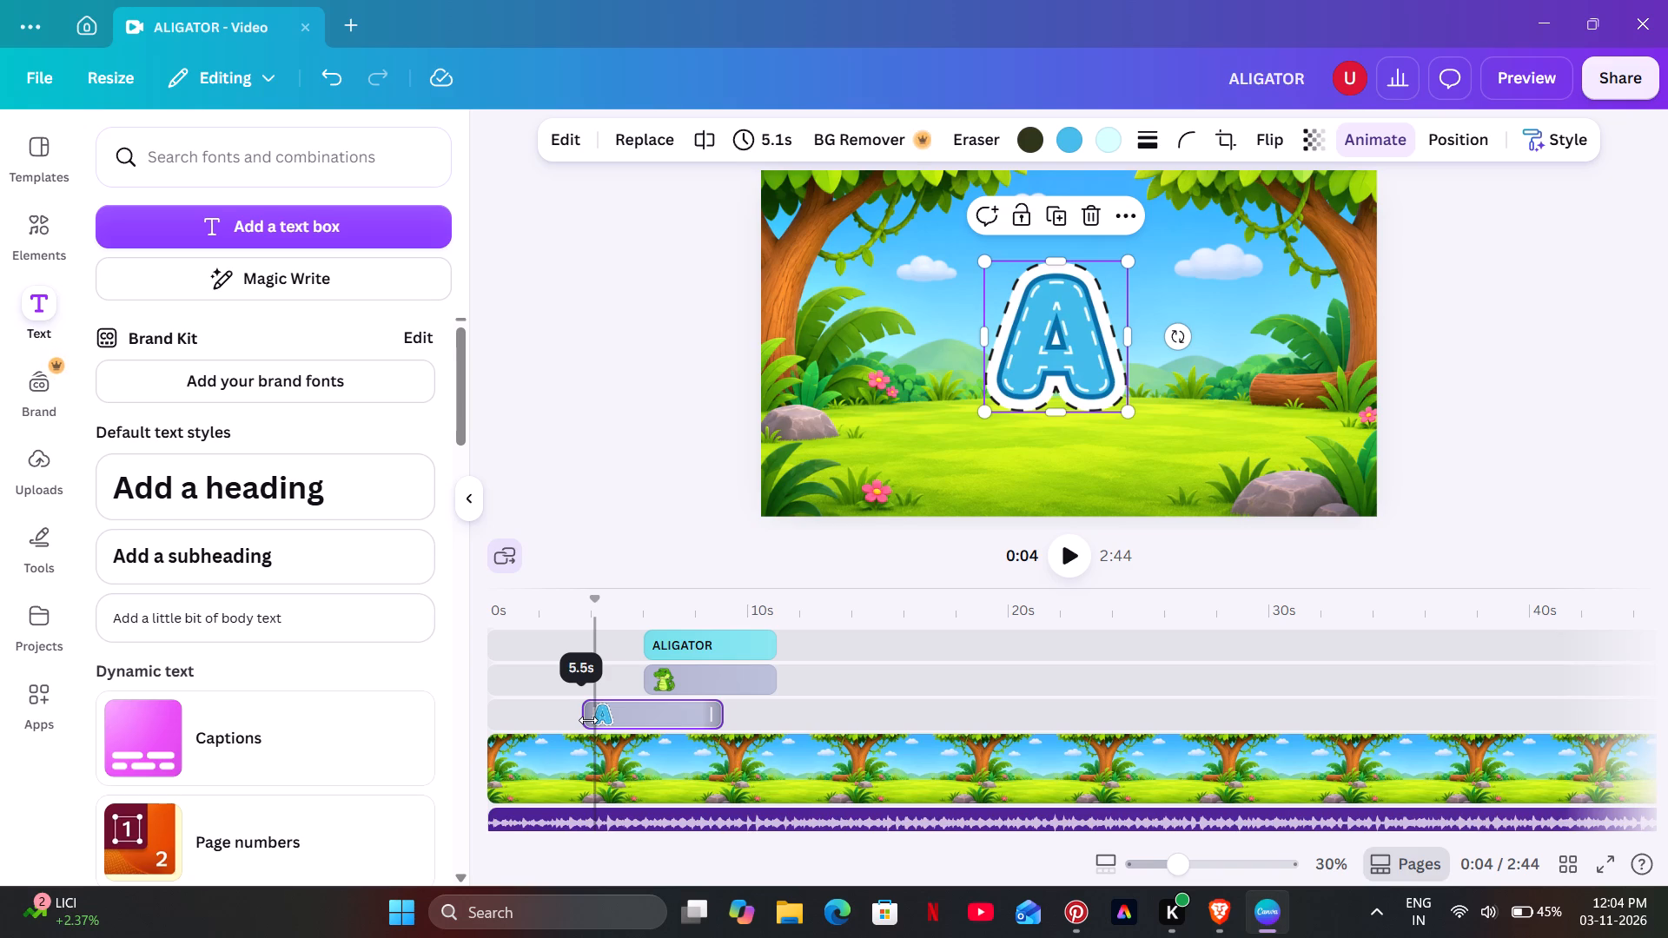
# Extend the letter A clip's start earlier to a 5.7 s duration and replay from about 0:02 to 0:08.
pyautogui.moveTo(588, 720); pyautogui.dragTo(582, 721)
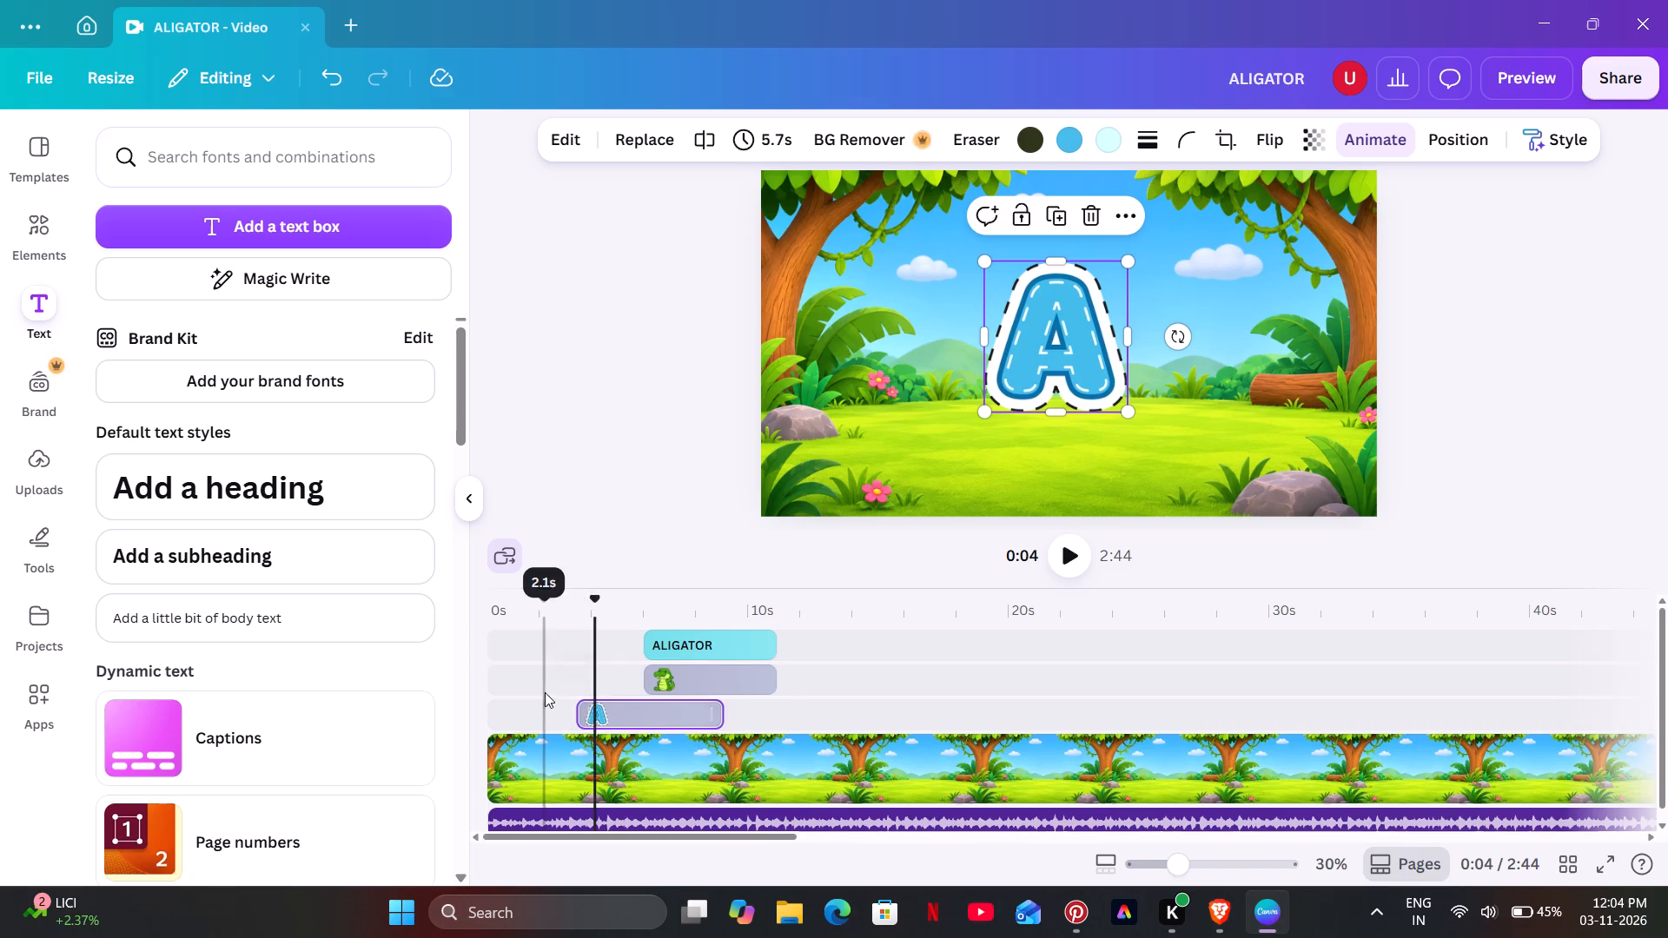
pyautogui.click(545, 692)
pyautogui.click(1067, 564)
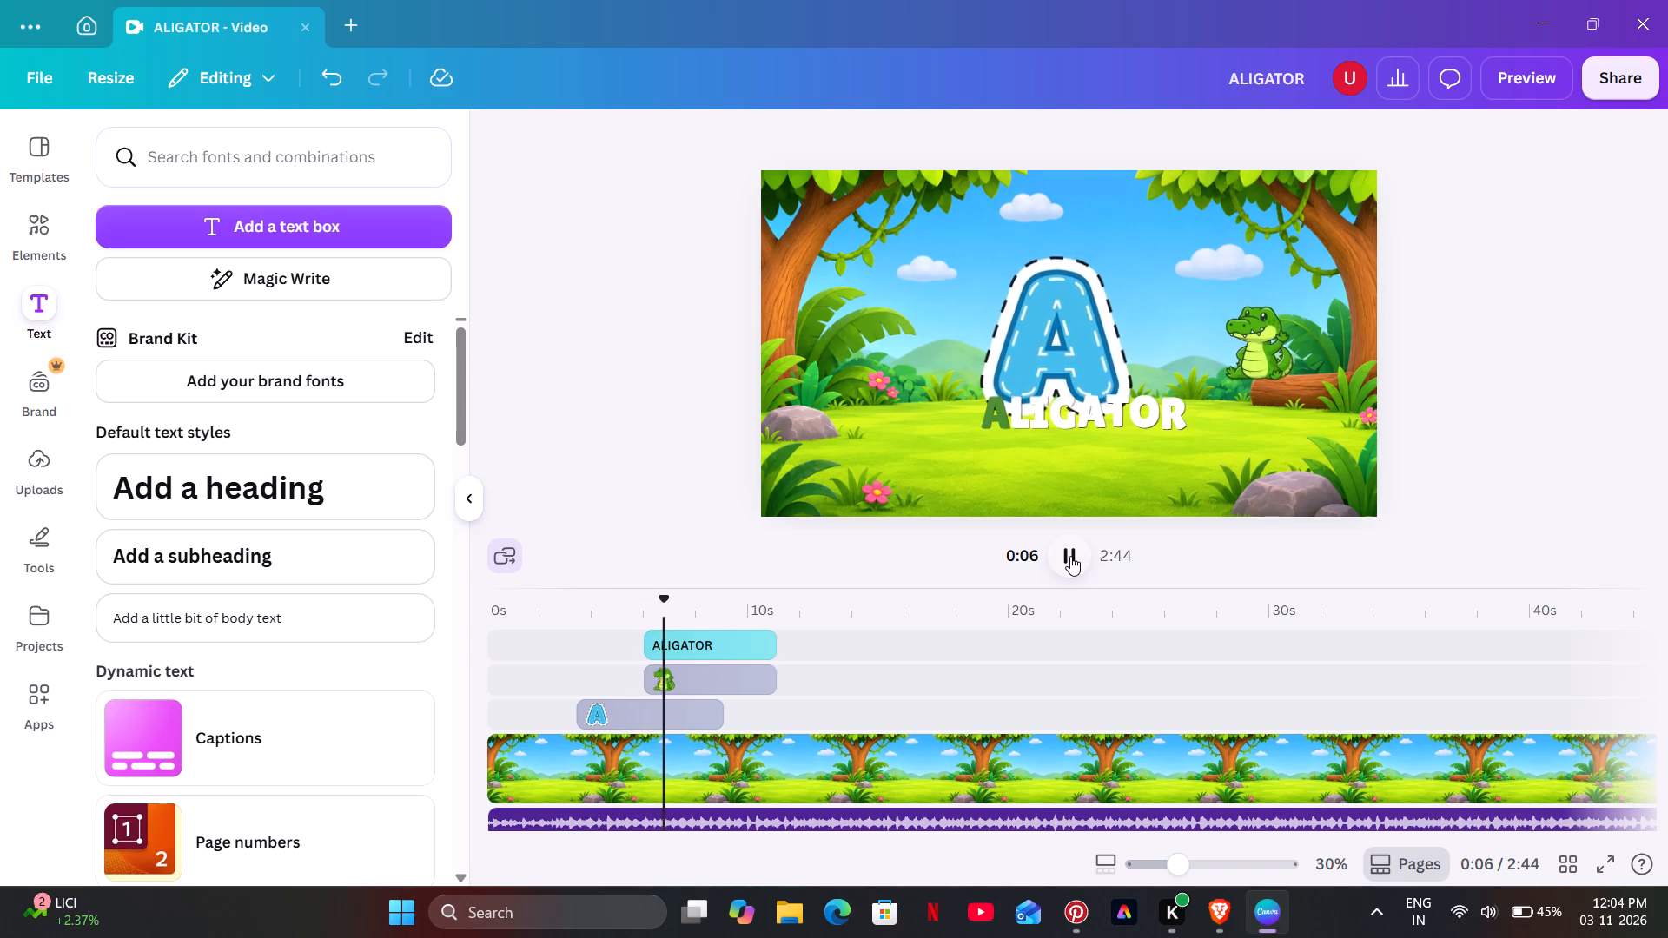
pyautogui.click(1070, 556)
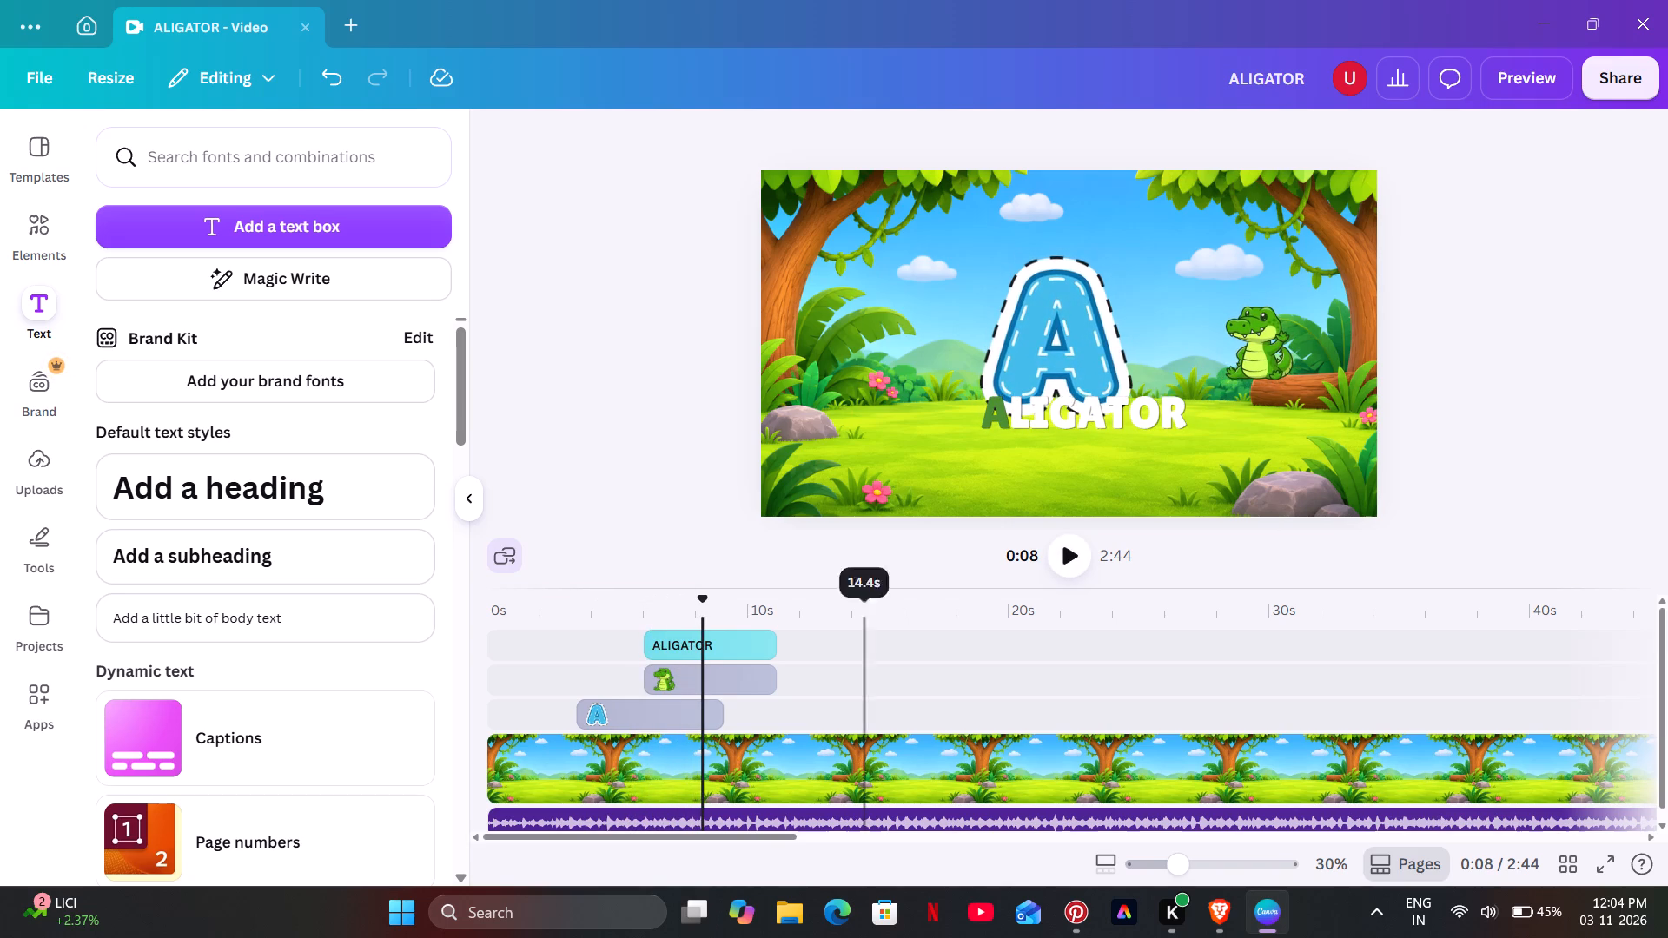
# Split the letter A clip at about 0:05, where the alligator and ALIGATOR heading clips begin.
pyautogui.click(642, 634)
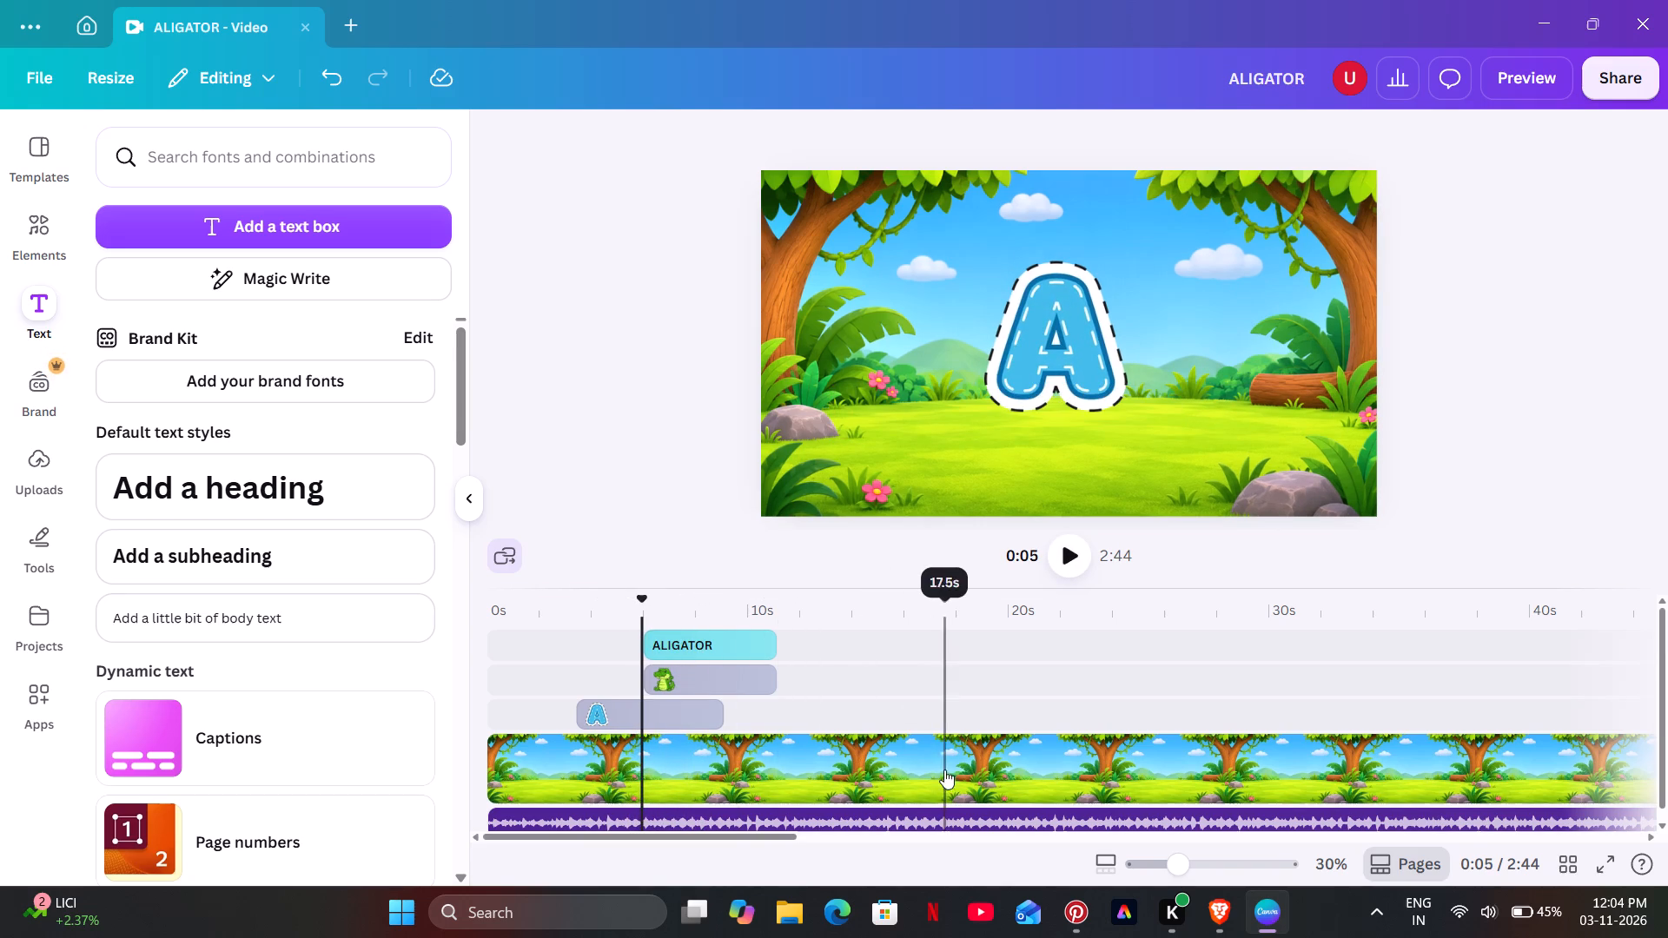
pyautogui.rightClick(633, 709)
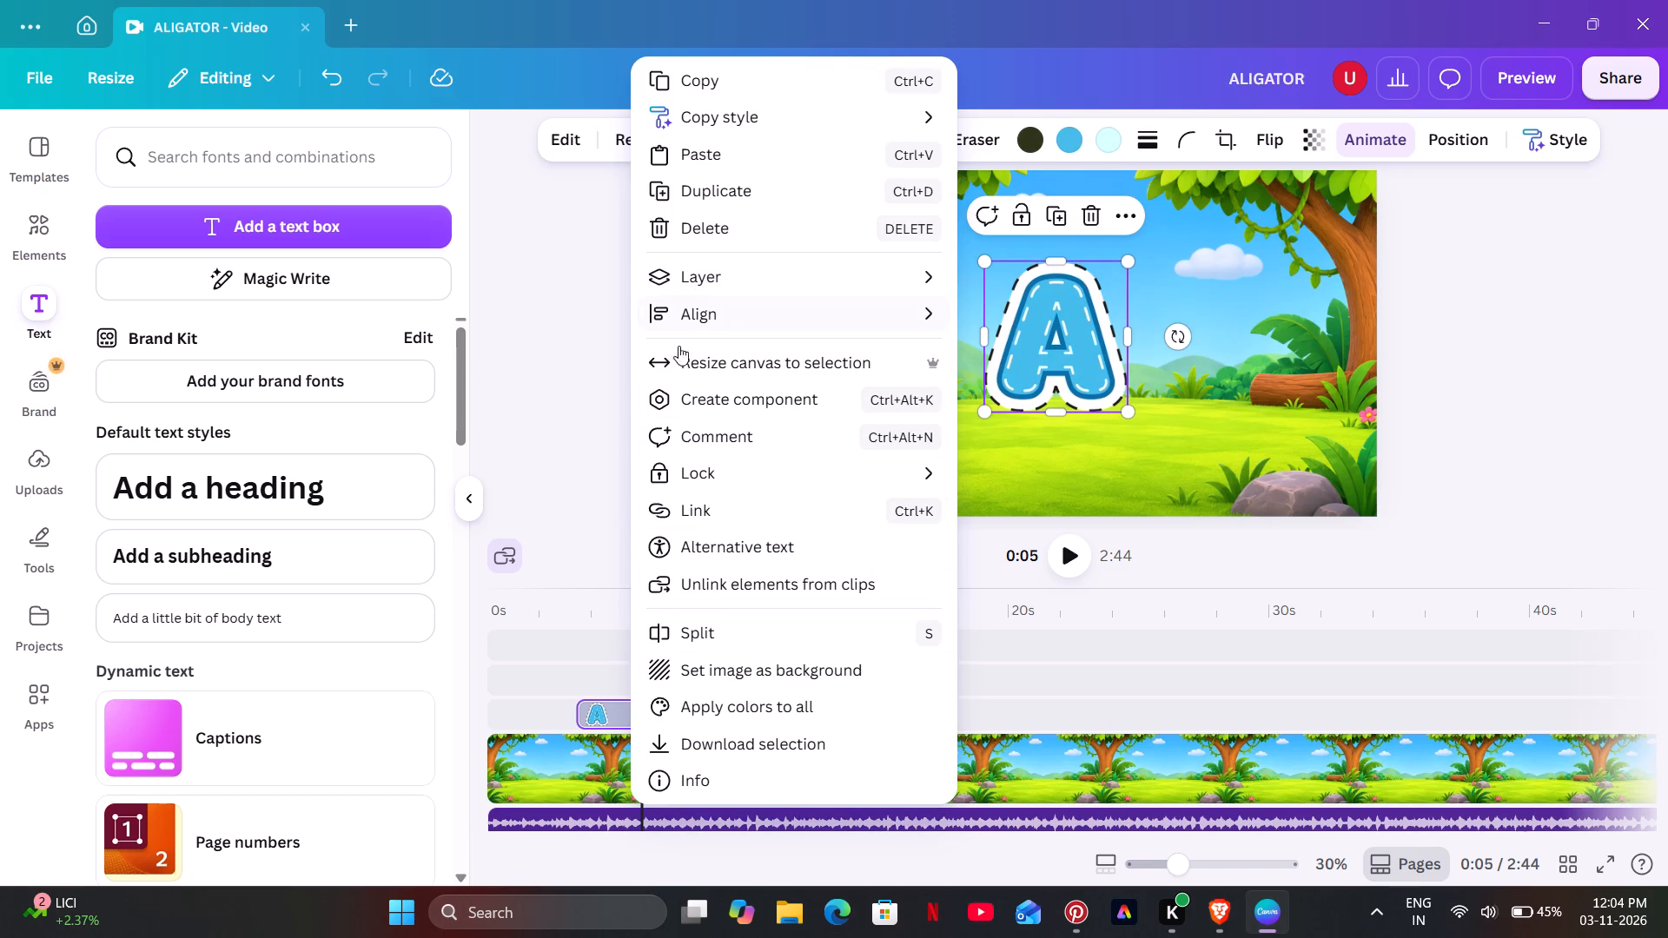
pyautogui.click(684, 631)
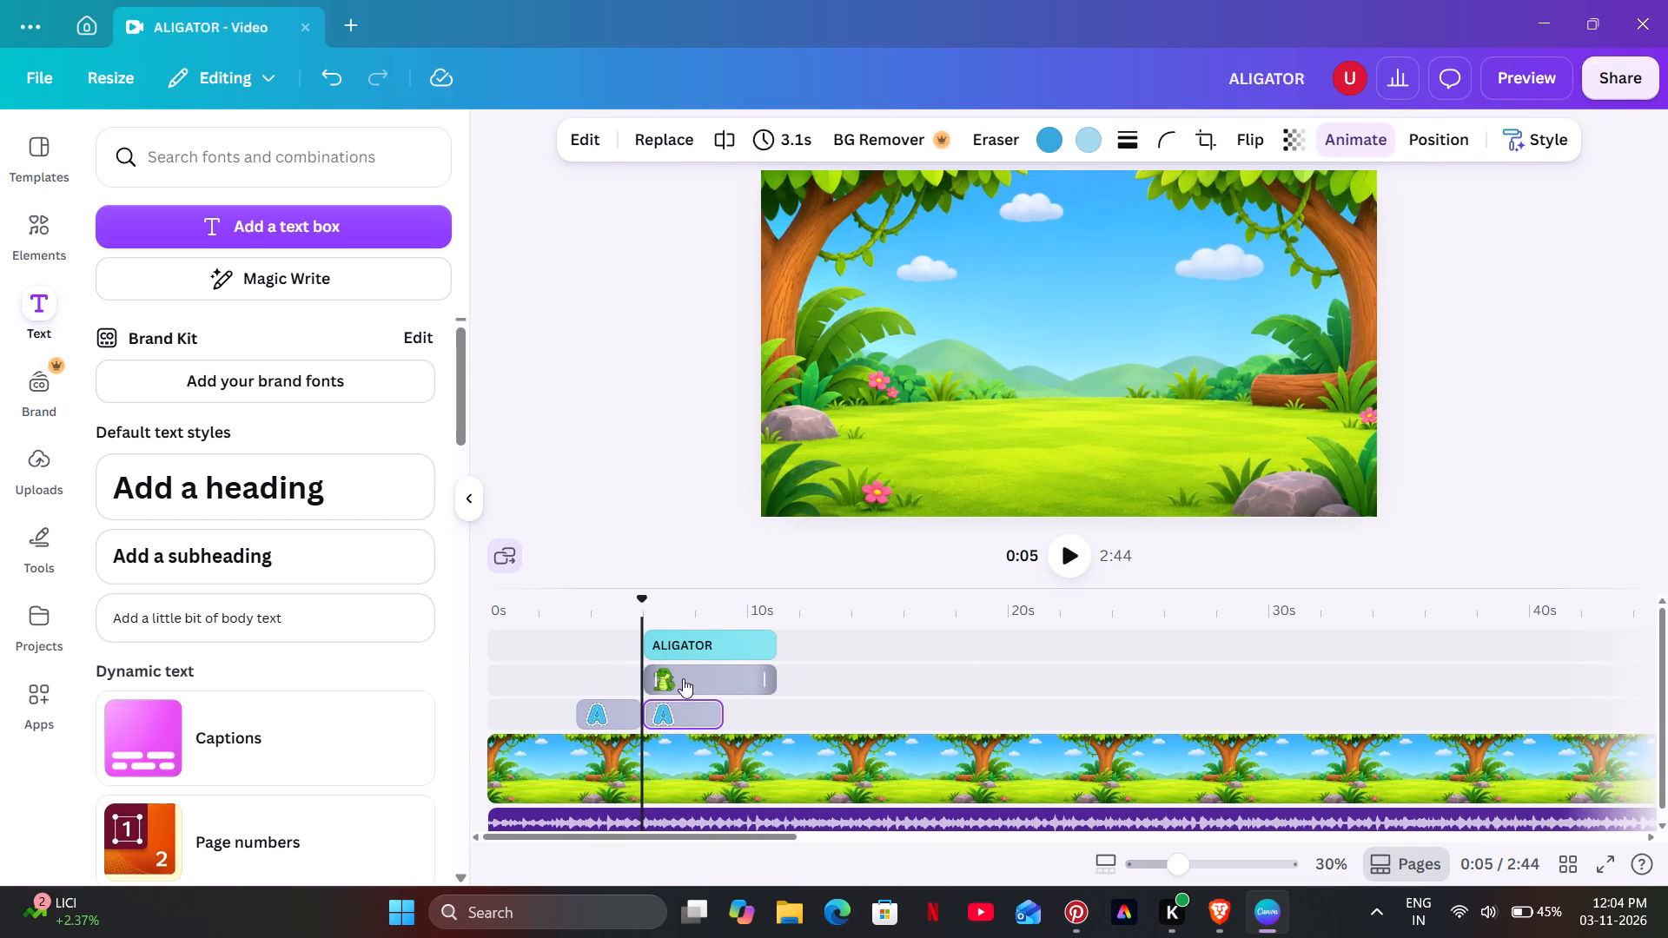
# Trim the ends of the alligator and ALIGATOR heading clips to 3.1 s, matching the end of the second letter A clip.
pyautogui.moveTo(767, 679); pyautogui.dragTo(719, 694)
pyautogui.moveTo(767, 643); pyautogui.dragTo(720, 656)
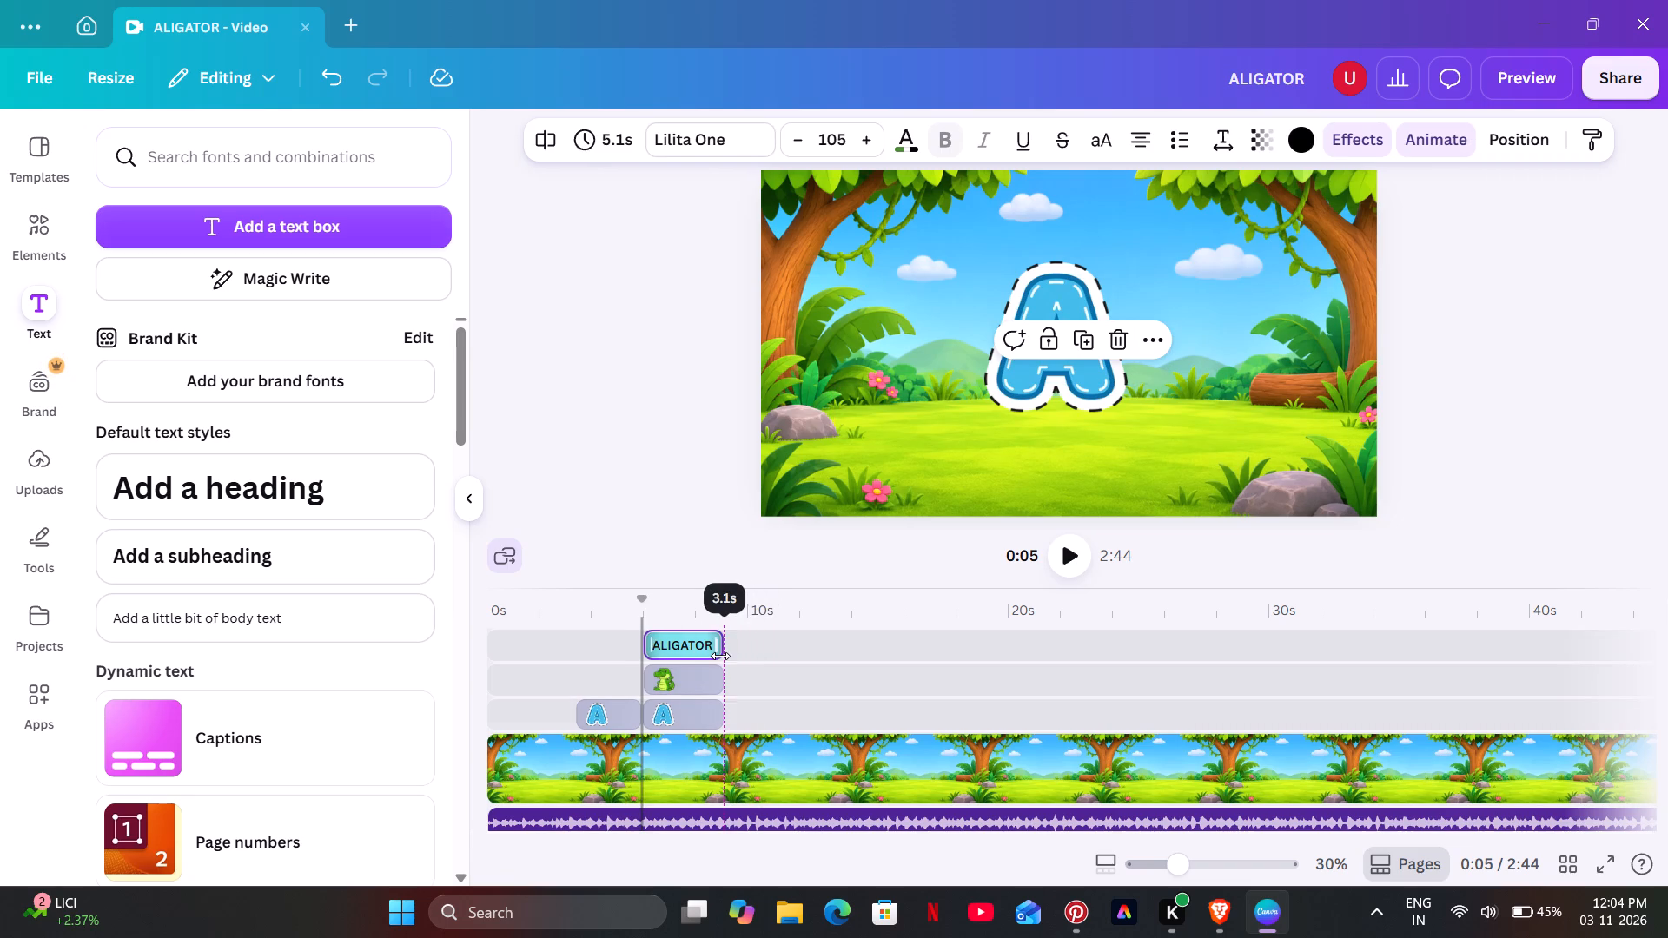
# Shrink the second clip's letter A to about two thirds and place it on the left of the scene, level with the alligator.
pyautogui.click(688, 721)
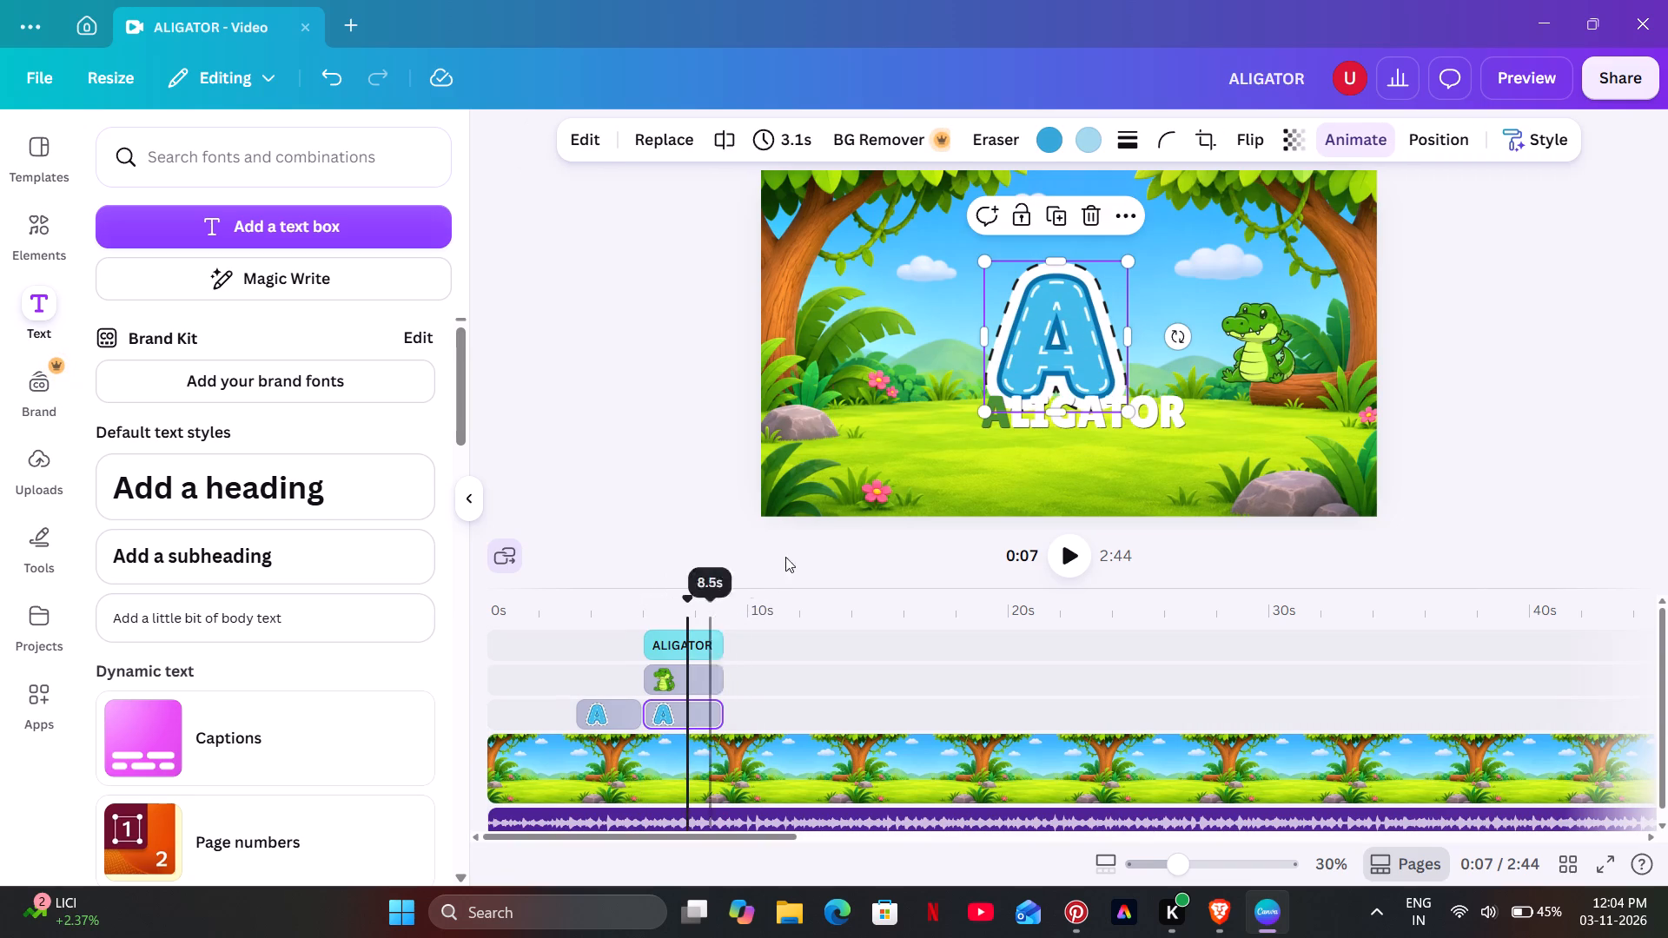
pyautogui.moveTo(1017, 332); pyautogui.dragTo(851, 331)
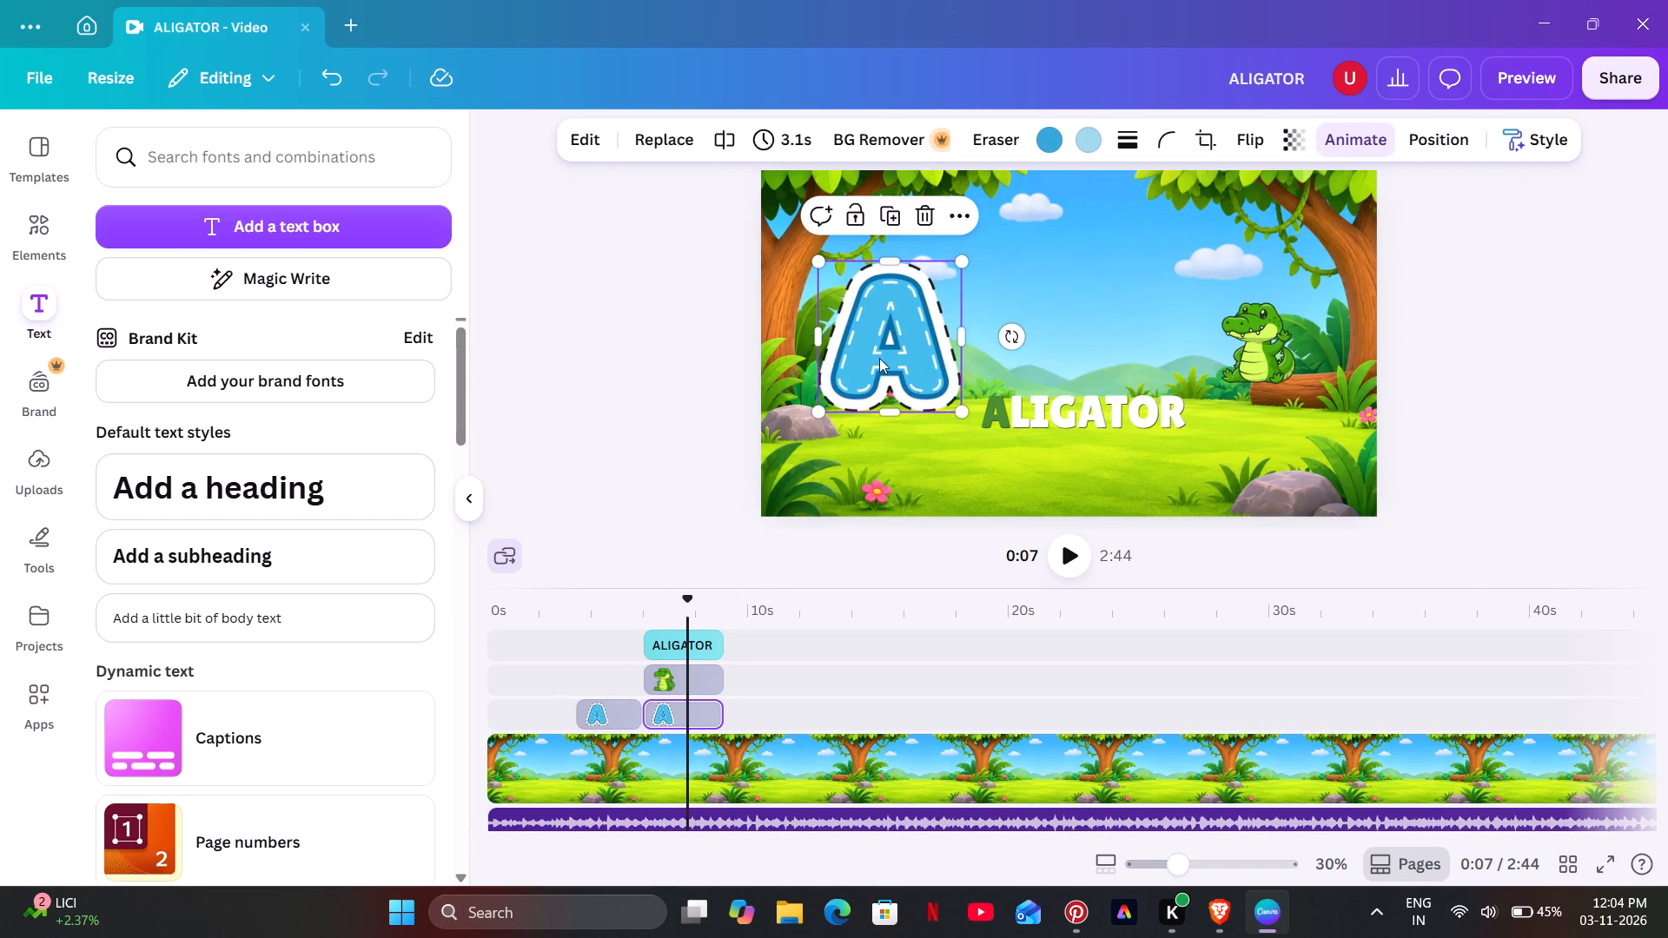
pyautogui.moveTo(963, 417); pyautogui.dragTo(893, 360)
pyautogui.moveTo(892, 348); pyautogui.dragTo(910, 367)
pyautogui.moveTo(869, 323); pyautogui.dragTo(878, 328)
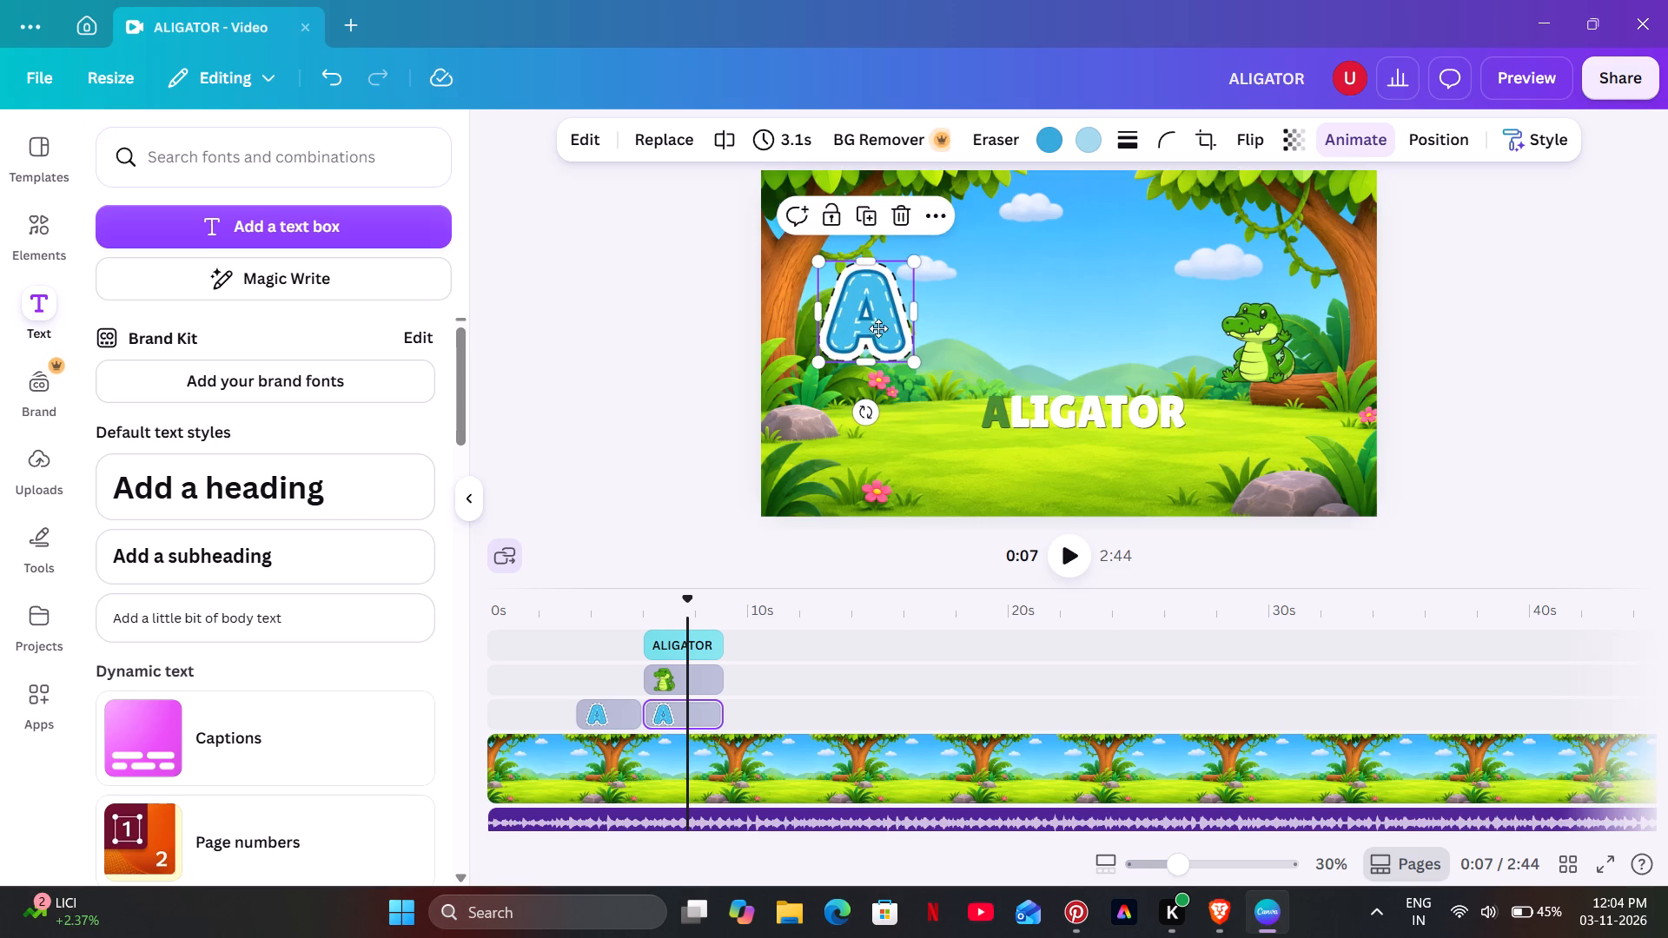
pyautogui.moveTo(878, 328); pyautogui.dragTo(899, 354)
pyautogui.click(899, 354)
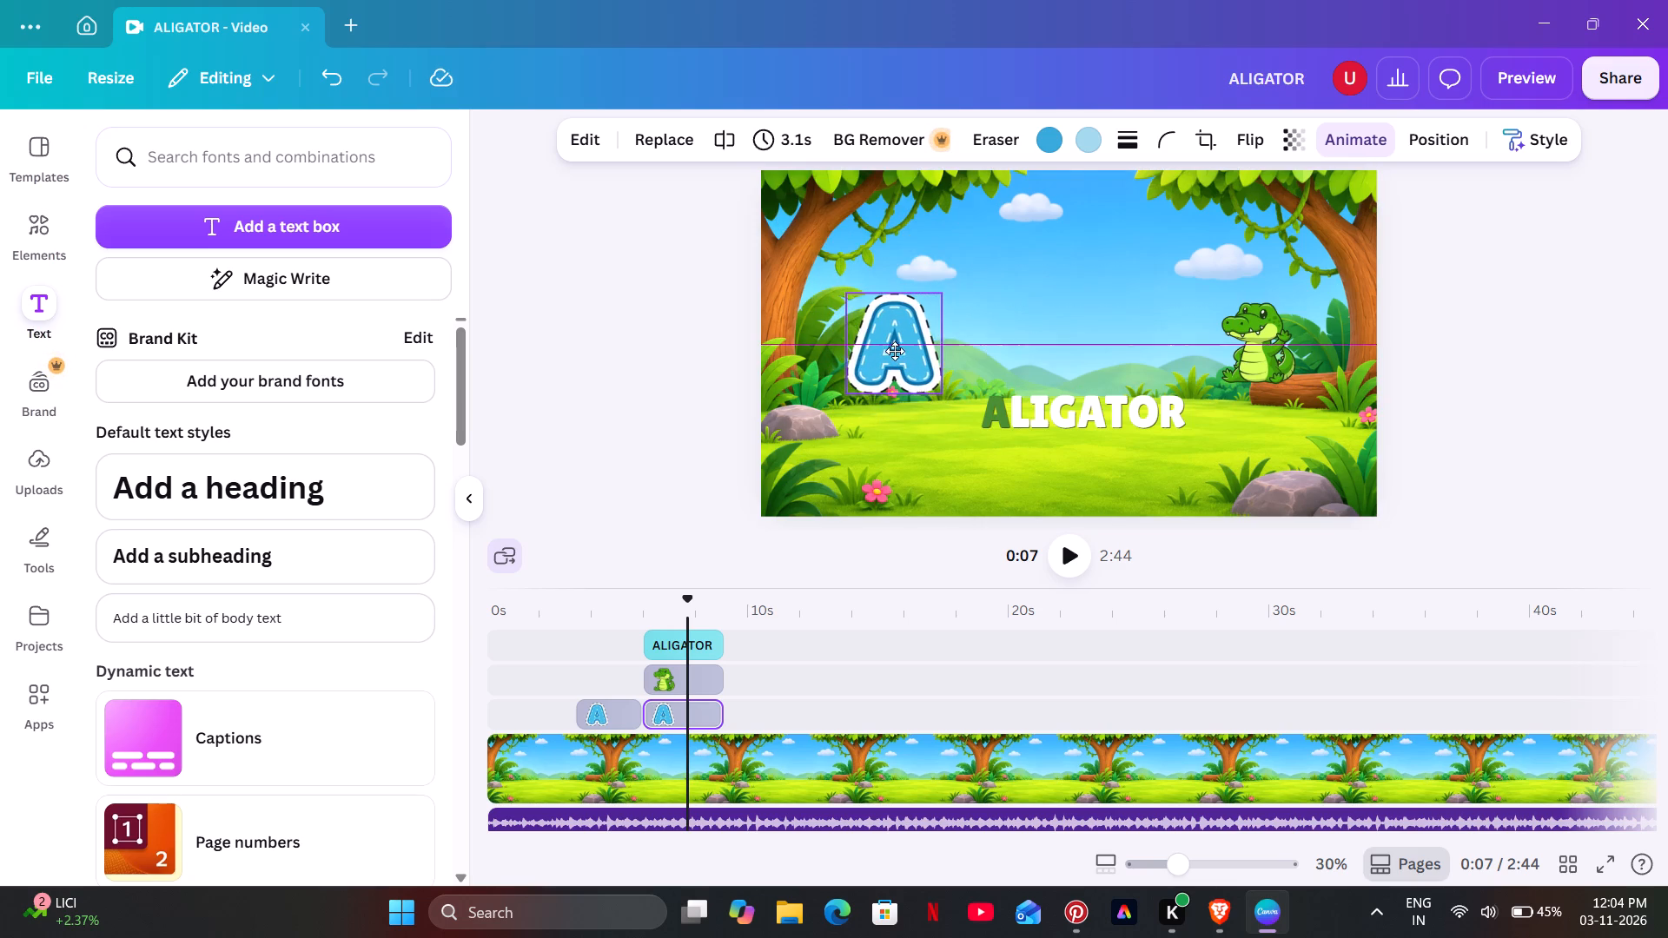
pyautogui.click(672, 360)
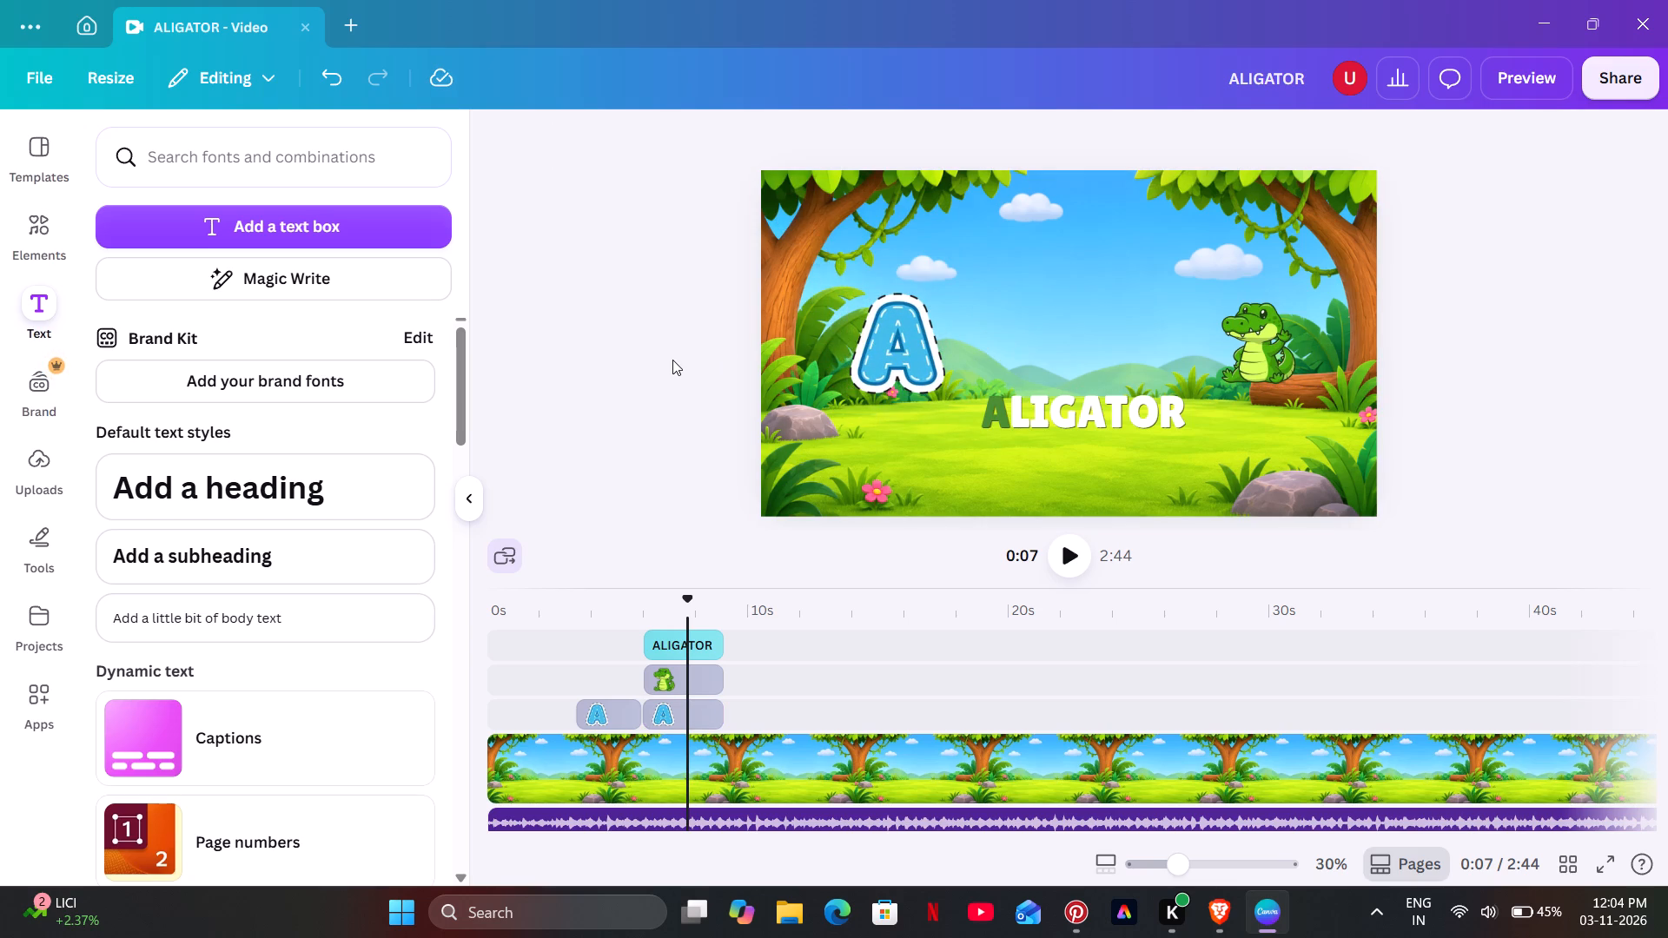
# Replay the video from 0:03 to about 0:12 to check the letter A and alligator sequence against the song.
pyautogui.click(576, 656)
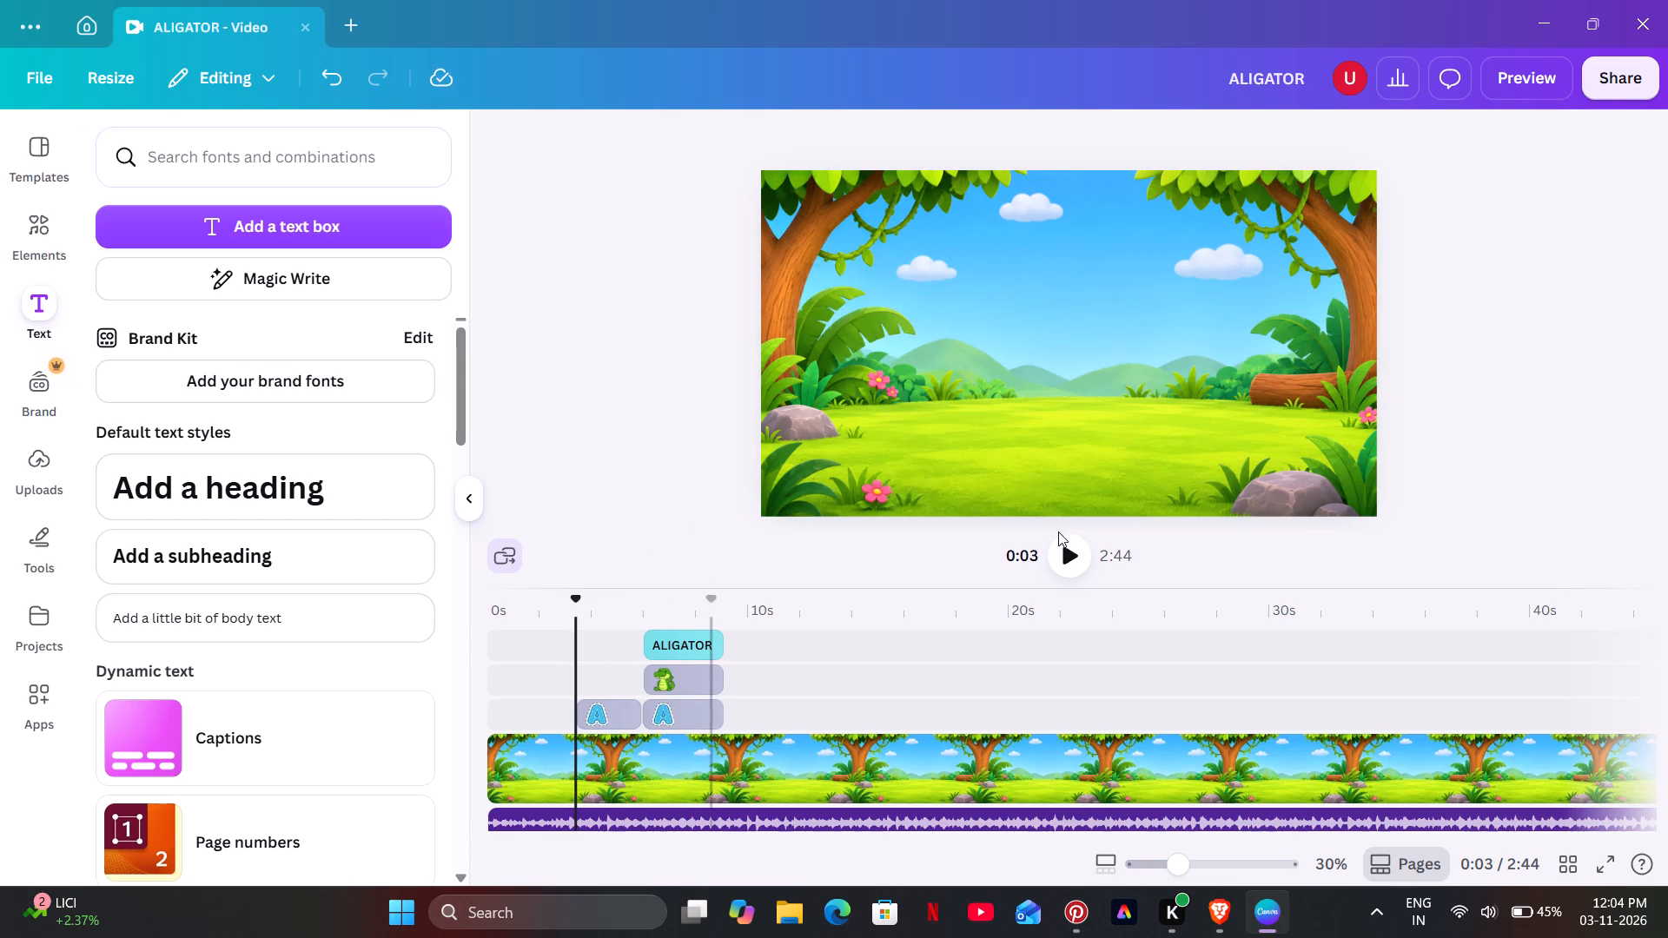
pyautogui.click(1069, 551)
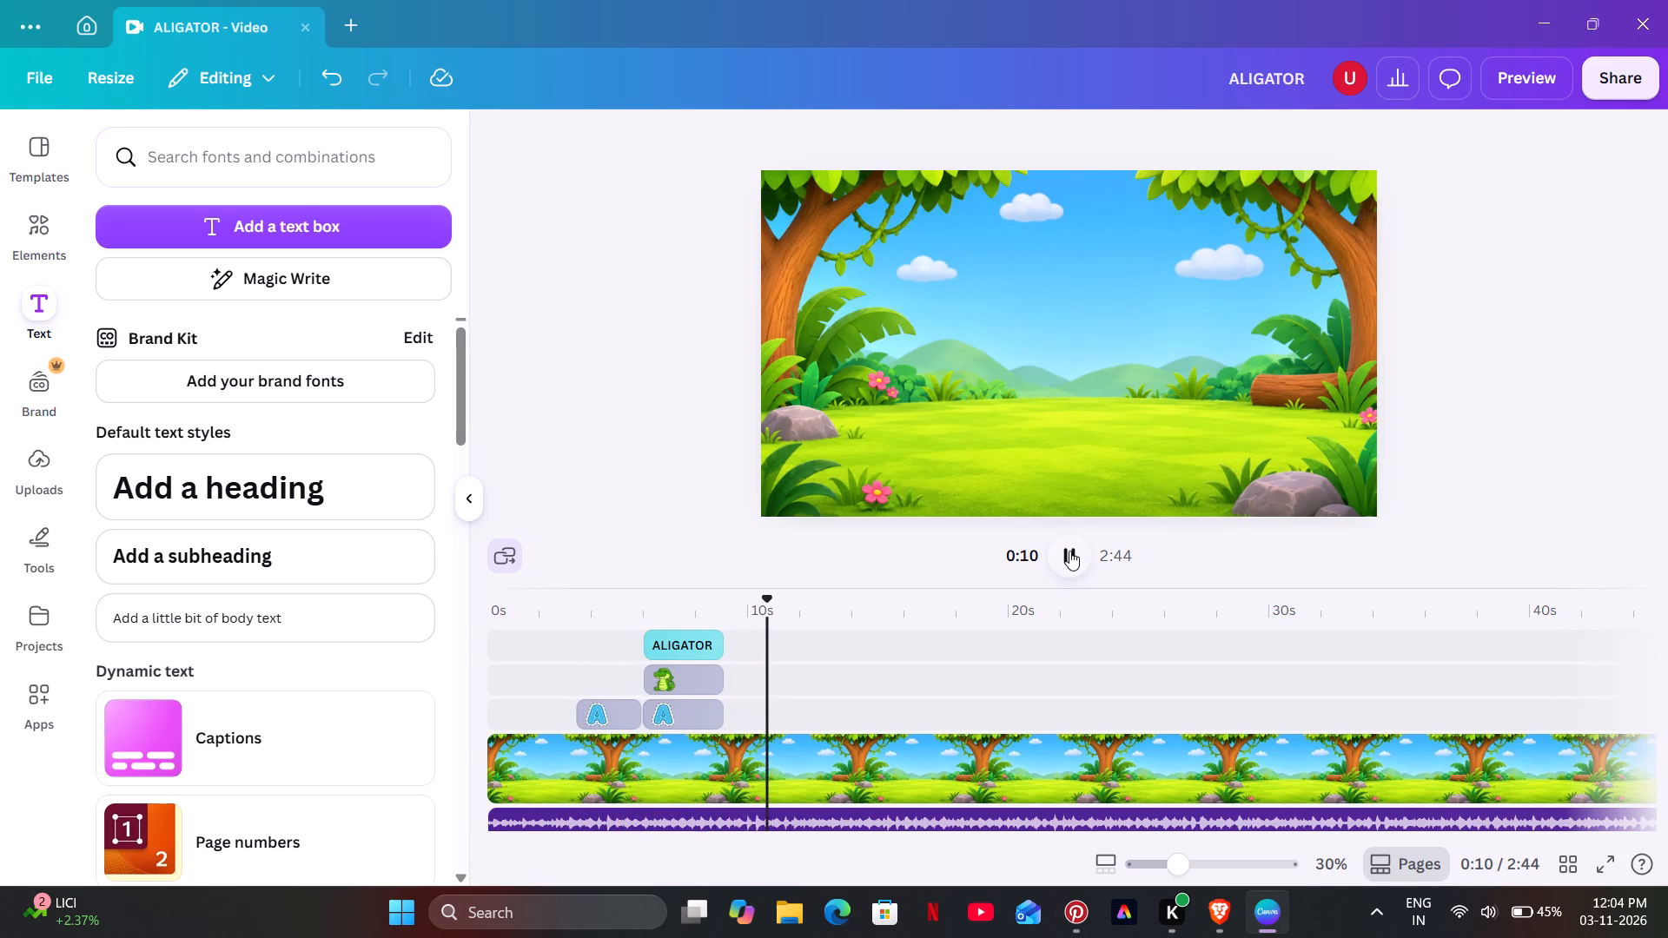
pyautogui.click(1069, 551)
pyautogui.click(1069, 551)
pyautogui.click(1069, 551)
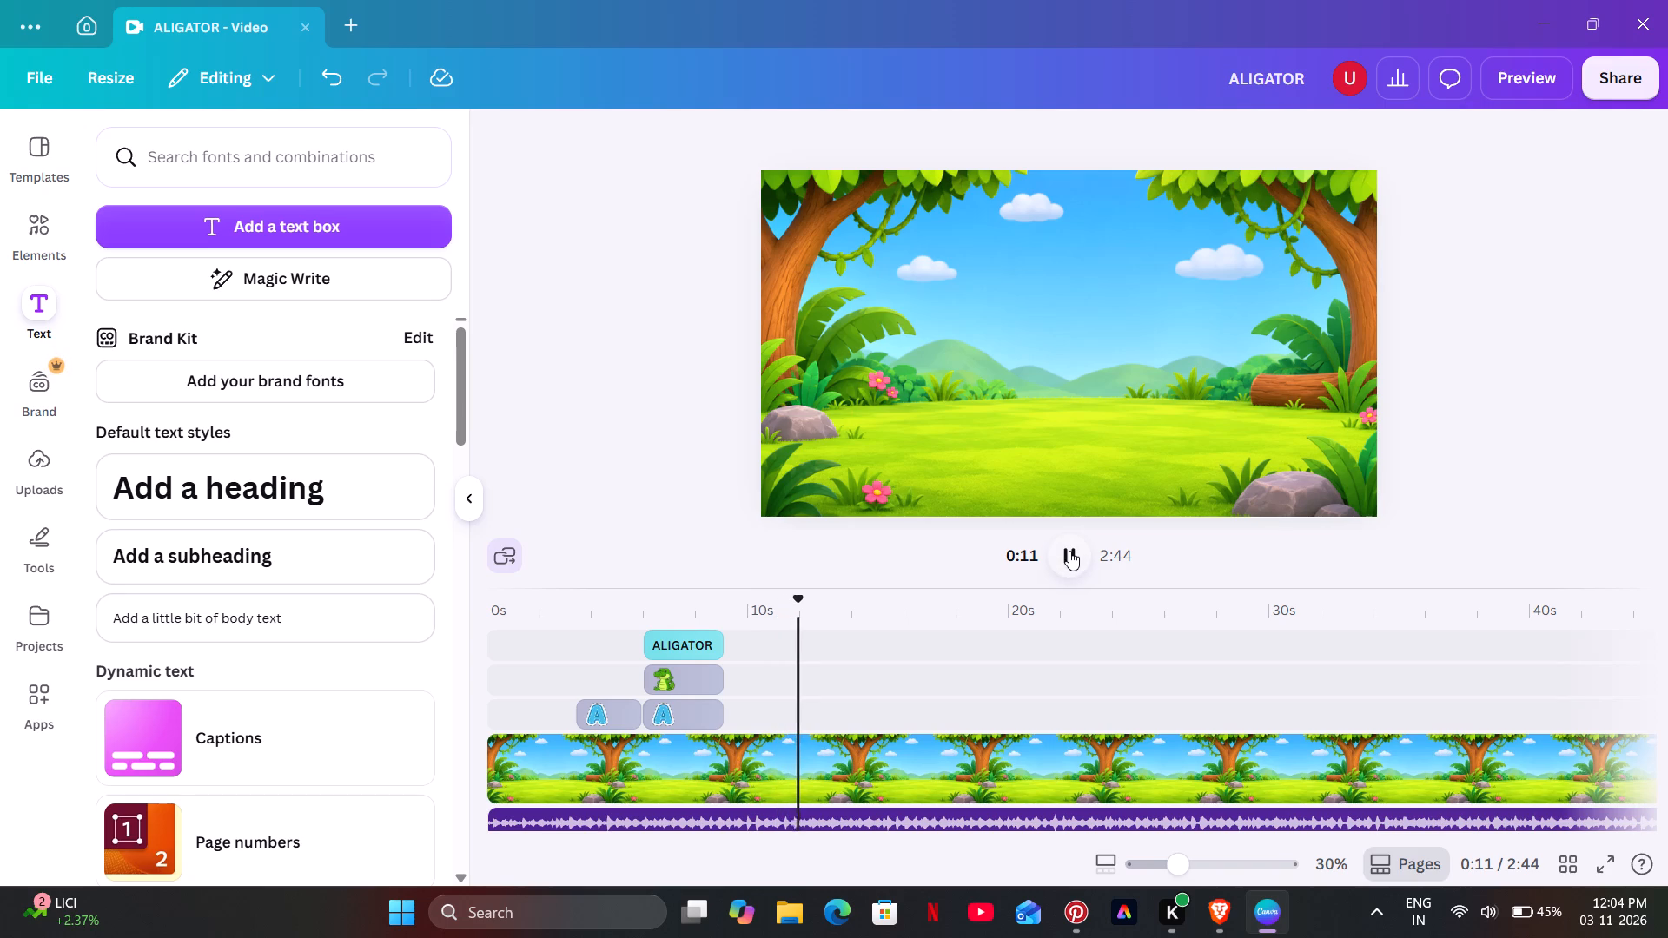
# Add the purple stitched letter B graphic at 0:12, shrink it to about 420 wide and centre it in the jungle scene.
pyautogui.click(33, 258)
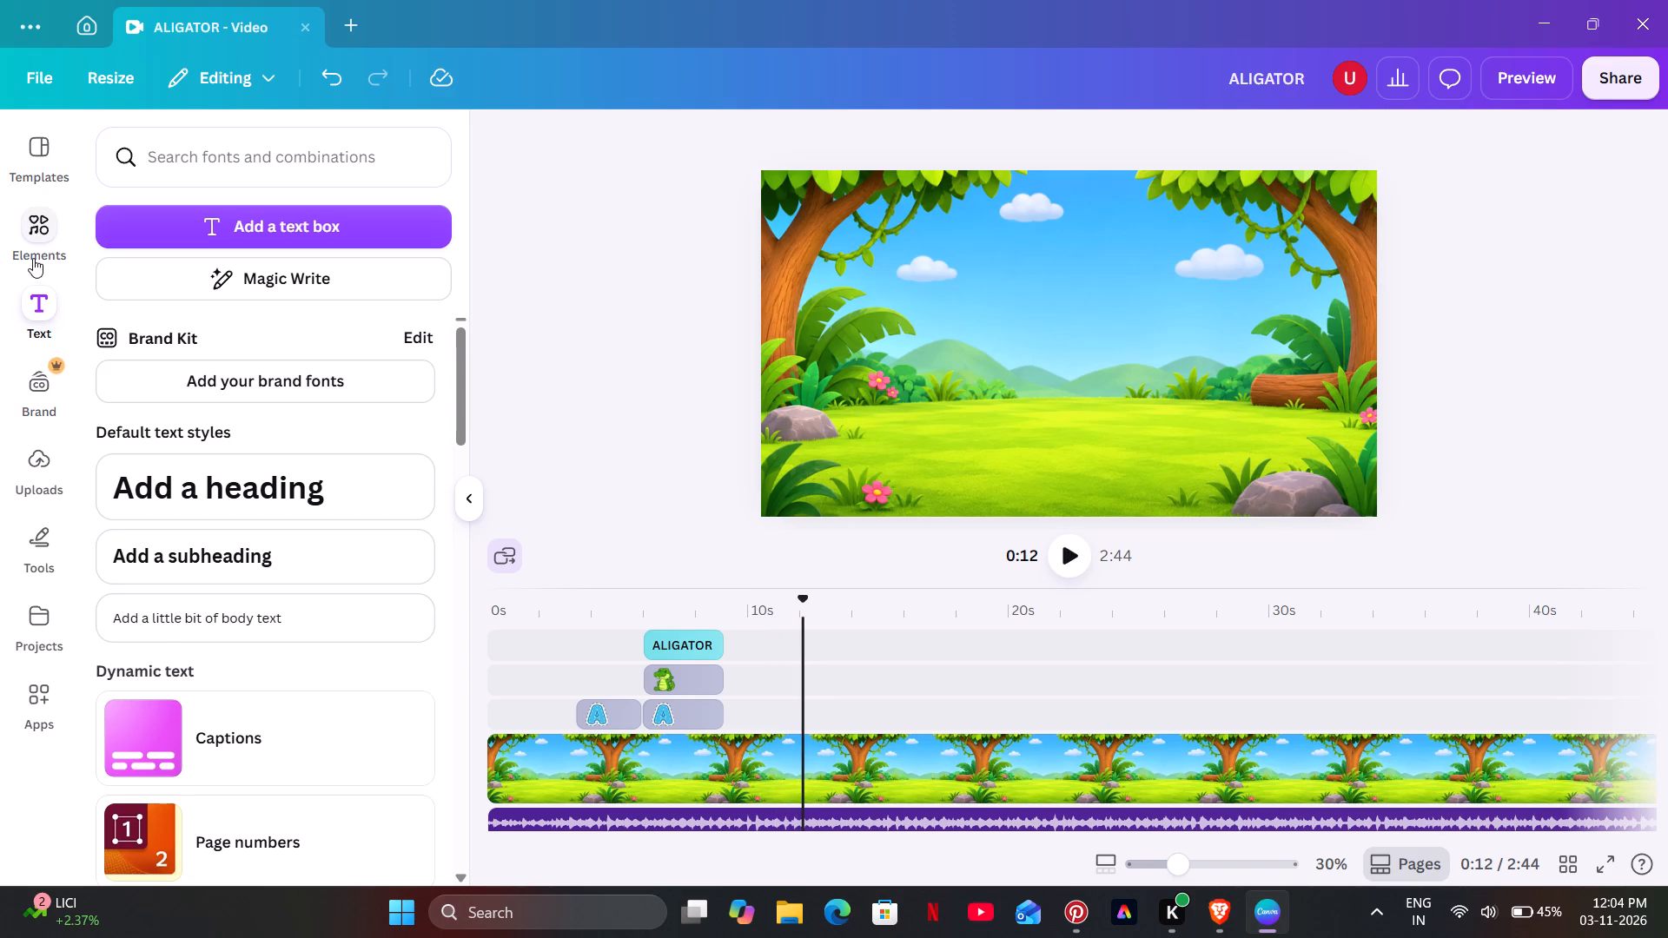
pyautogui.click(419, 438)
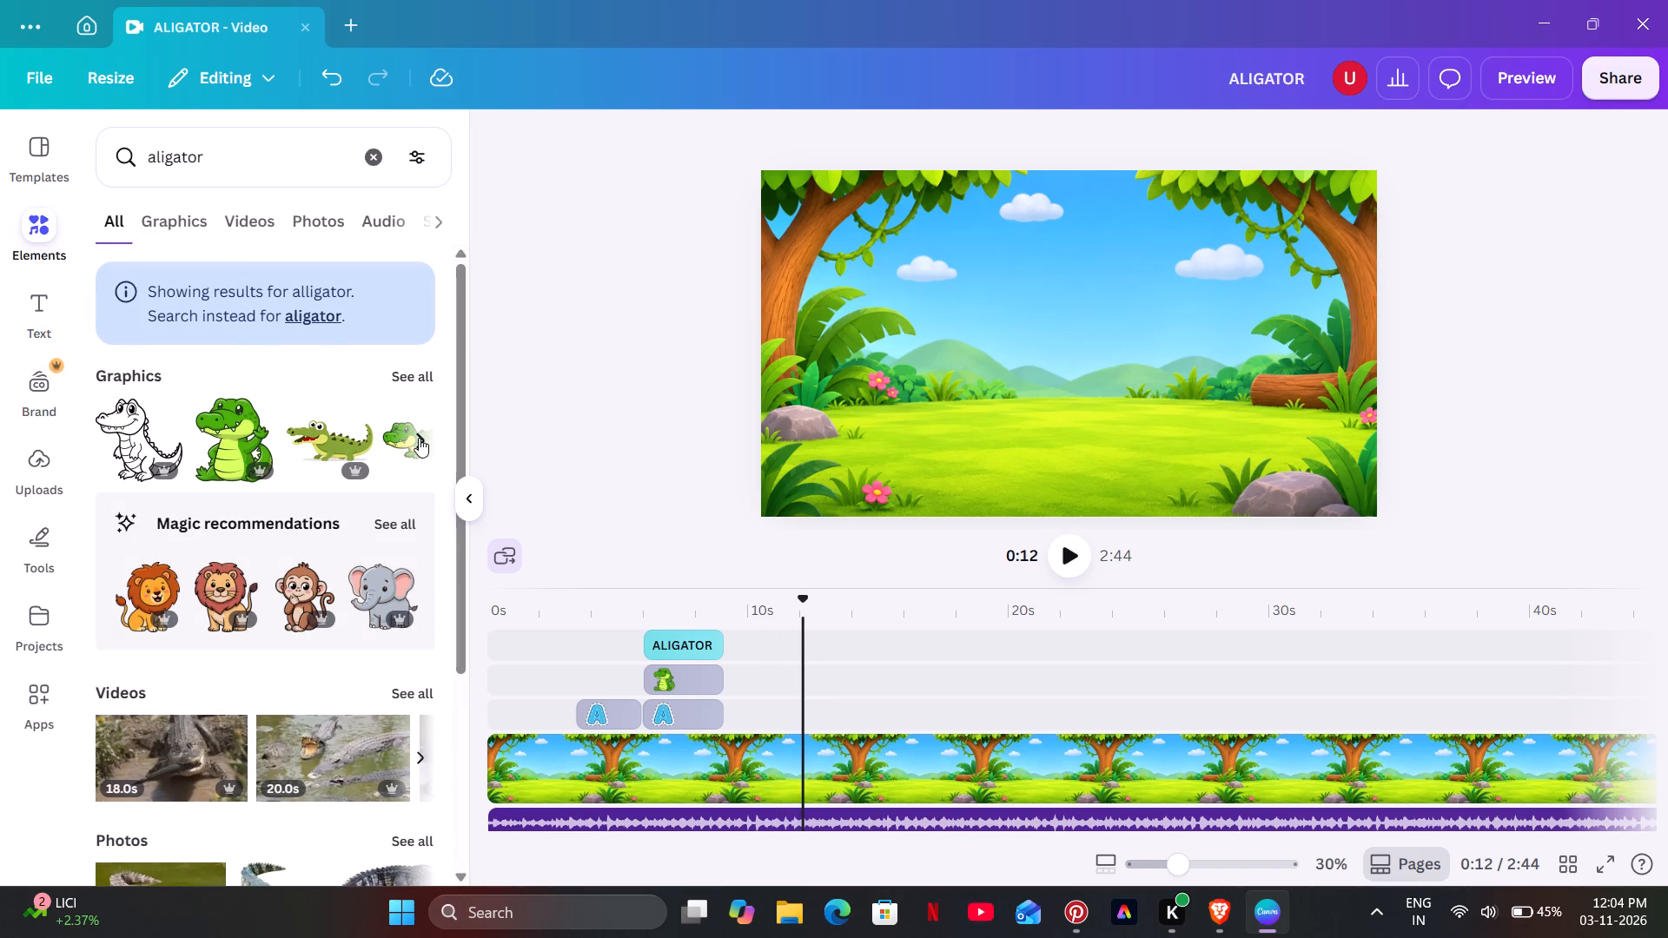
pyautogui.click(390, 164)
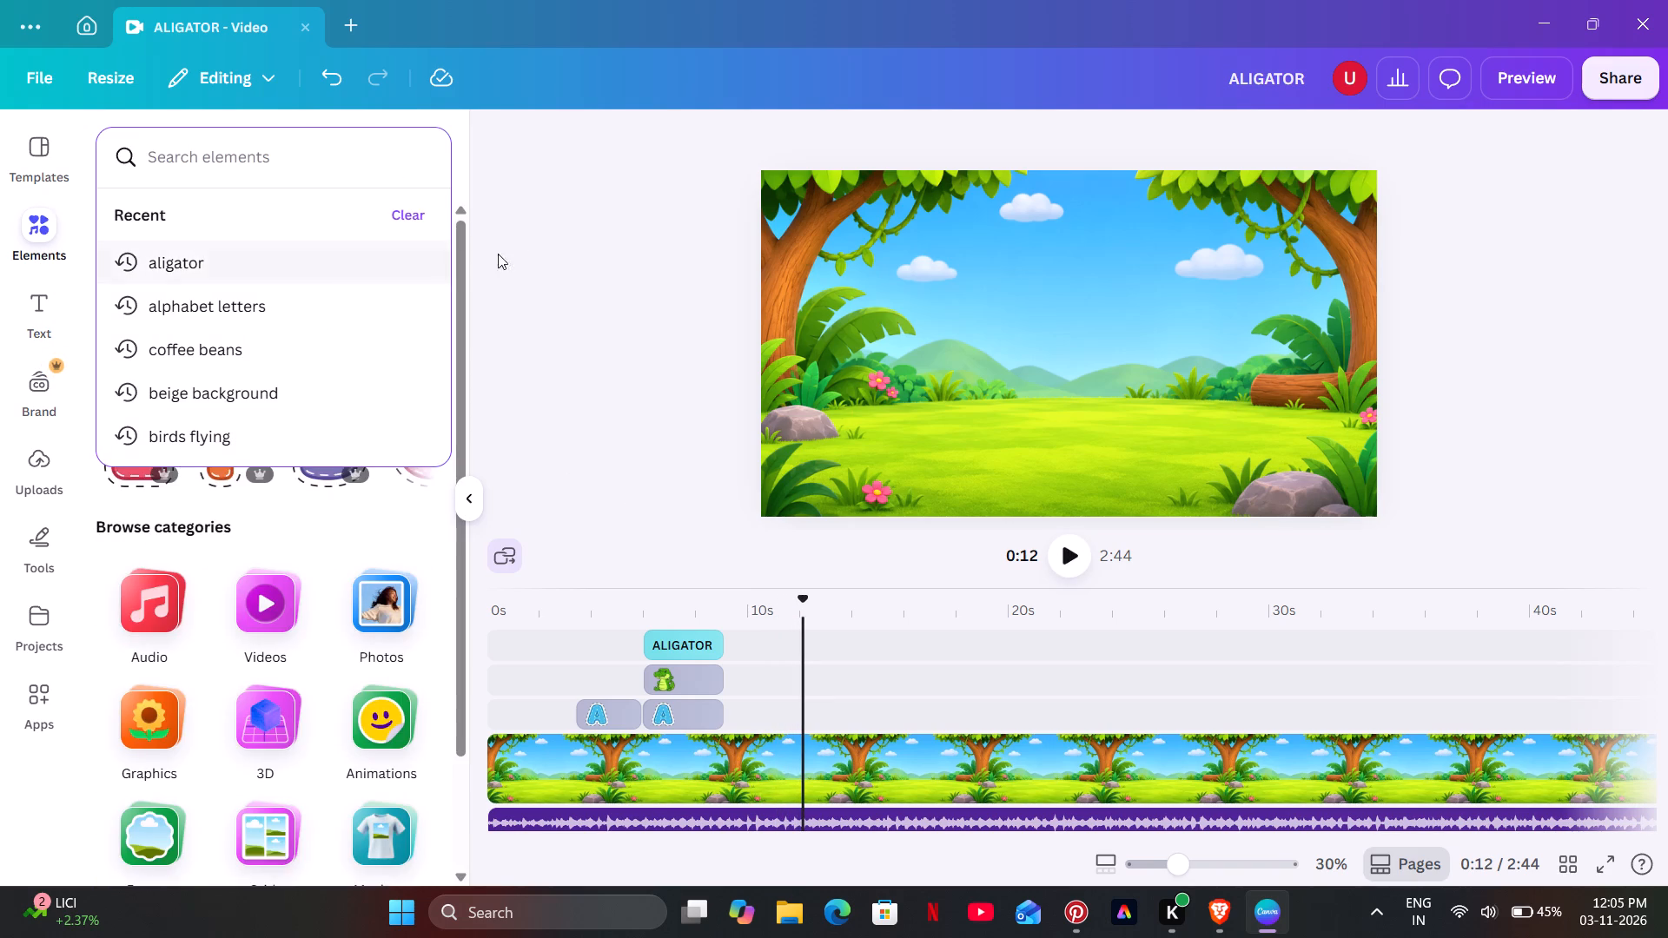
pyautogui.click(548, 246)
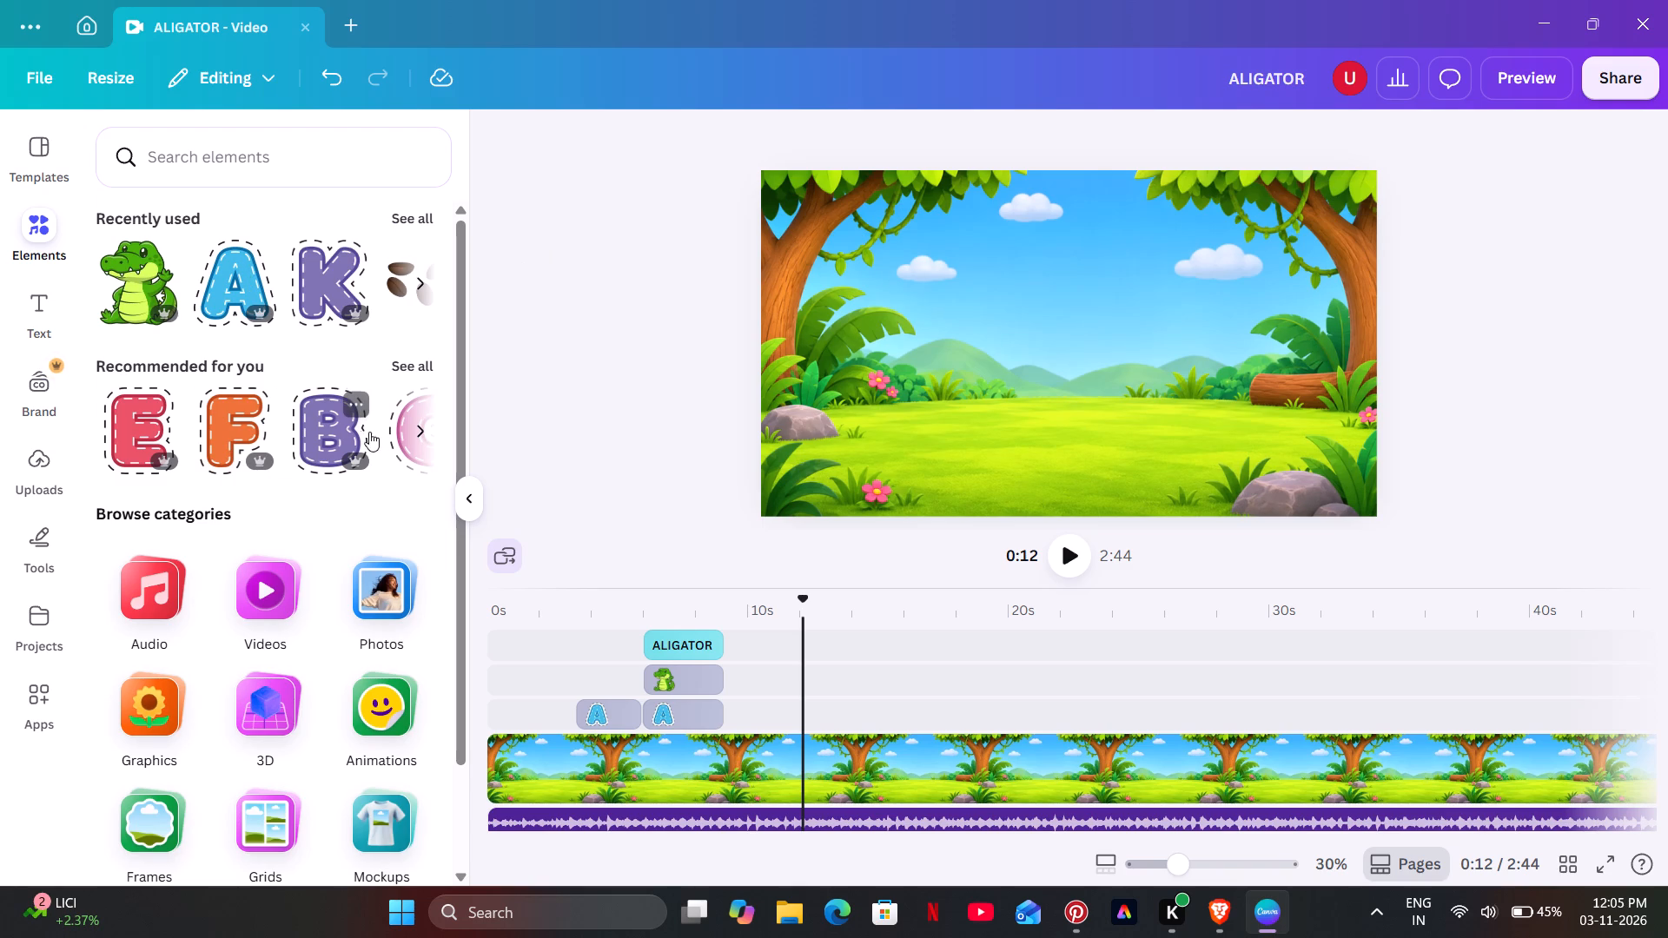
pyautogui.click(347, 430)
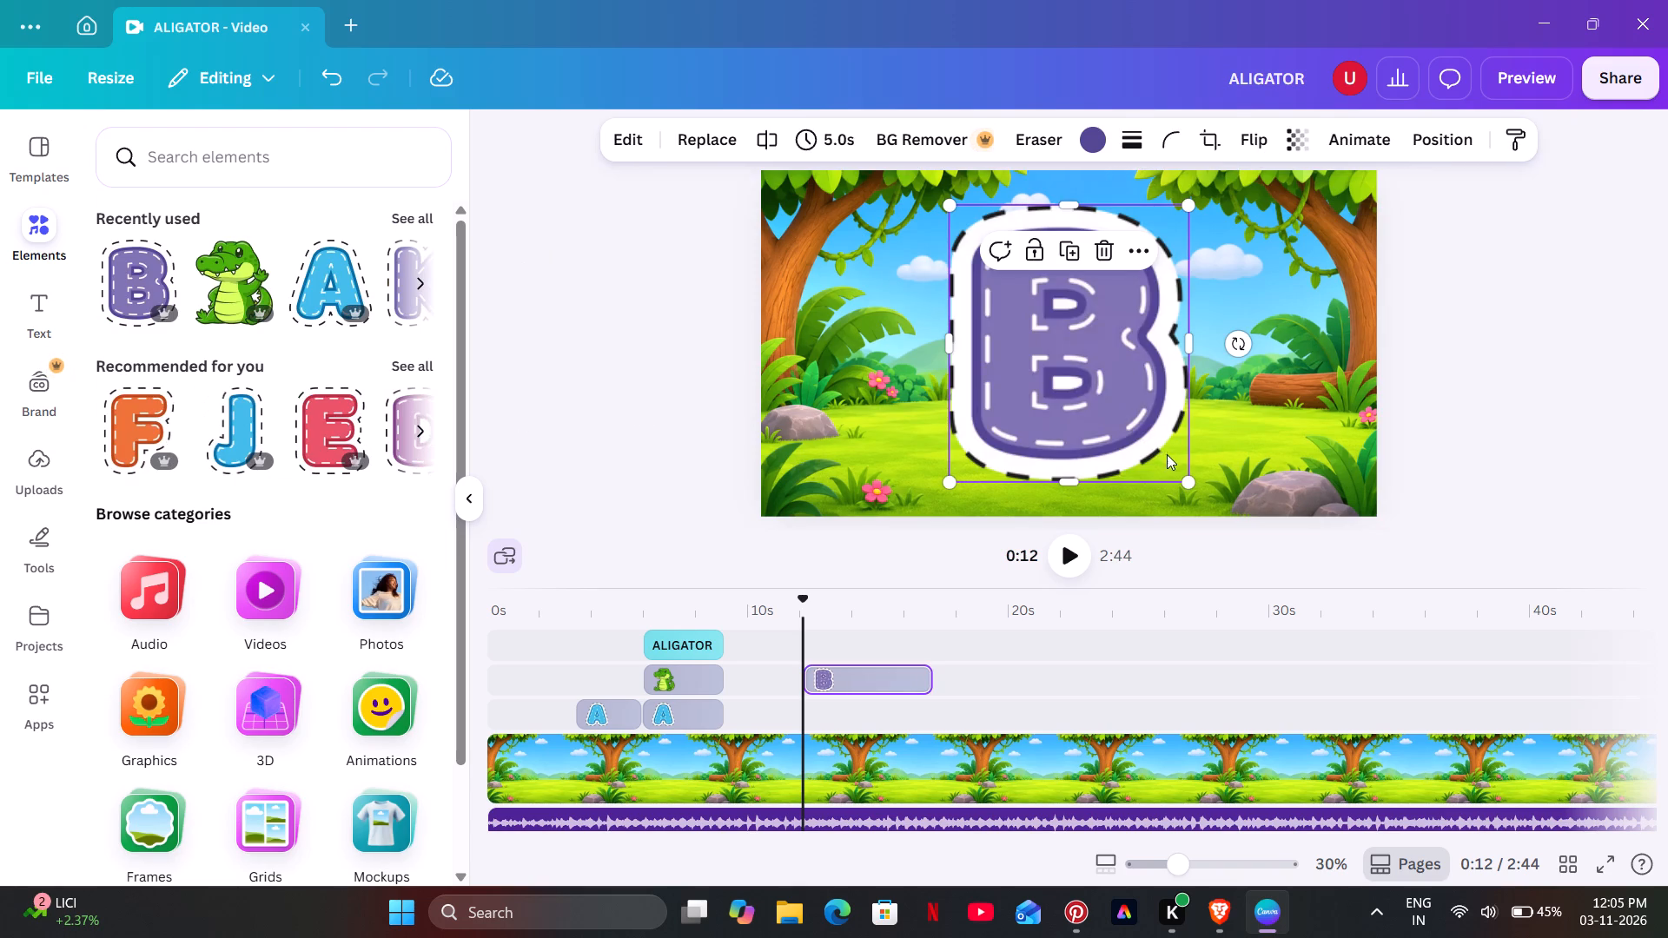
pyautogui.moveTo(1194, 488); pyautogui.dragTo(1094, 348)
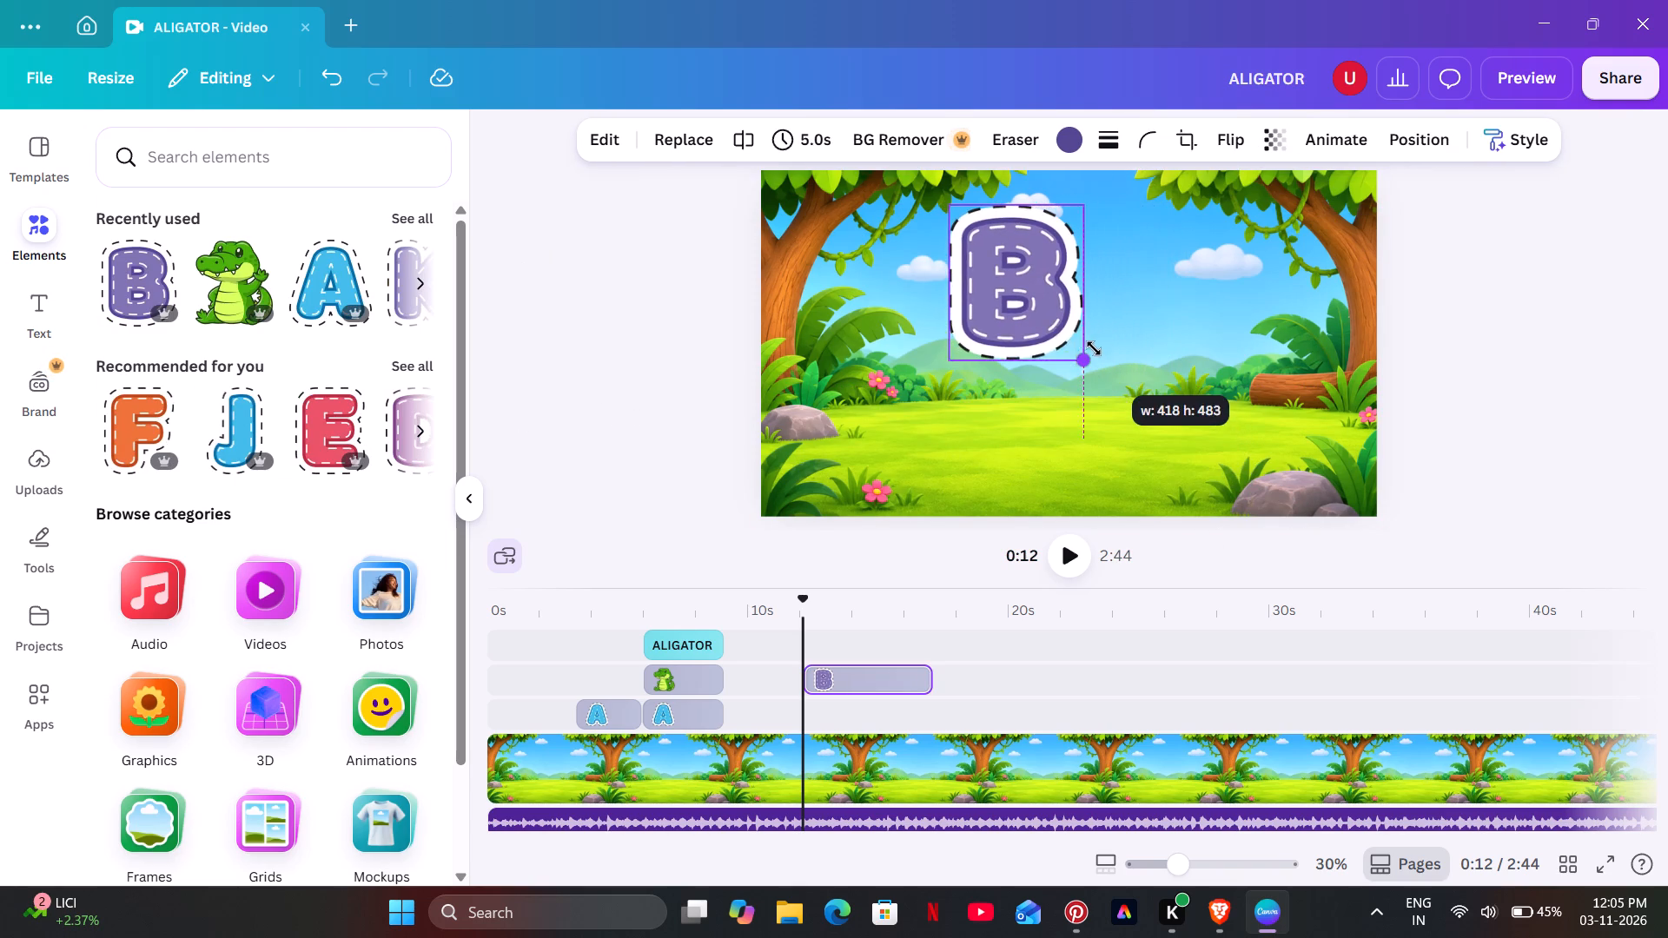
pyautogui.moveTo(1094, 348); pyautogui.dragTo(1102, 355)
pyautogui.moveTo(1012, 287); pyautogui.dragTo(1053, 347)
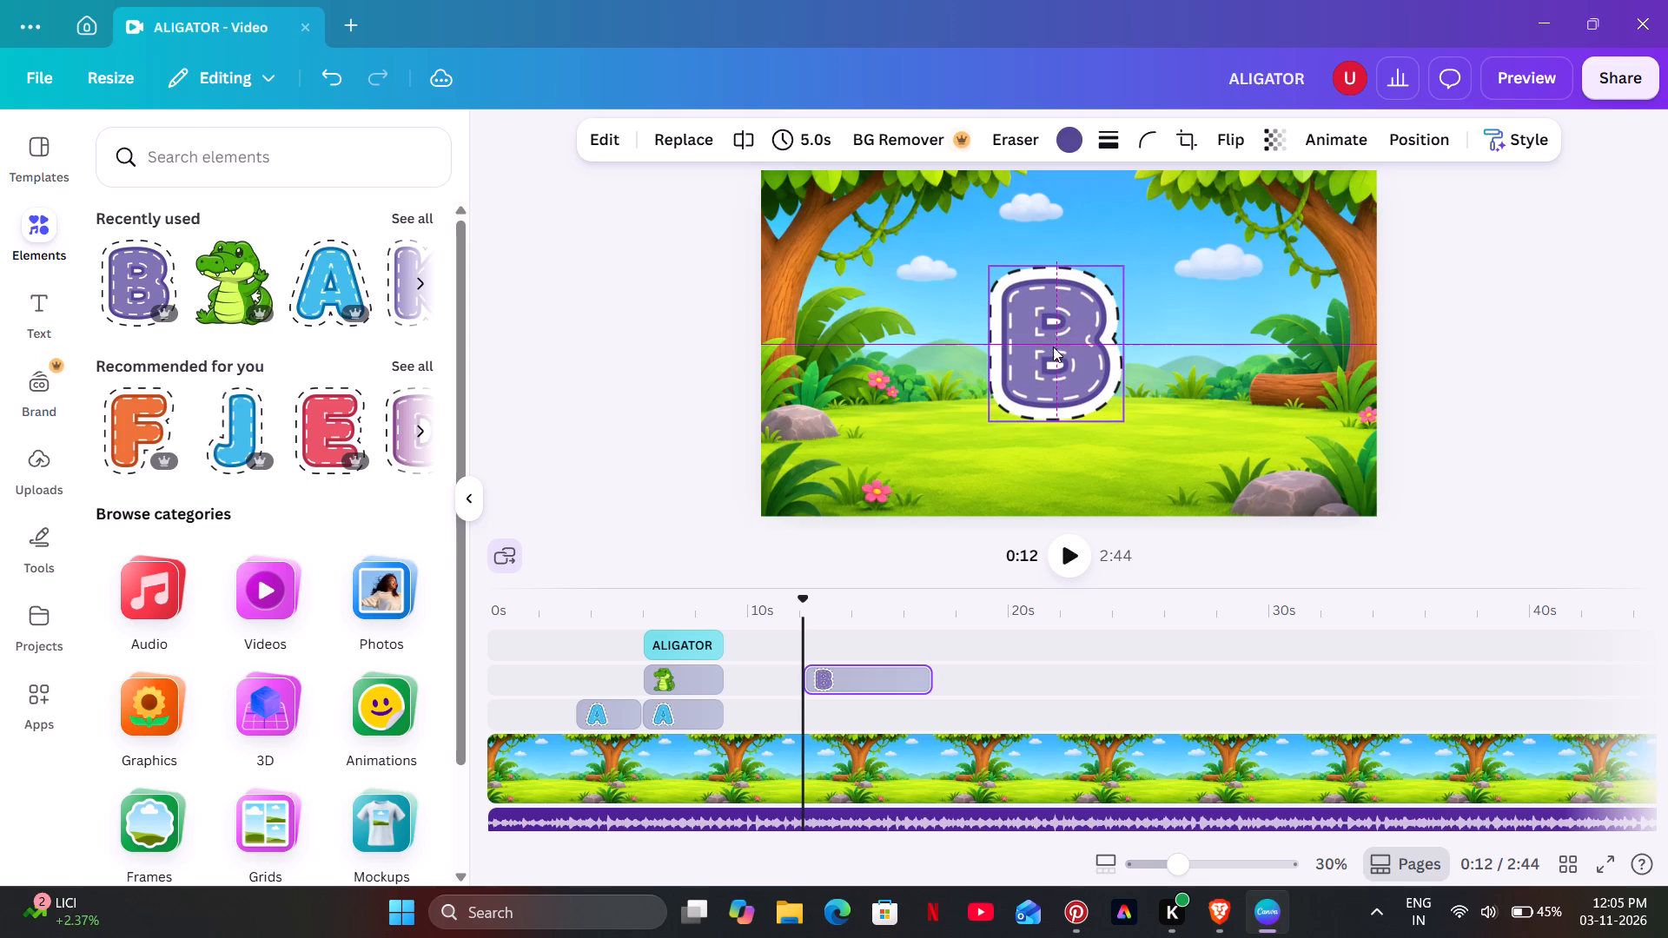
# Move the letter B clip directly after the second letter A clip on the same track and extend its end to 5.4 s.
pyautogui.moveTo(862, 672); pyautogui.dragTo(844, 687)
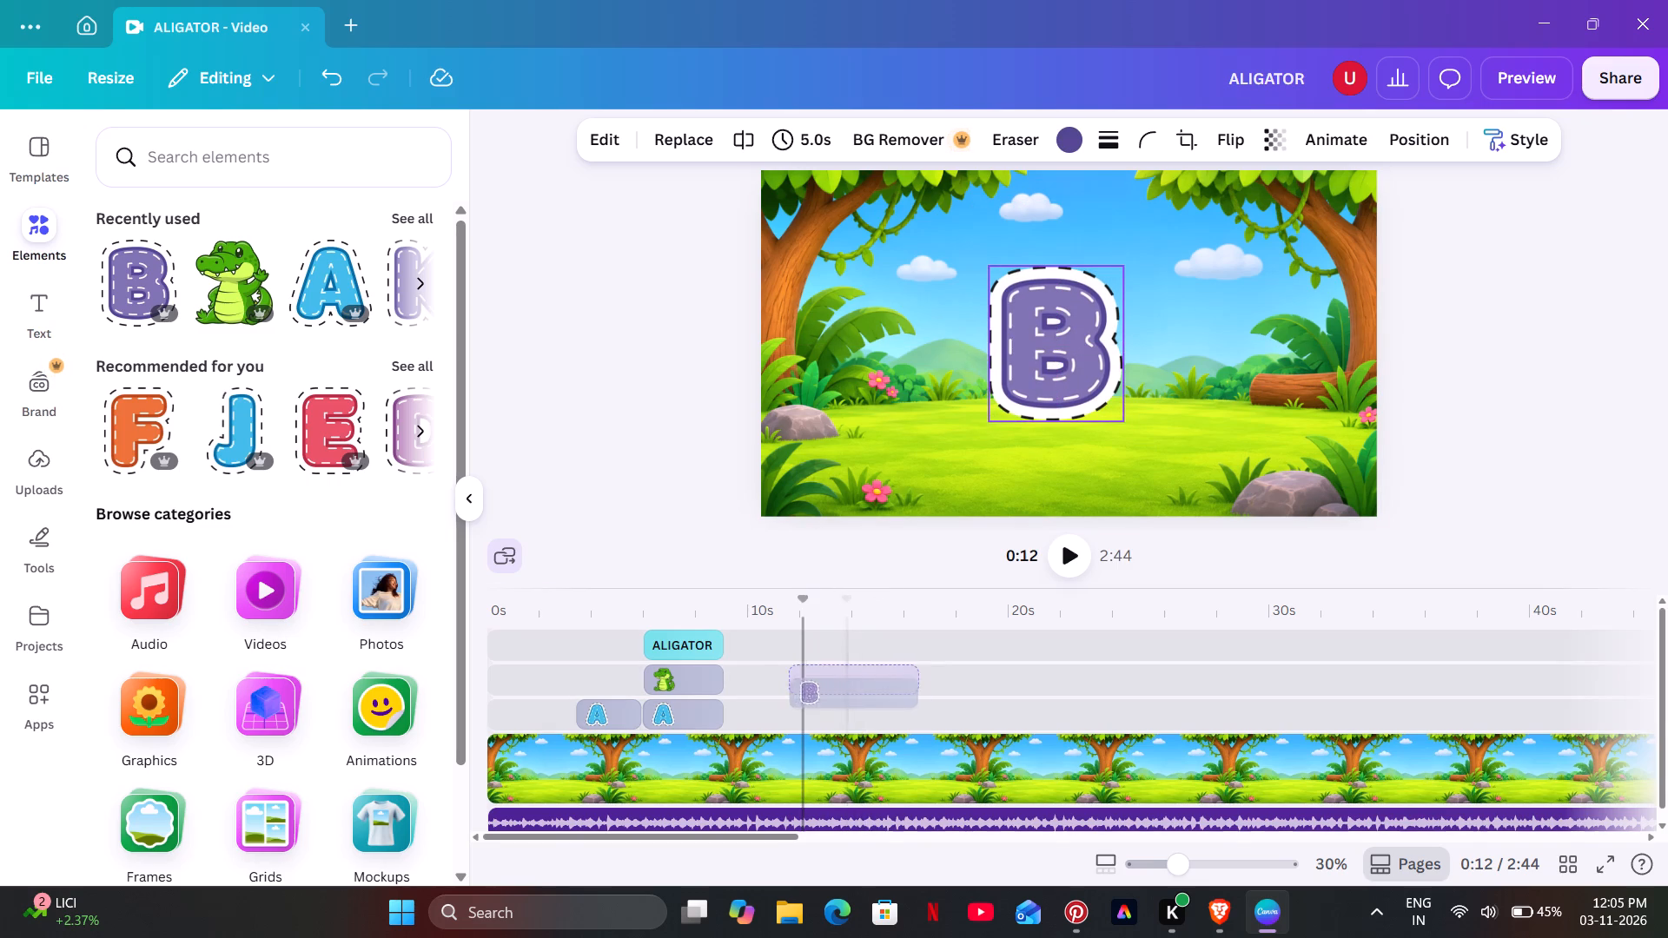
pyautogui.moveTo(844, 687); pyautogui.dragTo(790, 703)
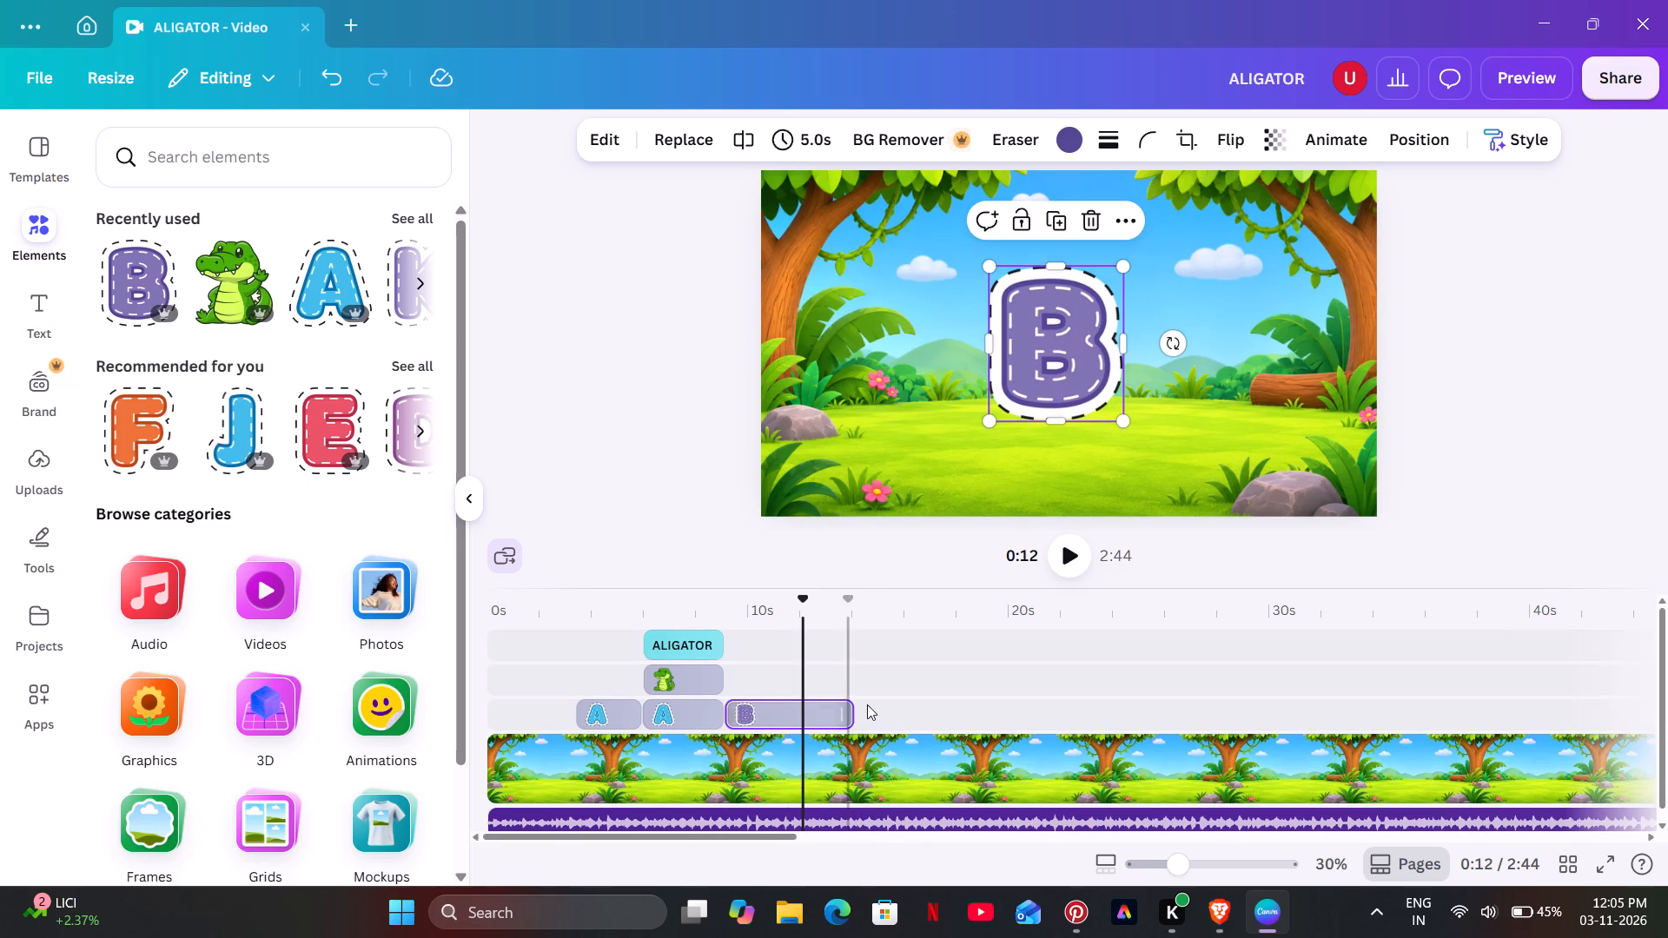
pyautogui.moveTo(848, 717); pyautogui.dragTo(858, 713)
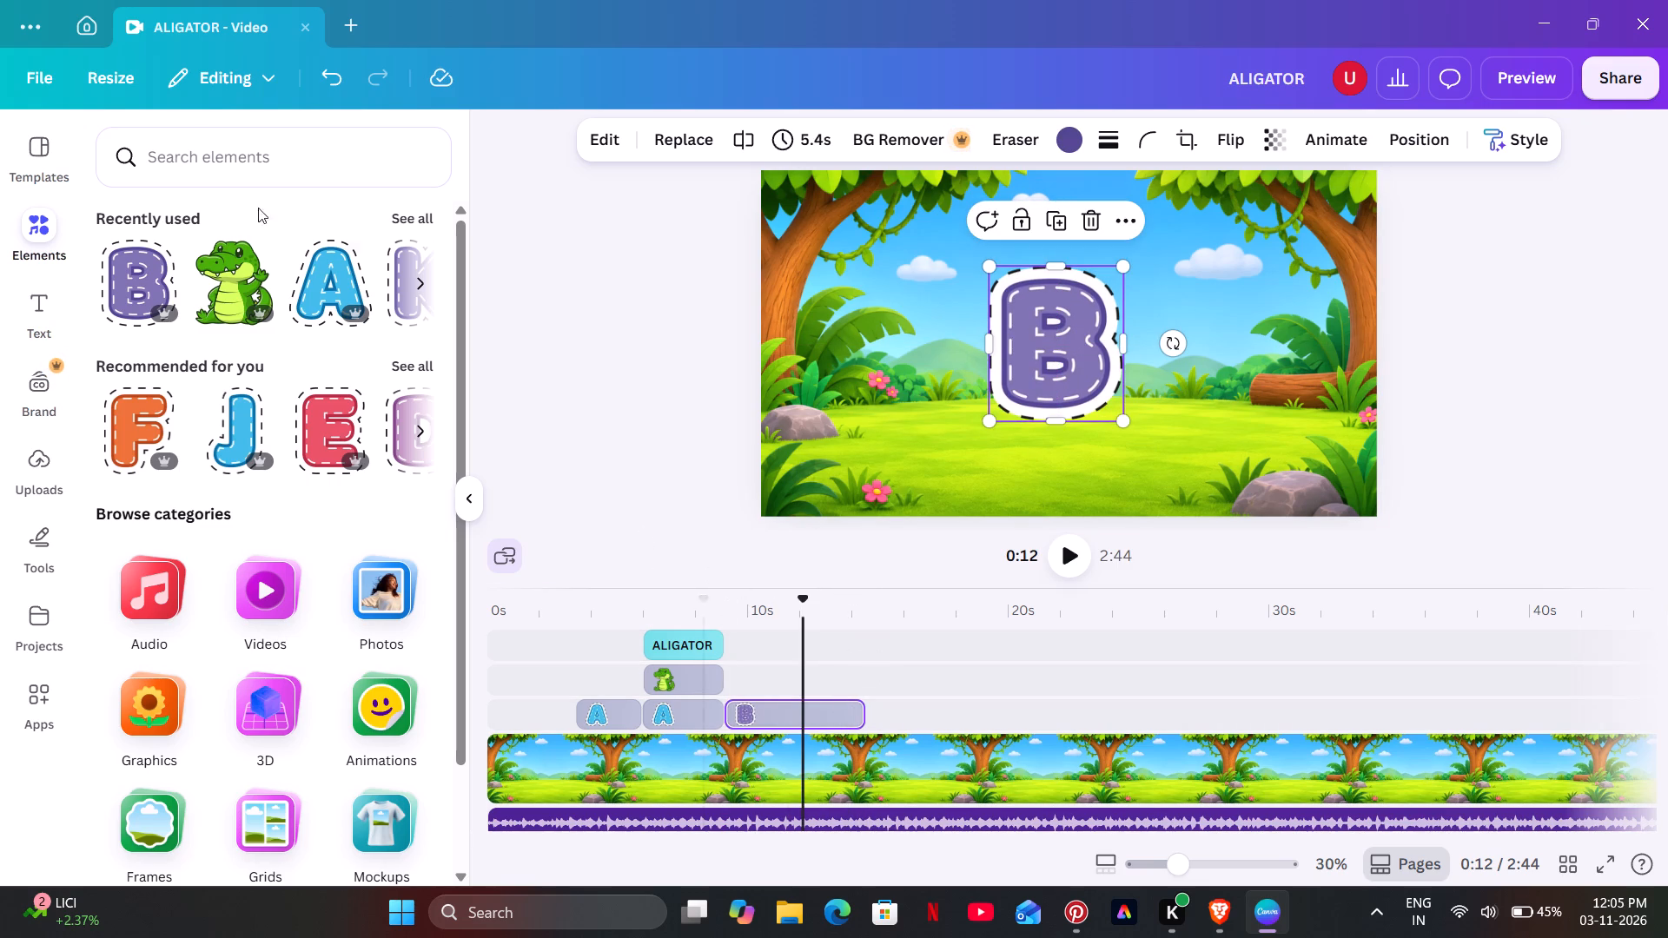
# Search the elements for BEAR and add the waving brown cartoon bear graphic at 0:12.
pyautogui.click(214, 165)
pyautogui.write('BER')
pyautogui.press('BackSpace')
pyautogui.press('a')
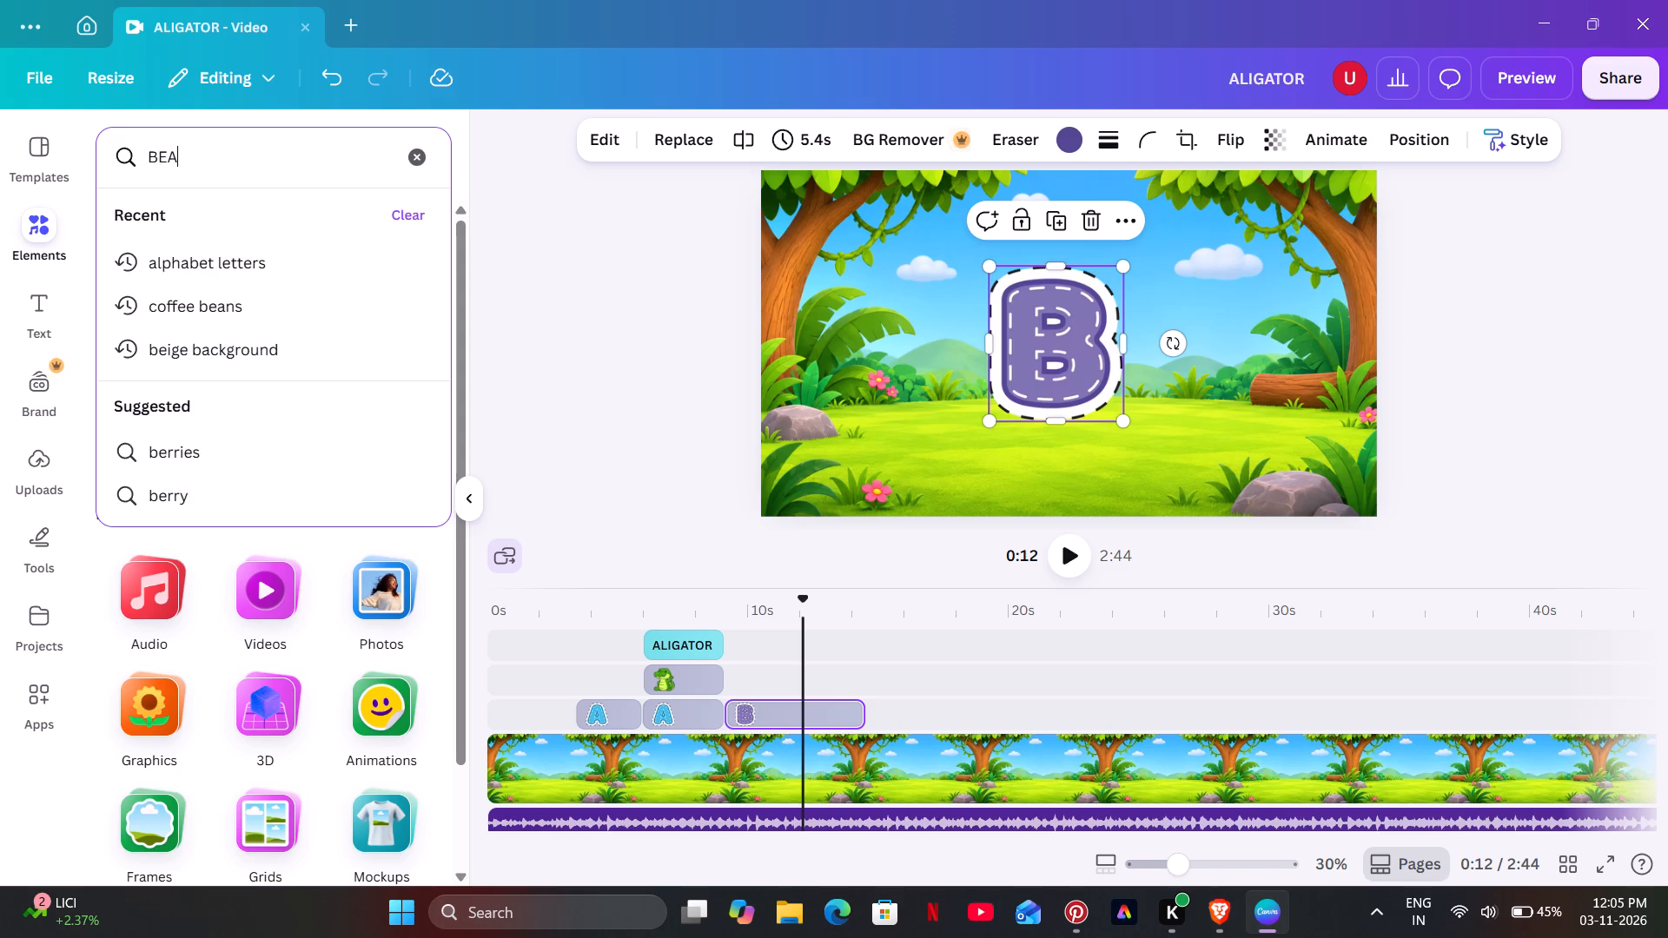
pyautogui.press('r')
pyautogui.press('Return')
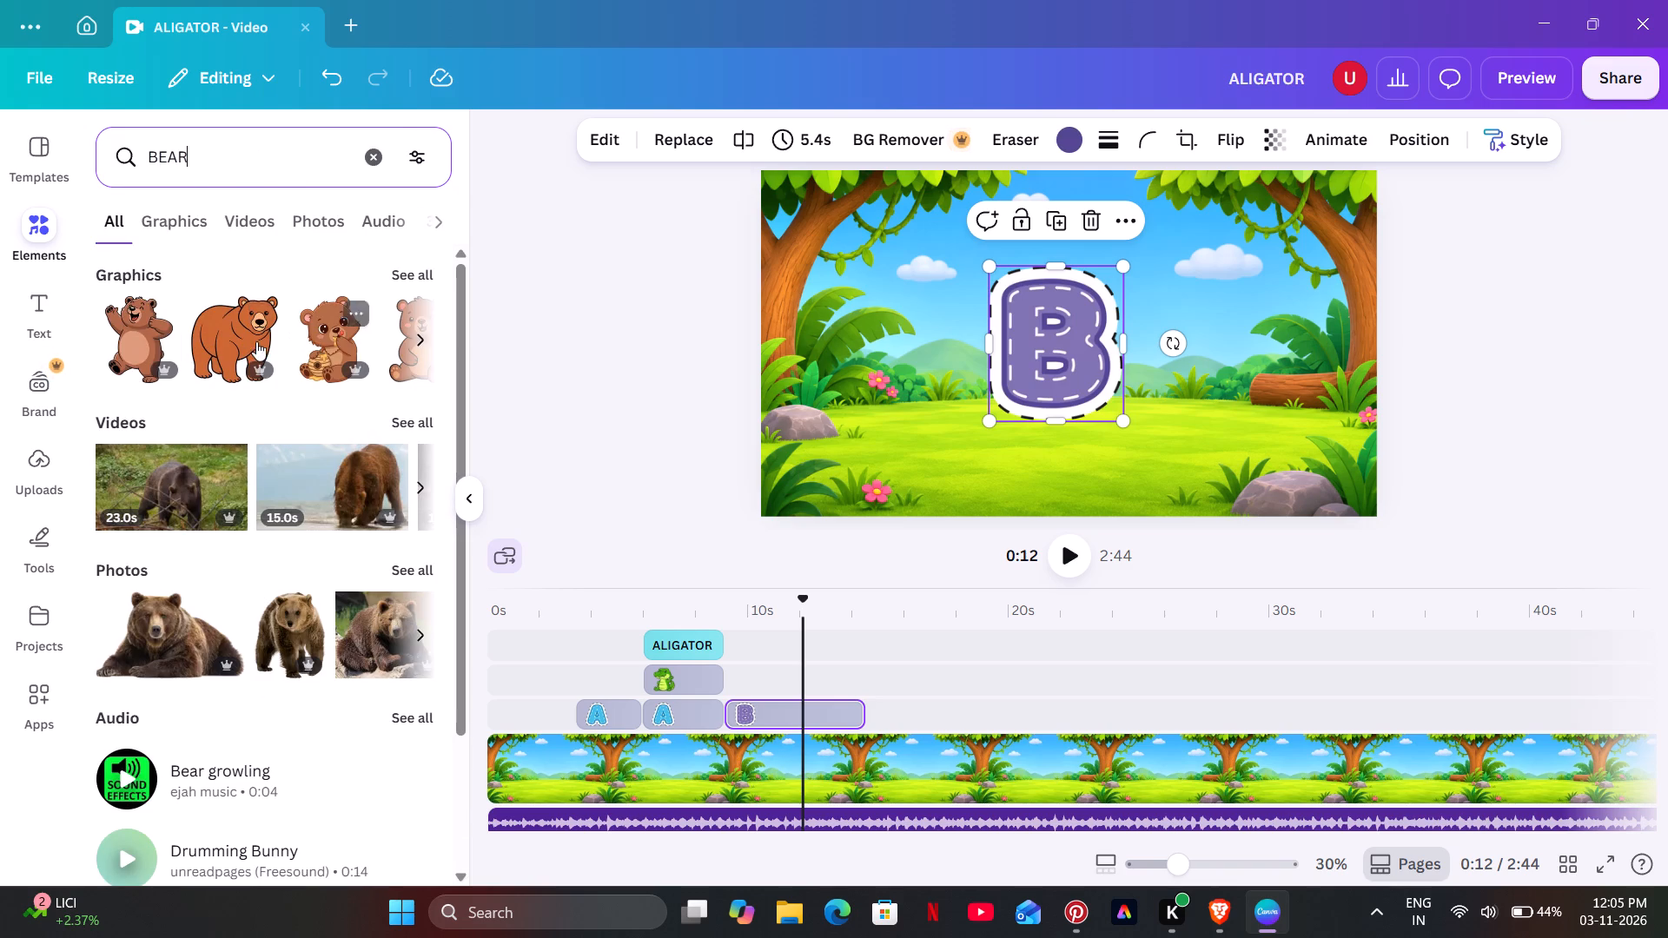
pyautogui.click(154, 337)
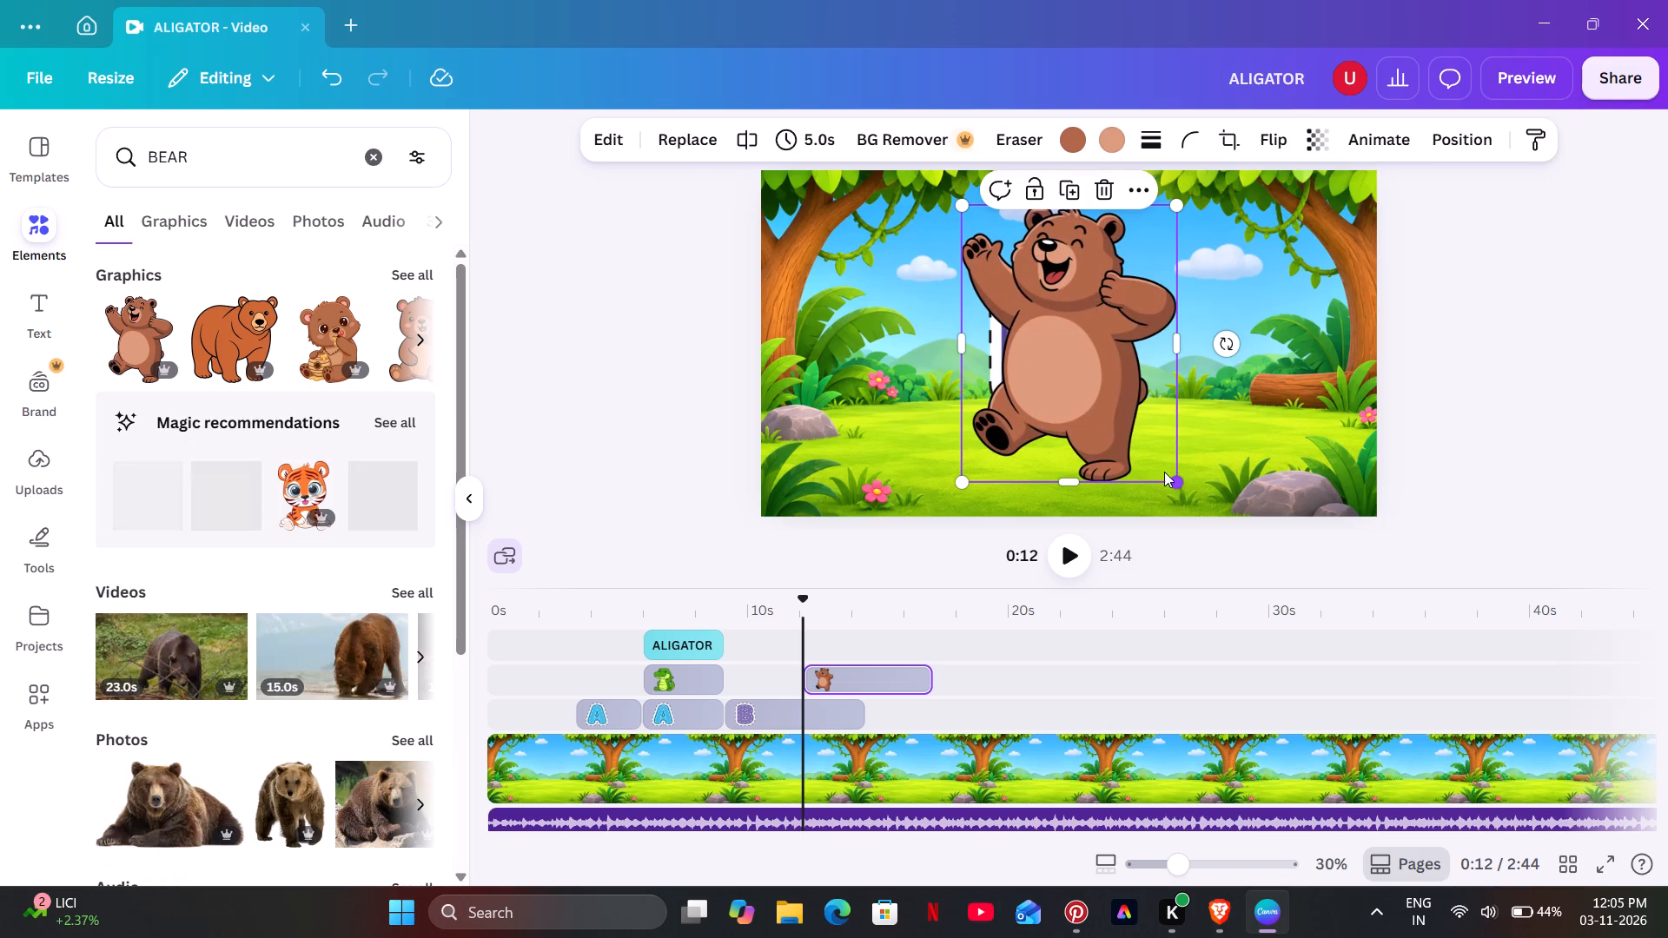
# Shrink the bear to about 270 by 348 and place it on the right of the scene, in front of the log.
pyautogui.moveTo(1173, 488); pyautogui.dragTo(1042, 365)
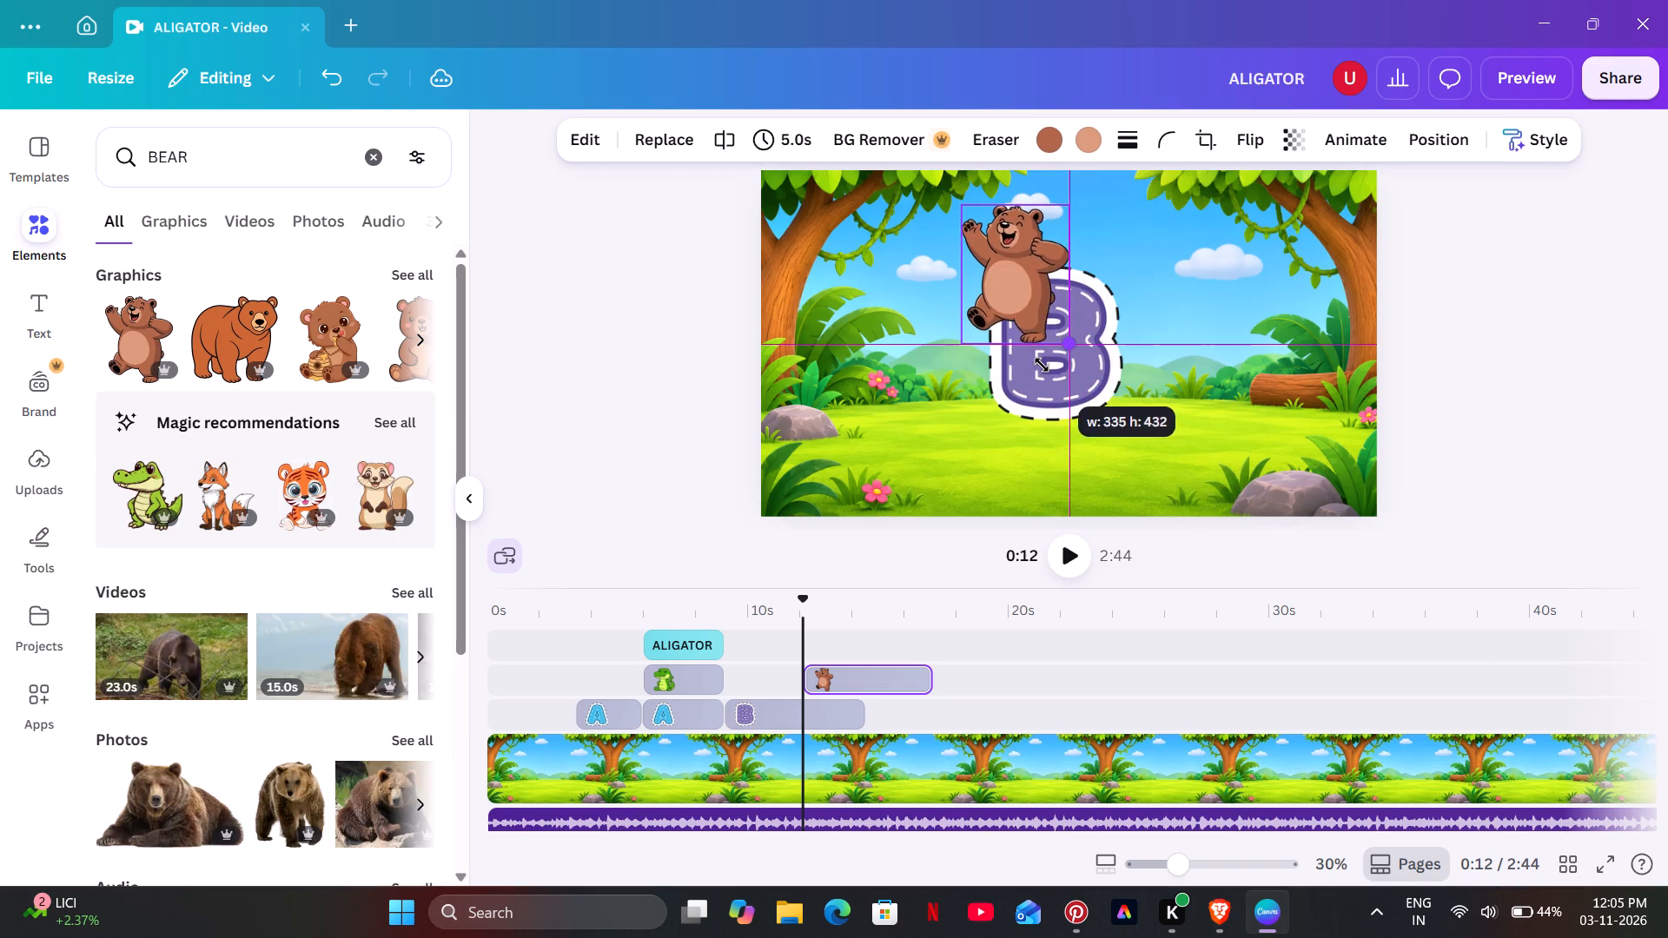
pyautogui.moveTo(1042, 365); pyautogui.dragTo(1031, 354)
pyautogui.moveTo(1054, 325); pyautogui.dragTo(1052, 315)
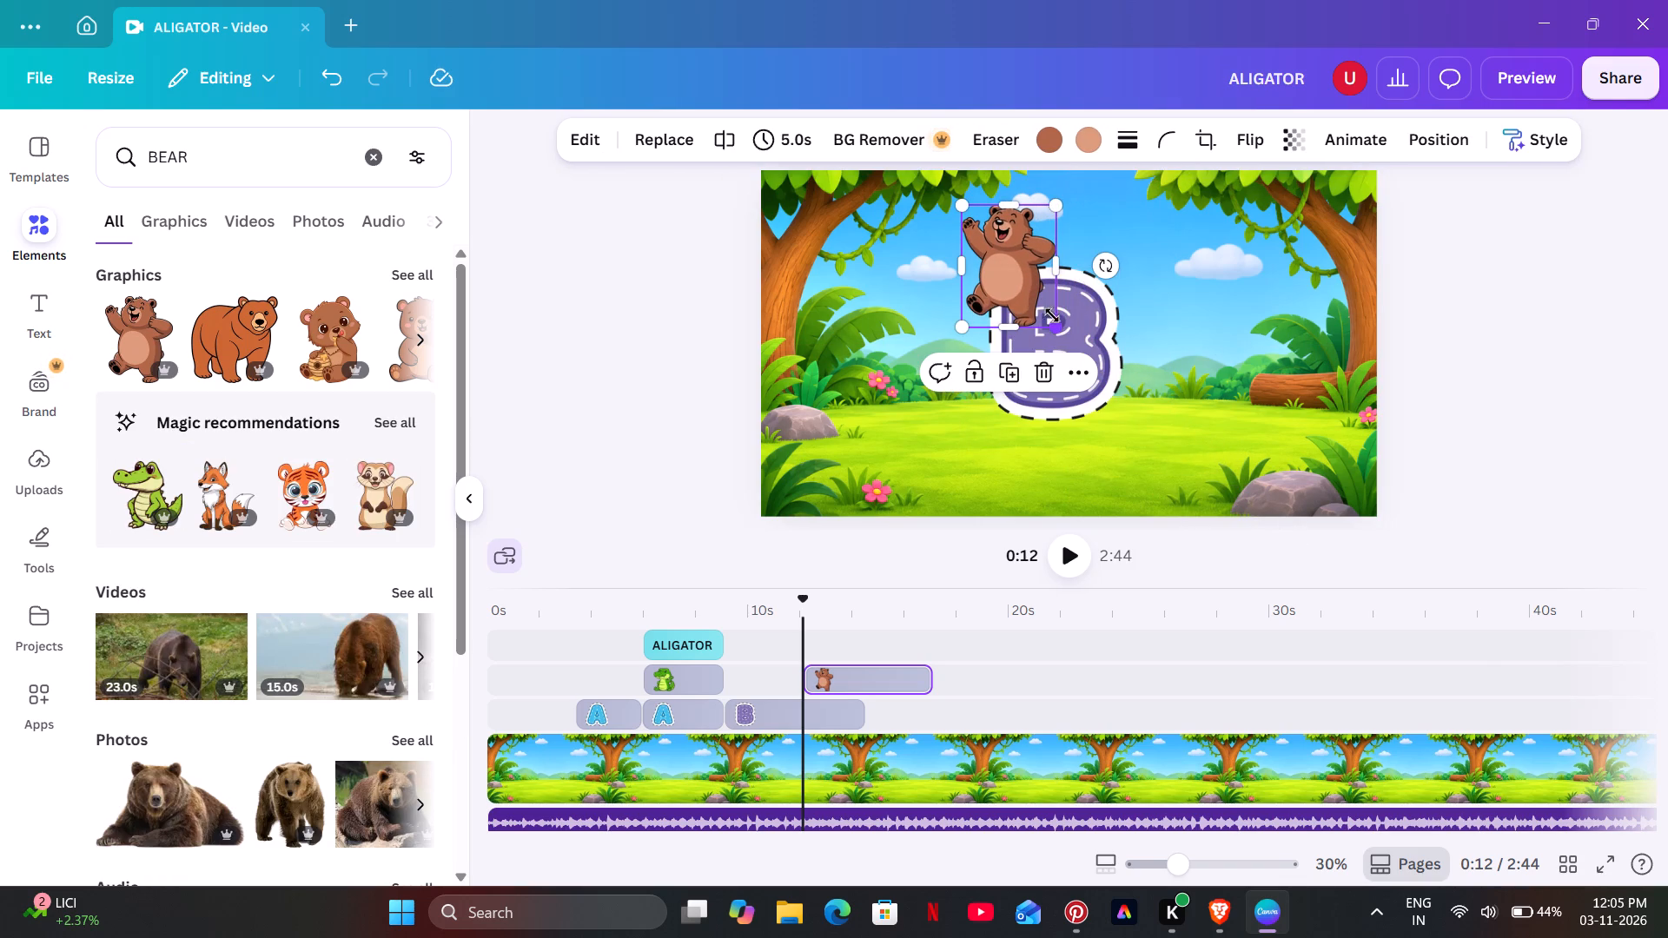
pyautogui.moveTo(1052, 315); pyautogui.dragTo(1045, 303)
pyautogui.moveTo(1011, 255); pyautogui.dragTo(1294, 340)
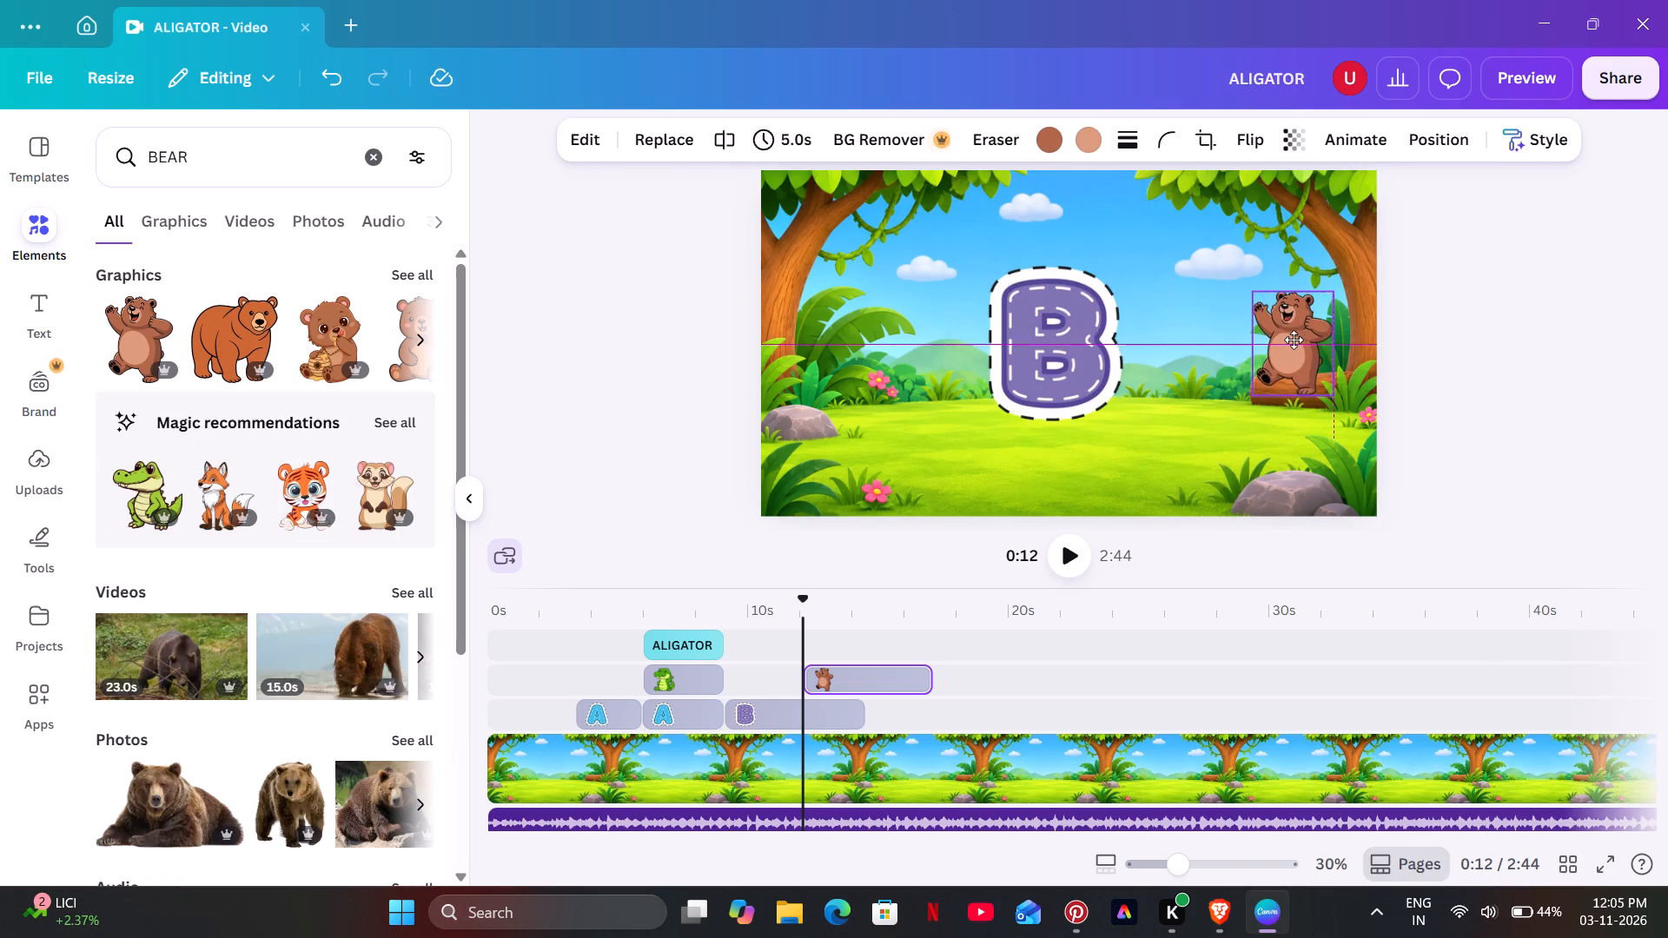
pyautogui.moveTo(1294, 340); pyautogui.dragTo(1291, 340)
pyautogui.moveTo(1322, 393); pyautogui.dragTo(1325, 402)
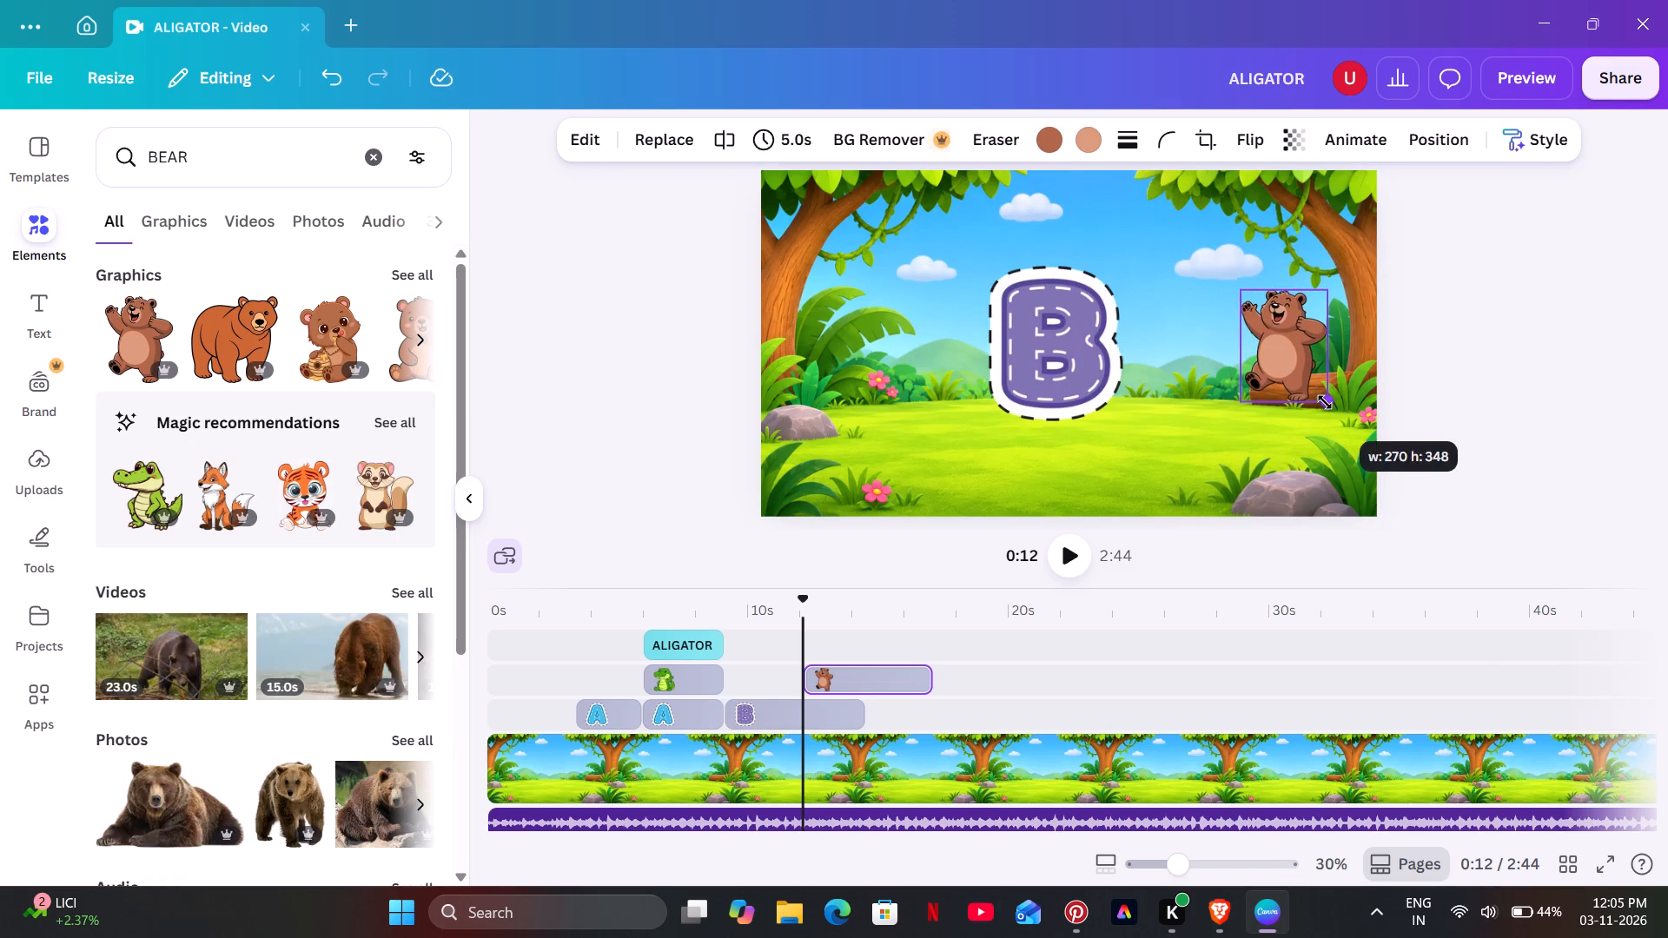
pyautogui.moveTo(1305, 383); pyautogui.dragTo(1299, 373)
pyautogui.click(1102, 376)
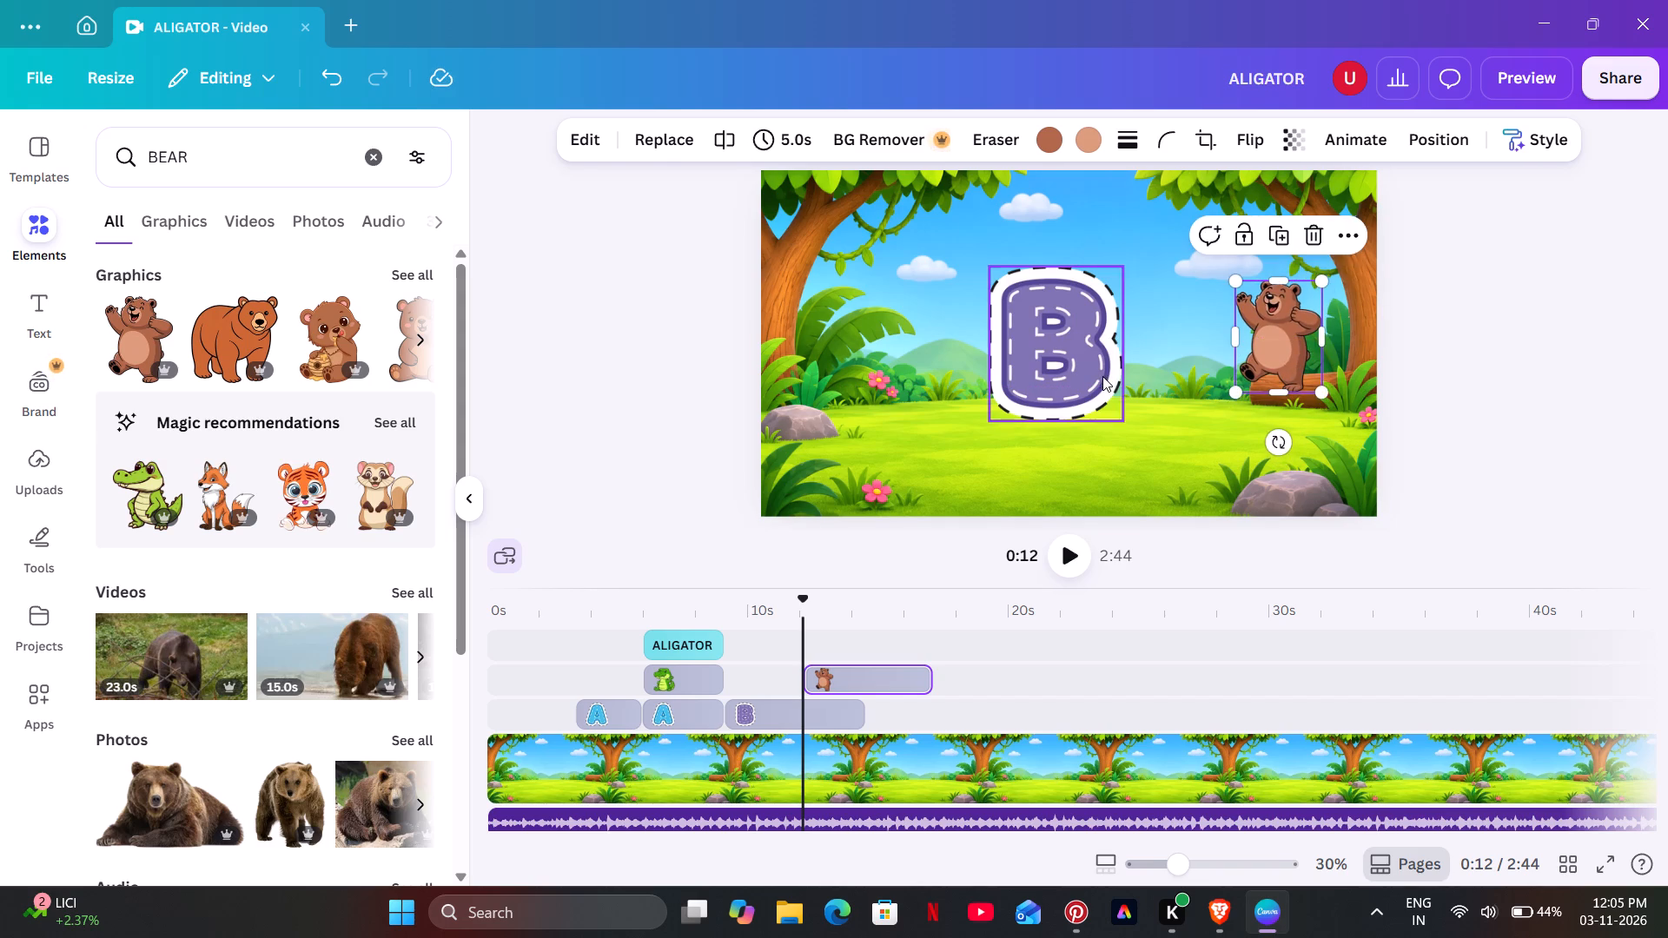
# Split the letter B clip at the bear clip's start at 0:12 and extend the second part to 5.0 s, ending with the bear clip.
pyautogui.click(795, 685)
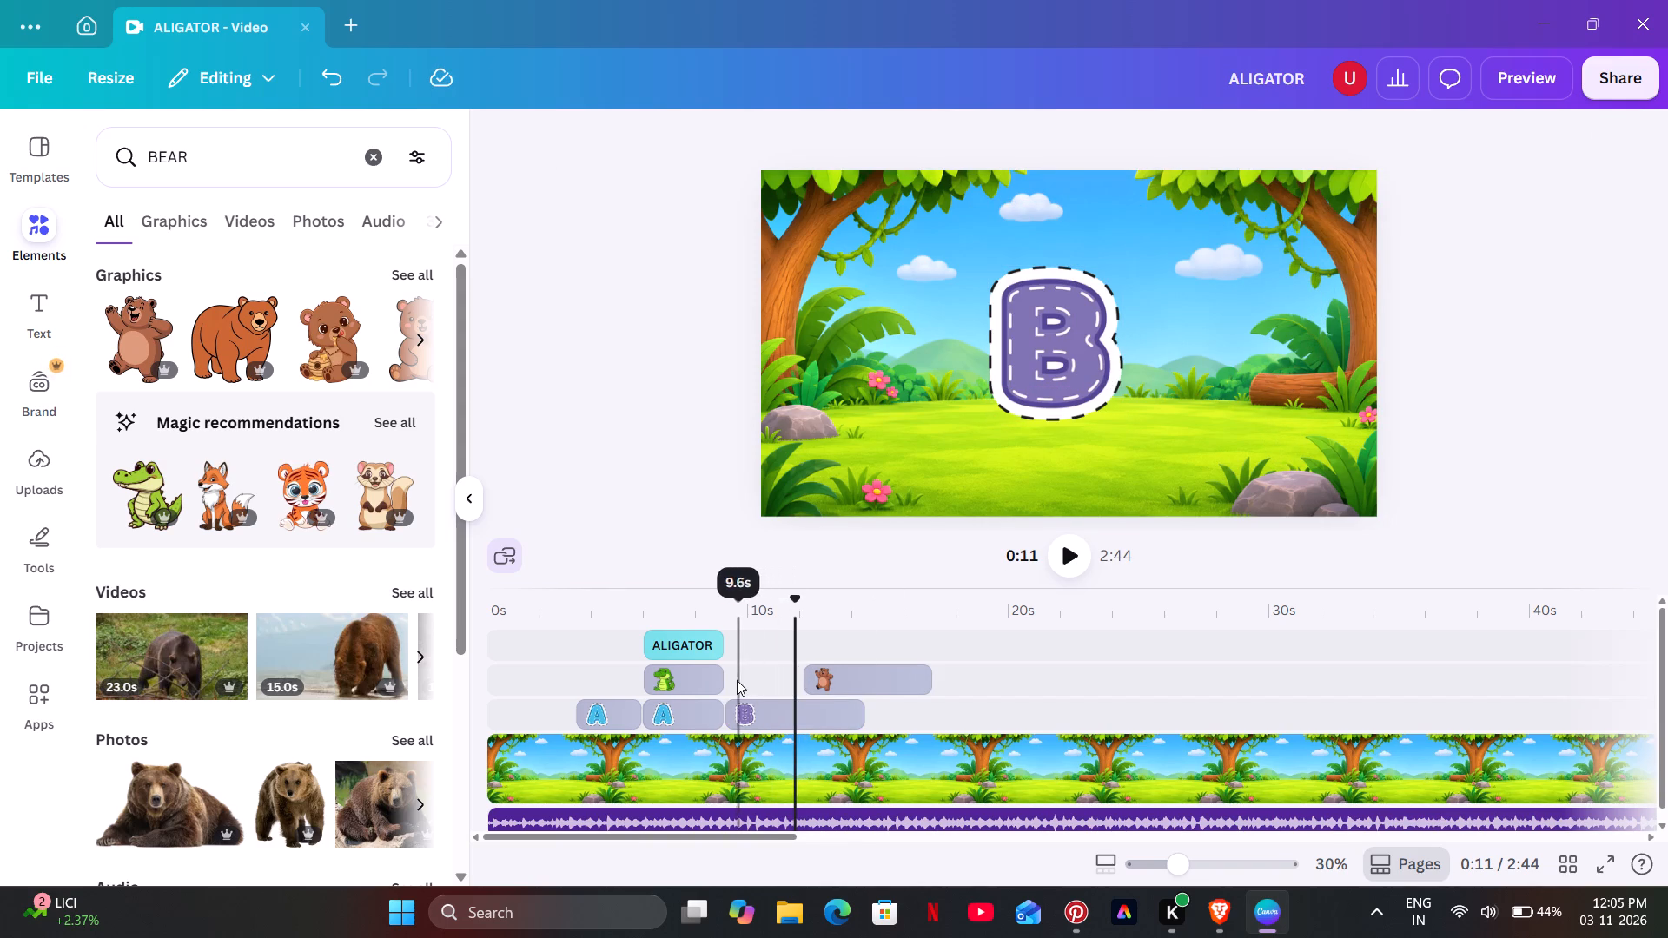
pyautogui.click(737, 680)
pyautogui.click(1056, 552)
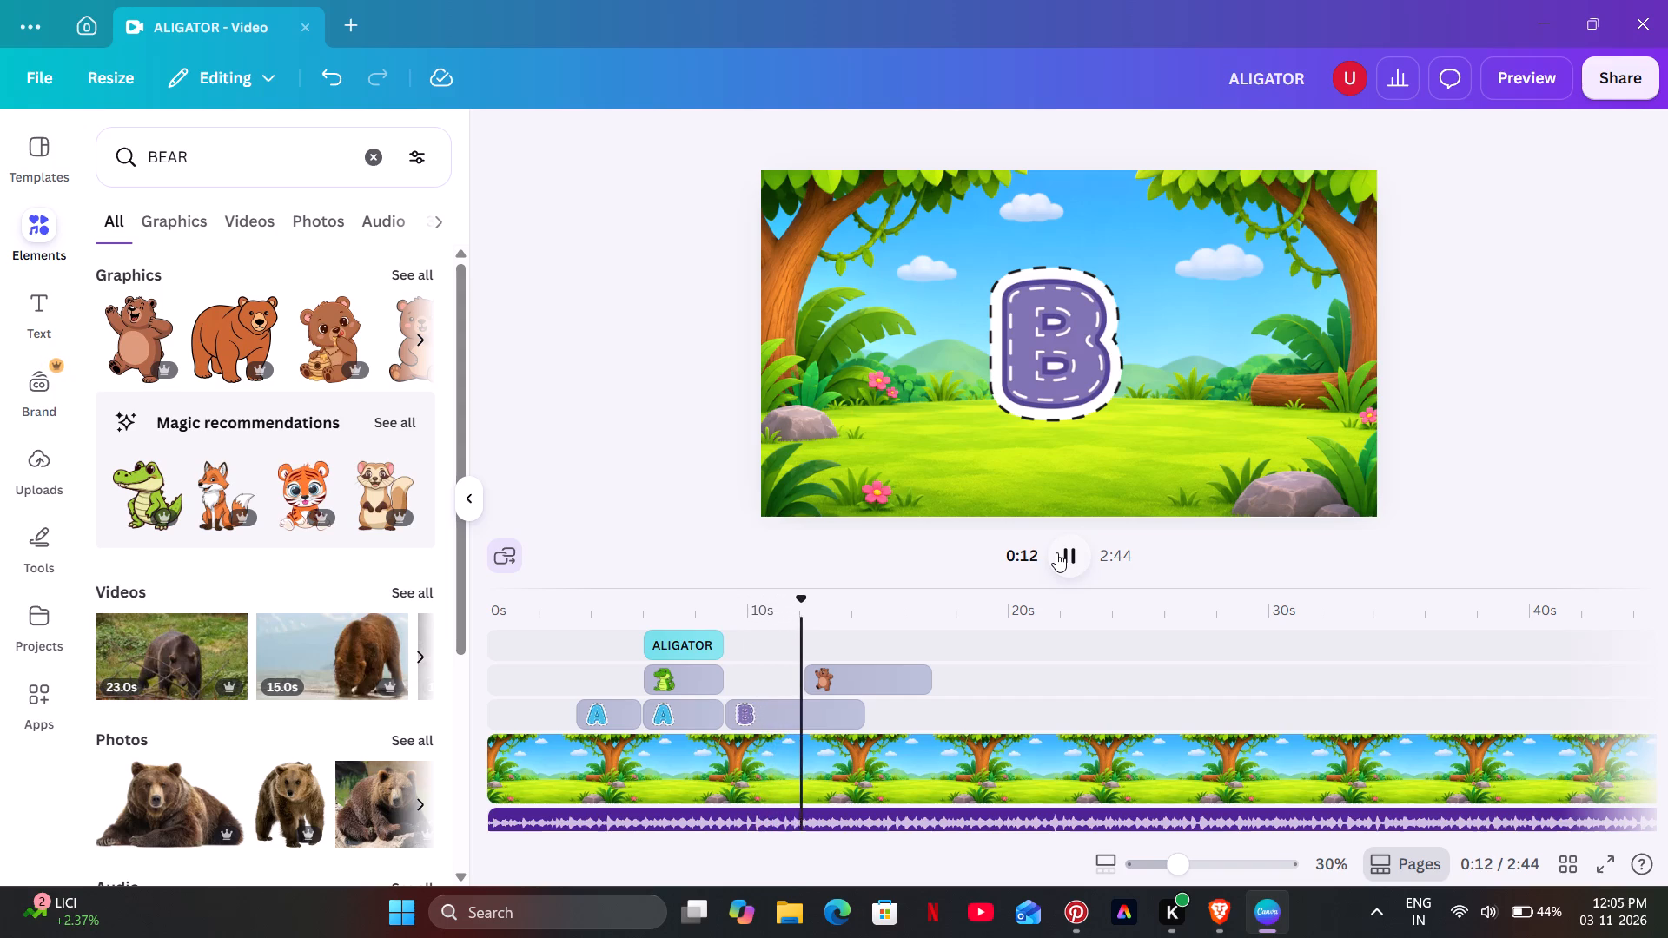
pyautogui.click(1056, 552)
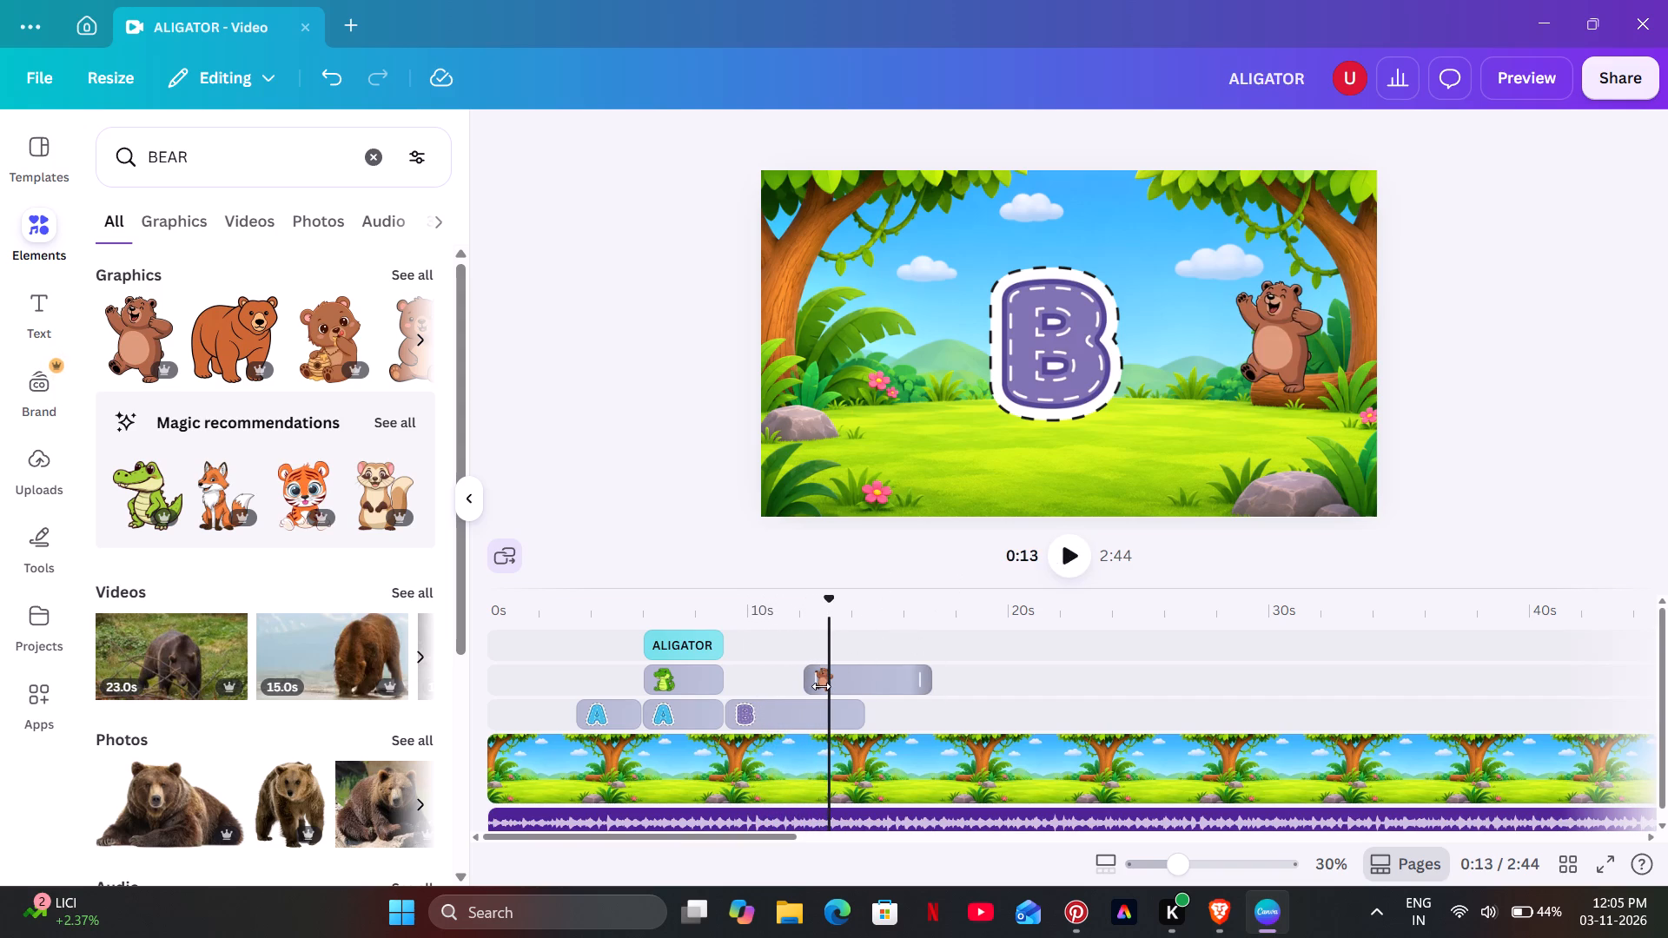
pyautogui.click(821, 686)
pyautogui.click(832, 680)
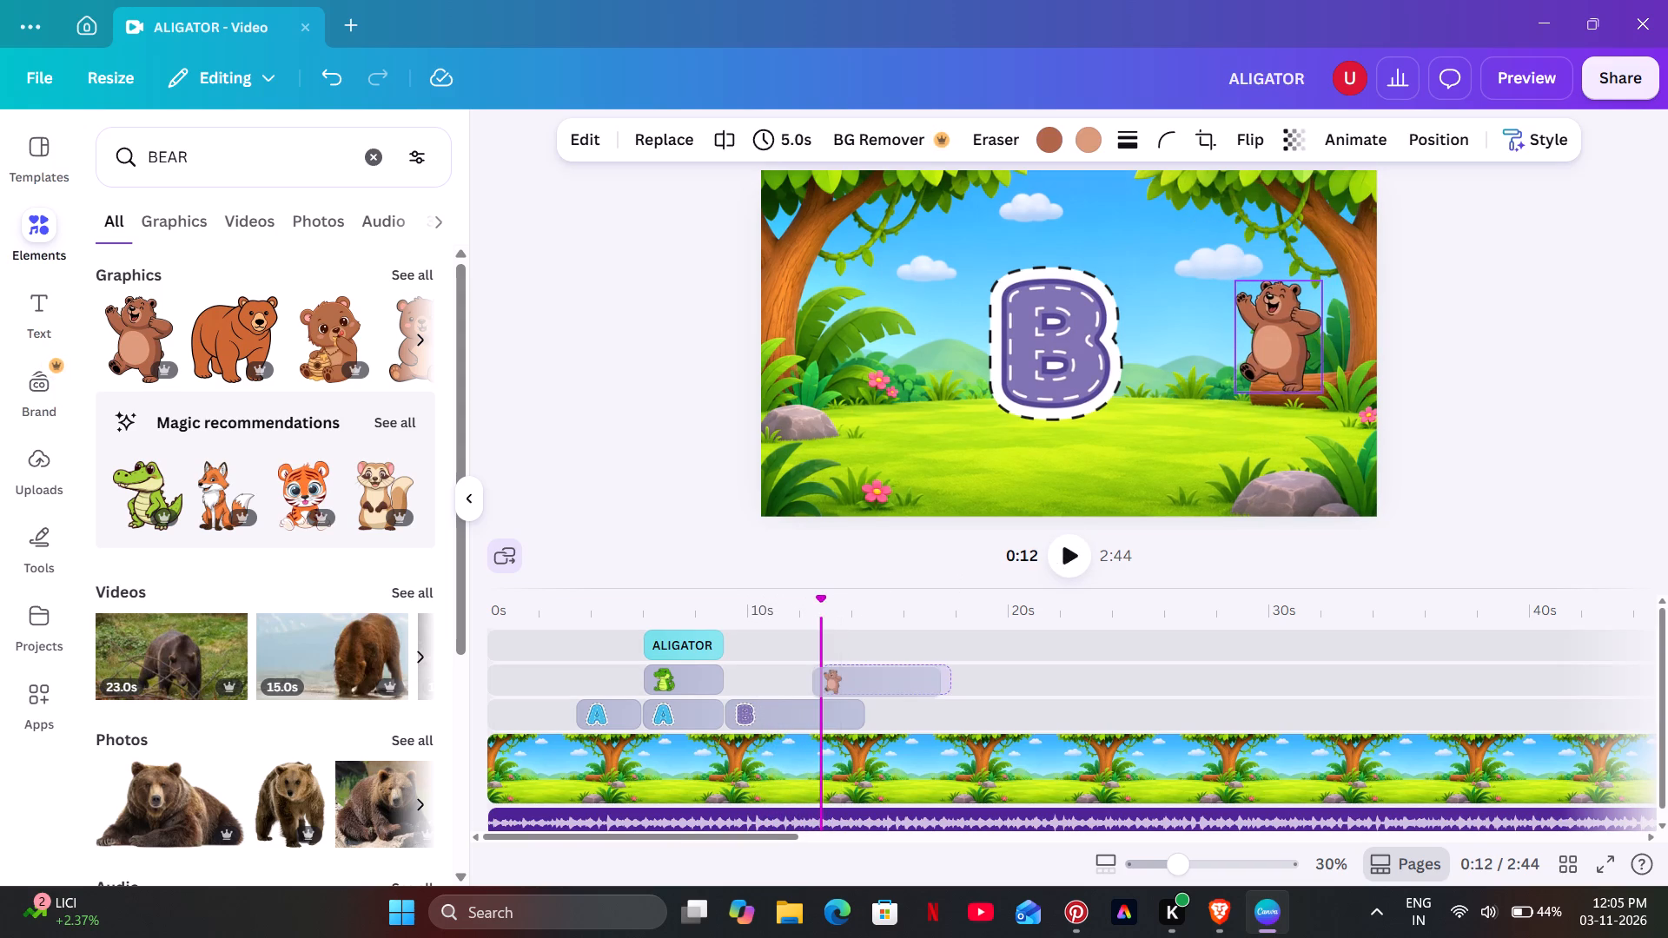
pyautogui.click(785, 684)
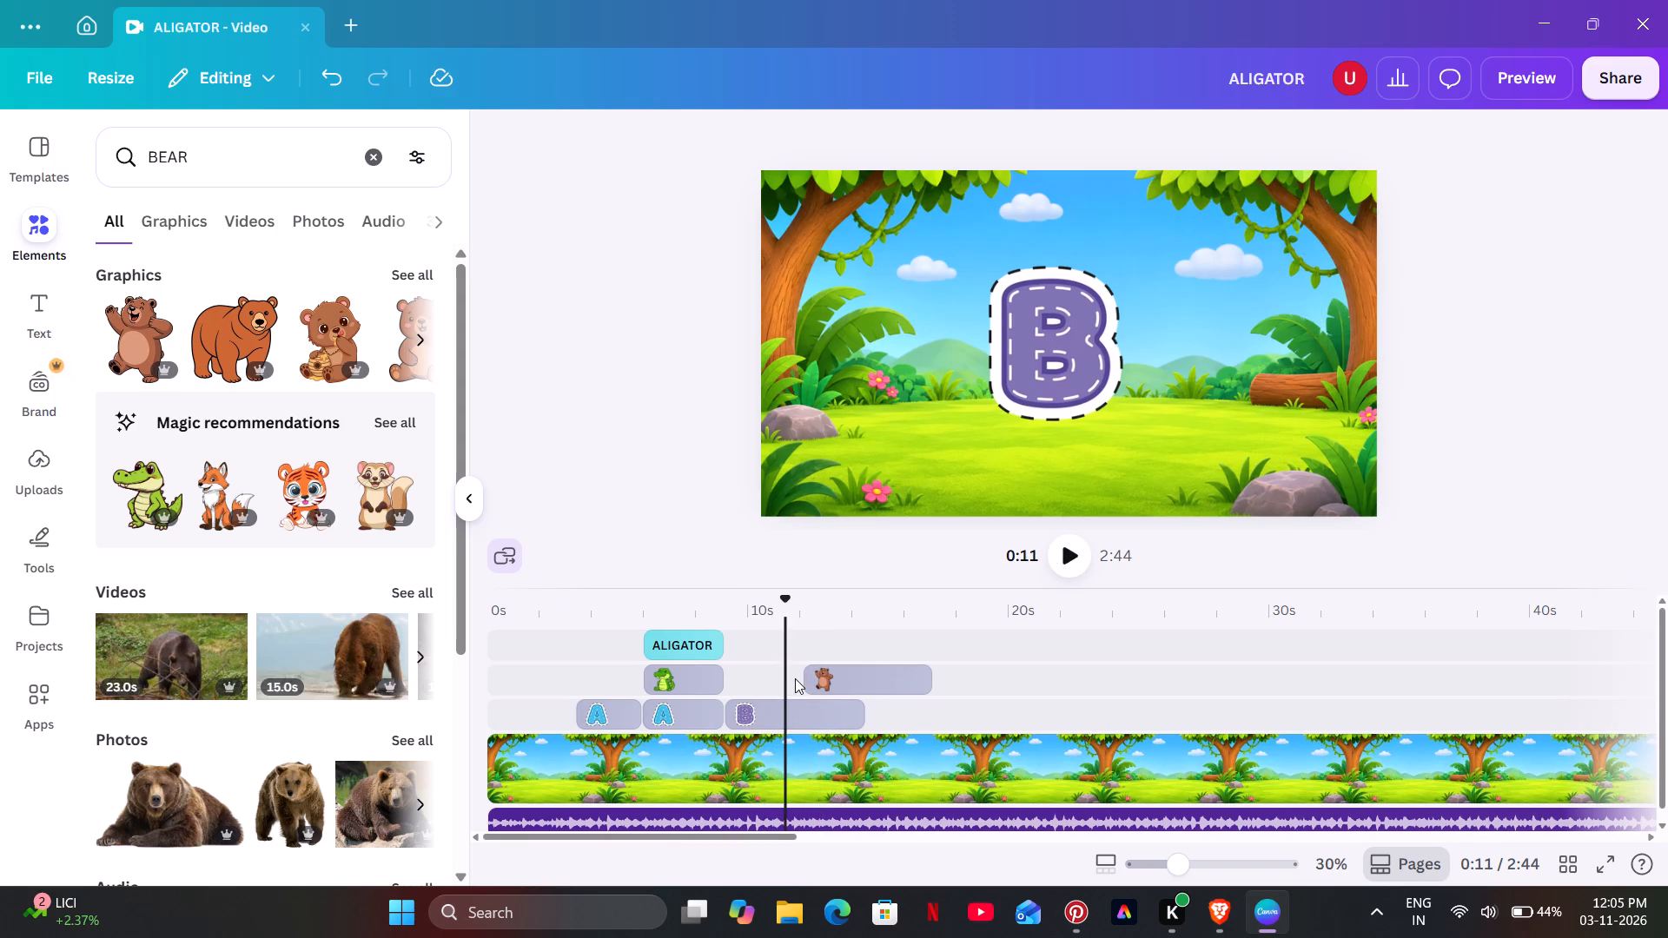
pyautogui.click(795, 678)
pyautogui.click(801, 678)
pyautogui.click(801, 678)
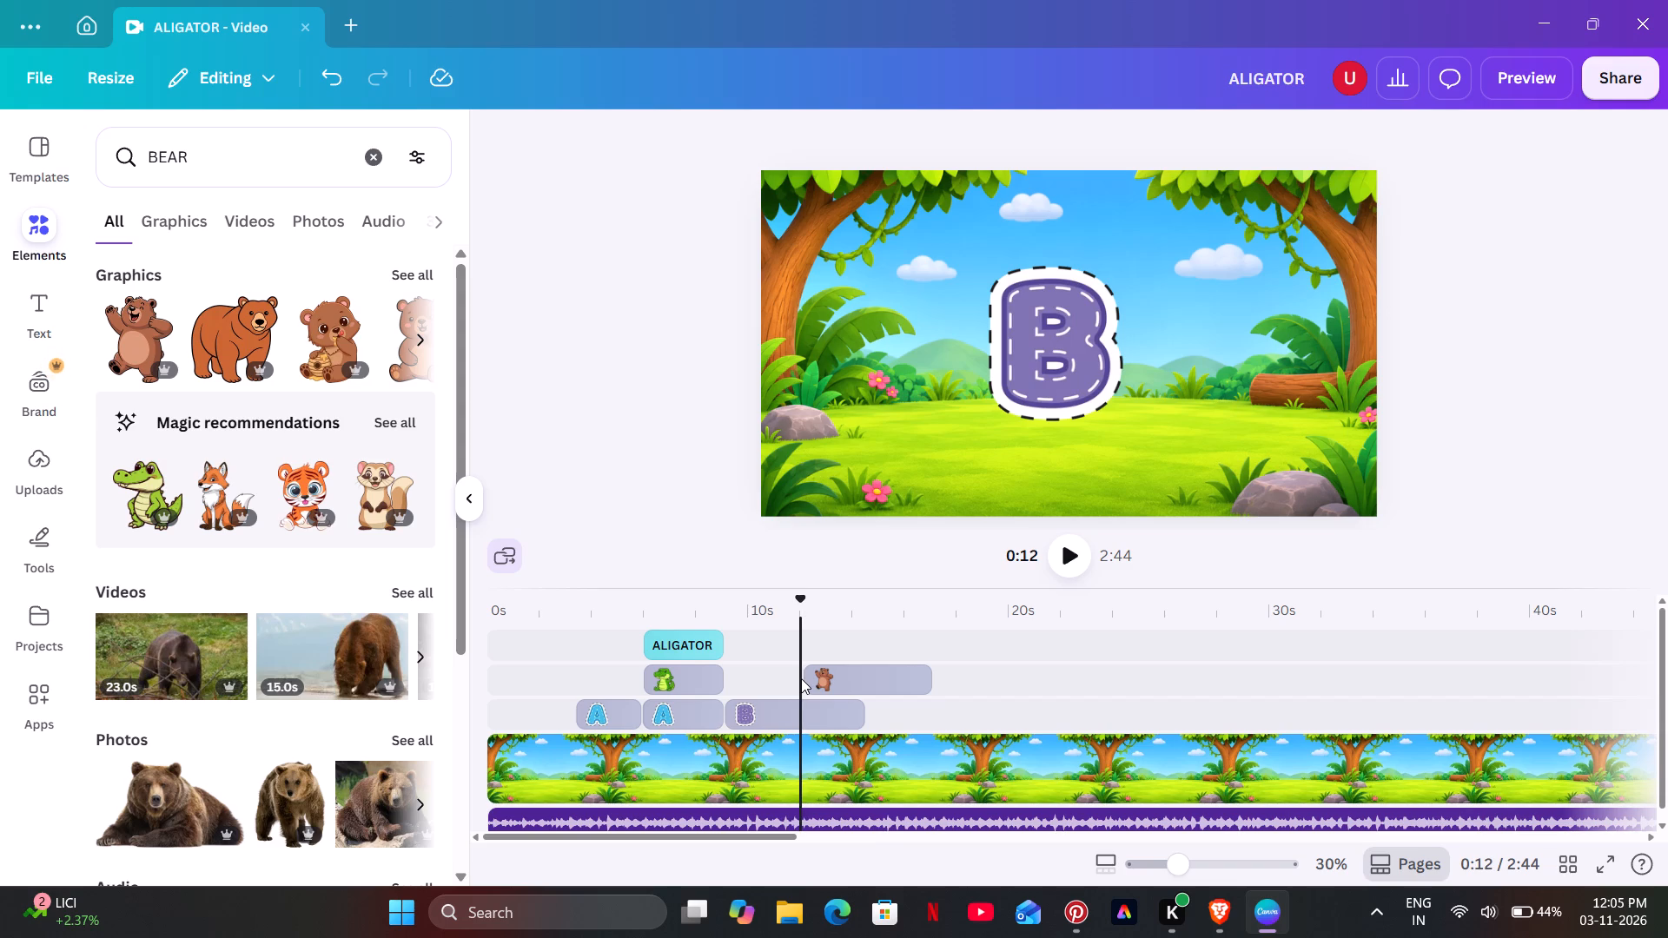
pyautogui.moveTo(801, 678); pyautogui.dragTo(819, 671)
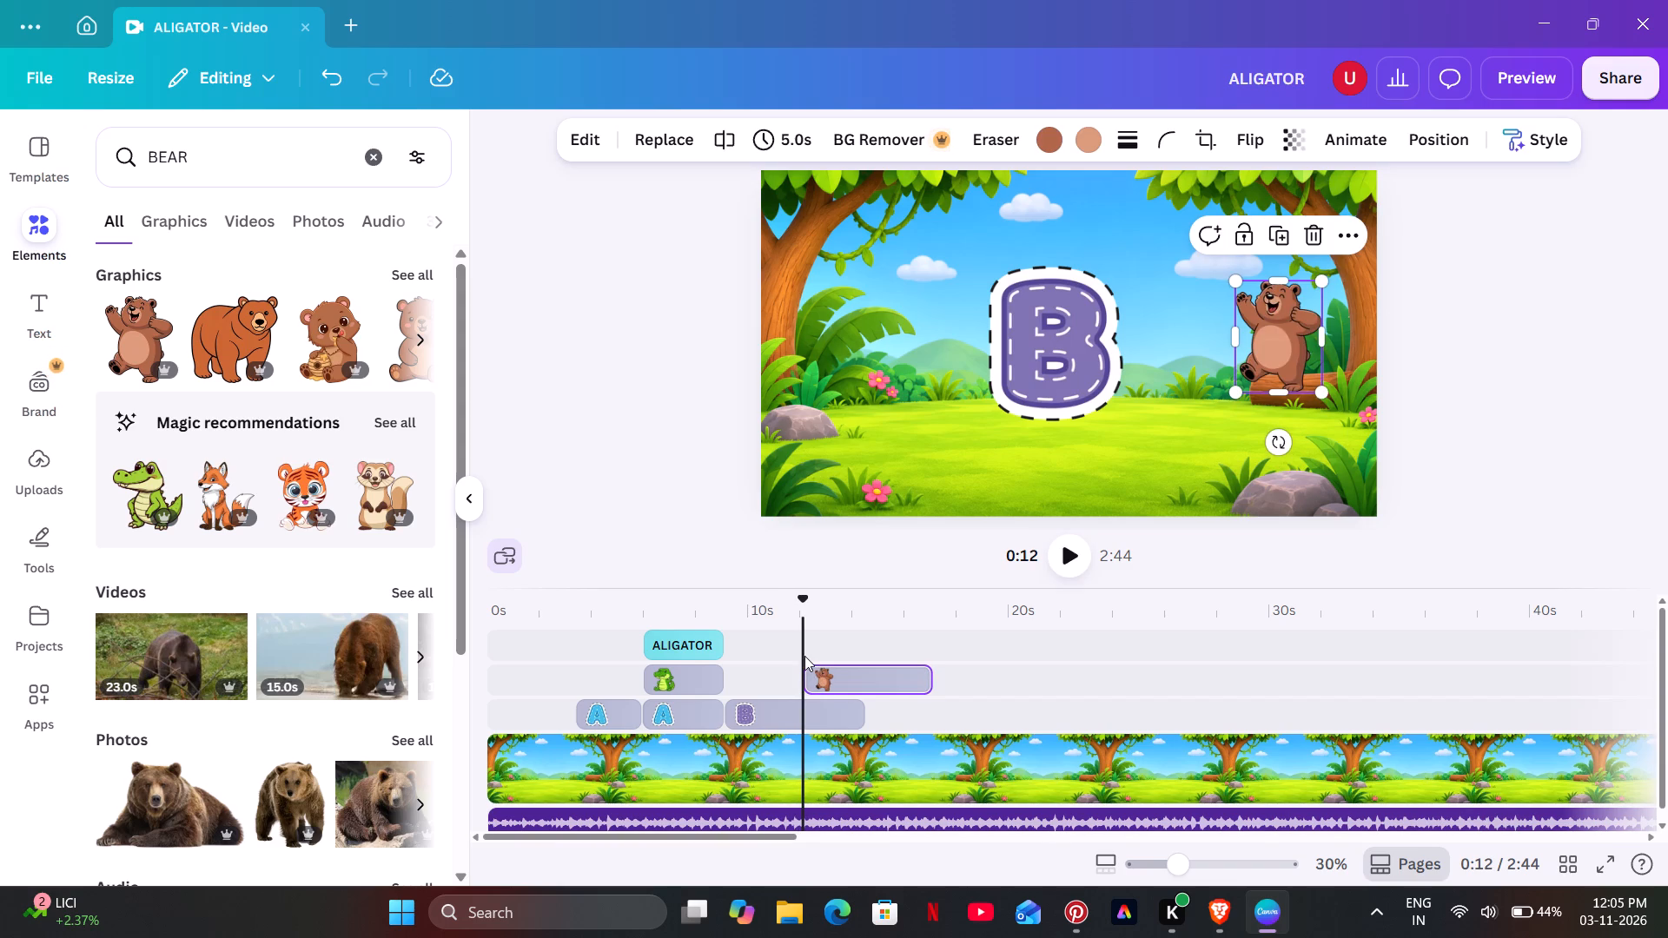
pyautogui.rightClick(810, 724)
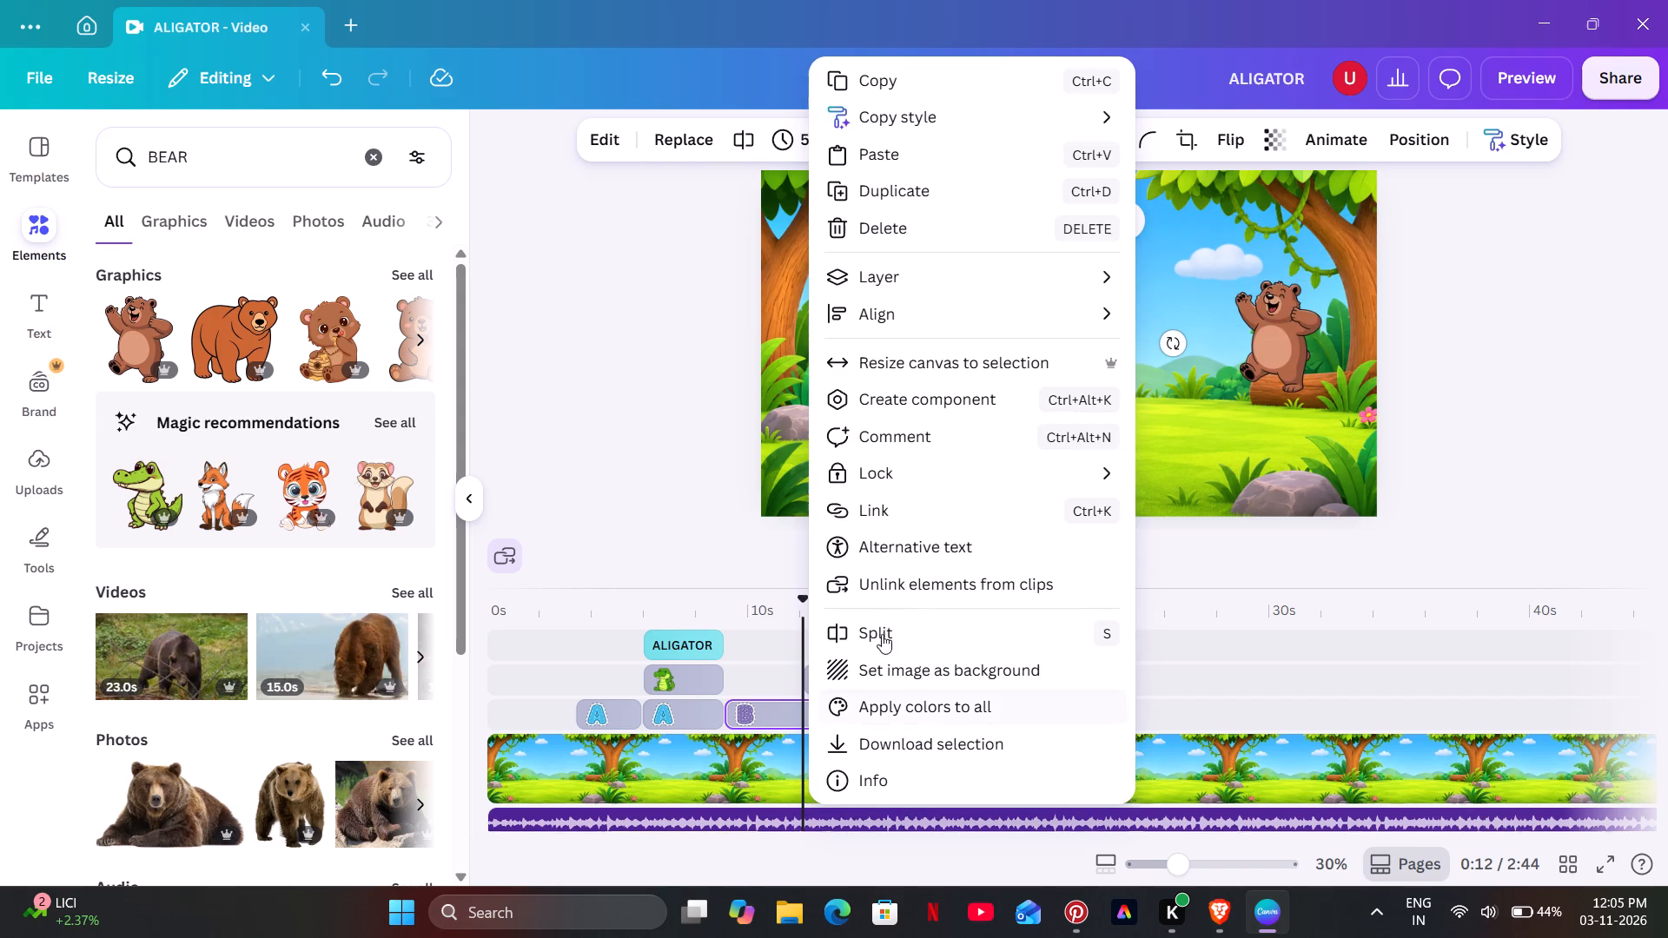
pyautogui.click(887, 632)
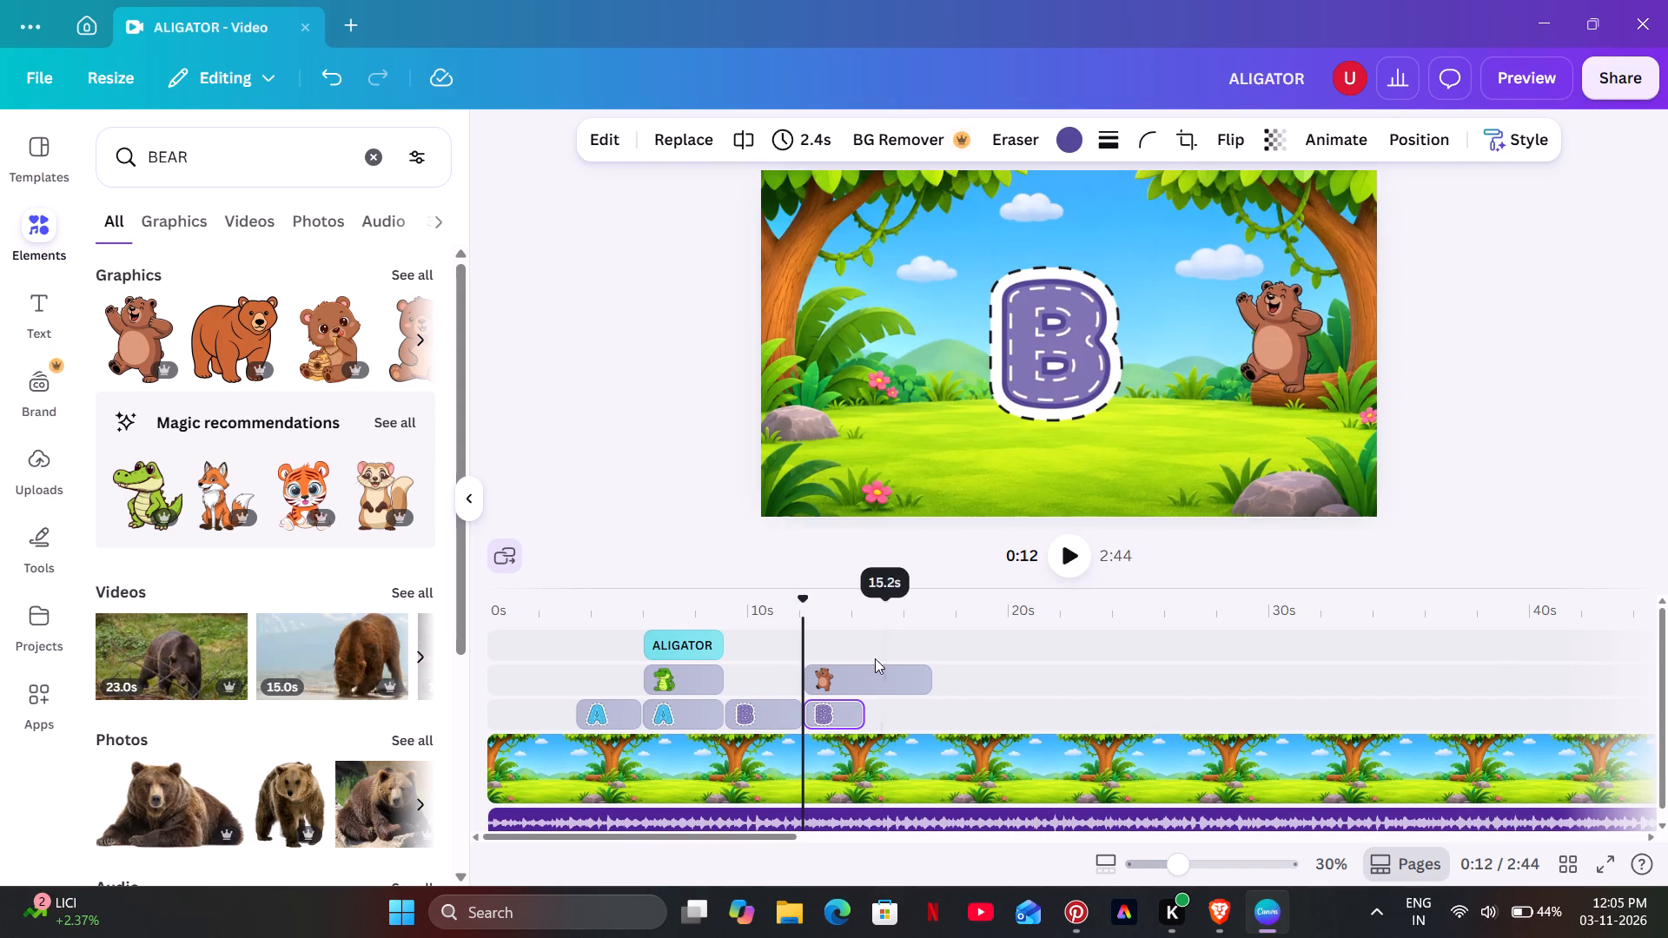
pyautogui.moveTo(858, 722); pyautogui.dragTo(921, 708)
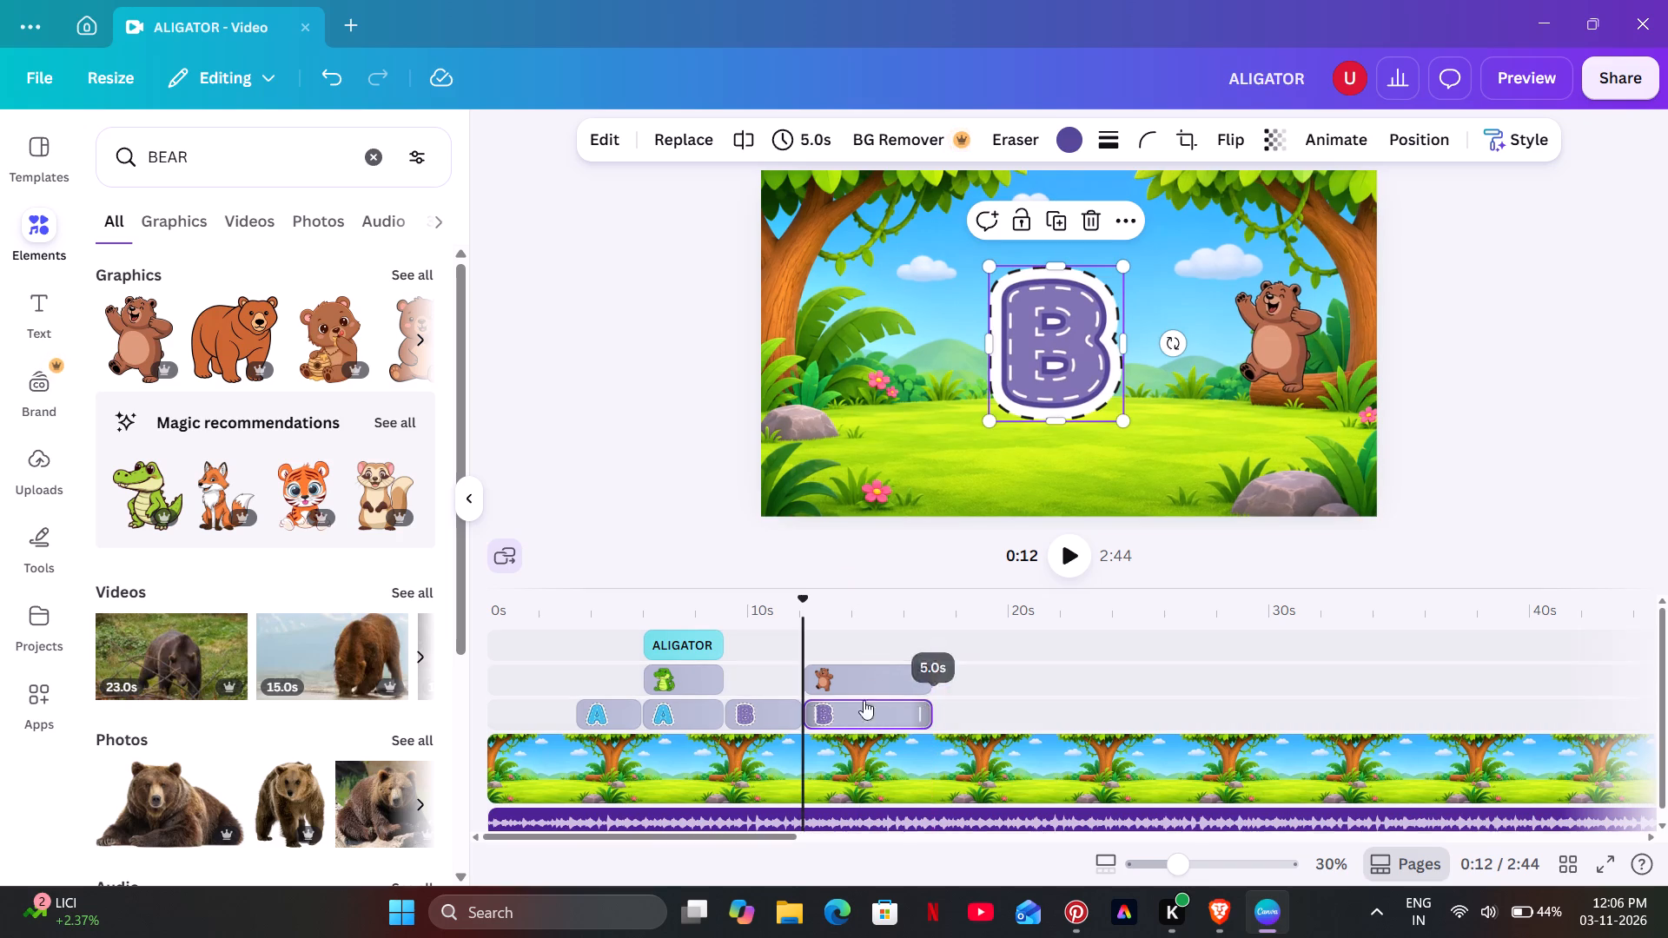
# Animate the first letter B clip with Tumble and add the Pulse effect at minimum intensity.
pyautogui.click(794, 683)
pyautogui.click(770, 713)
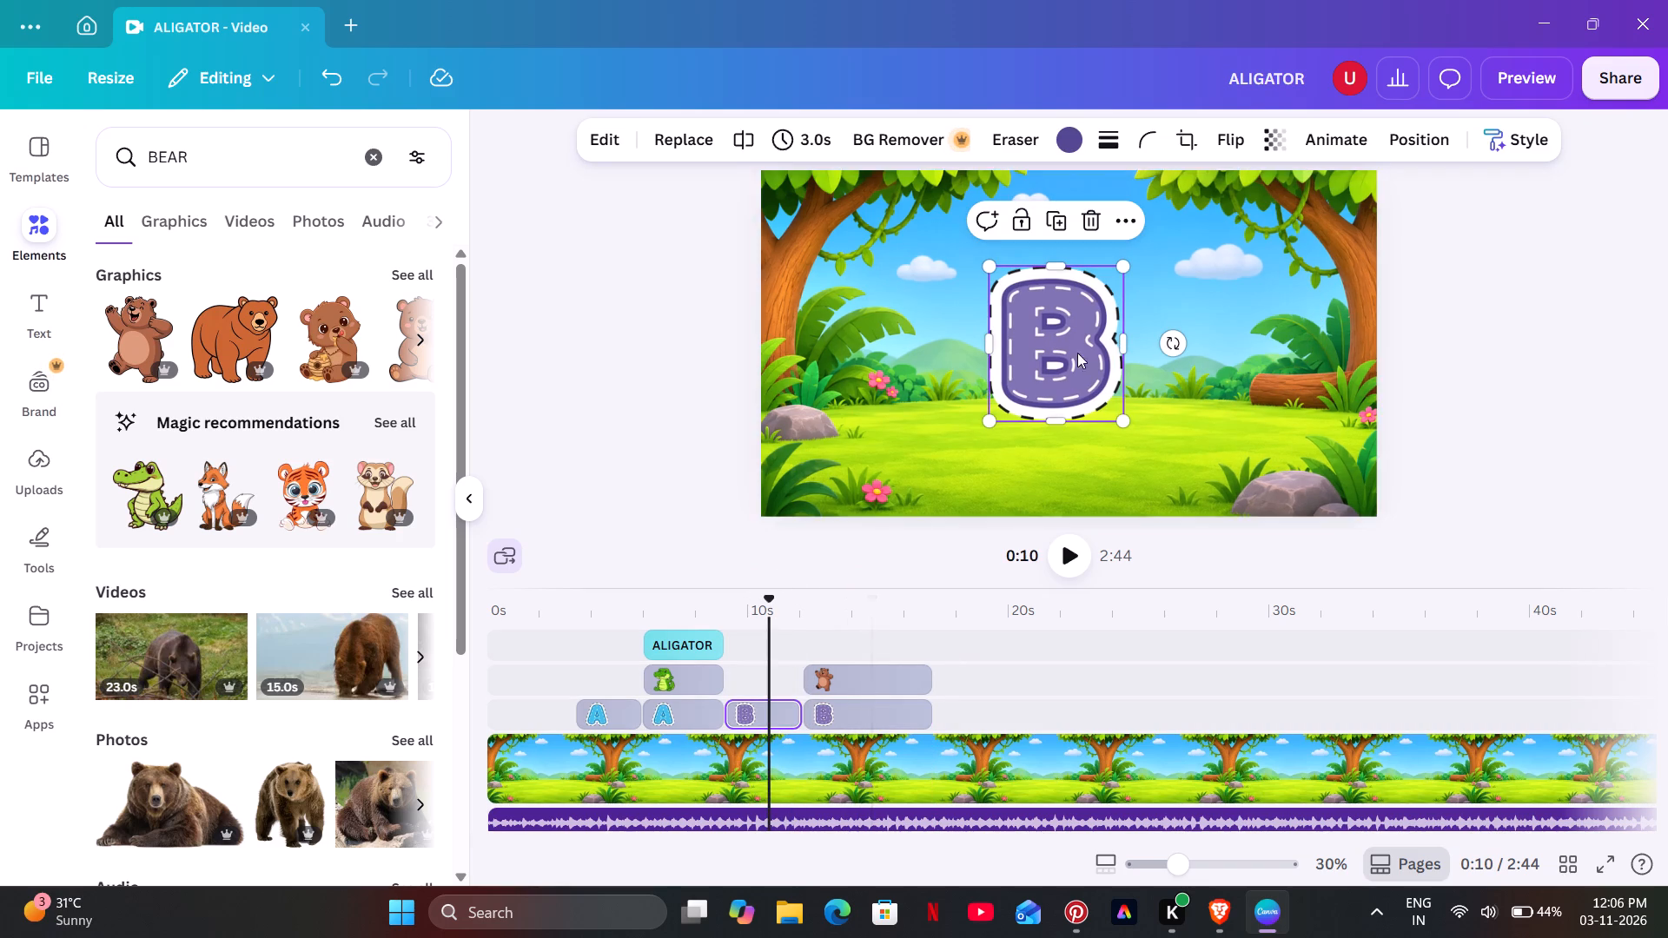
pyautogui.click(1338, 130)
pyautogui.scroll(-3, 266, 535)
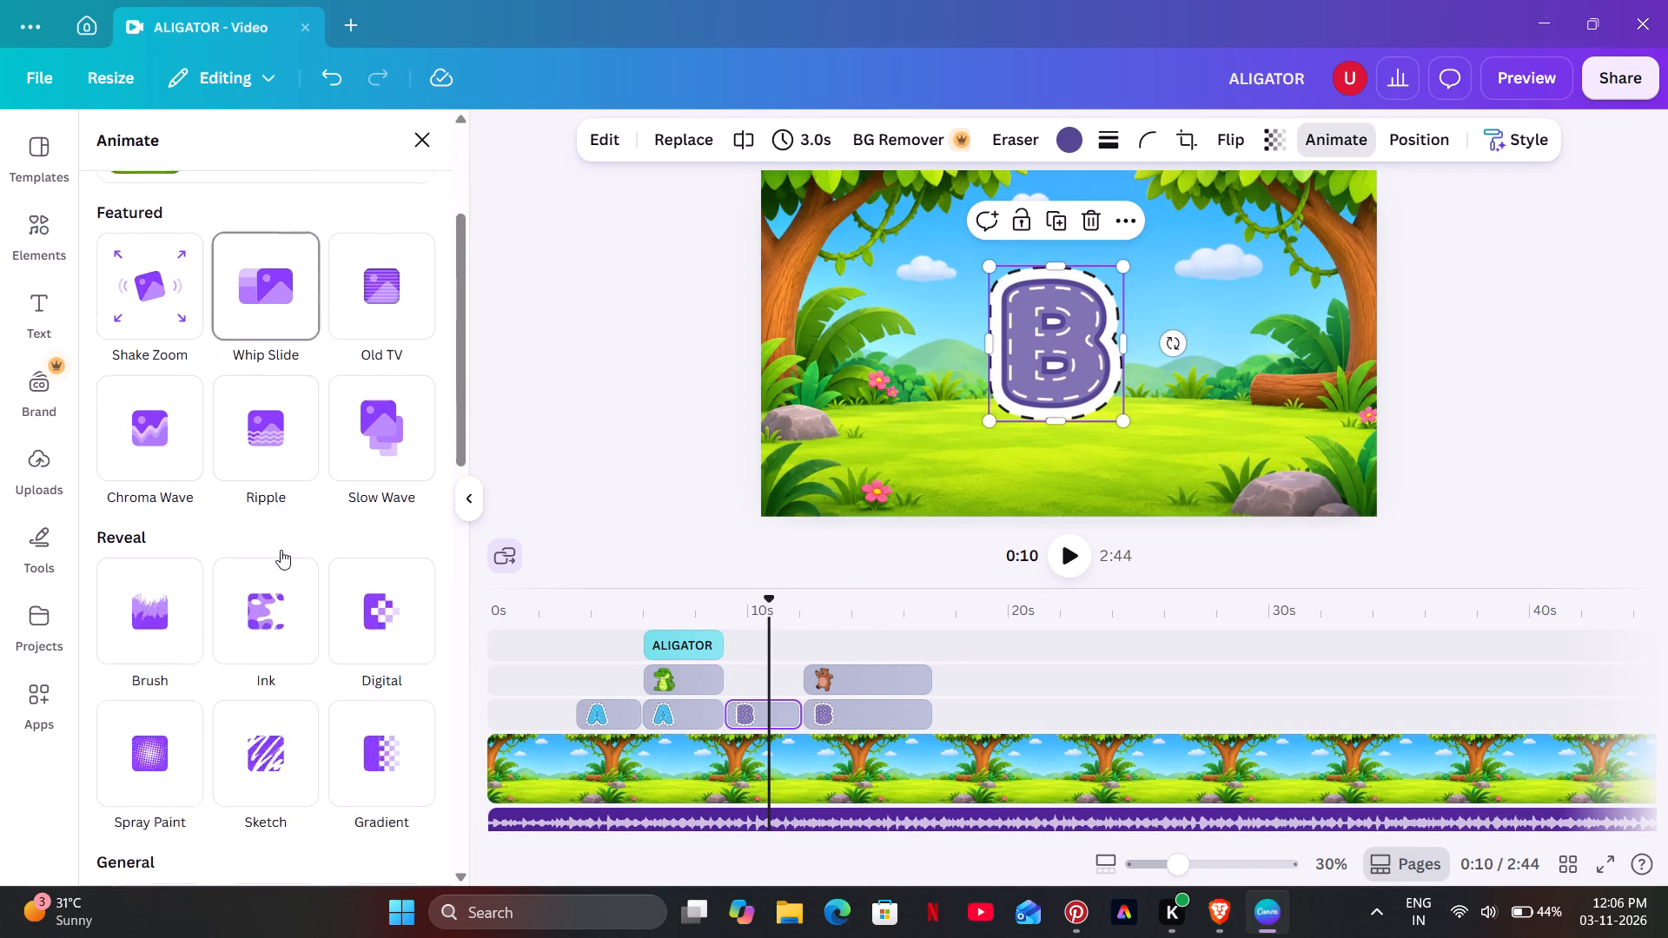
pyautogui.scroll(-4, 332, 611)
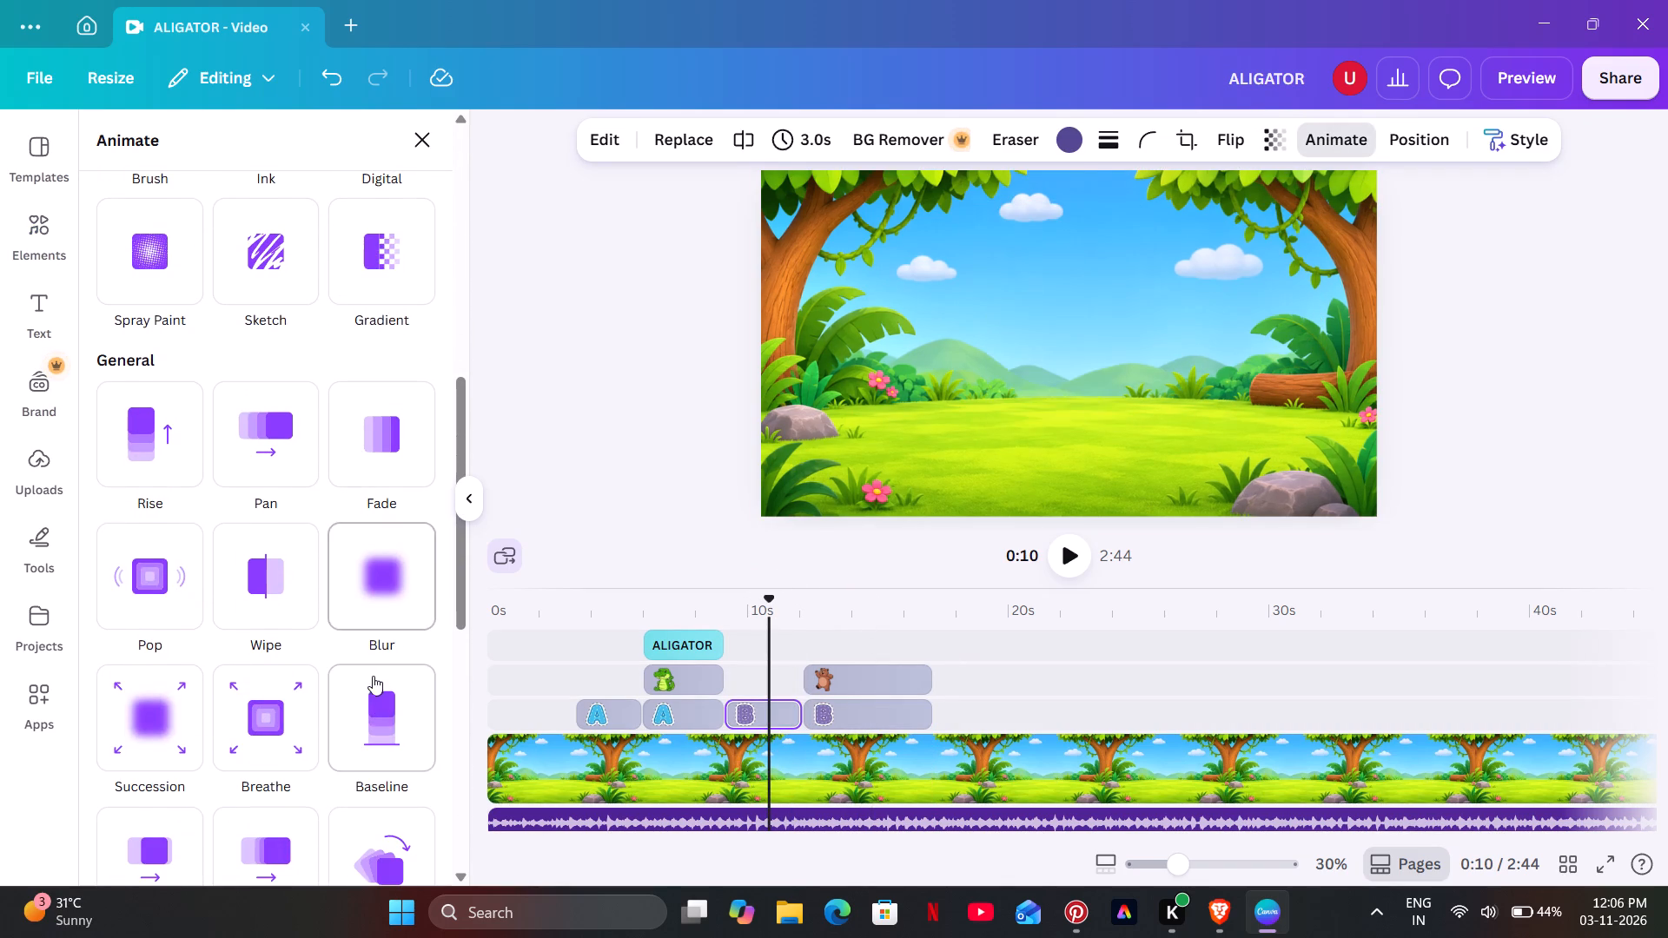
pyautogui.scroll(-2, 394, 682)
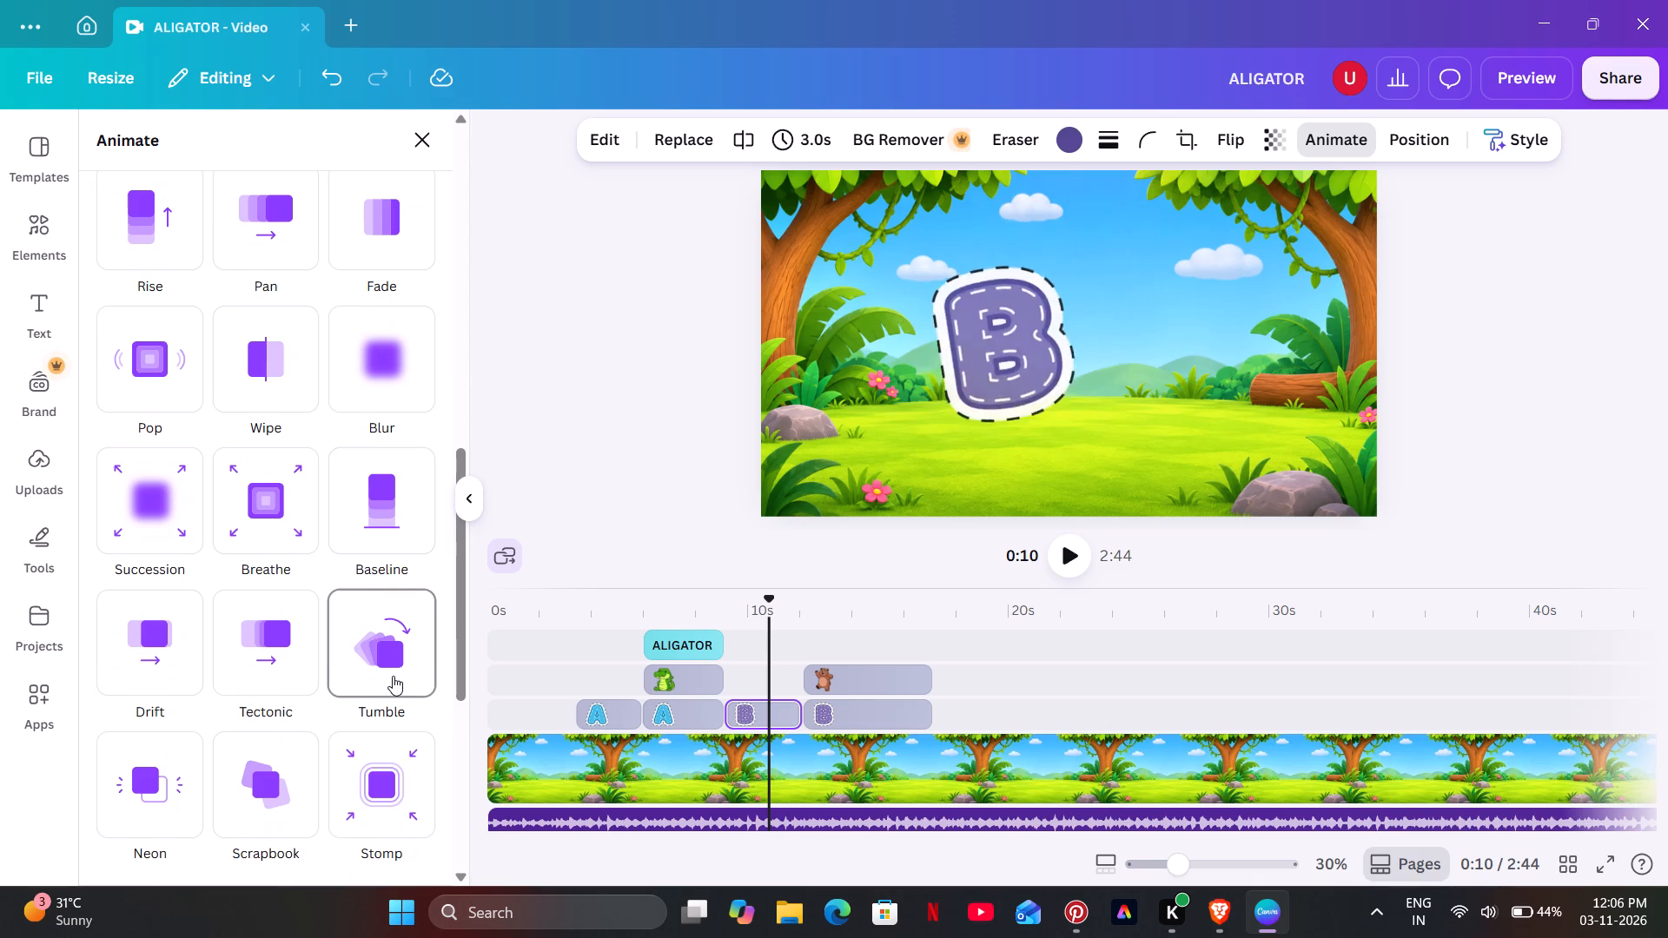
pyautogui.scroll(-1, 393, 676)
pyautogui.scroll(1, 392, 674)
pyautogui.click(383, 658)
pyautogui.scroll(-4, 383, 658)
pyautogui.scroll(-4, 156, 716)
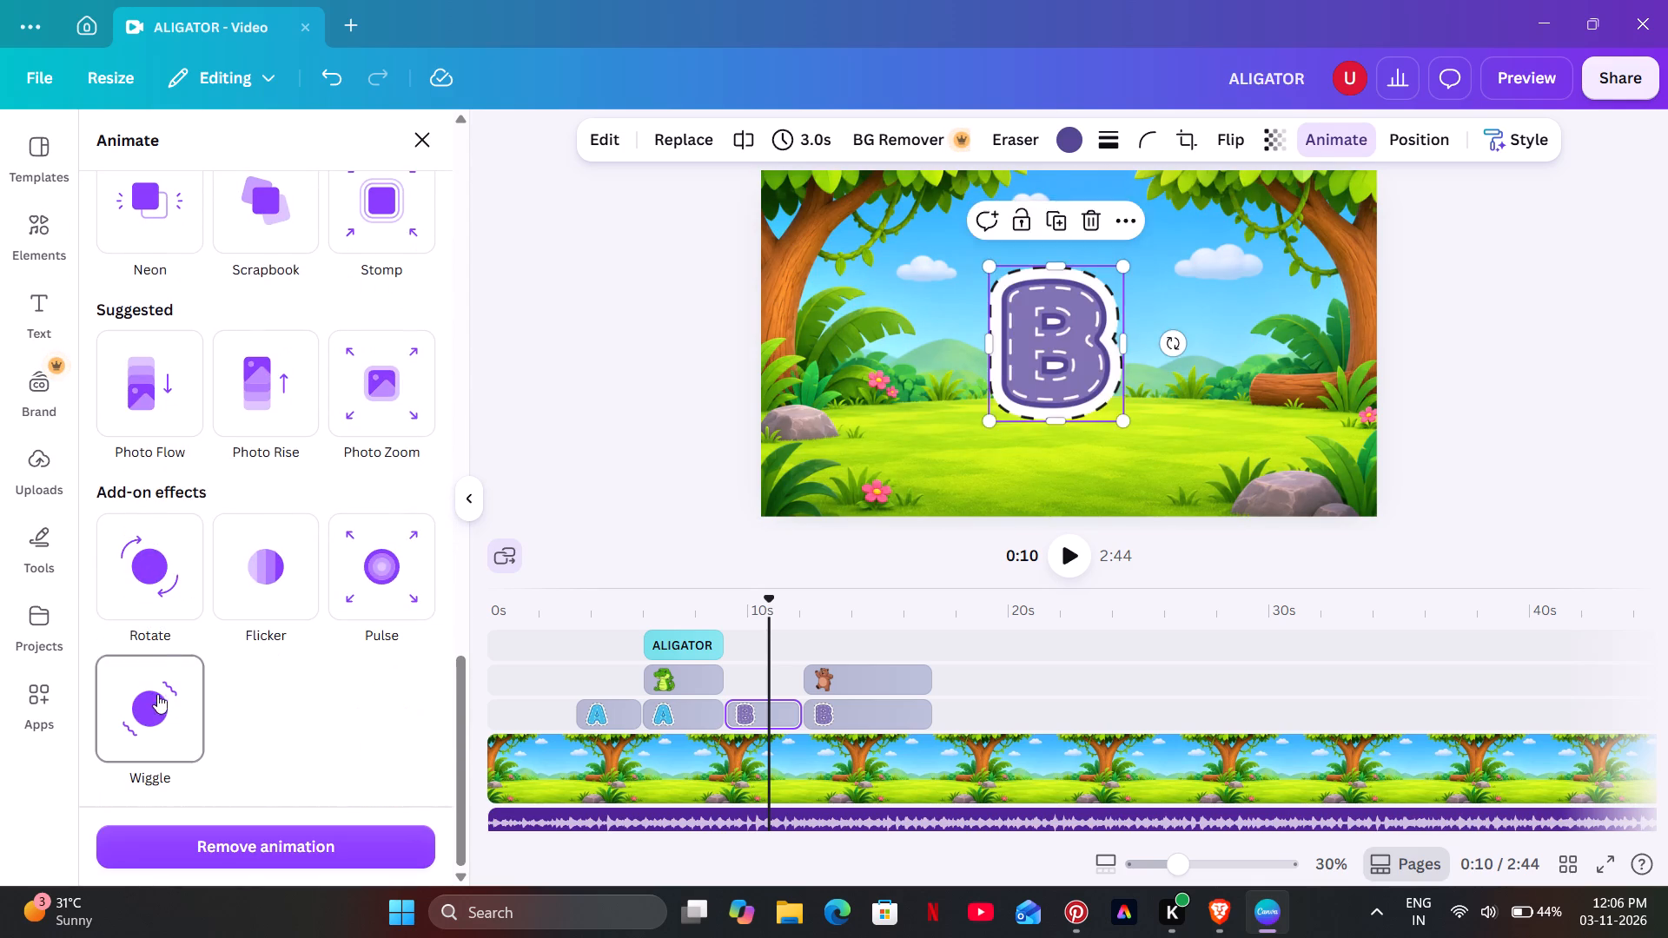
pyautogui.click(376, 575)
pyautogui.scroll(-2, 308, 674)
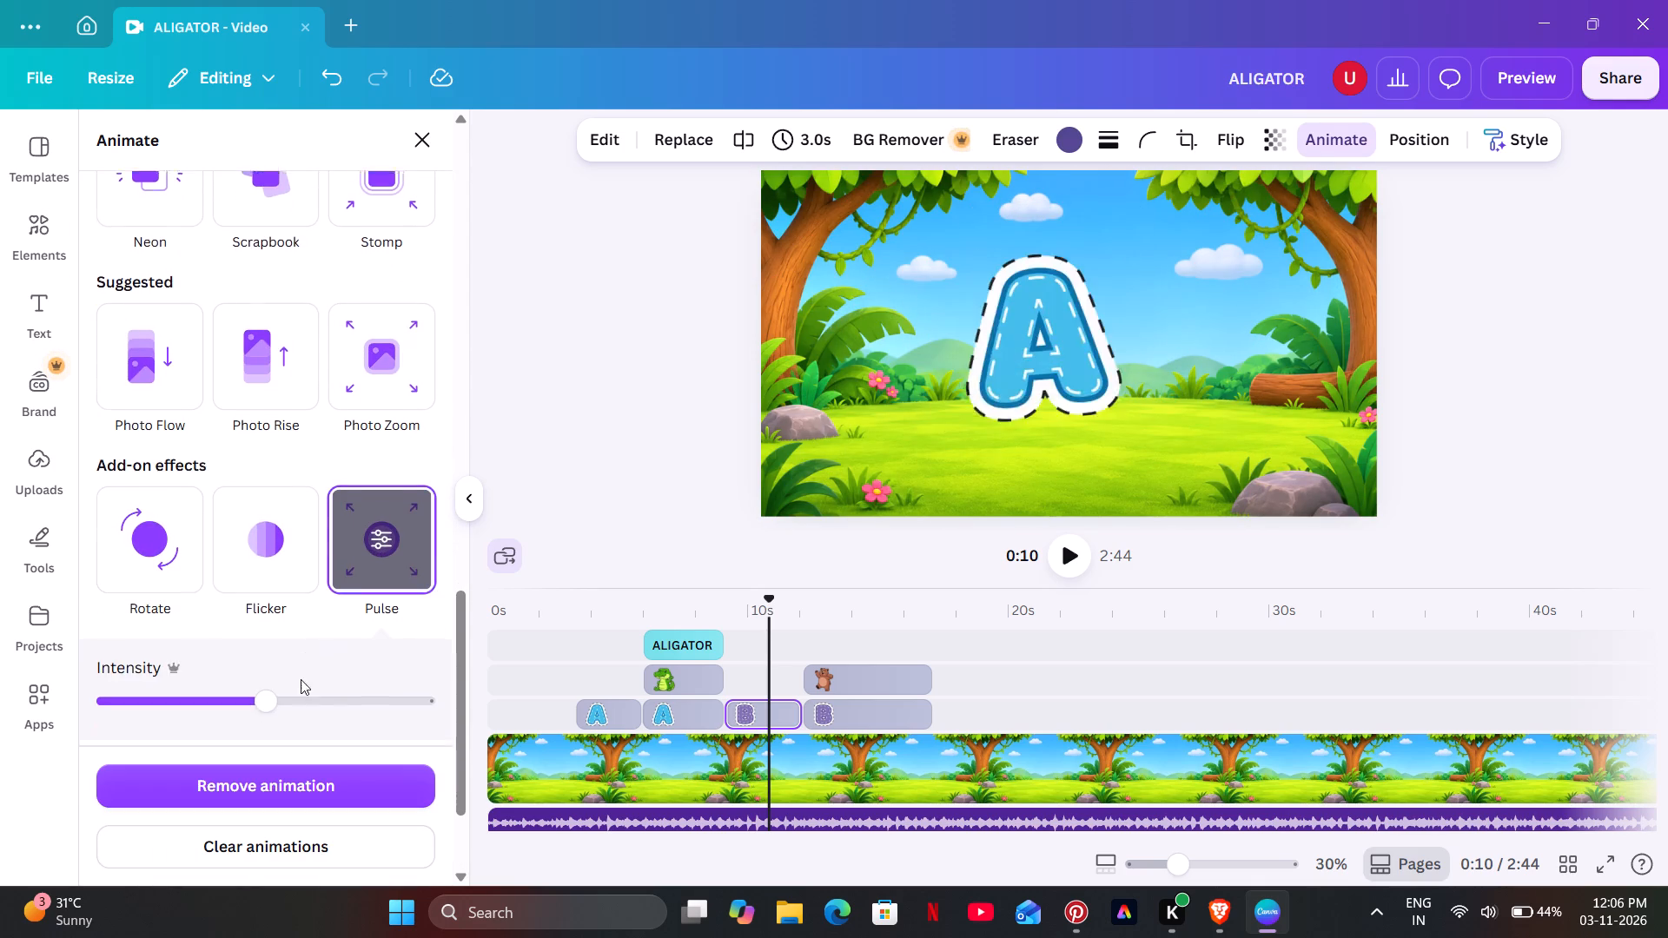
pyautogui.moveTo(276, 536); pyautogui.dragTo(109, 541)
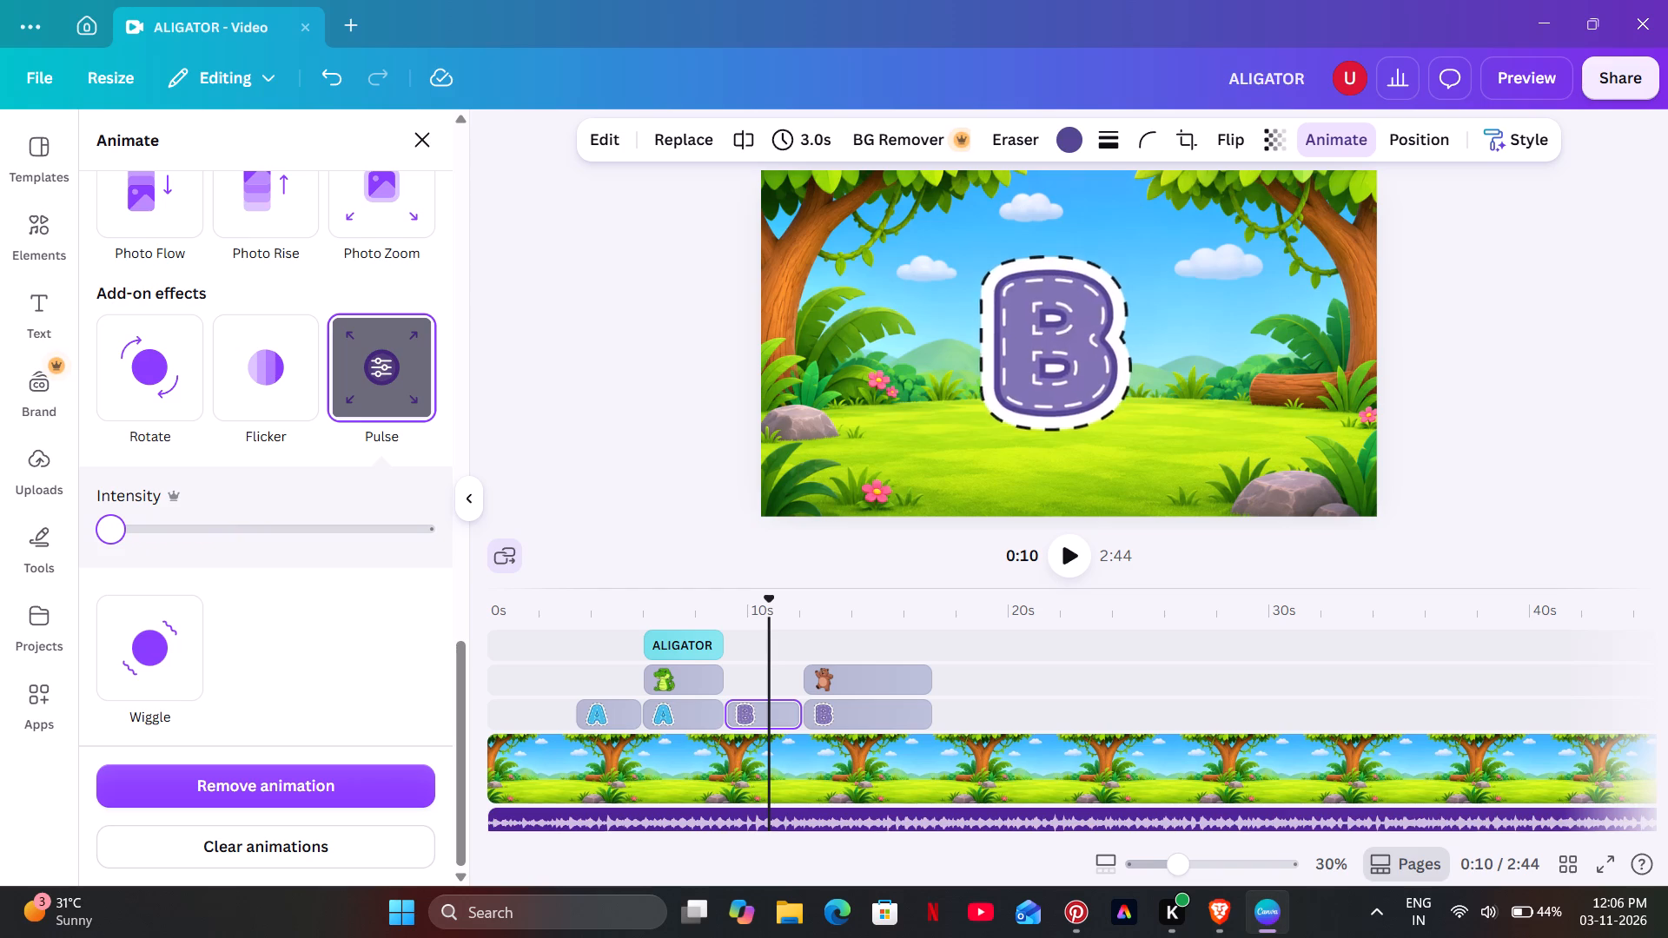
pyautogui.click(702, 320)
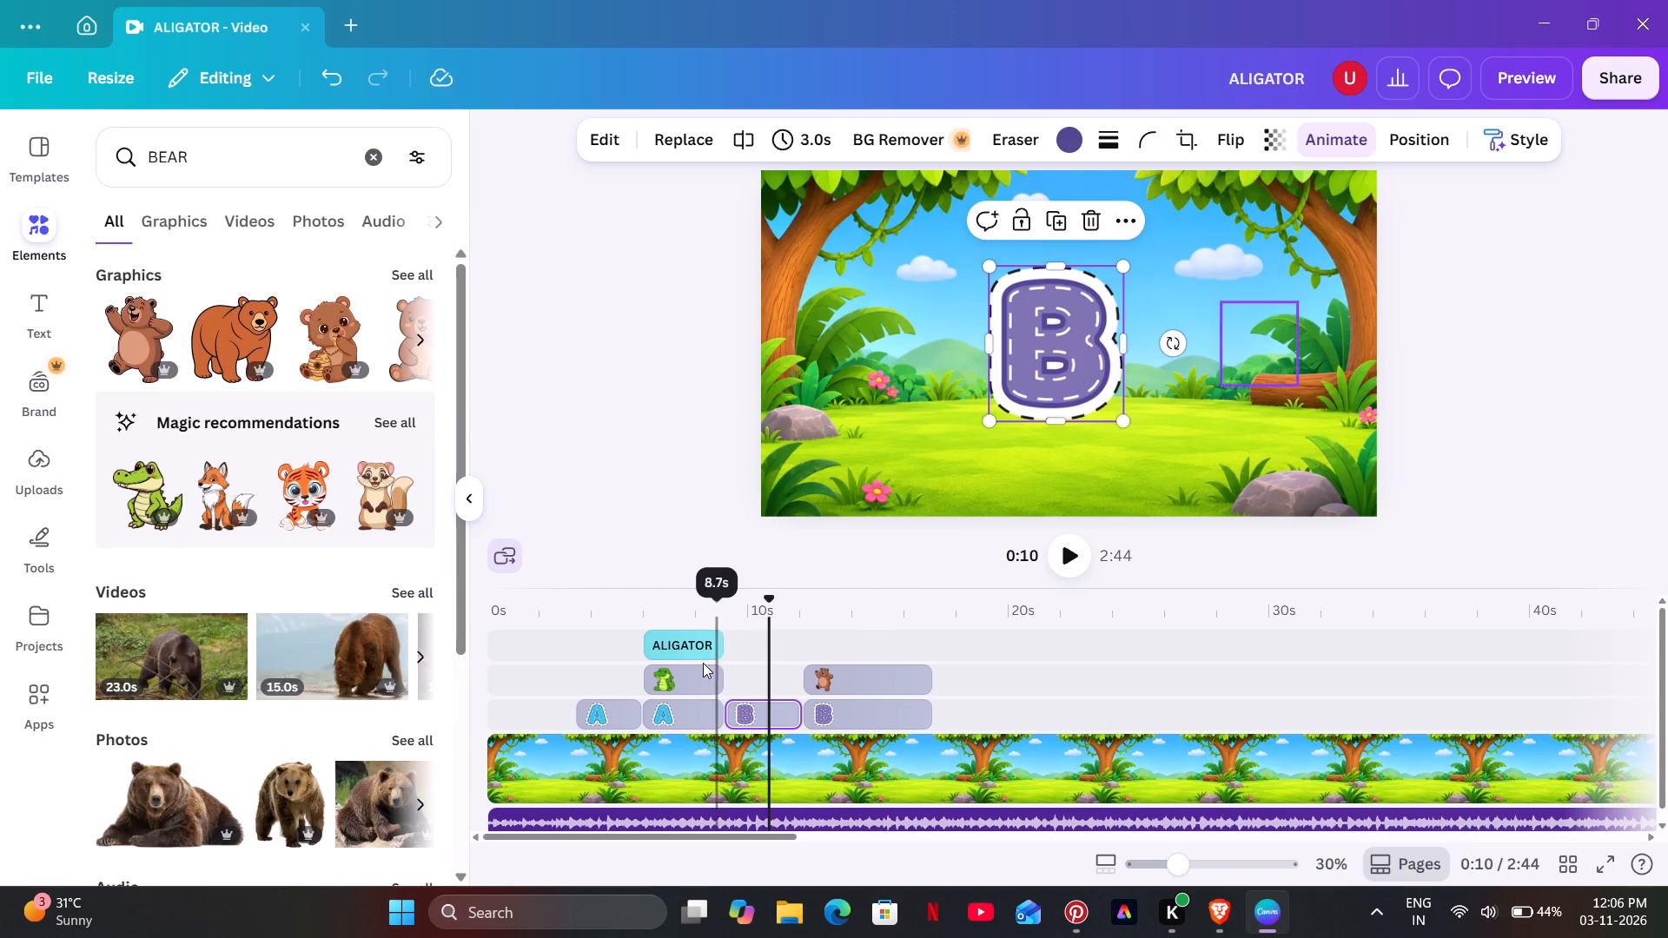
# At 0:13, shrink the second letter B to about the bear's height and move it to the left of the scene, opposite the bear.
pyautogui.click(692, 624)
pyautogui.click(1076, 555)
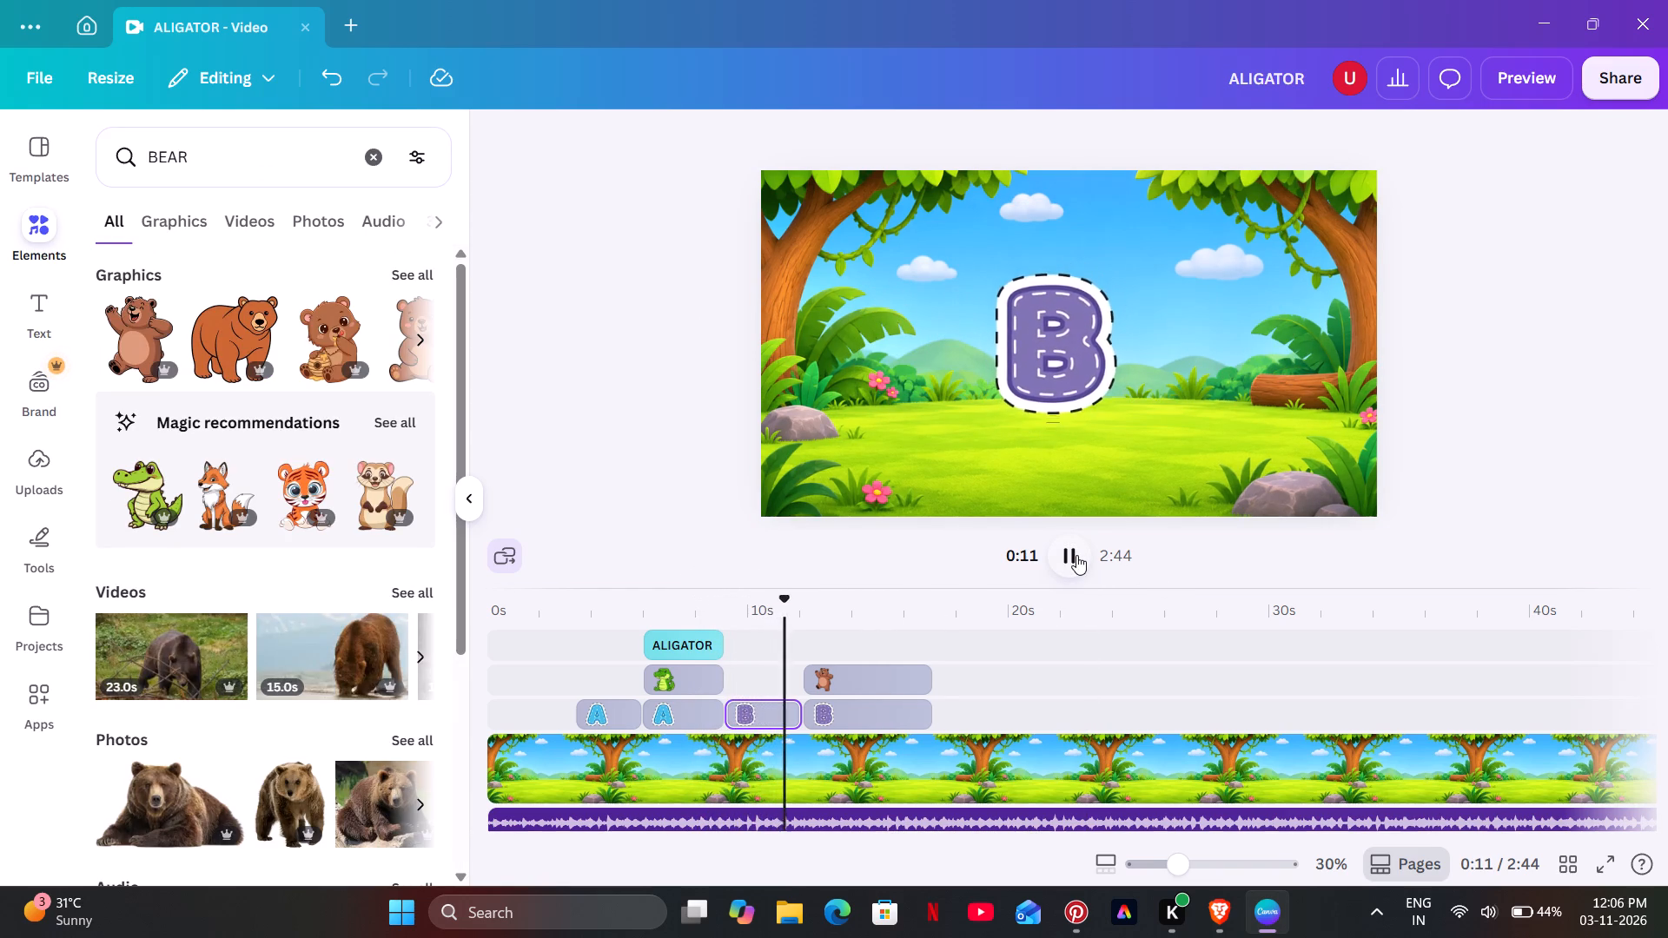
pyautogui.click(1076, 555)
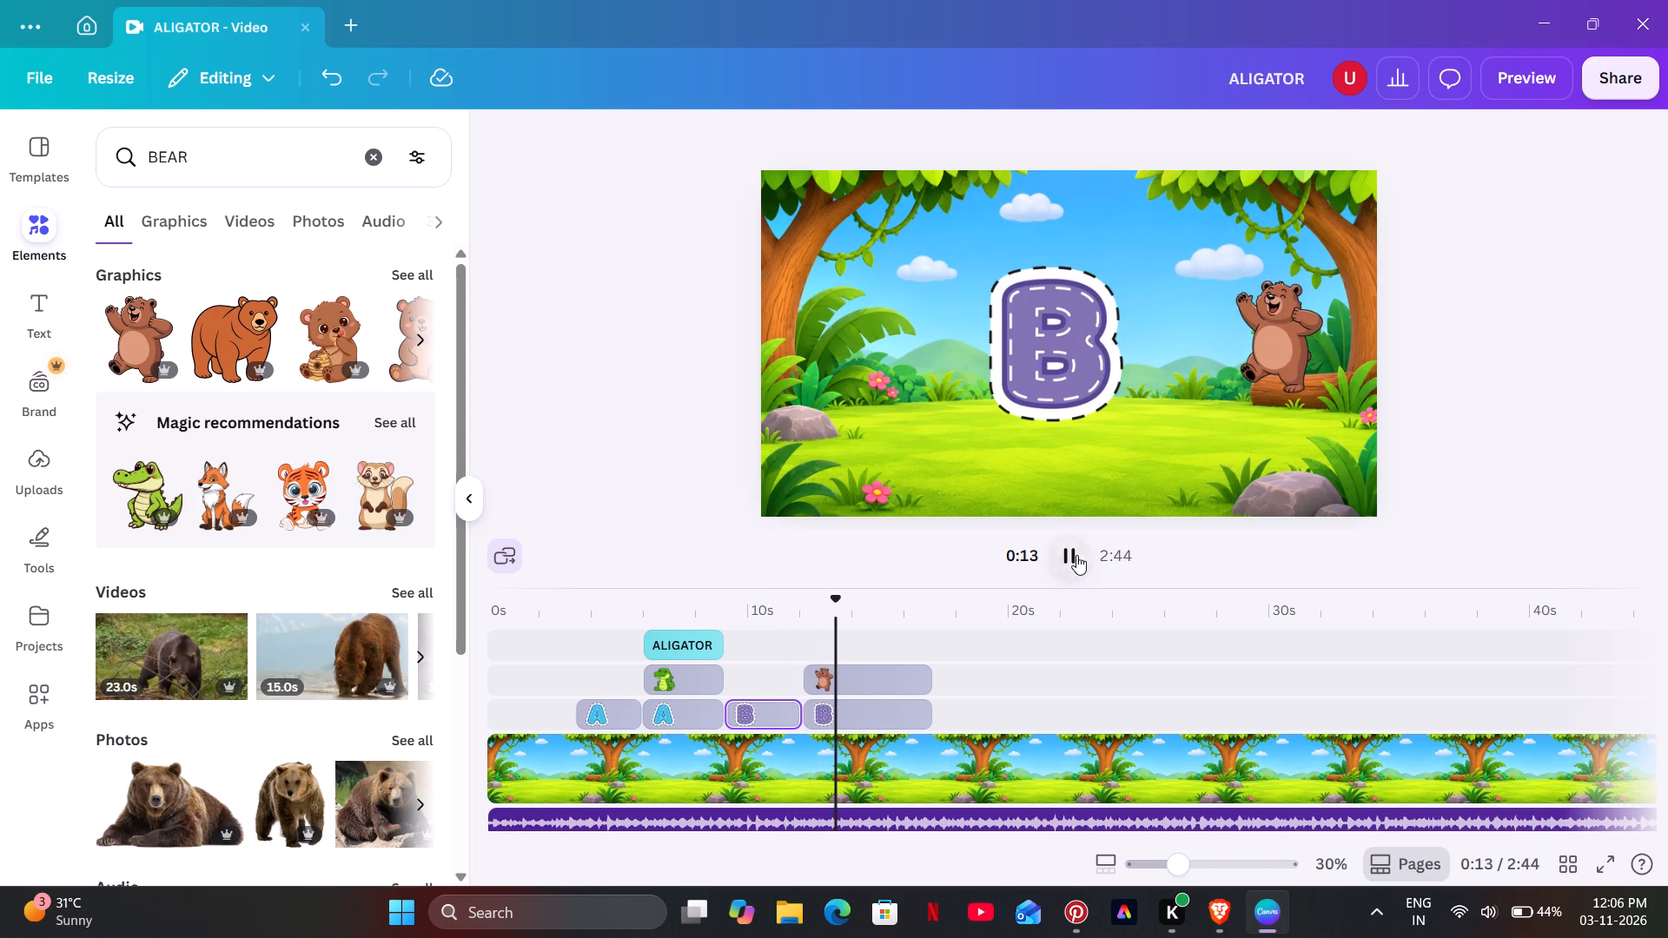
pyautogui.click(1029, 398)
pyautogui.moveTo(1128, 427); pyautogui.dragTo(1089, 389)
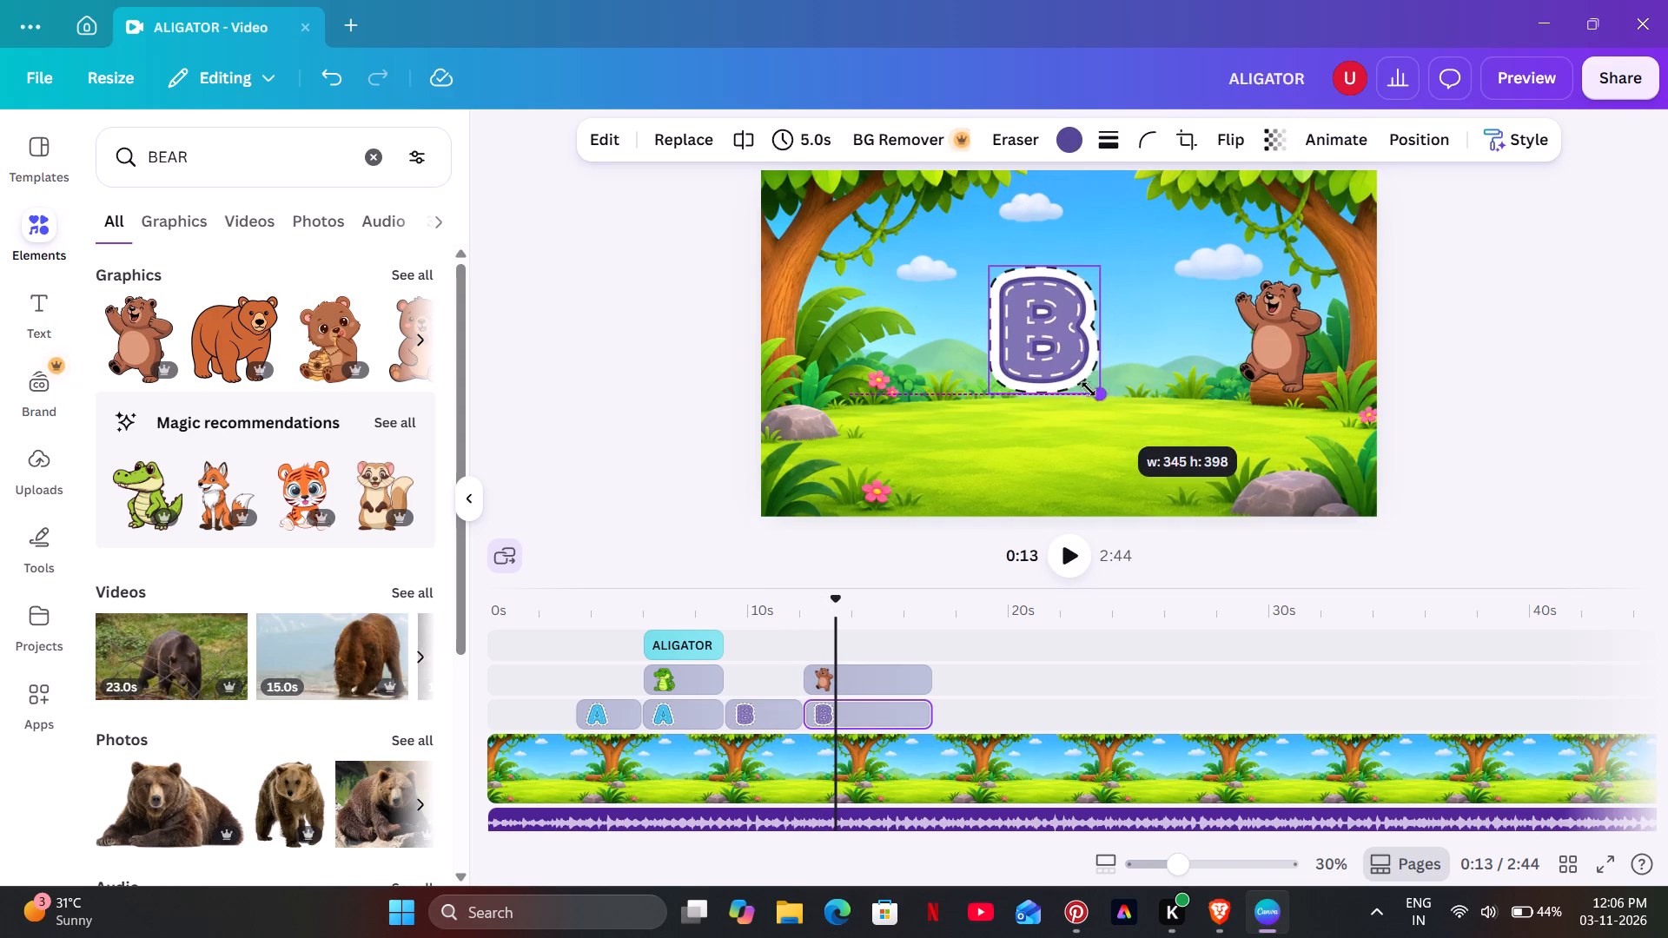
pyautogui.moveTo(1089, 389); pyautogui.dragTo(1082, 384)
pyautogui.moveTo(1046, 342); pyautogui.dragTo(920, 361)
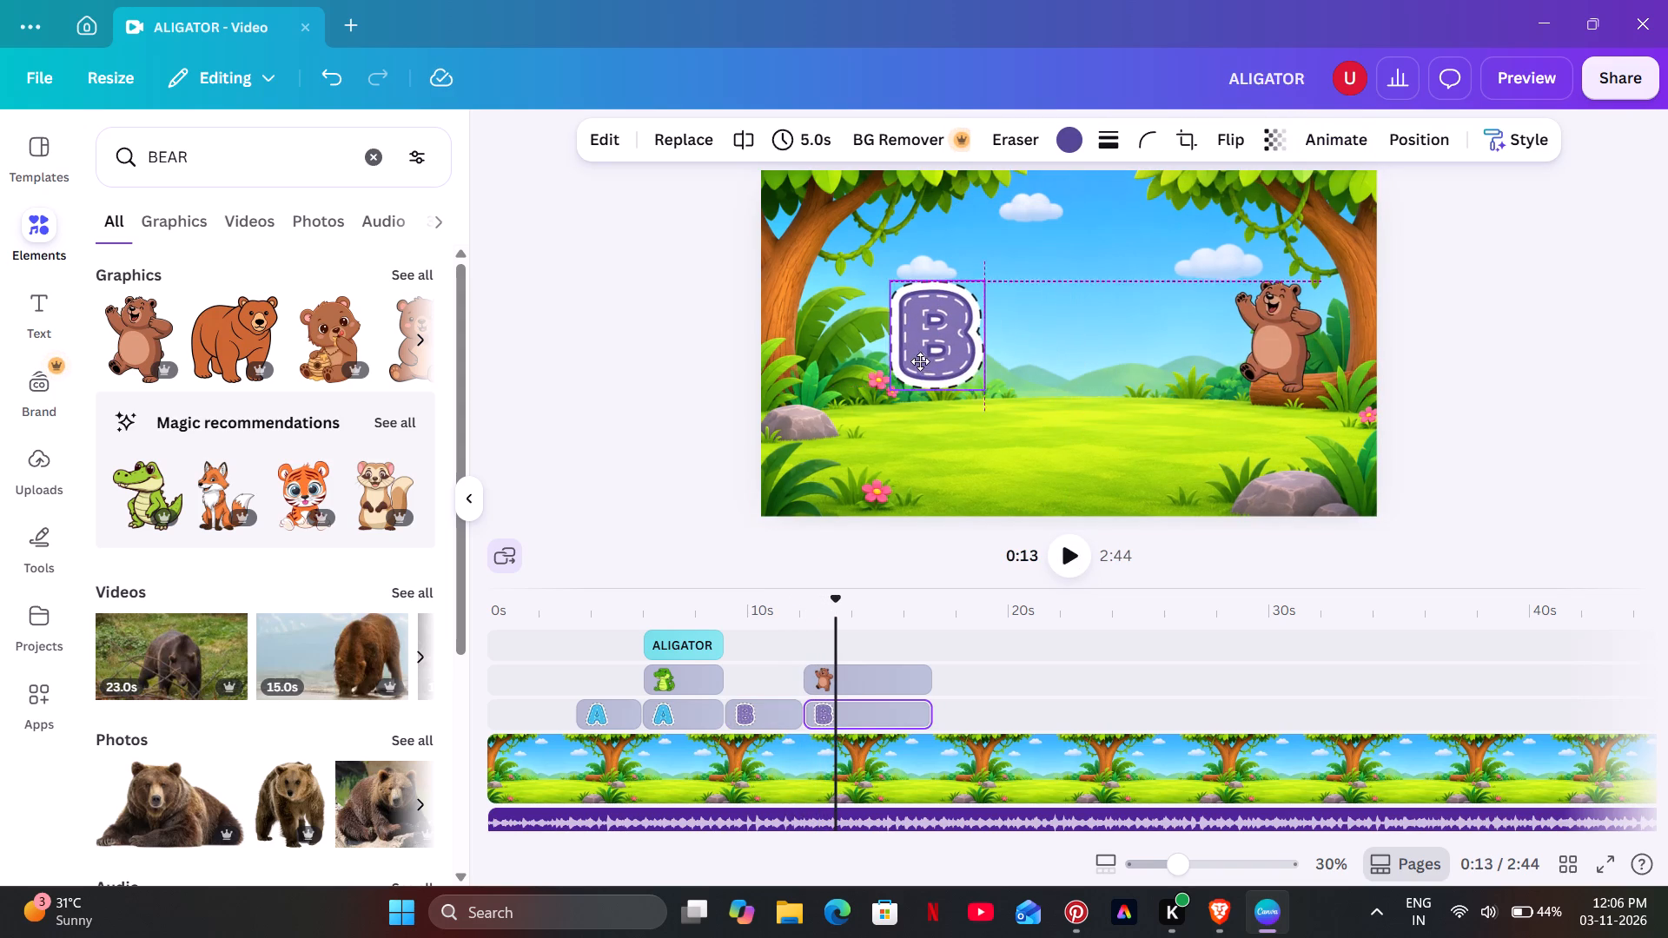
pyautogui.moveTo(920, 361); pyautogui.dragTo(906, 367)
pyautogui.click(1117, 405)
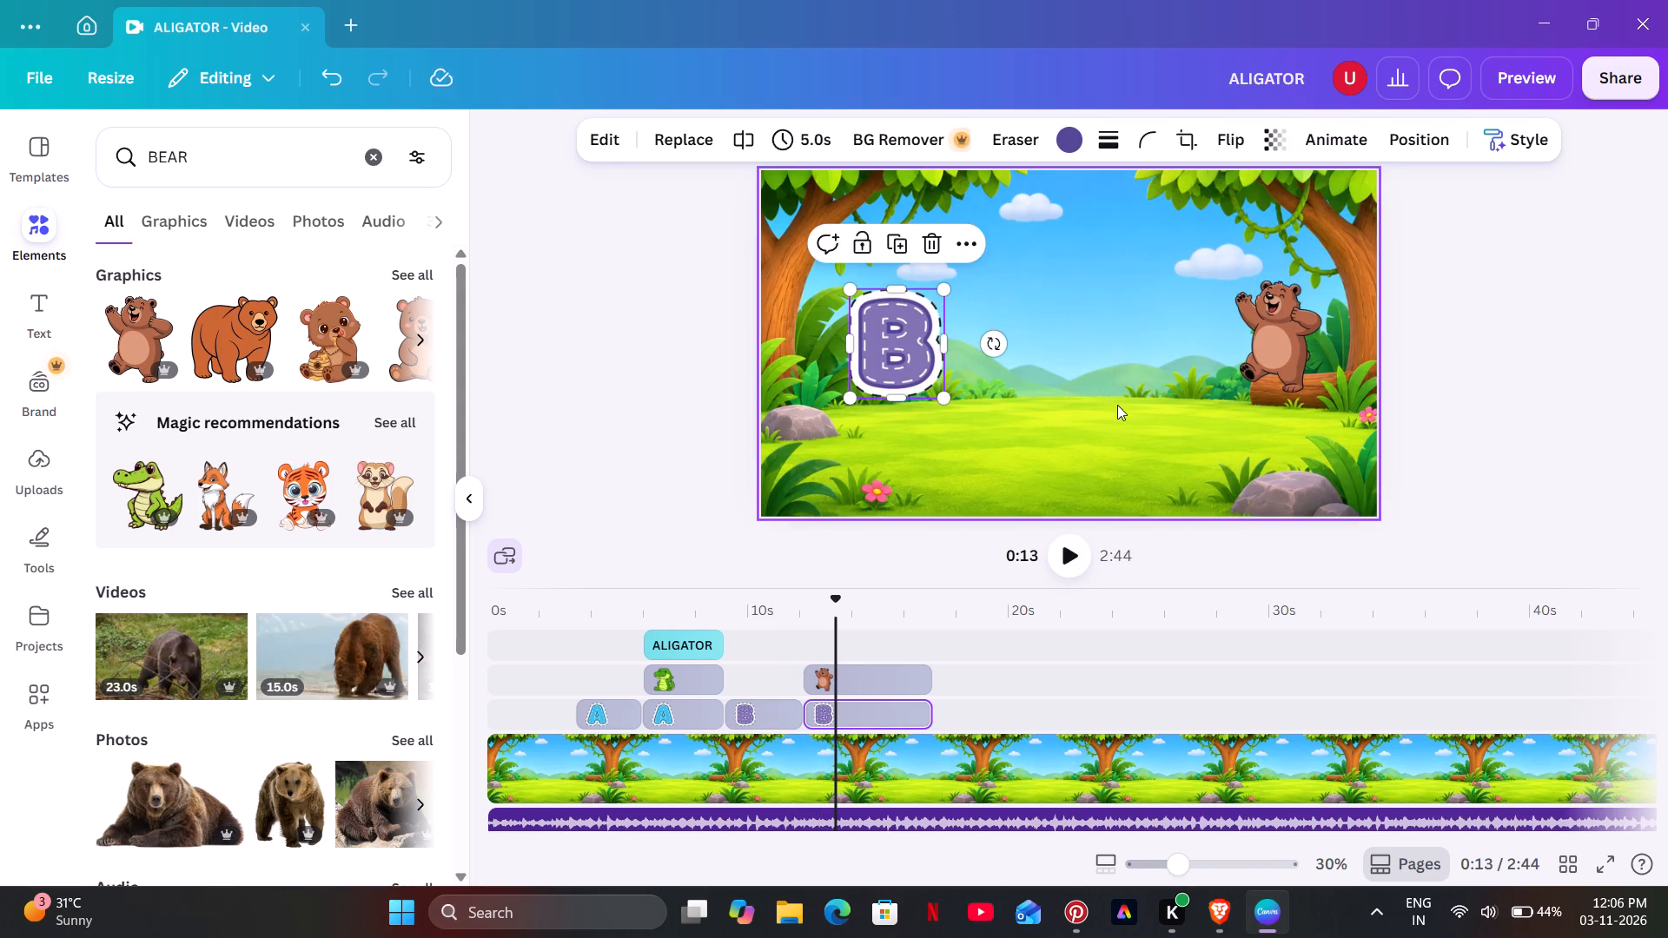
# Animate the second letter B and the bear together with Tumble and add the Pulse effect at minimum intensity.
pyautogui.moveTo(1326, 223); pyautogui.dragTo(857, 373)
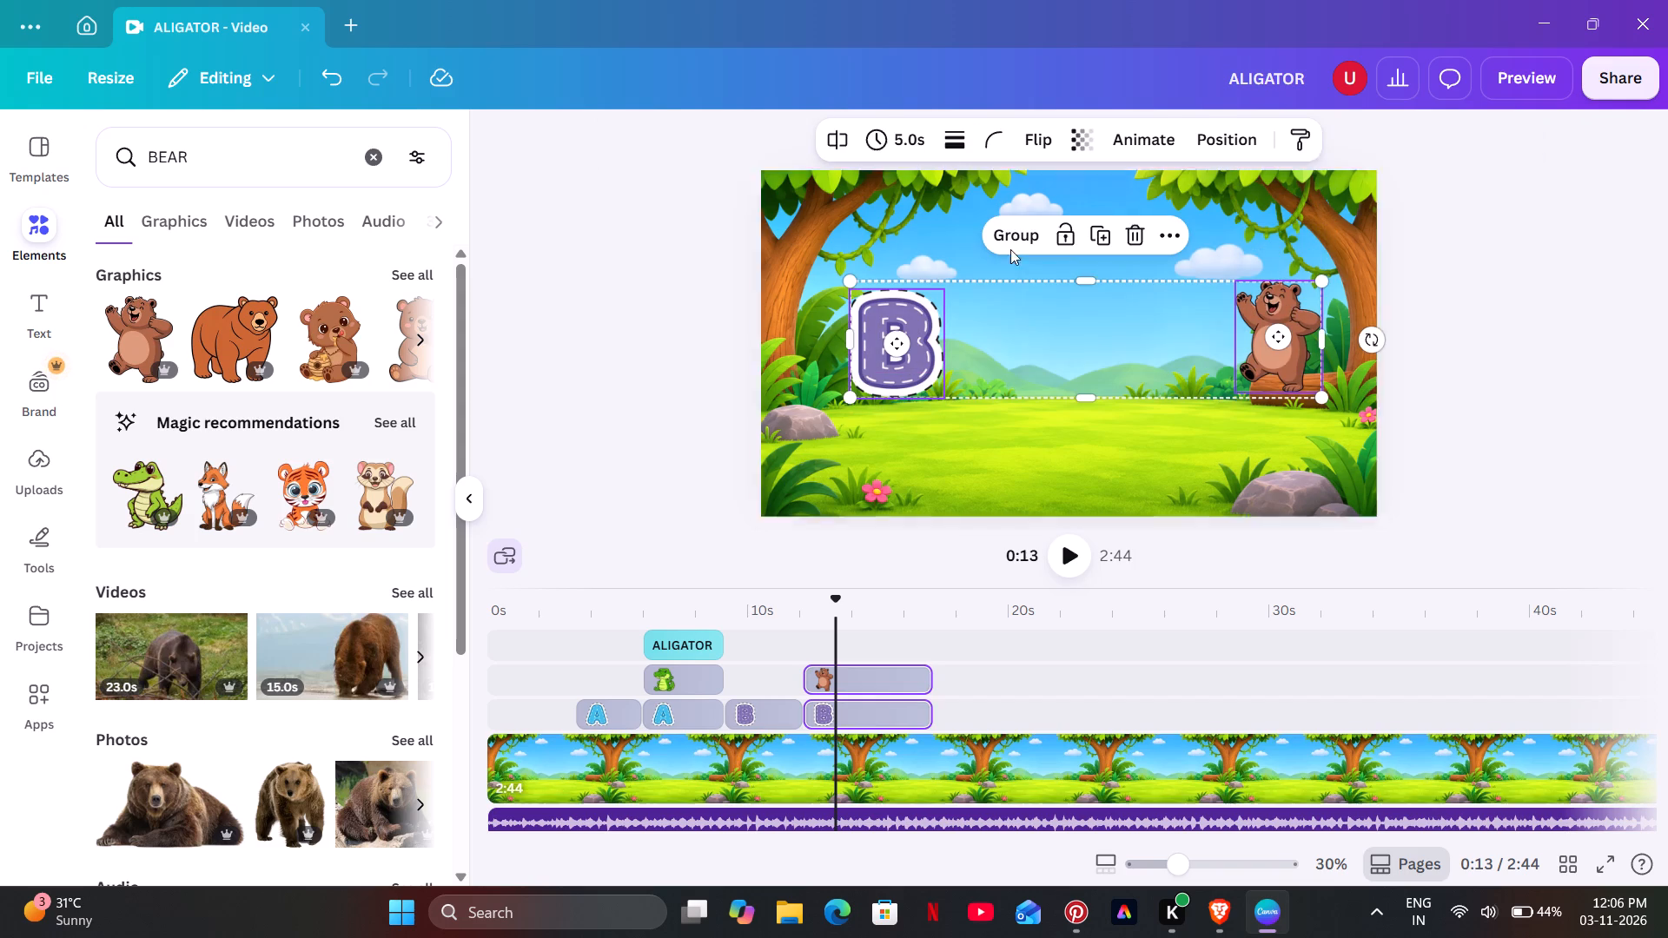
pyautogui.click(1158, 149)
pyautogui.scroll(-3, 341, 583)
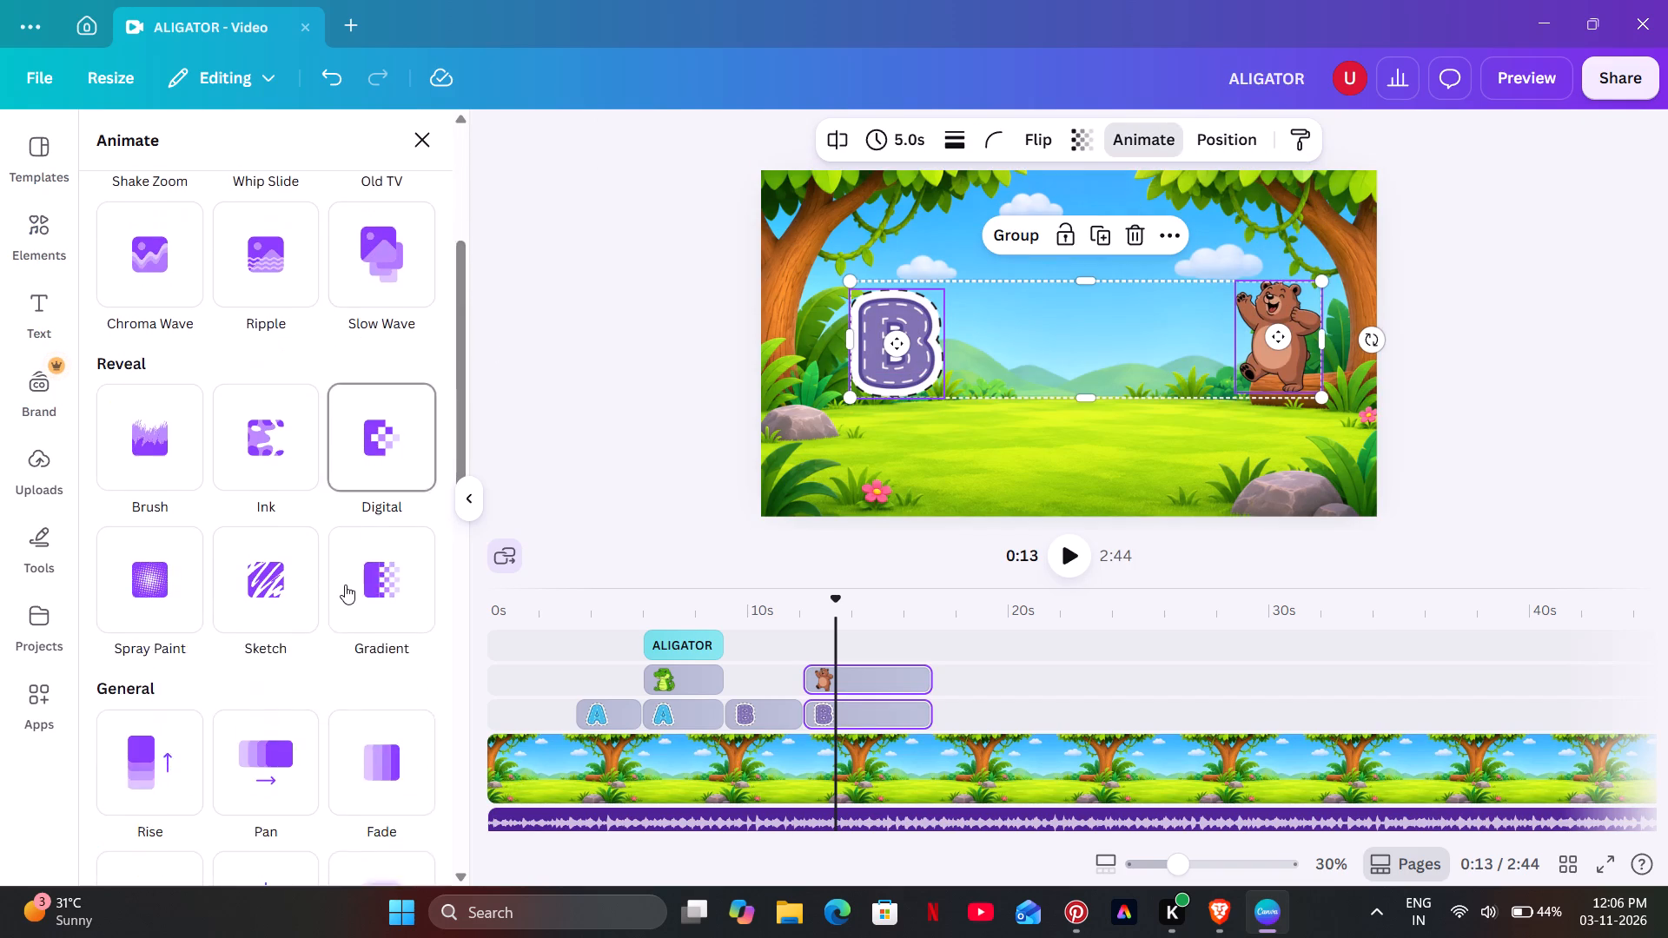
pyautogui.scroll(-6, 345, 589)
pyautogui.click(377, 639)
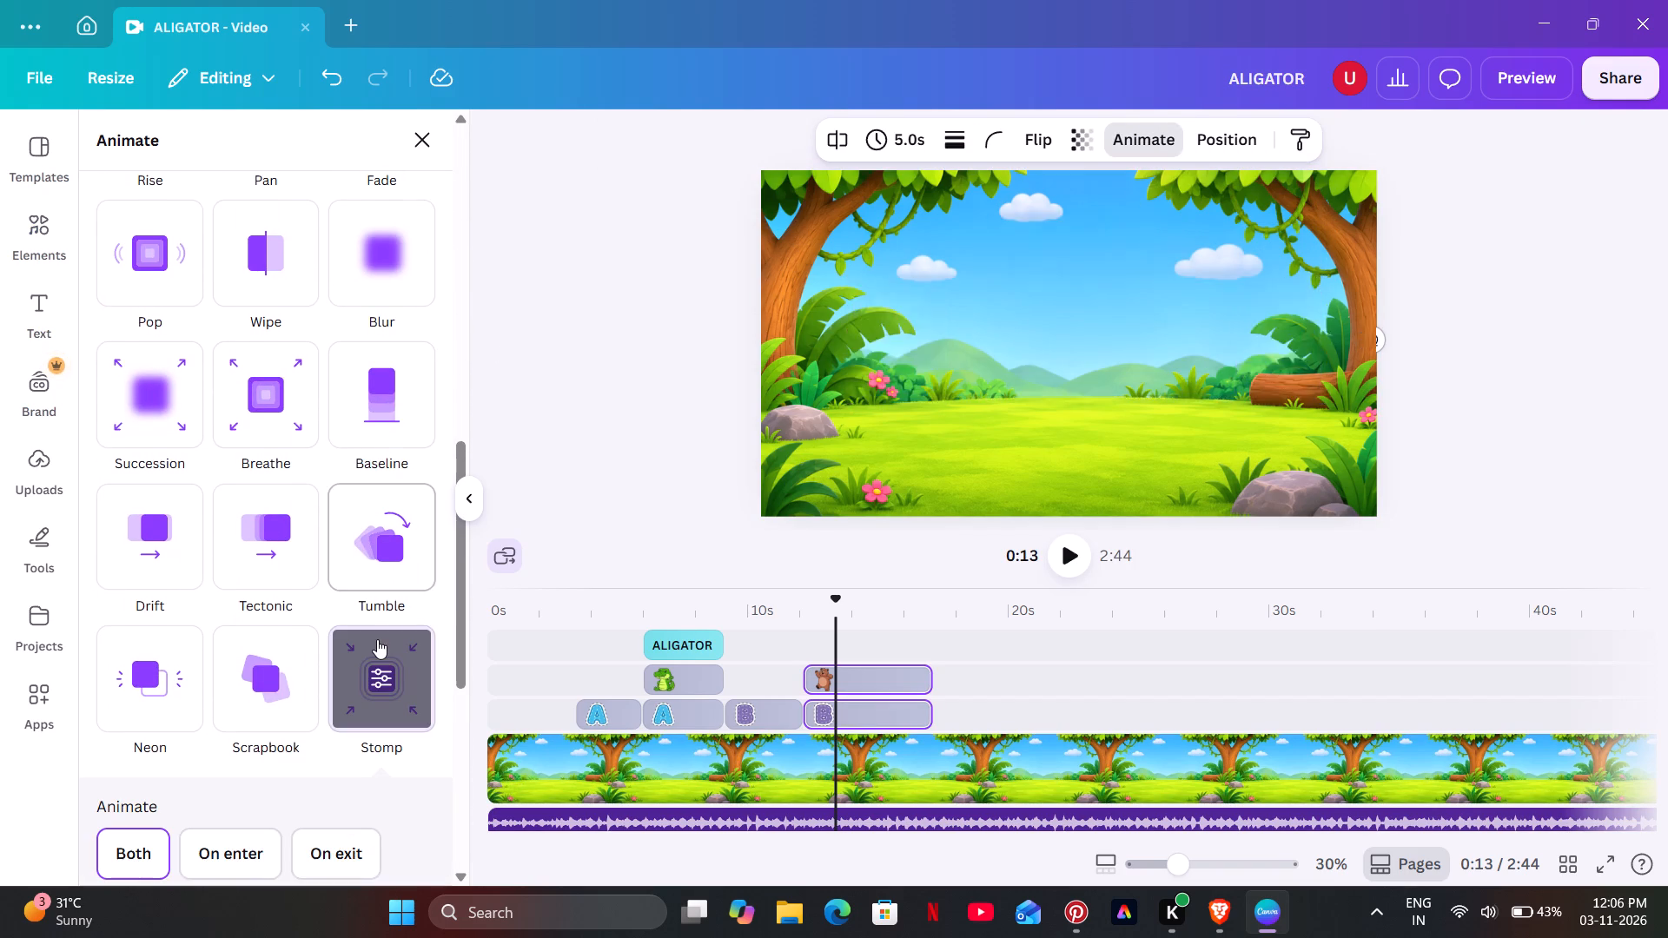
pyautogui.click(390, 529)
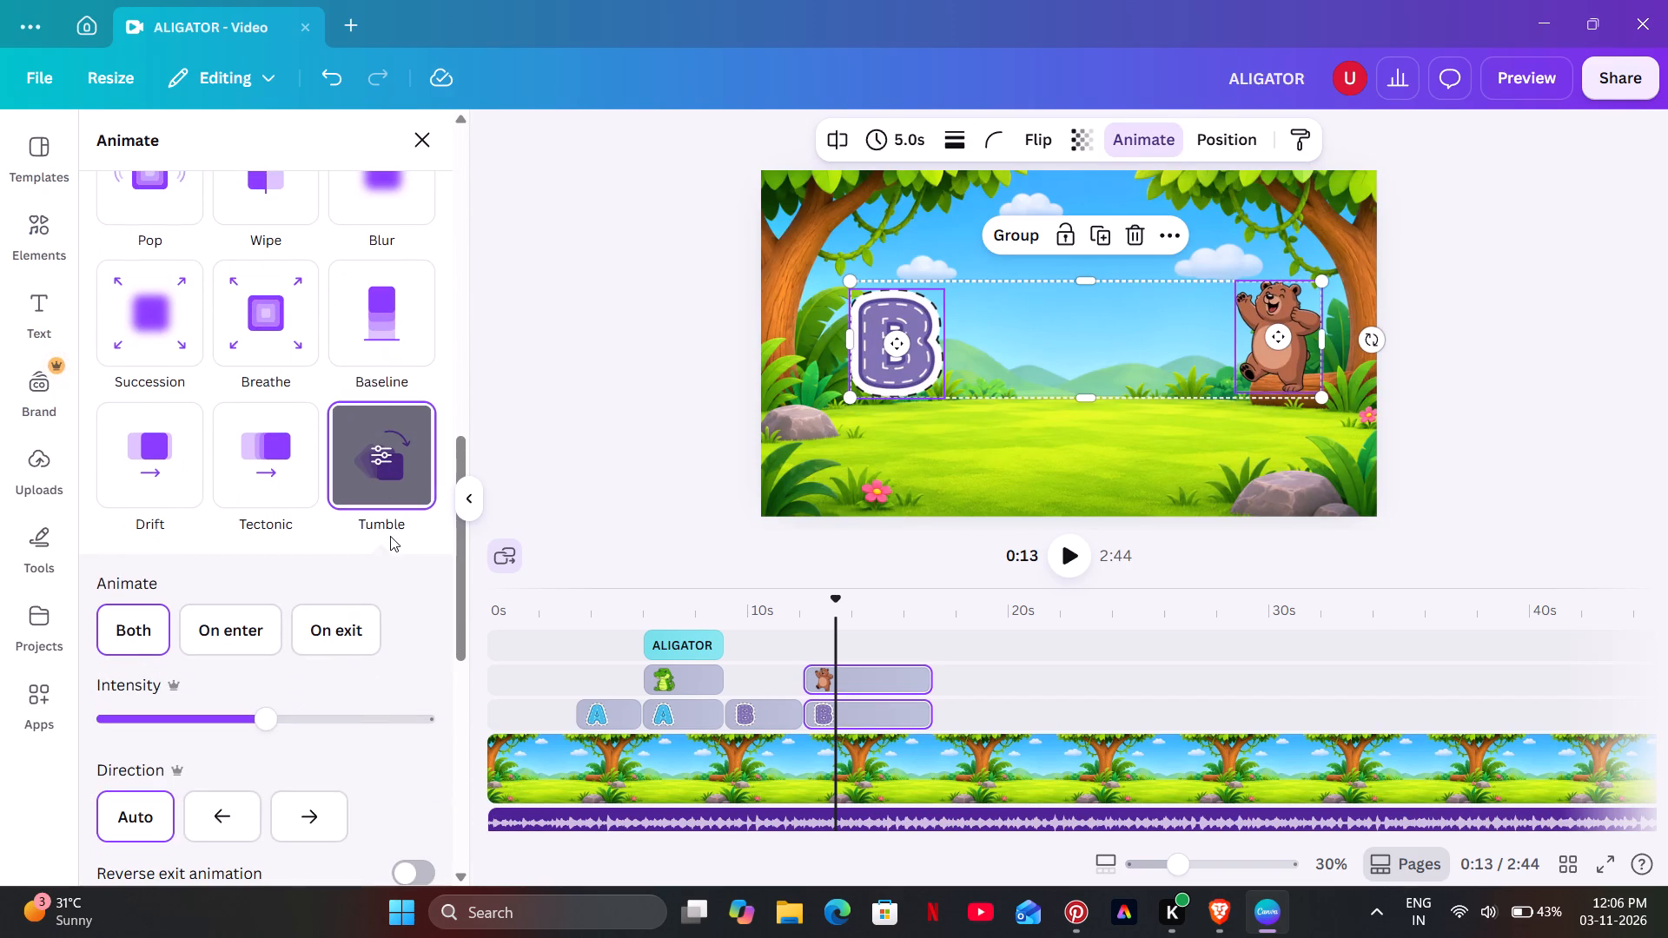
pyautogui.scroll(-2, 390, 536)
pyautogui.scroll(-4, 341, 665)
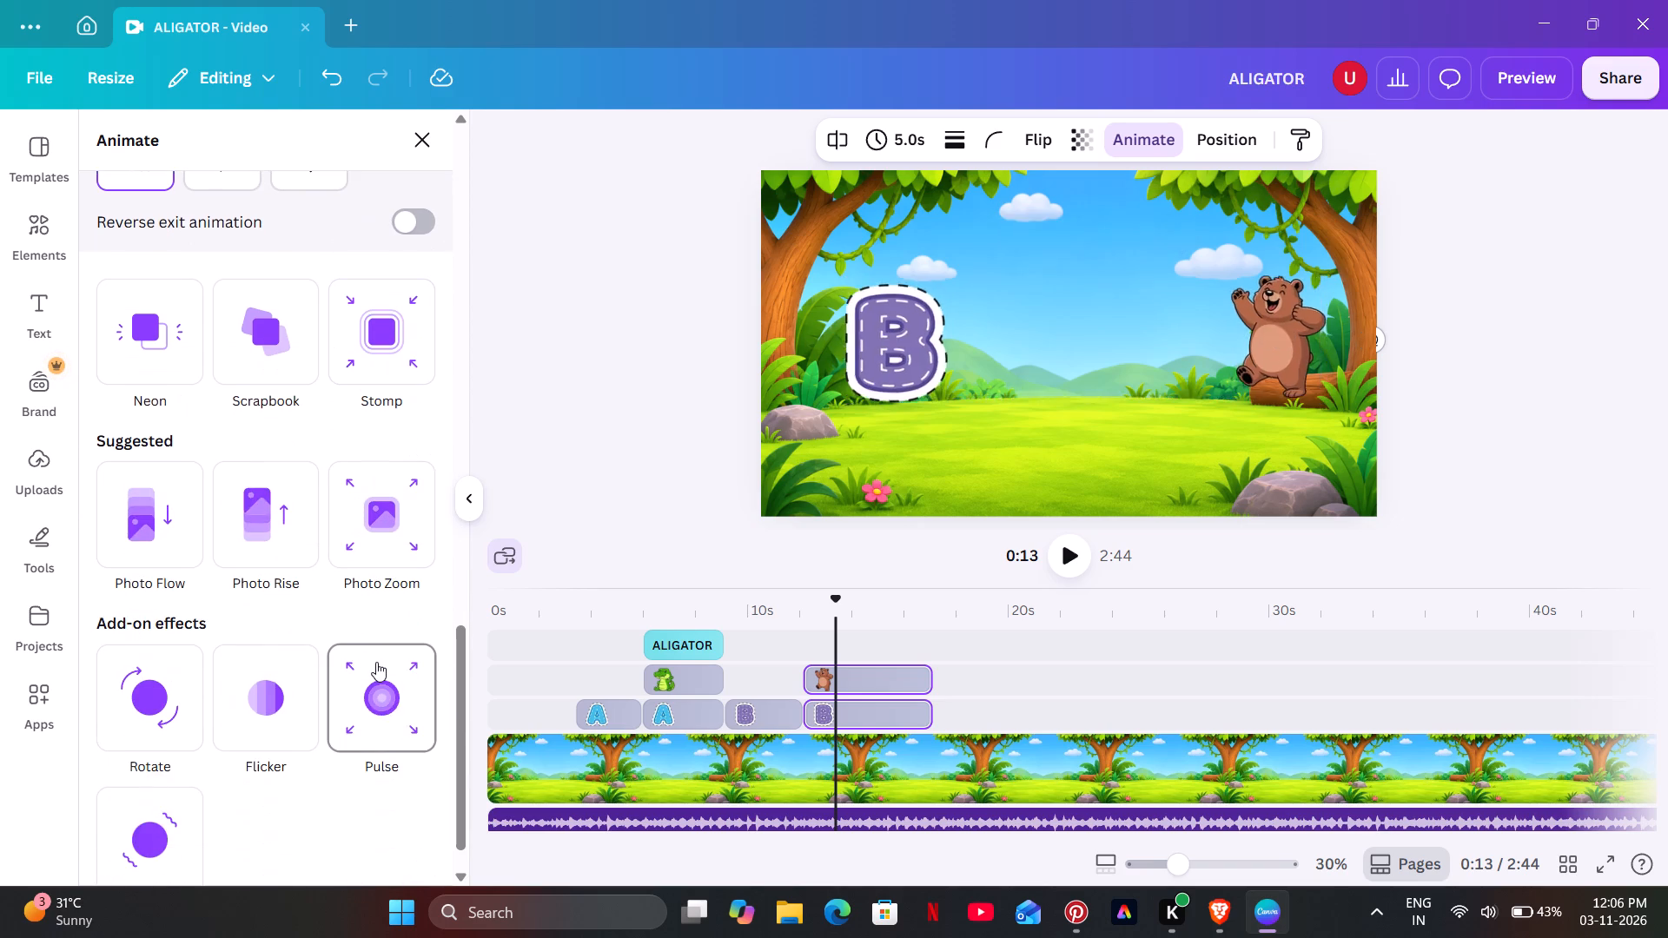
pyautogui.click(376, 662)
pyautogui.scroll(-3, 373, 661)
pyautogui.moveTo(272, 589); pyautogui.dragTo(129, 604)
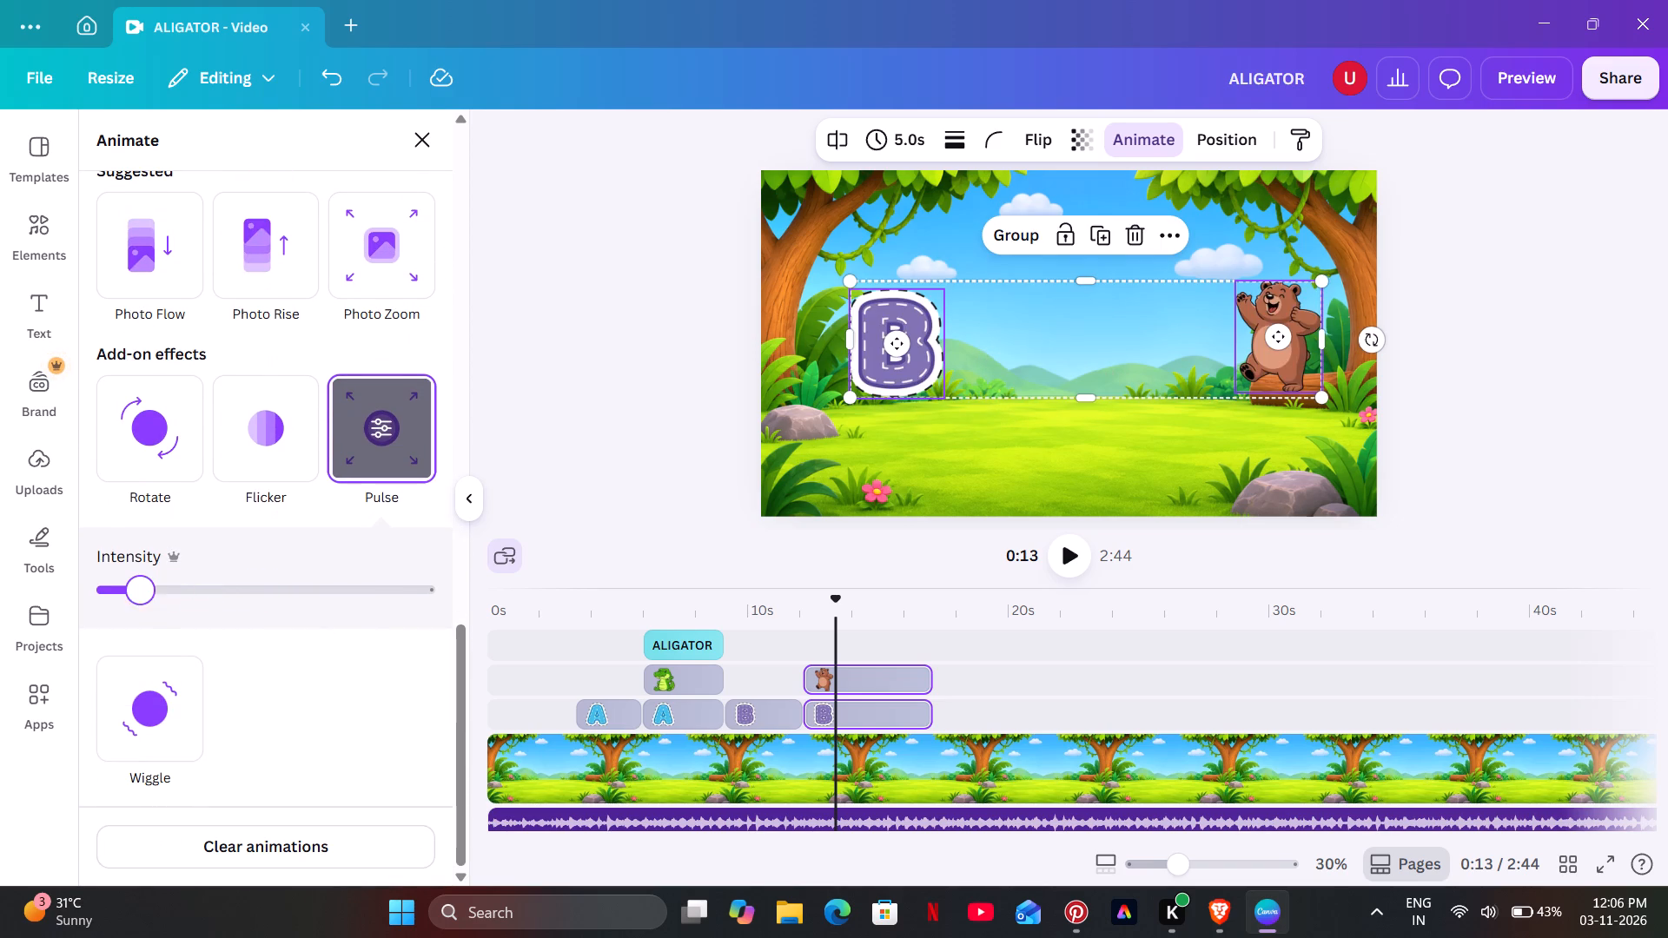
pyautogui.moveTo(129, 604); pyautogui.dragTo(107, 606)
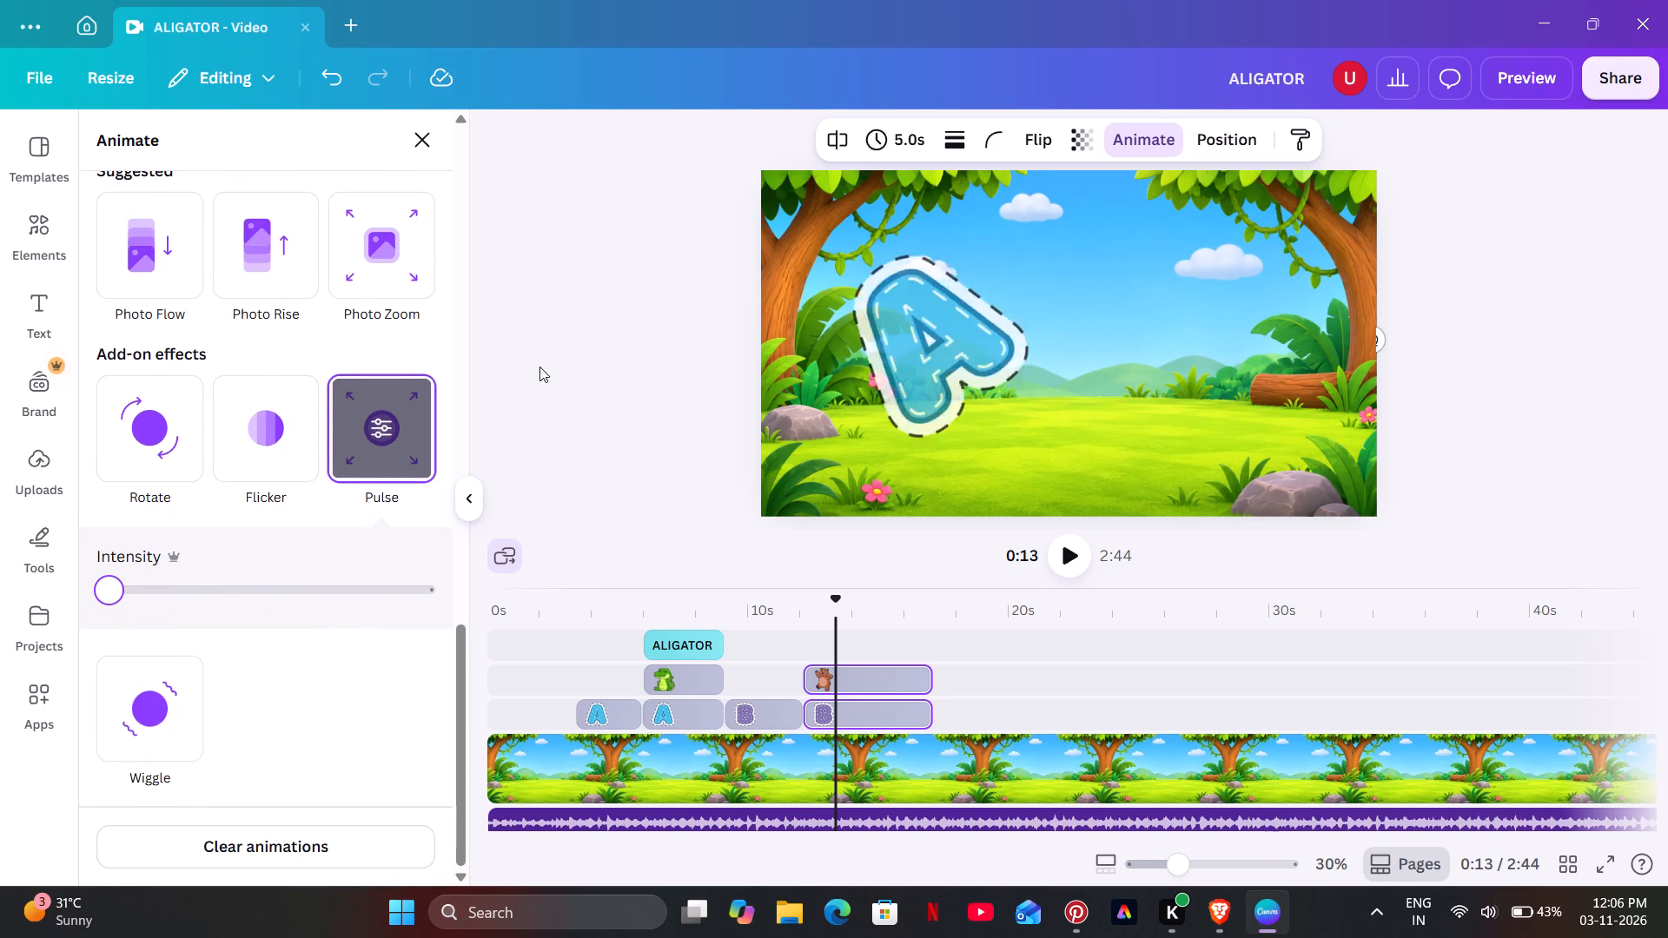
pyautogui.click(572, 348)
# Play from 0:10 to 0:14 and trim the ends of the bear clip and second letter B clip there, making each 2.4 s.
pyautogui.click(751, 654)
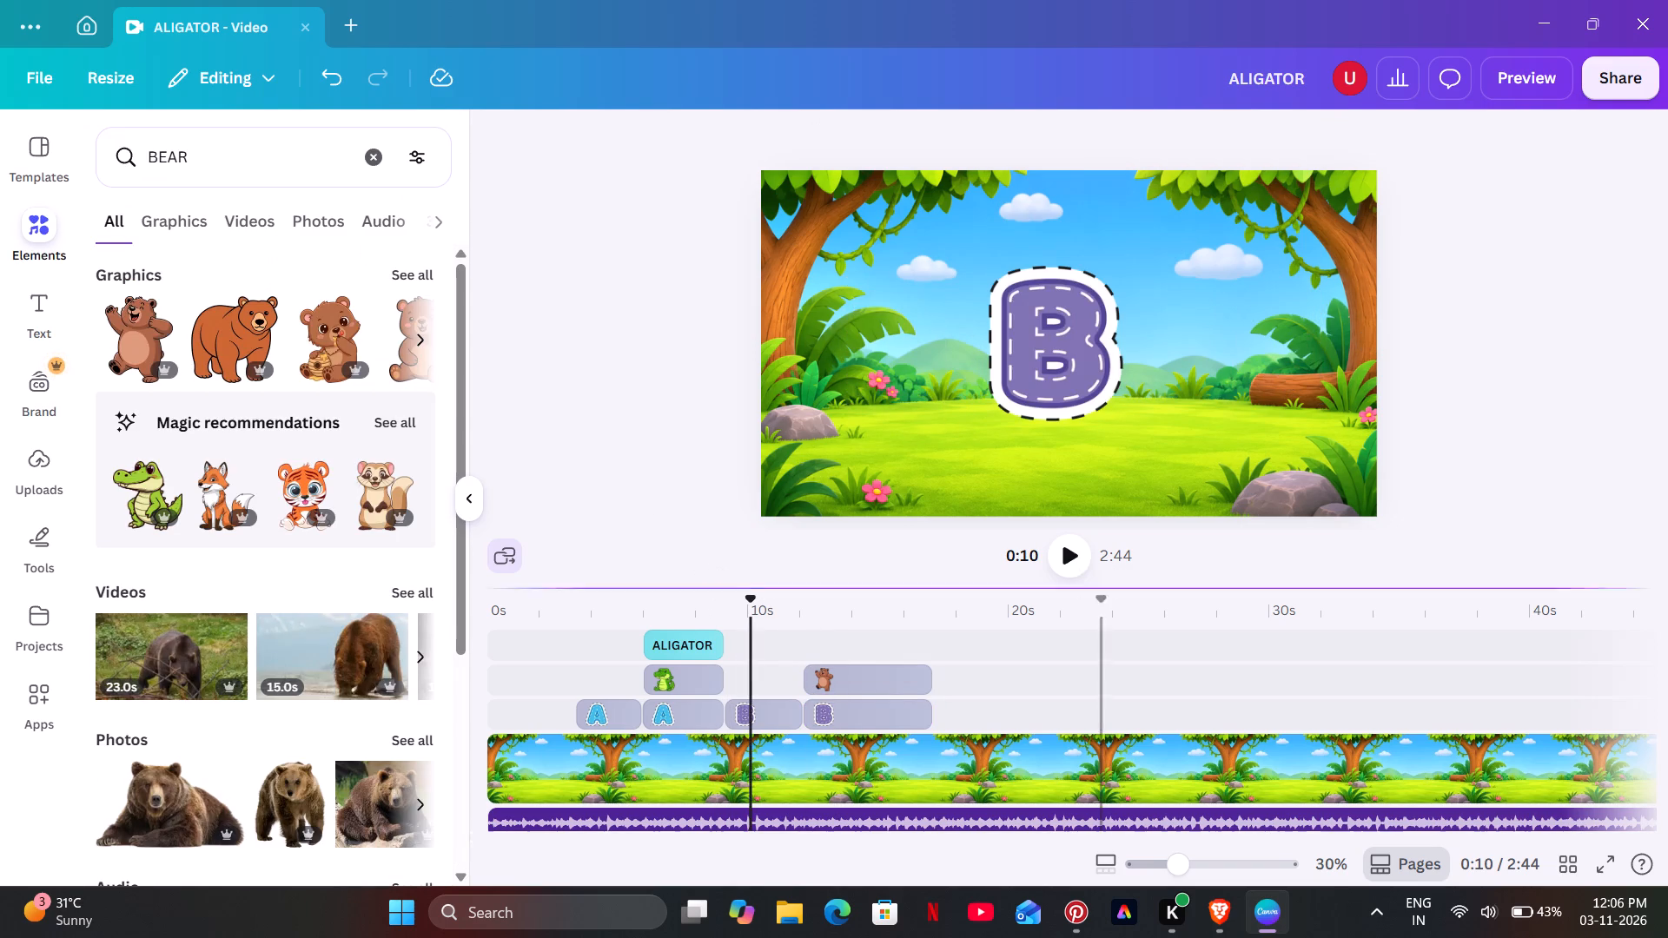
pyautogui.click(1082, 553)
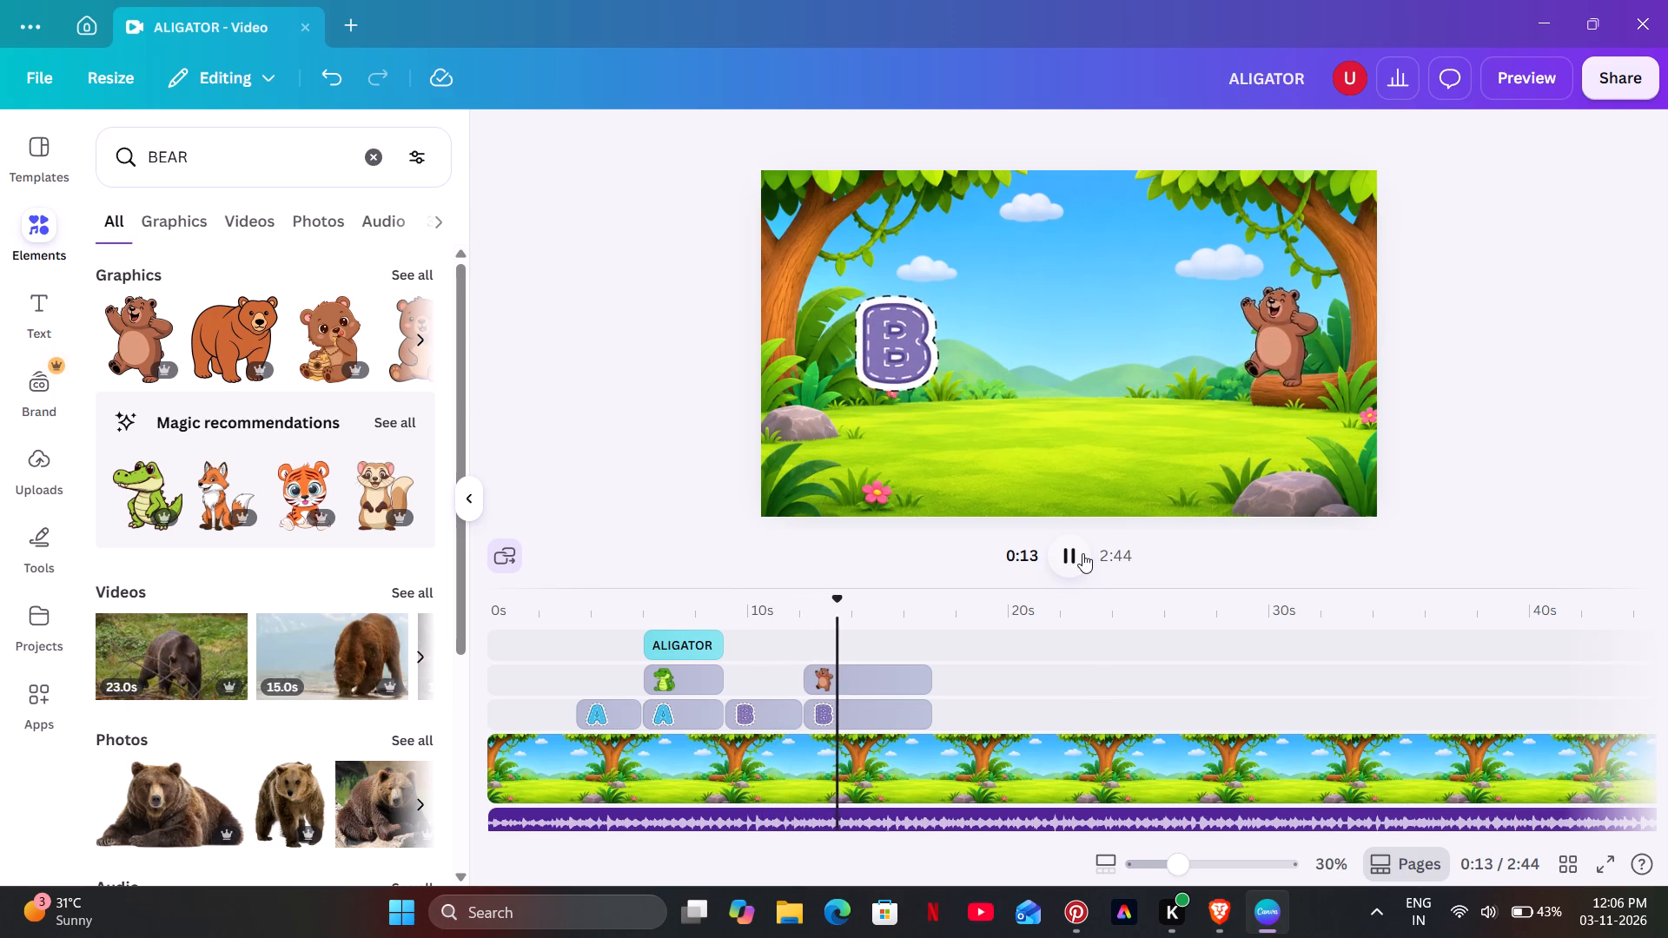
pyautogui.click(1082, 553)
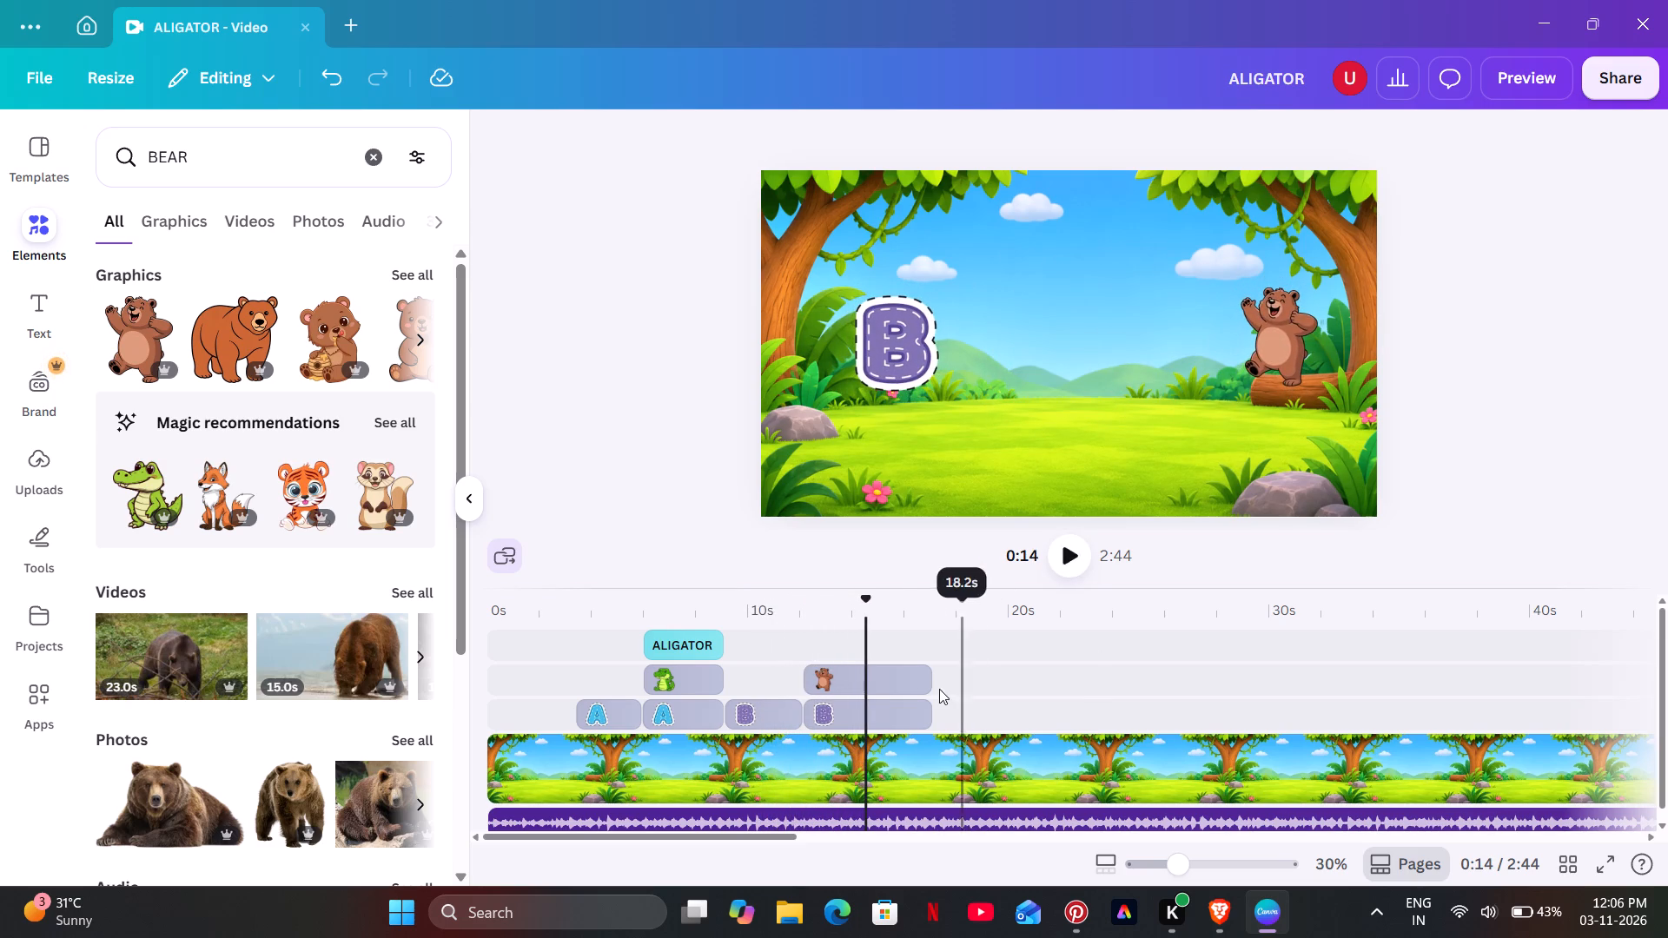
pyautogui.moveTo(918, 683); pyautogui.dragTo(853, 686)
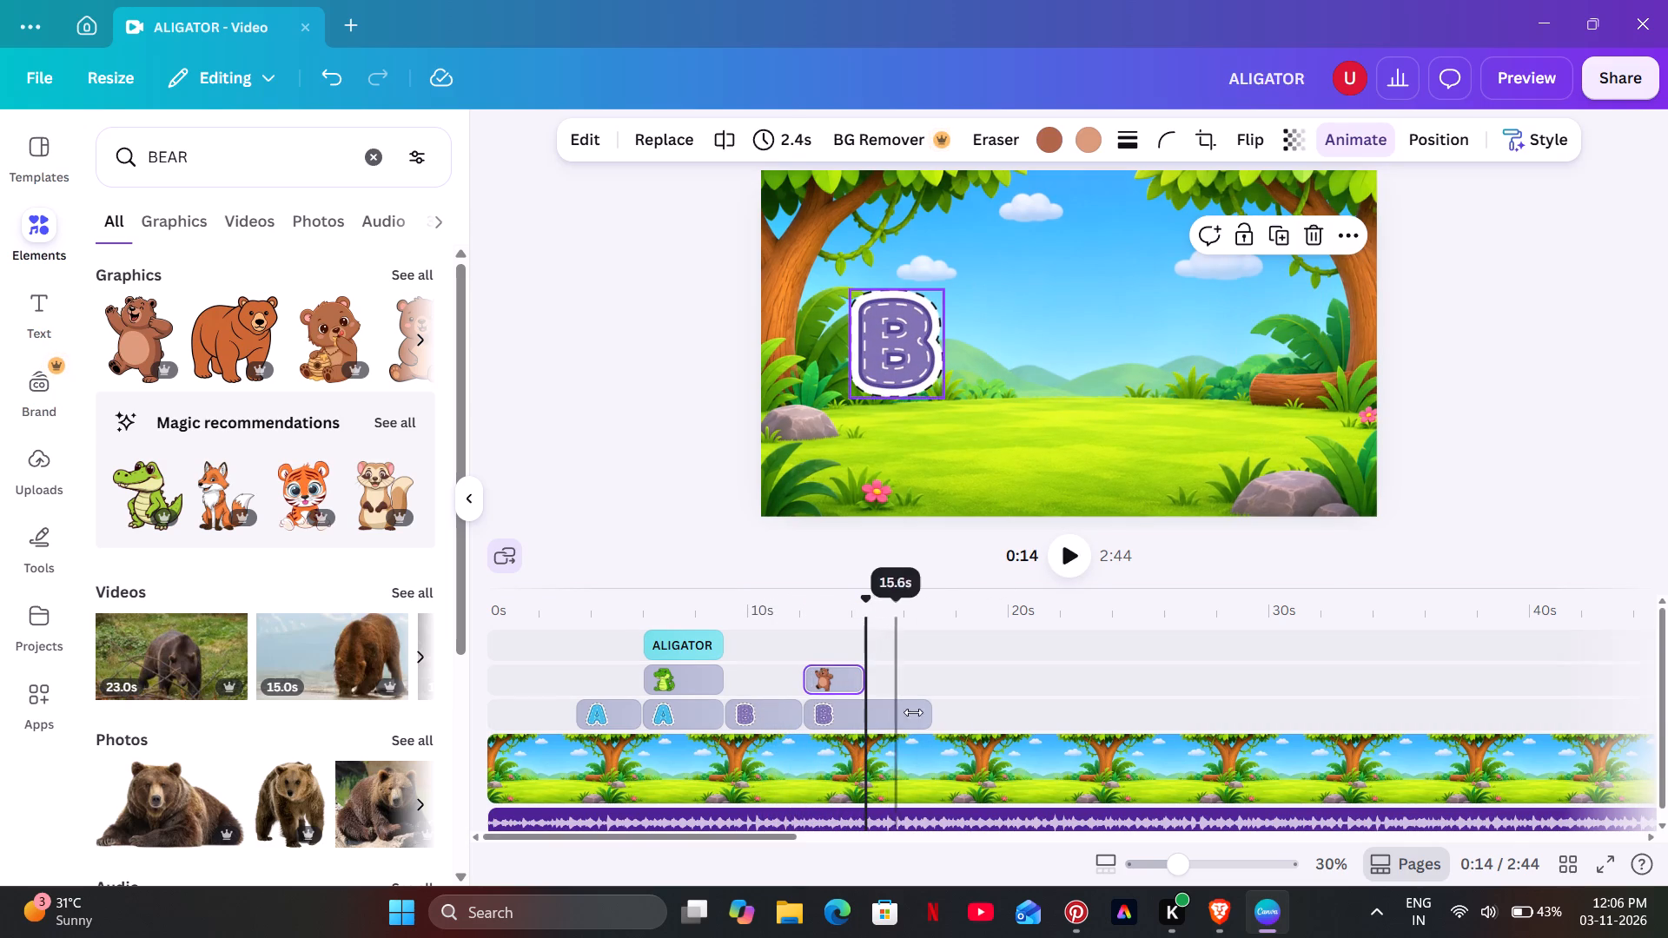
pyautogui.moveTo(926, 715); pyautogui.dragTo(857, 718)
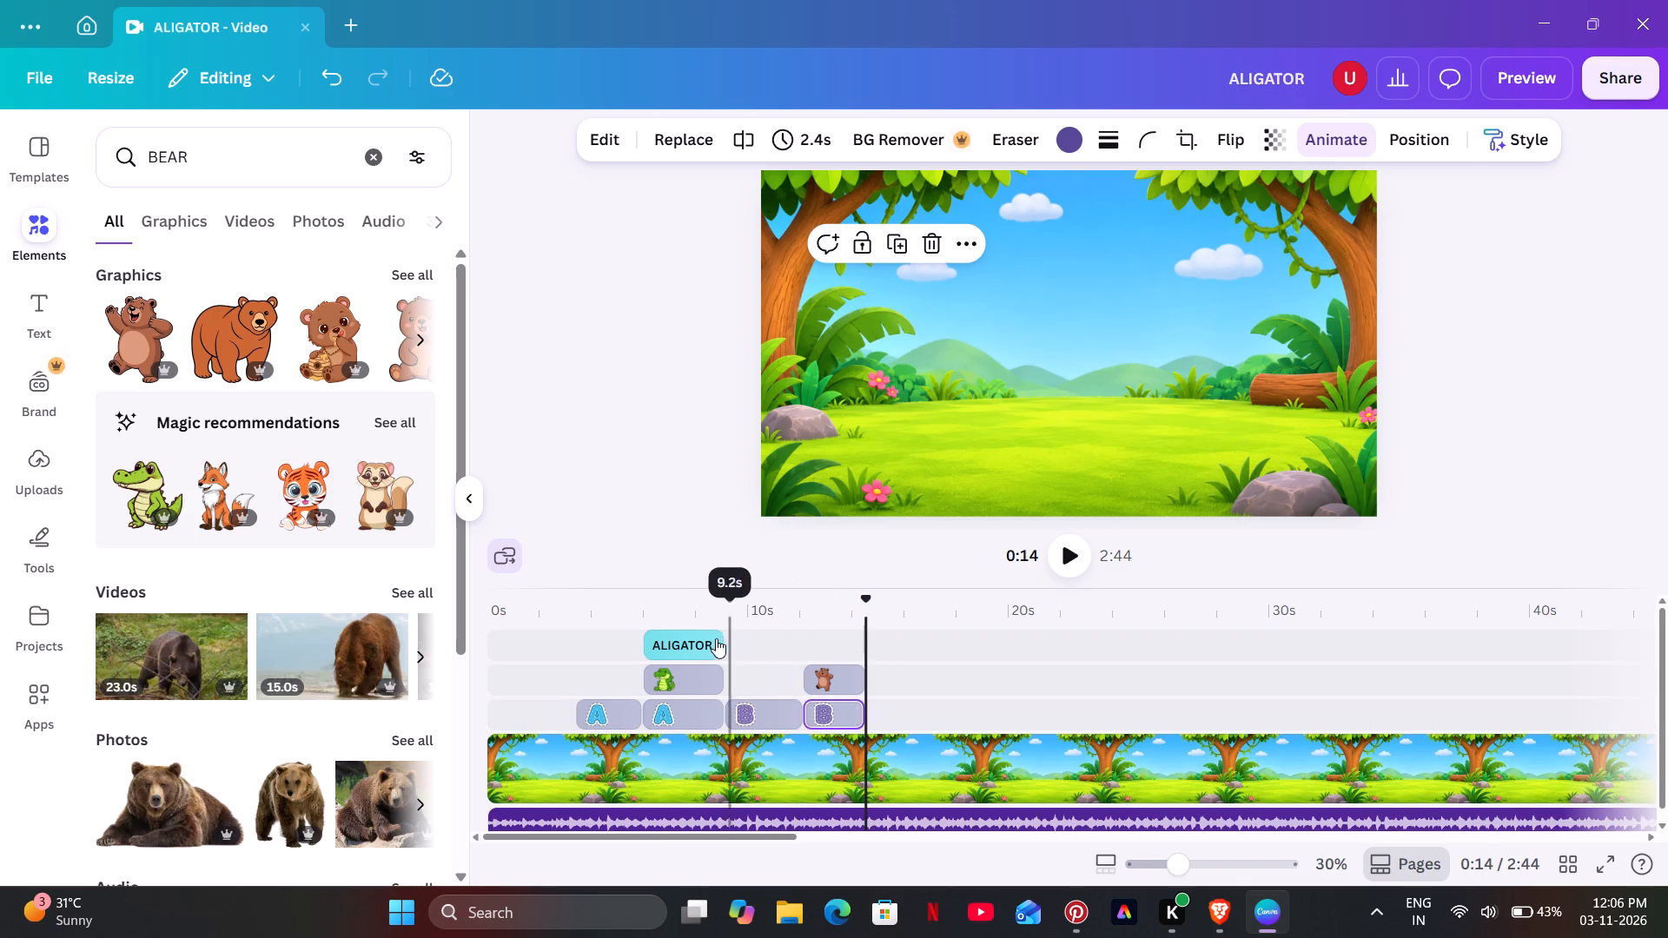
# Duplicate the ALIGATOR caption, place the copy above the bear clip on the timeline and trim it to 2.4 s.
pyautogui.click(712, 639)
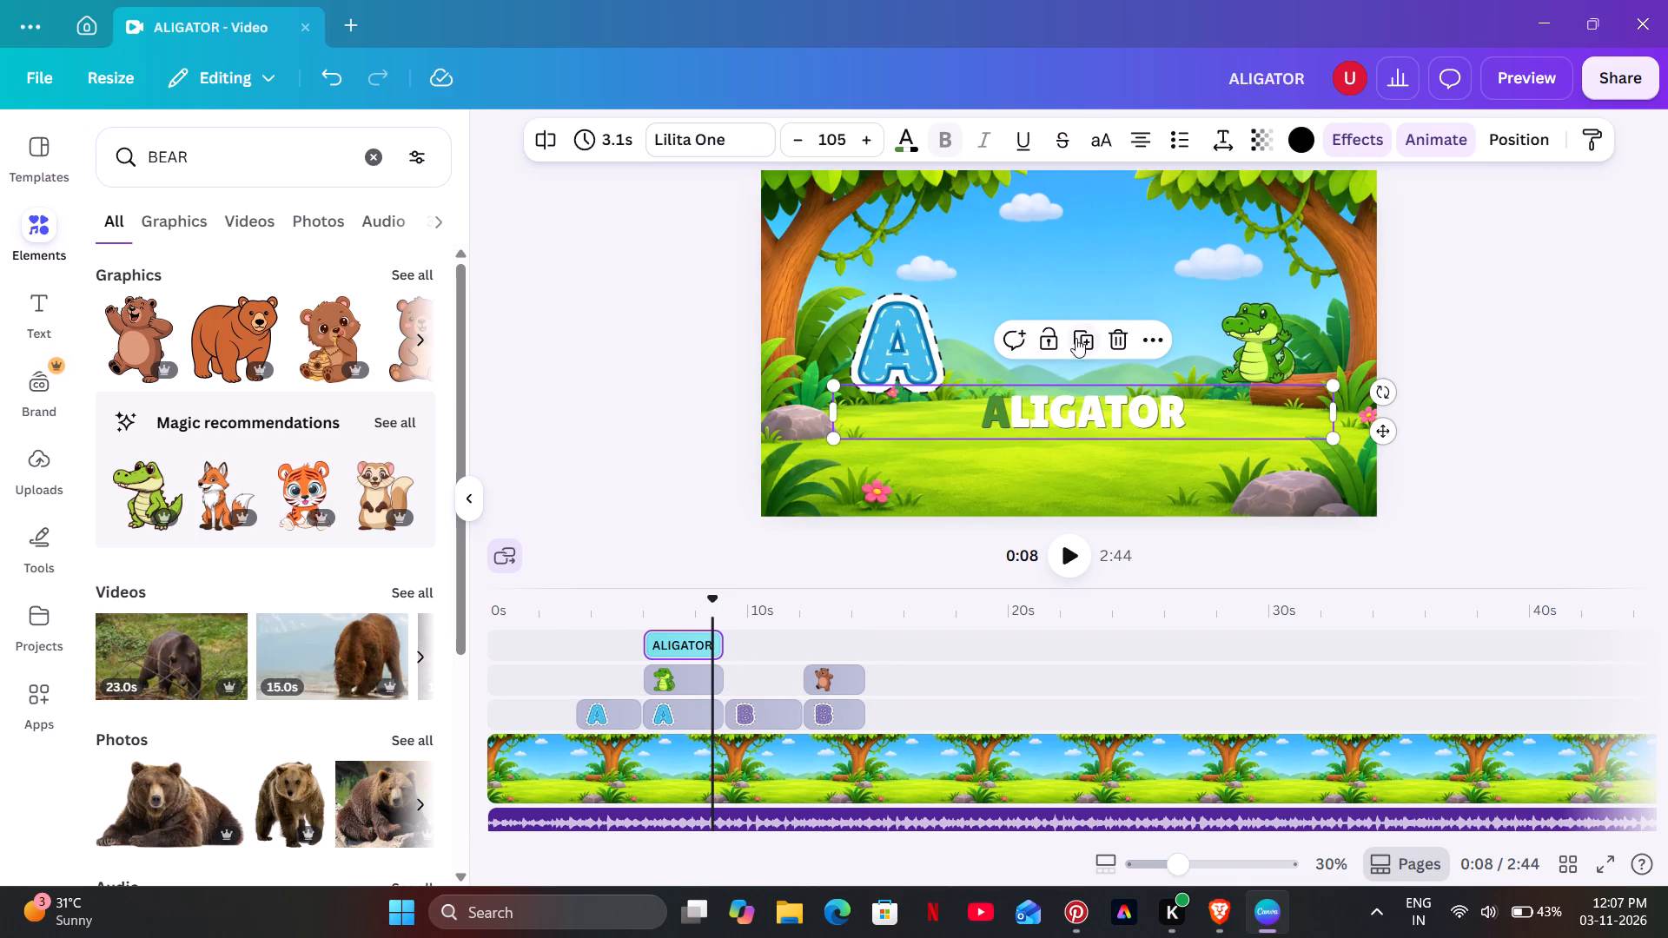
pyautogui.click(1076, 338)
pyautogui.moveTo(688, 618); pyautogui.dragTo(840, 612)
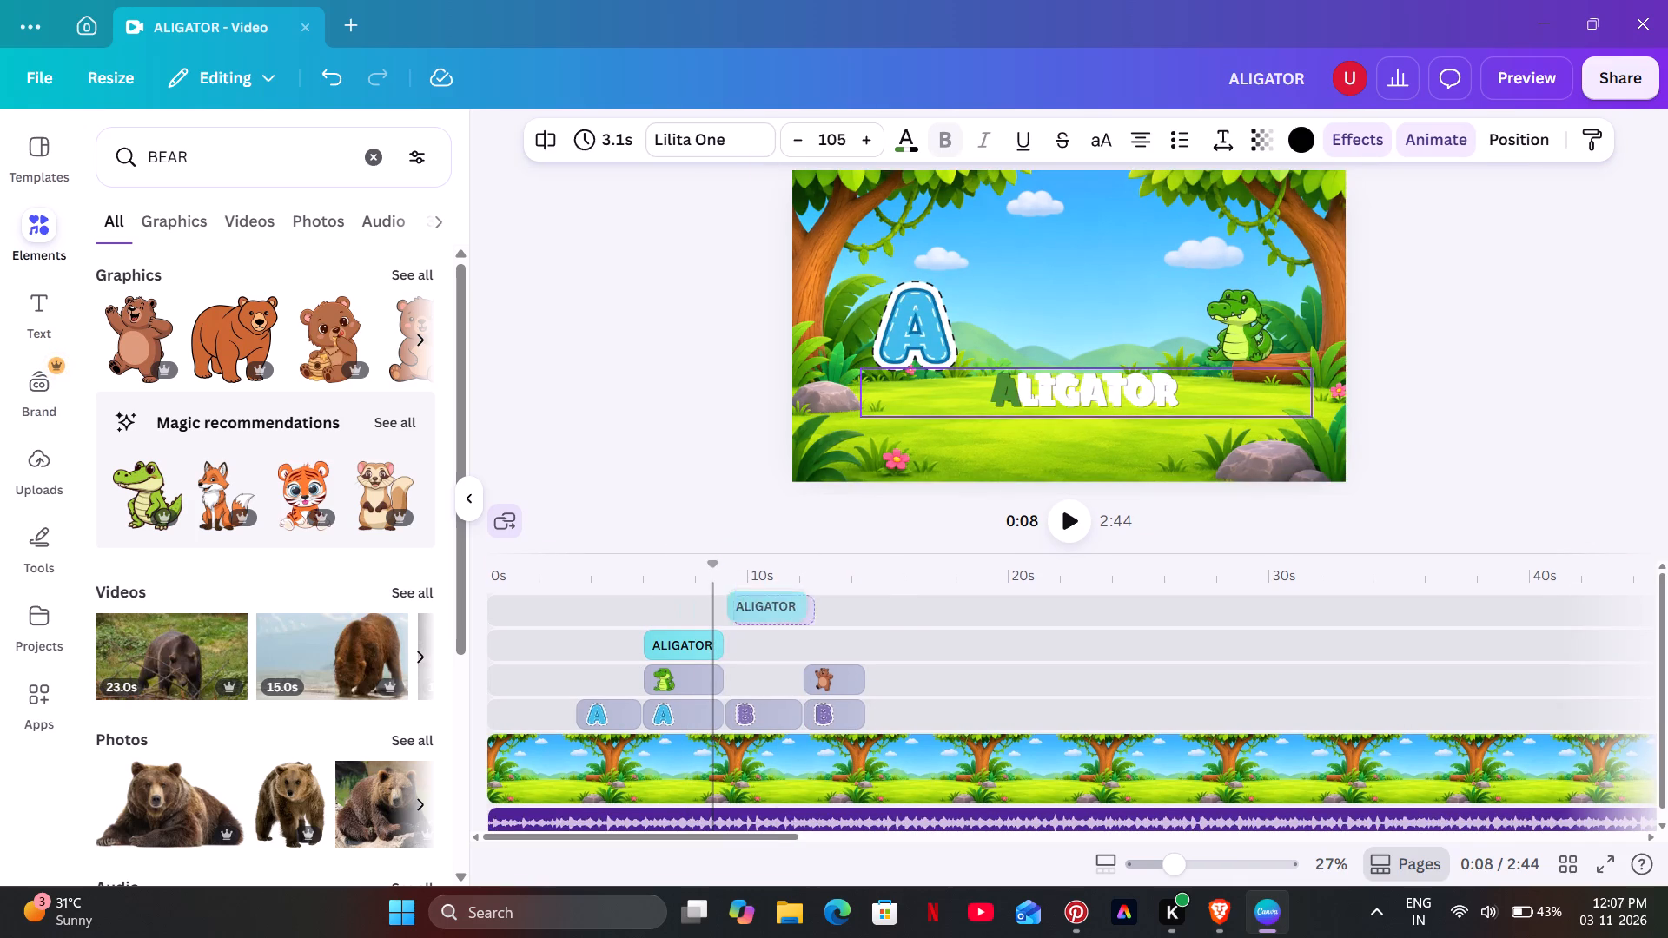
pyautogui.moveTo(840, 612); pyautogui.dragTo(857, 654)
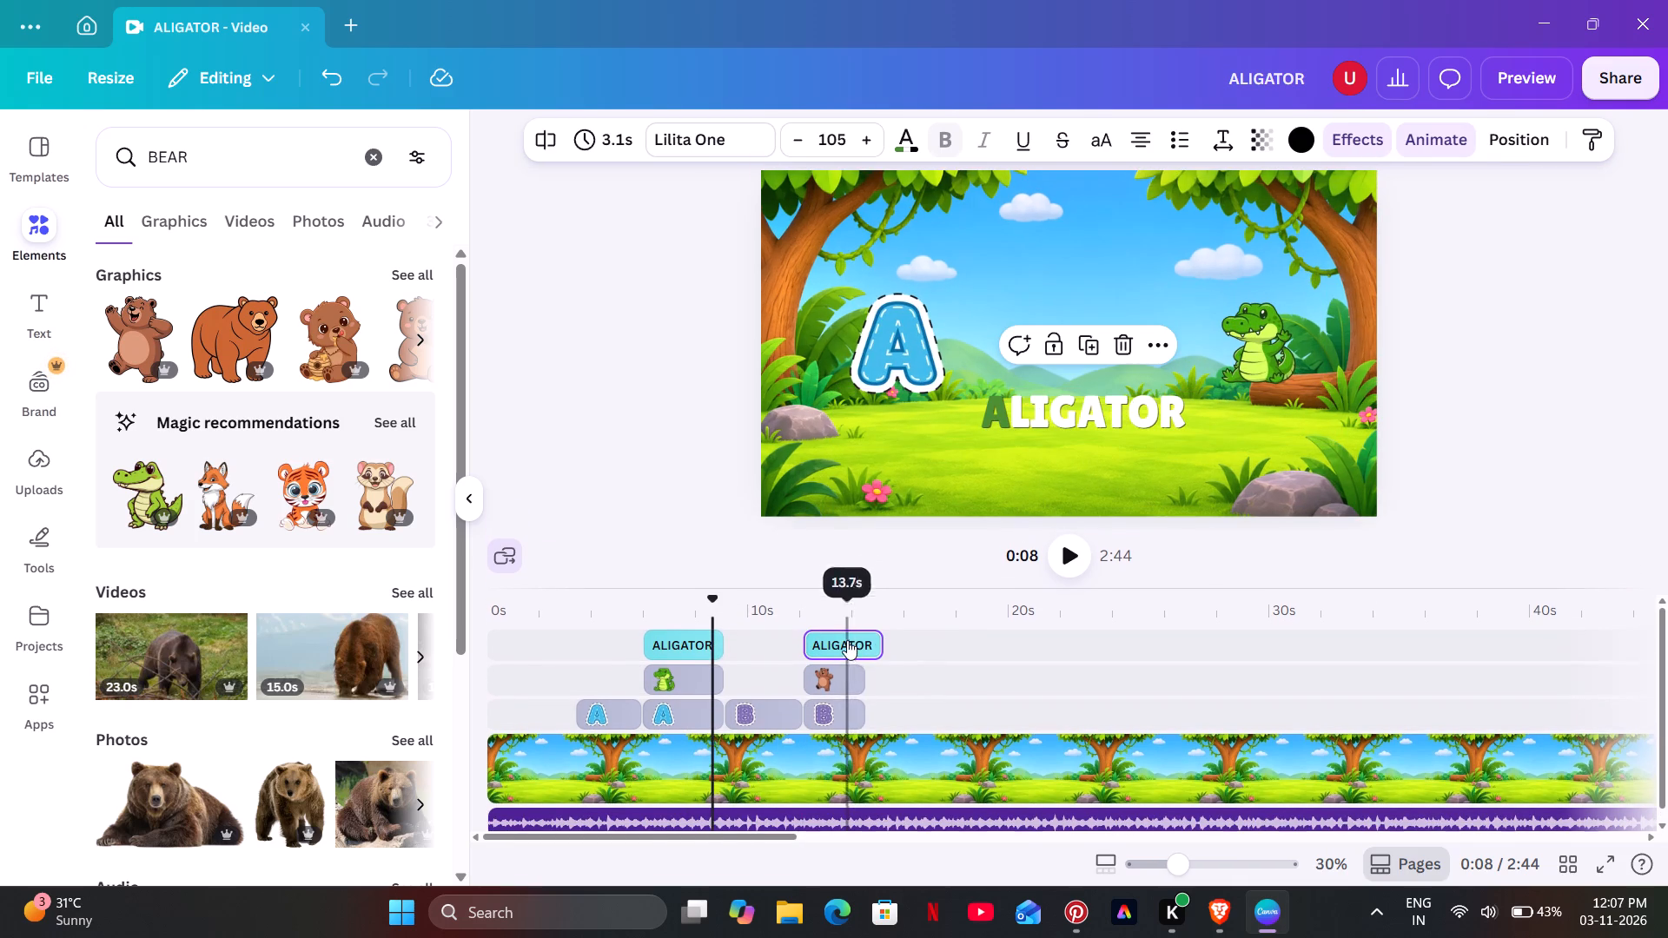
pyautogui.moveTo(877, 644); pyautogui.dragTo(862, 648)
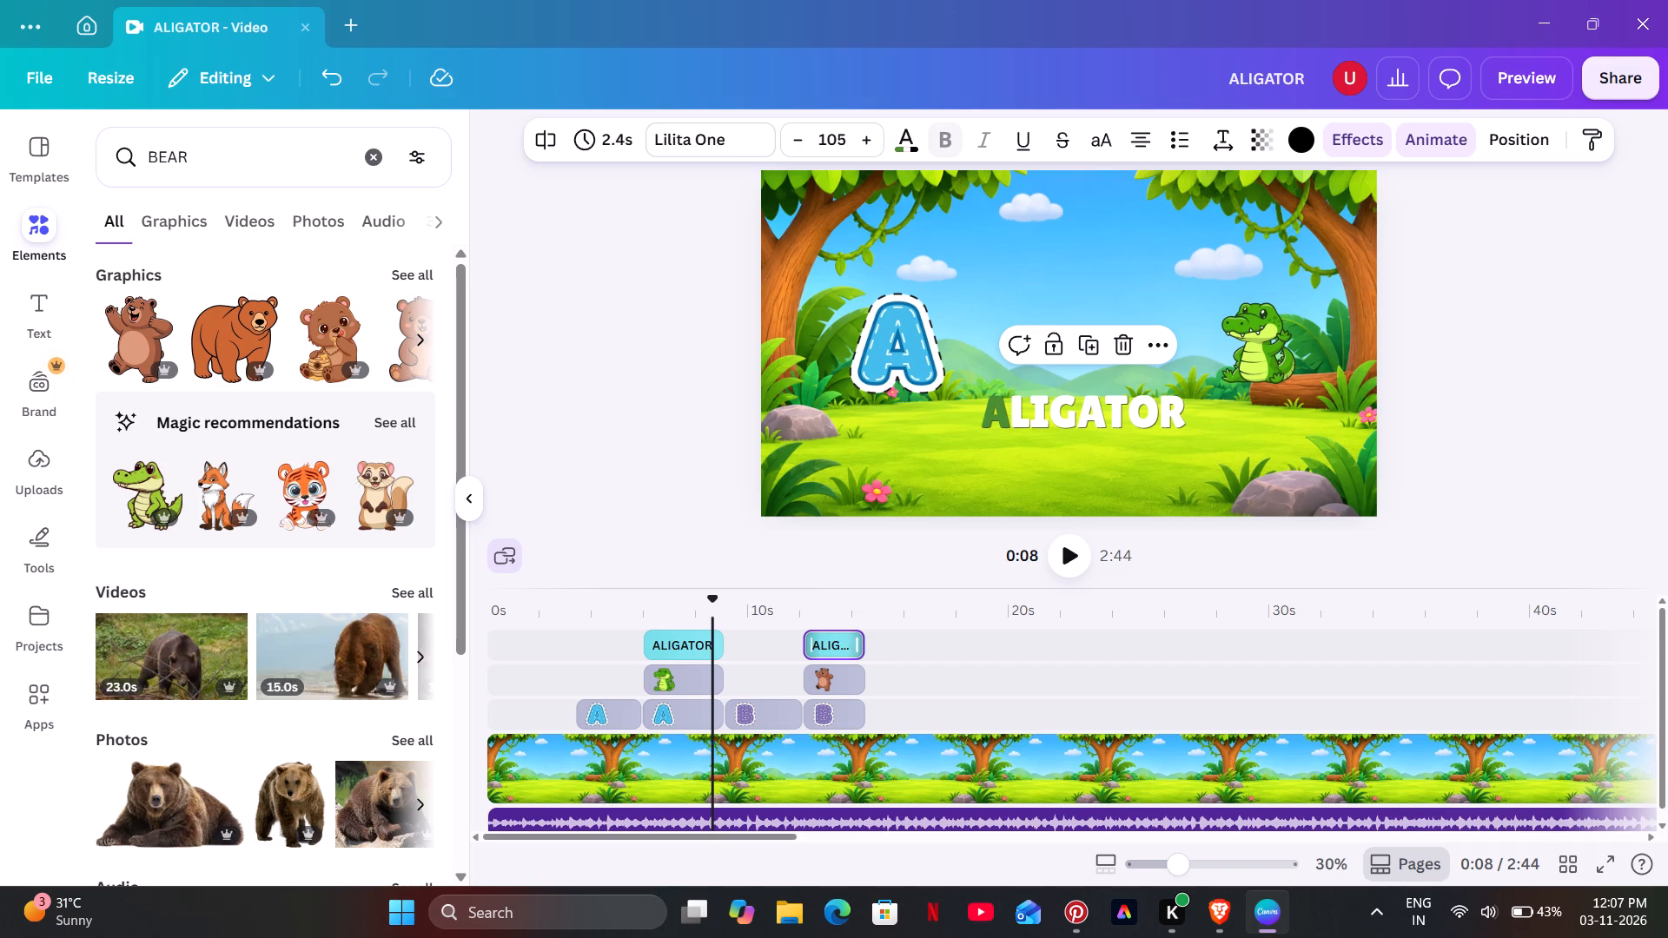
# At 0:13, replace the duplicated caption's text with BEAR in capitals.
pyautogui.click(849, 617)
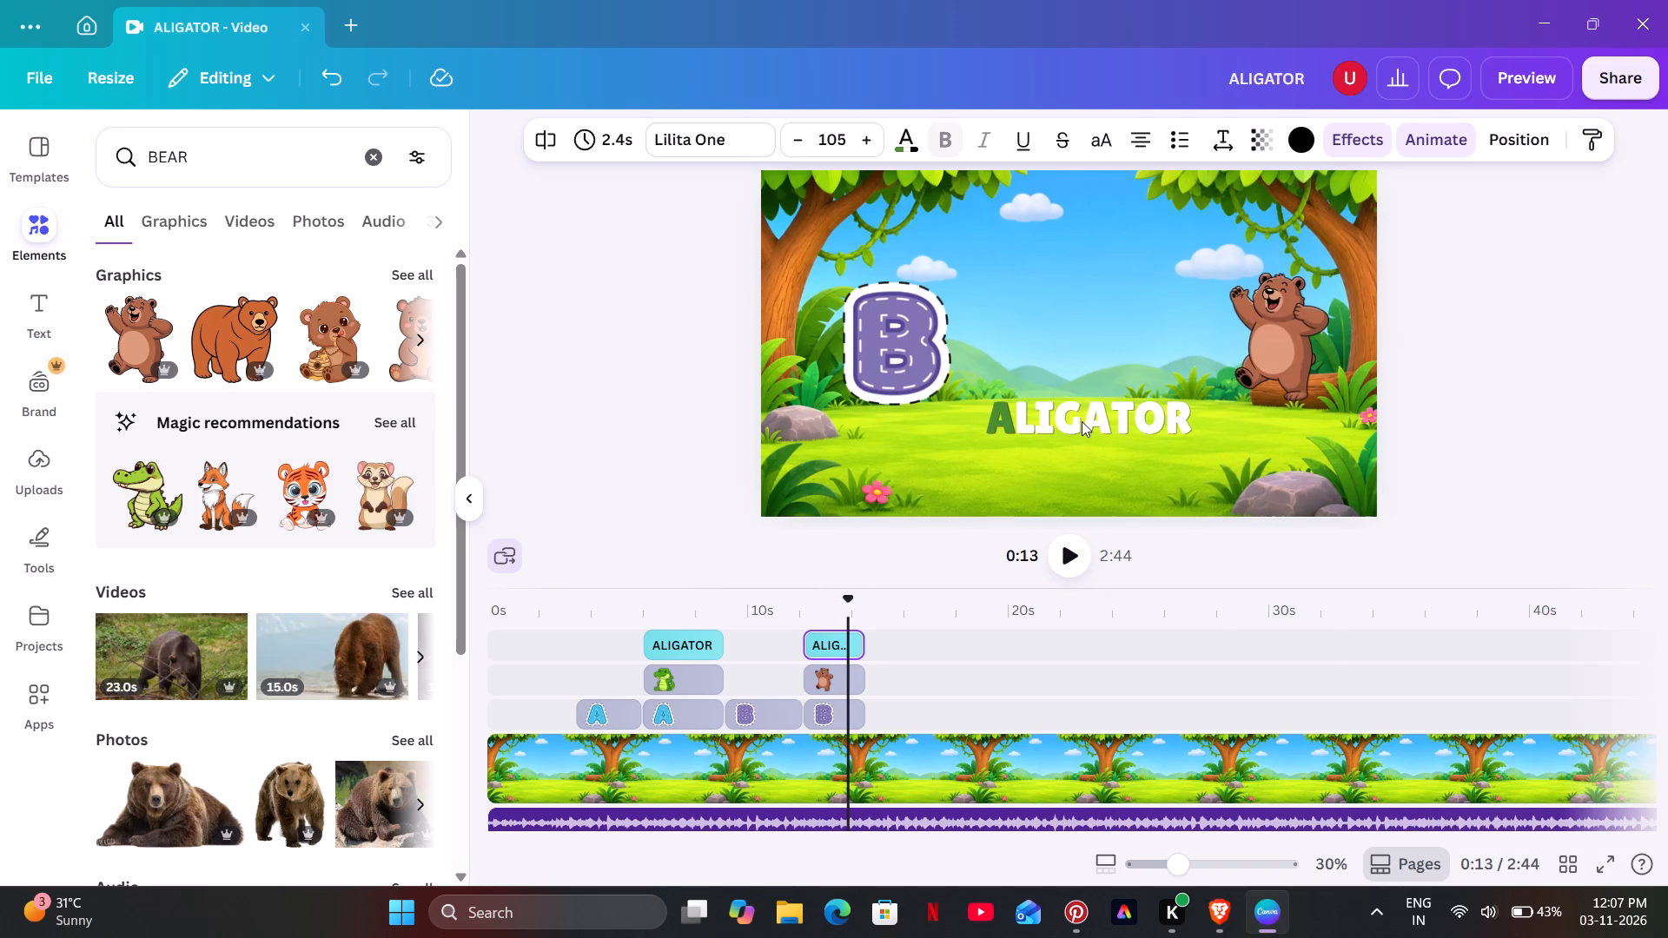
pyautogui.click(1082, 421)
pyautogui.click(1086, 417)
pyautogui.click(1082, 421)
pyautogui.click(1082, 421)
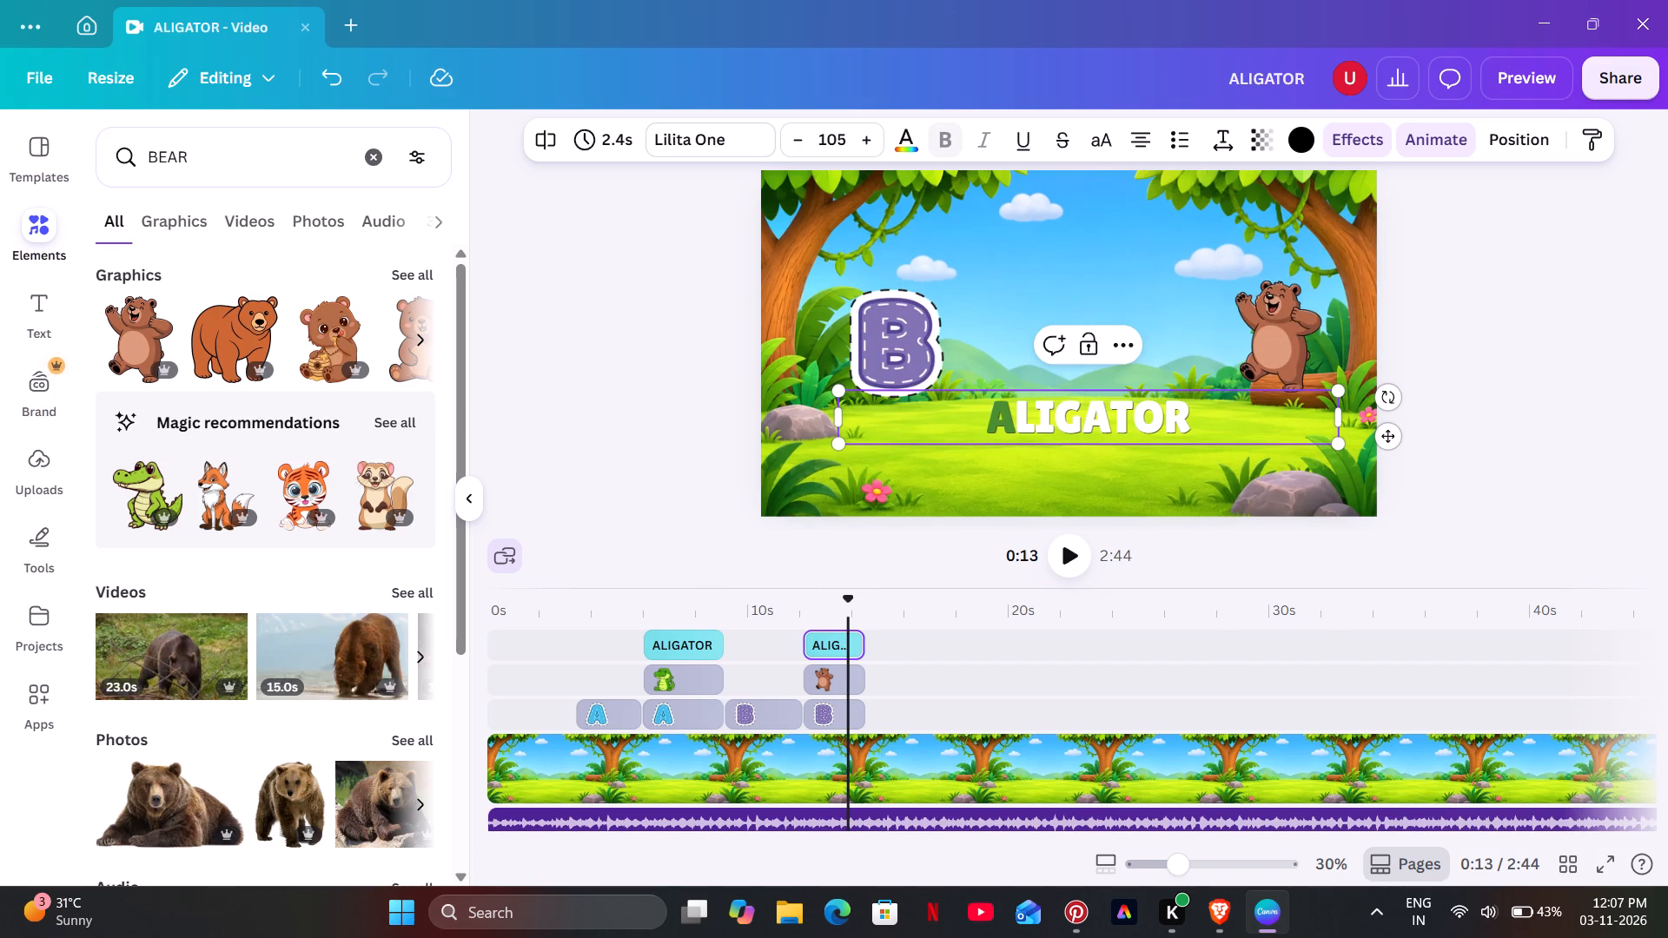
pyautogui.click(1169, 408)
pyautogui.moveTo(1188, 408); pyautogui.dragTo(1008, 422)
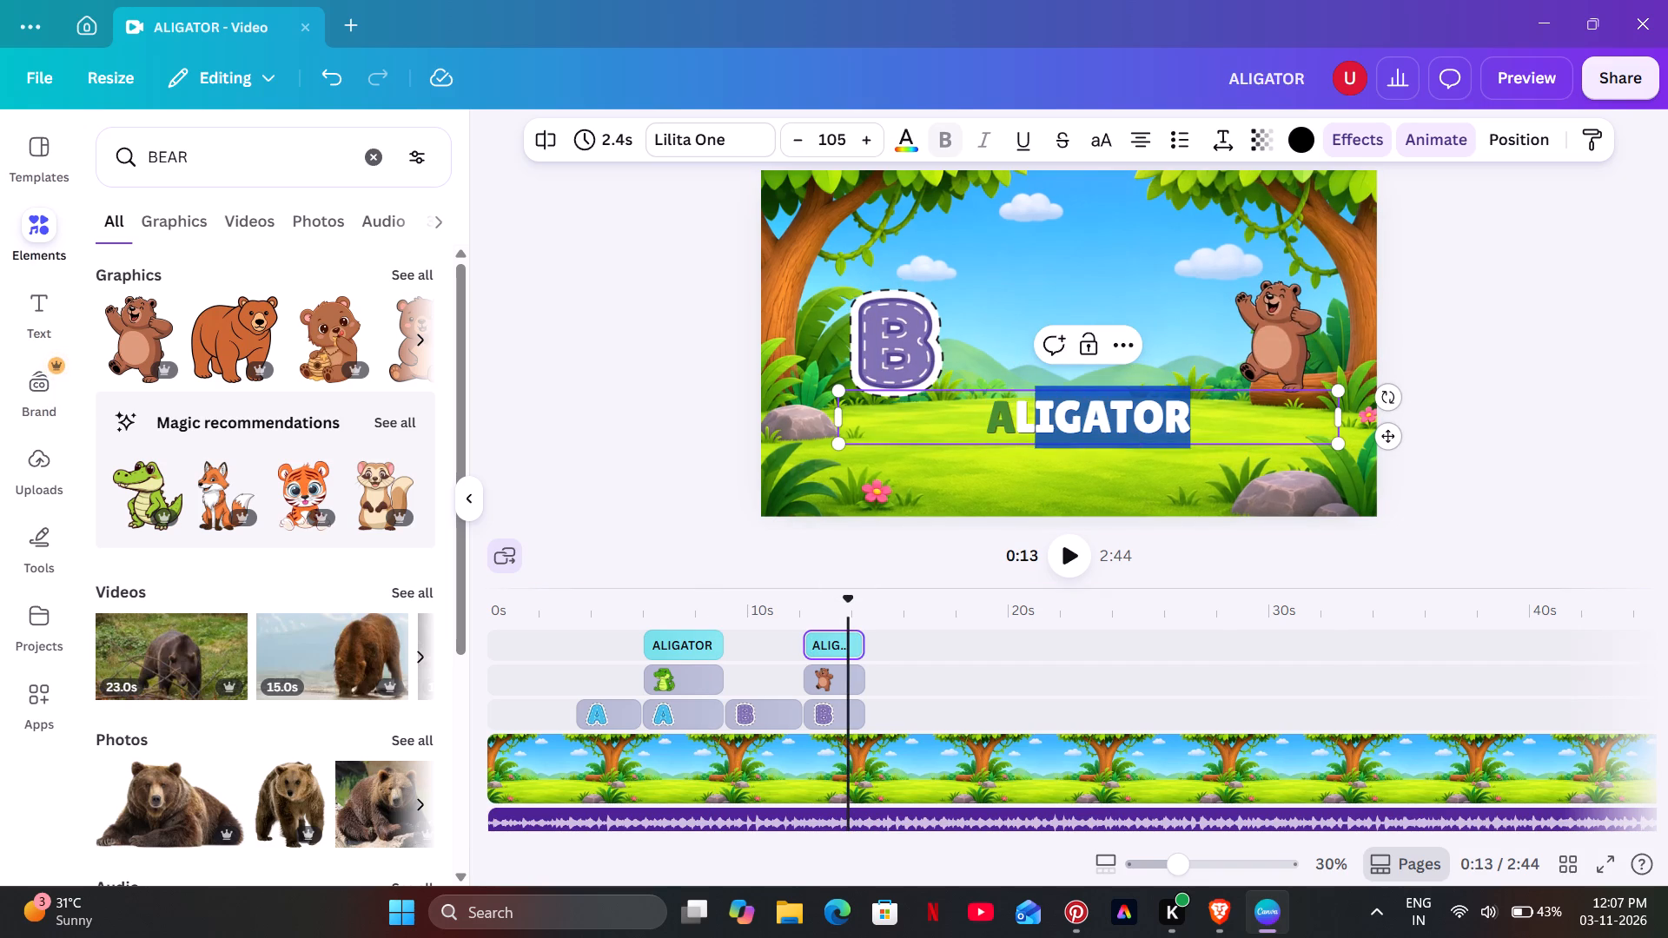
pyautogui.moveTo(1008, 422); pyautogui.dragTo(960, 427)
pyautogui.press('BackSpace')
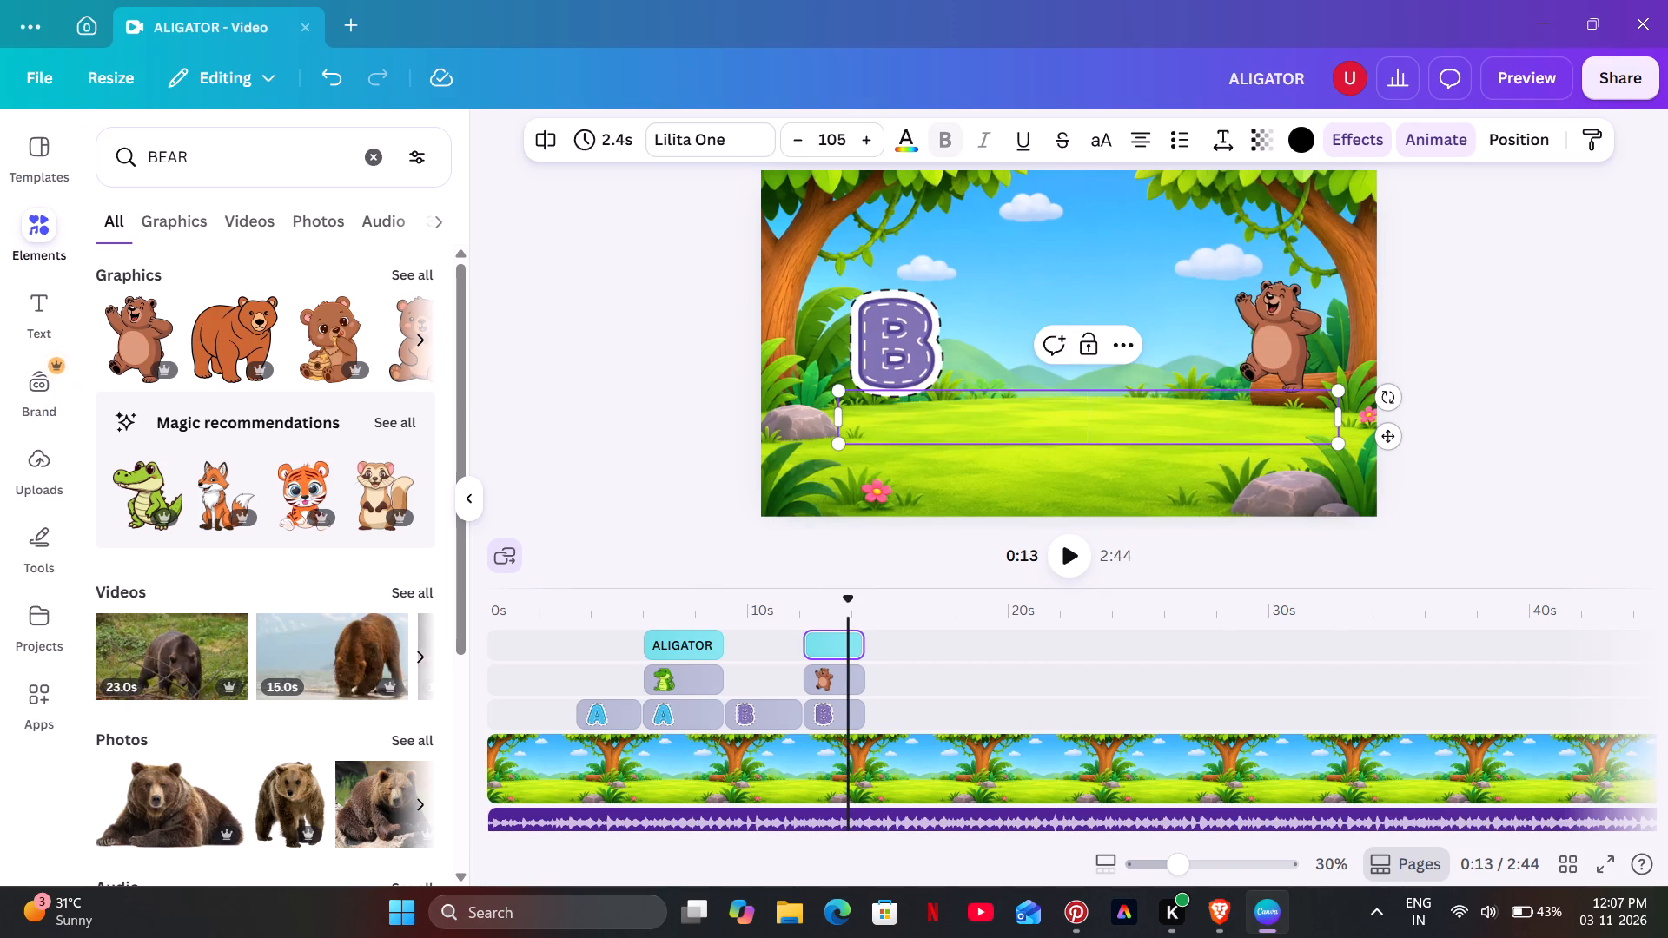
pyautogui.write('bear')
pyautogui.press('BackSpace')
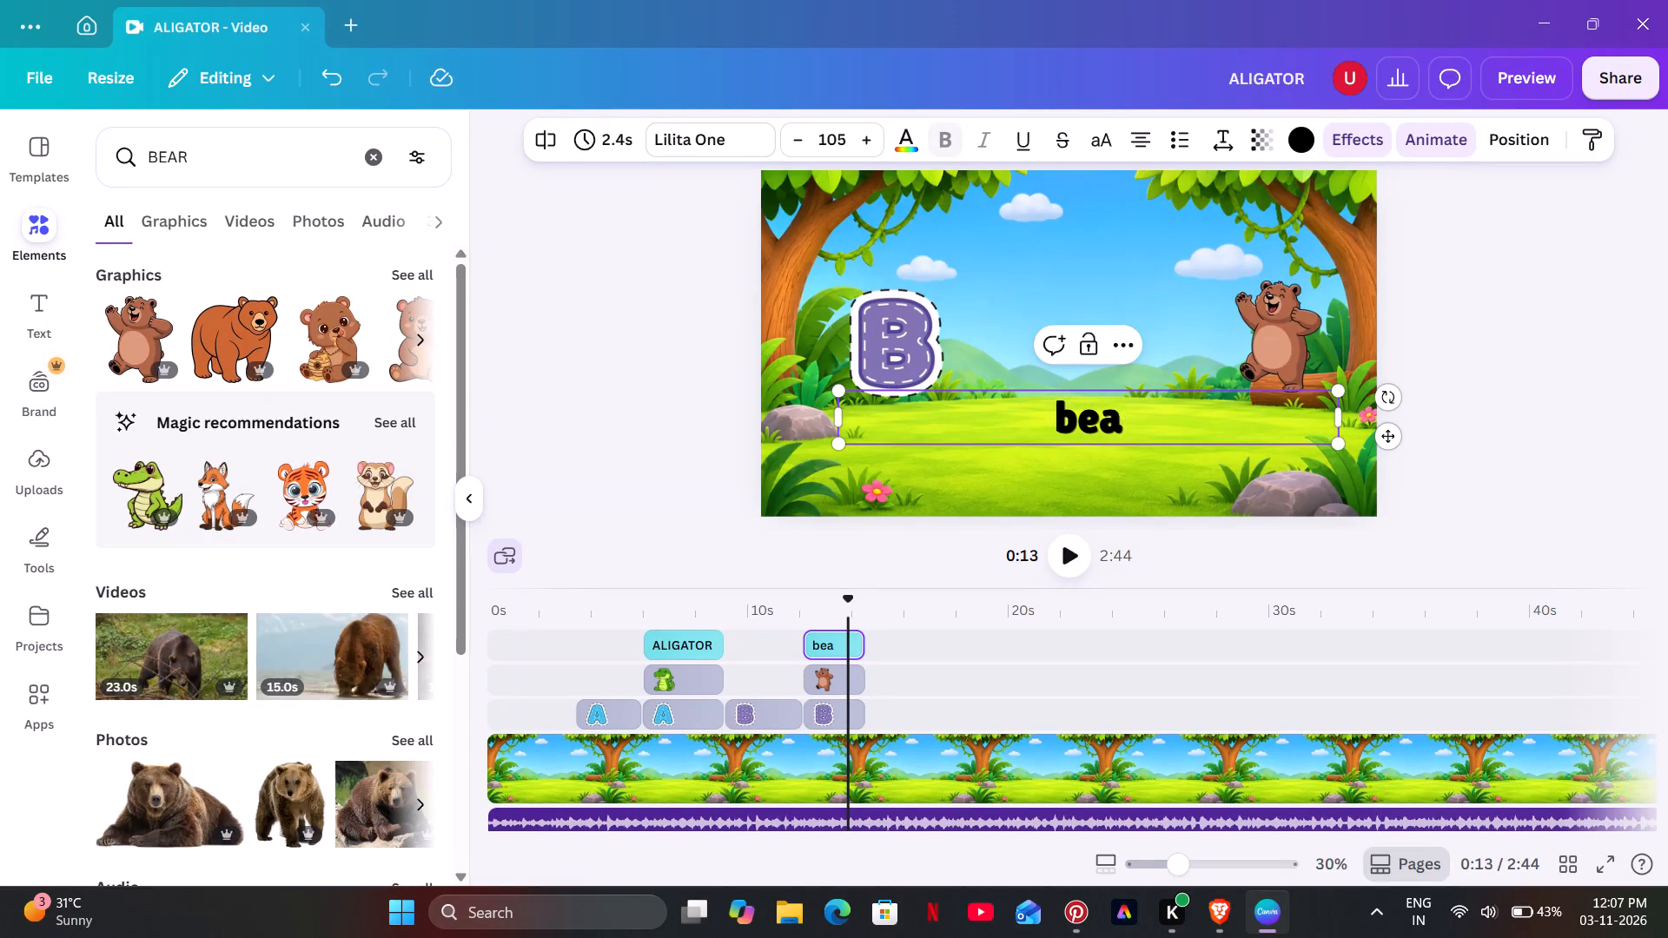
pyautogui.press('BackSpace')
pyautogui.press('BackSpace')
pyautogui.press('BackSpace')
pyautogui.press('BackSpace')
pyautogui.press('BackSpace')
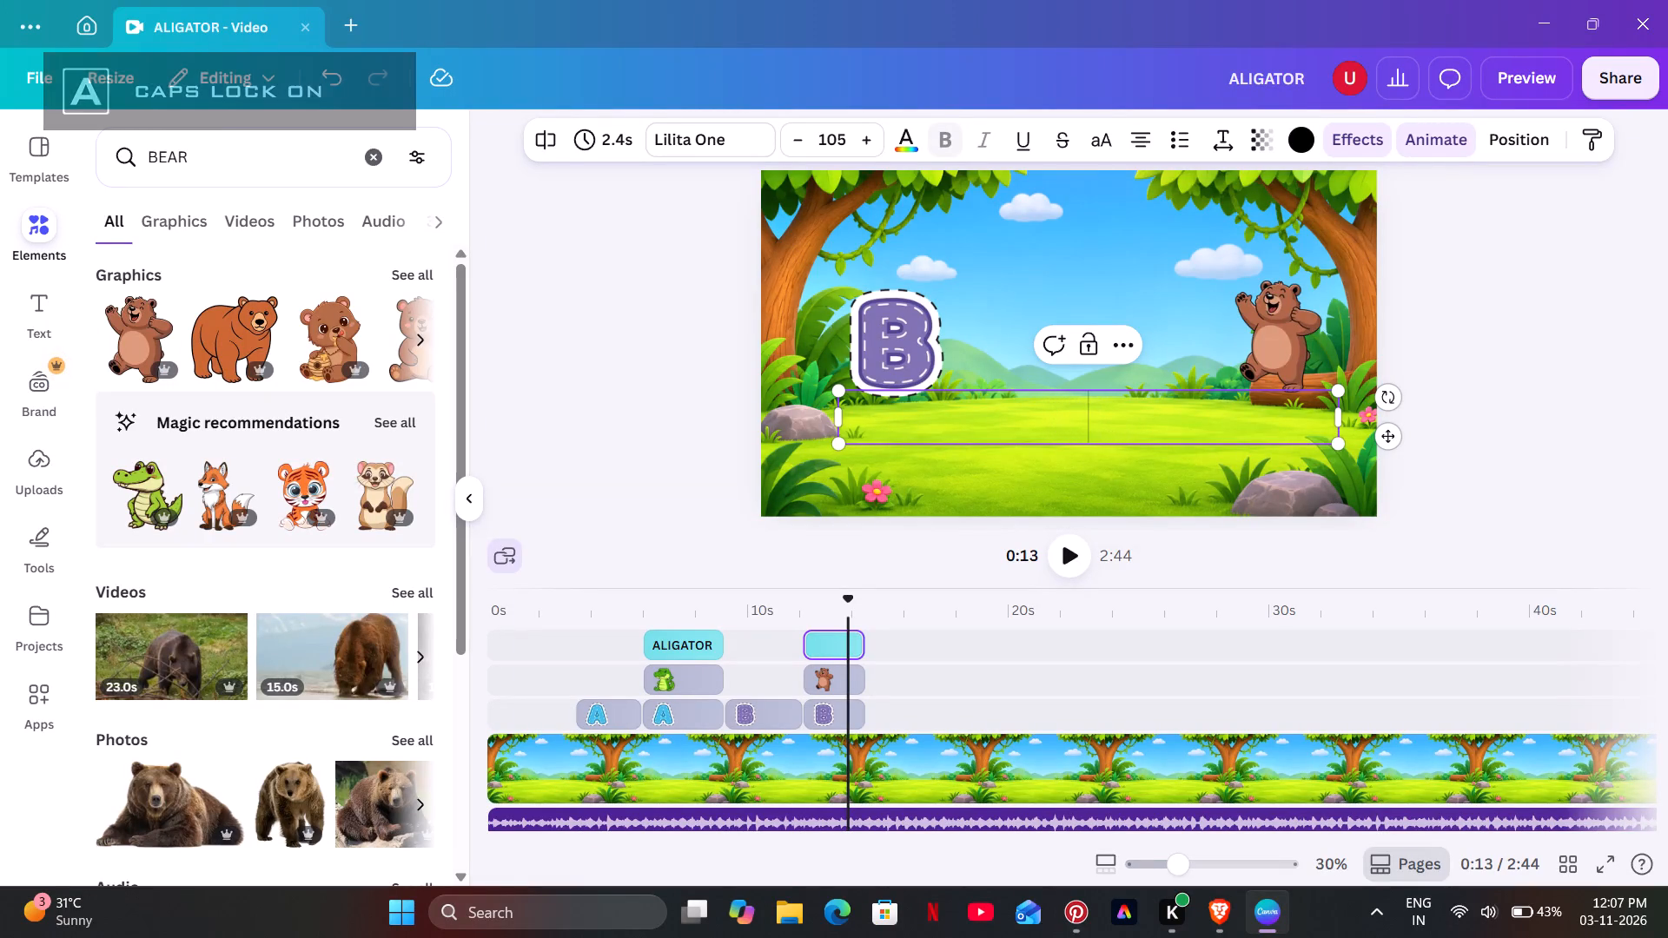
pyautogui.press('b')
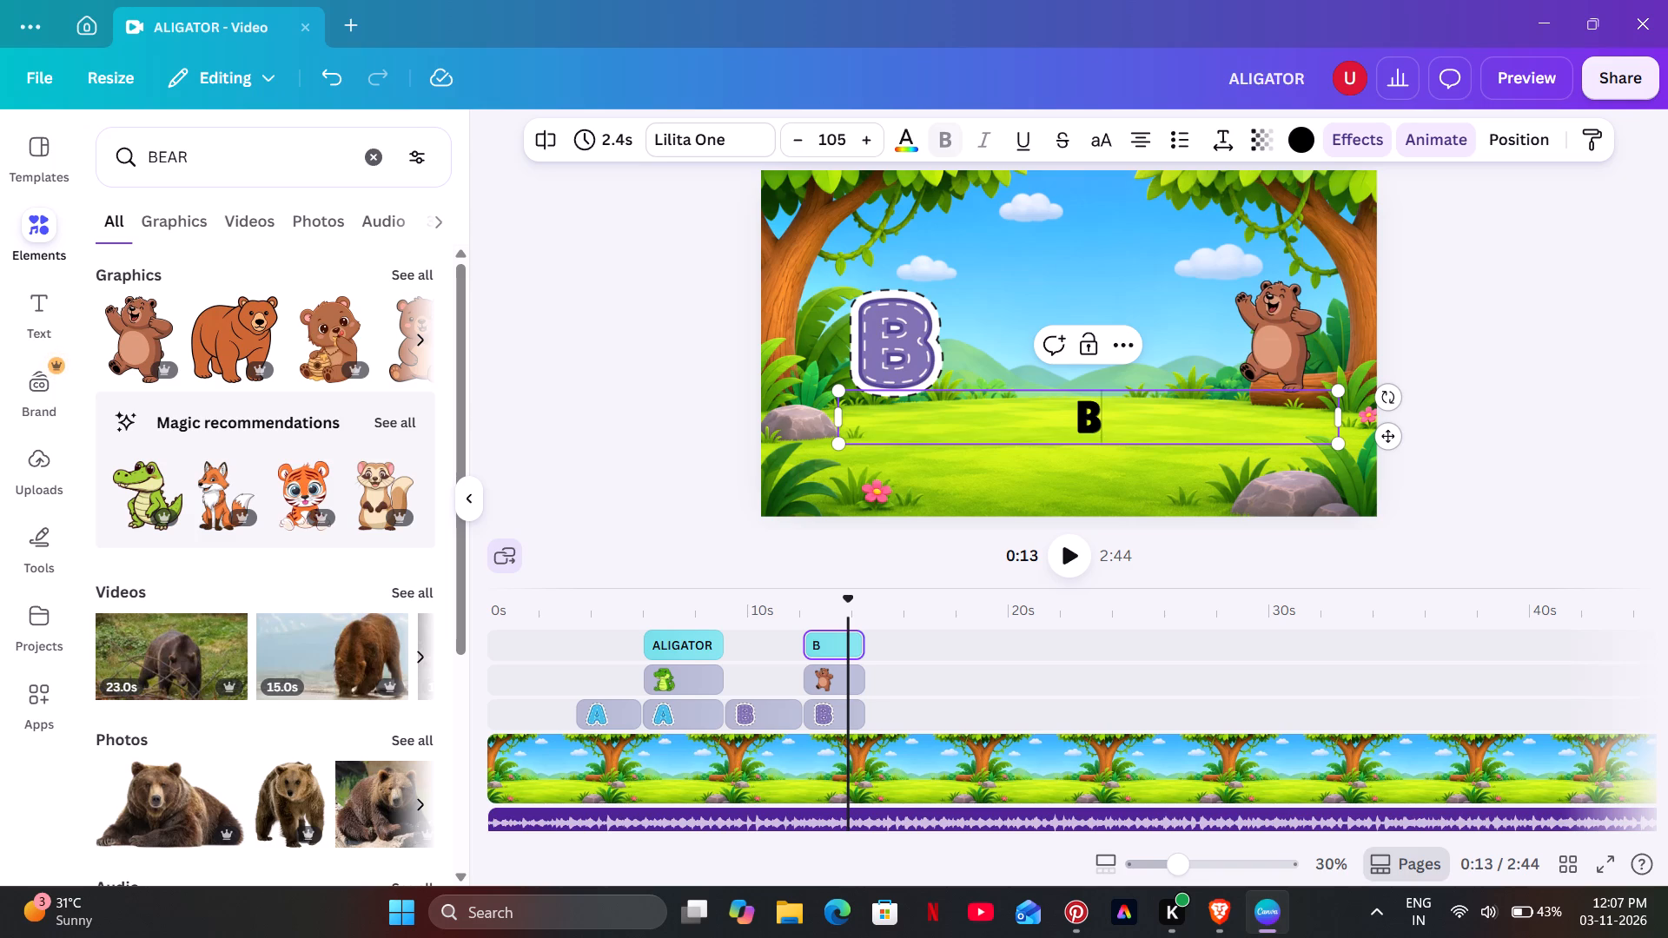
pyautogui.write('EAR')
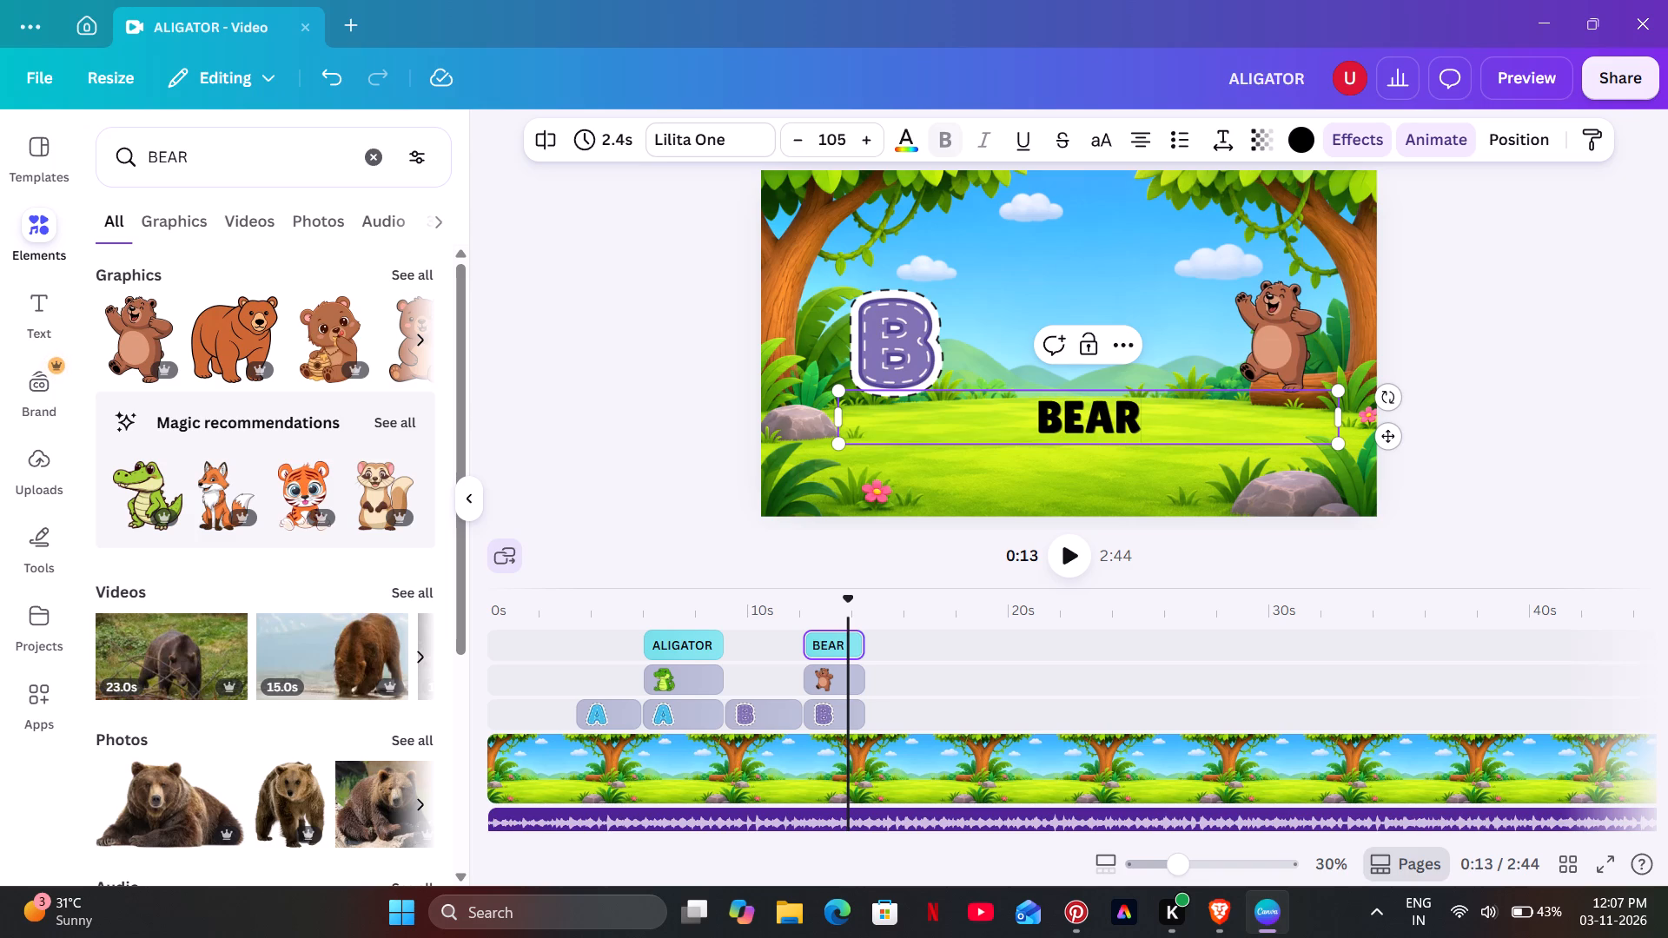
pyautogui.click(1660, 229)
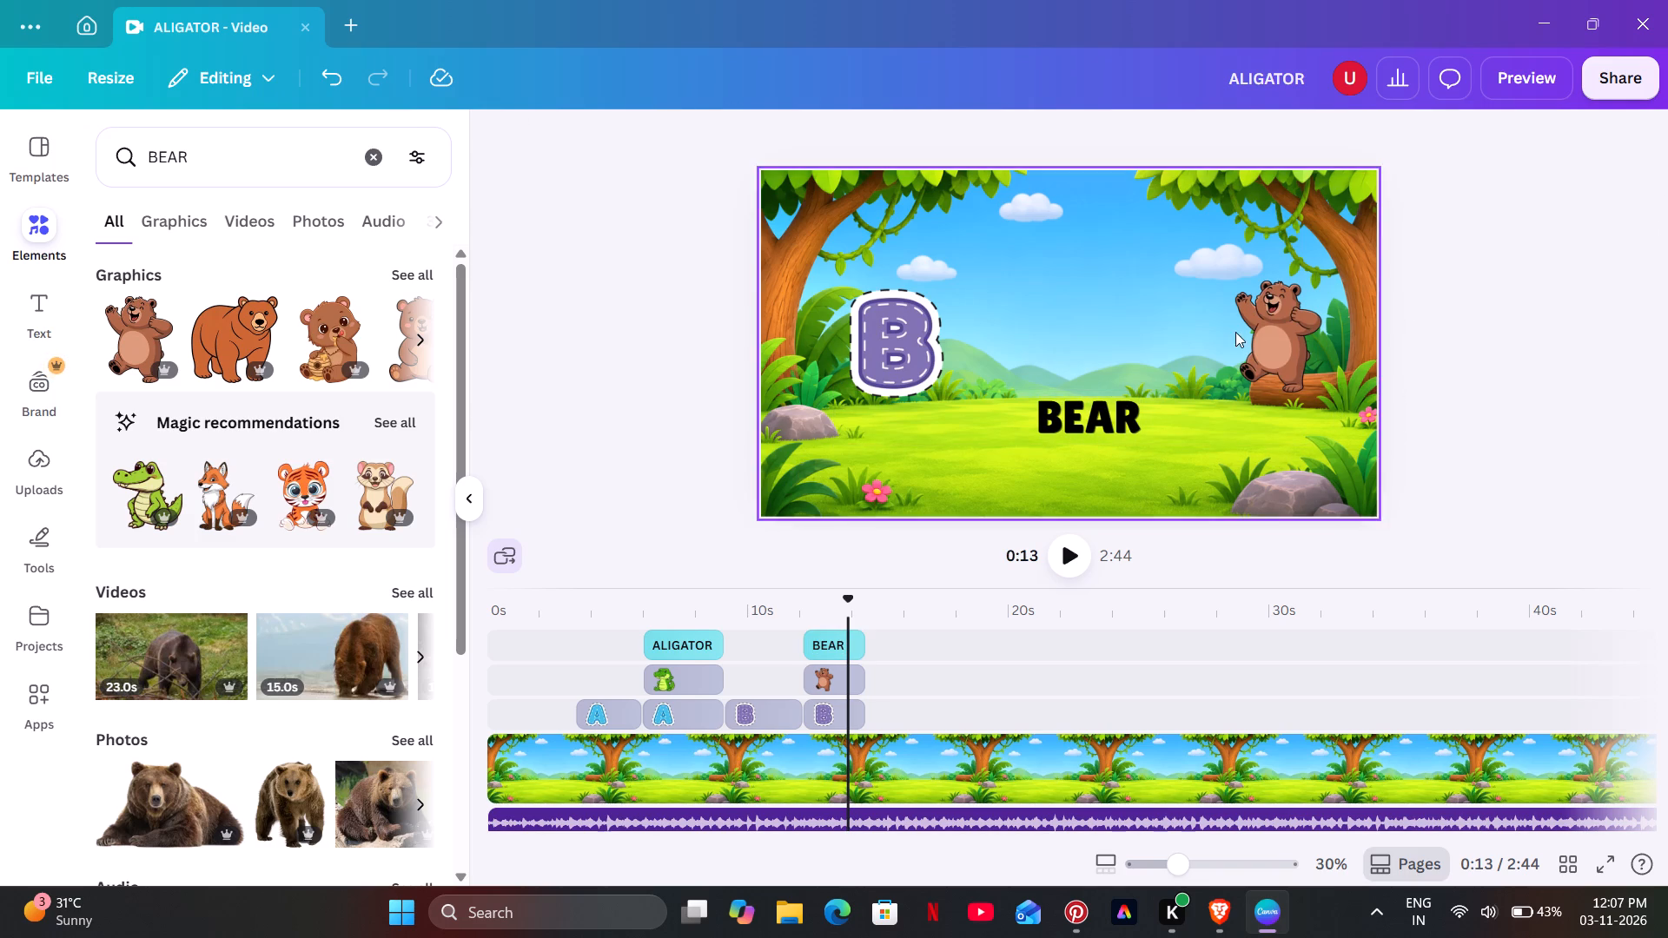
# Colour the letters EAR of the BEAR caption white (#ffffff).
pyautogui.click(1145, 418)
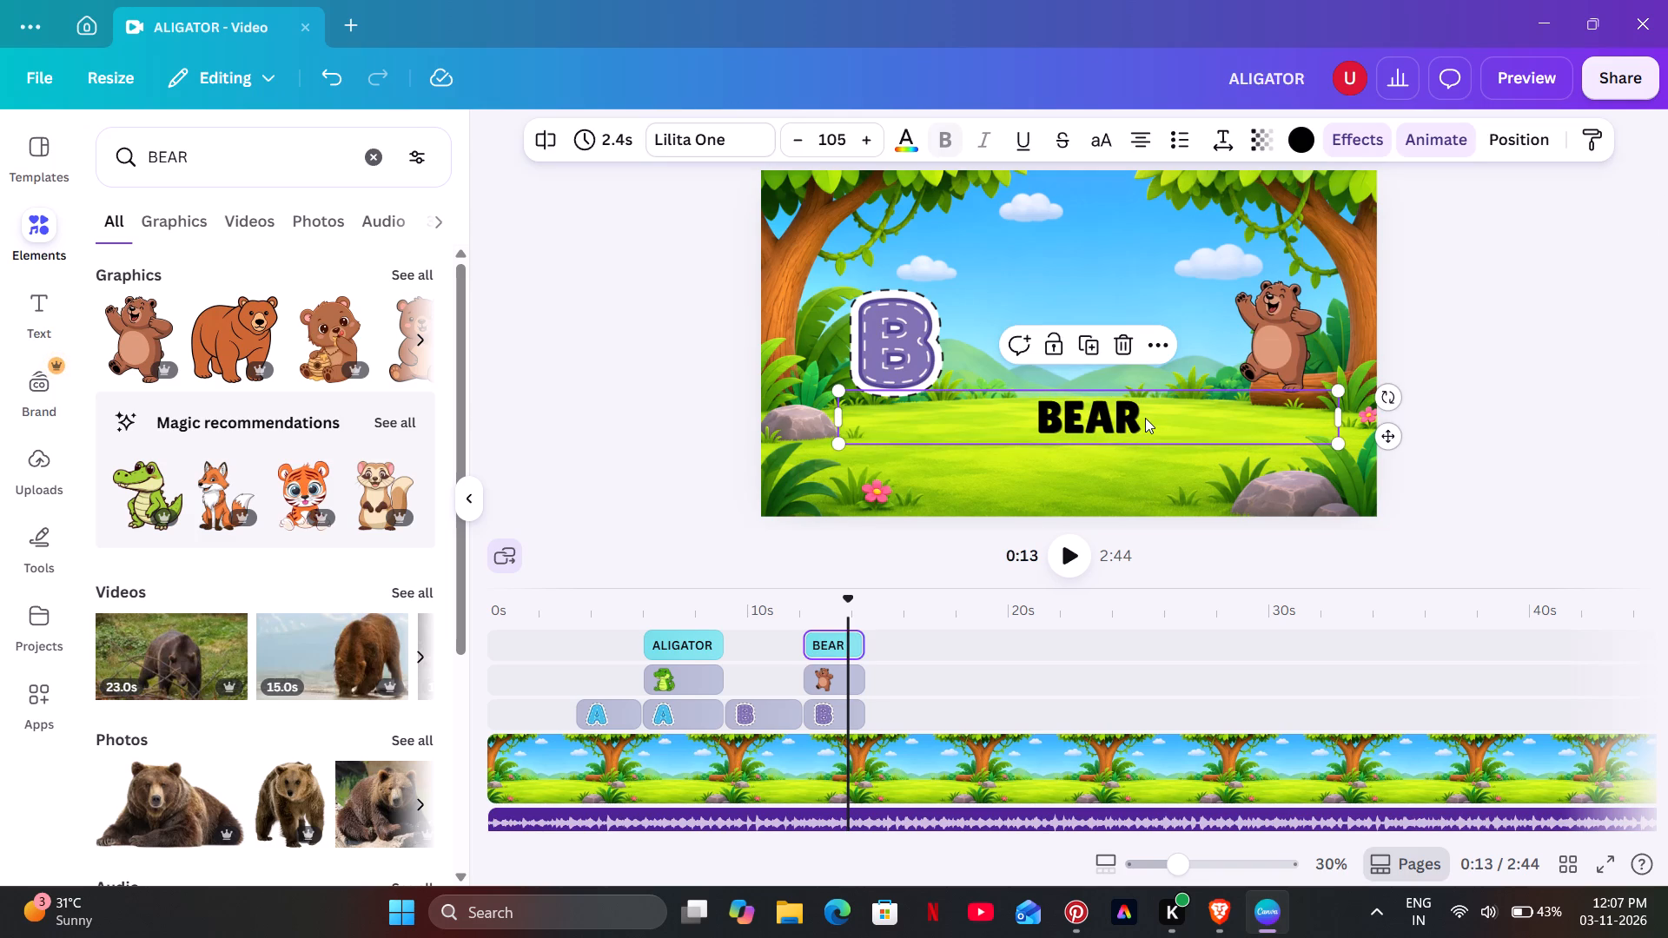
pyautogui.click(1145, 418)
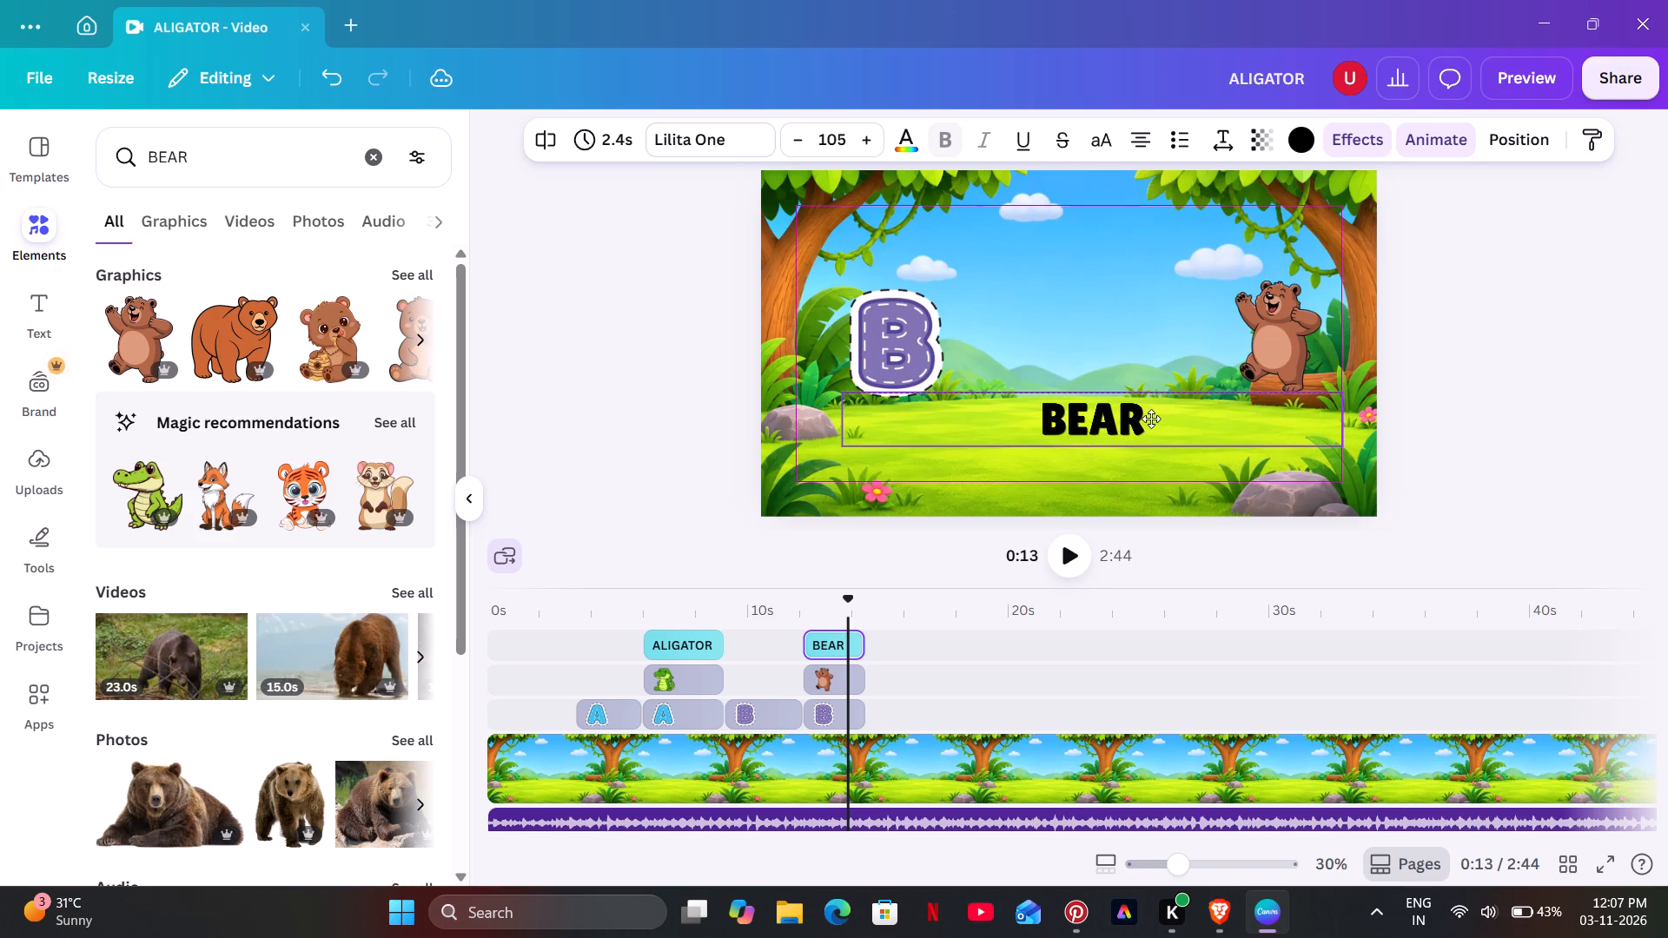
pyautogui.click(1151, 414)
pyautogui.moveTo(1151, 411); pyautogui.dragTo(1109, 414)
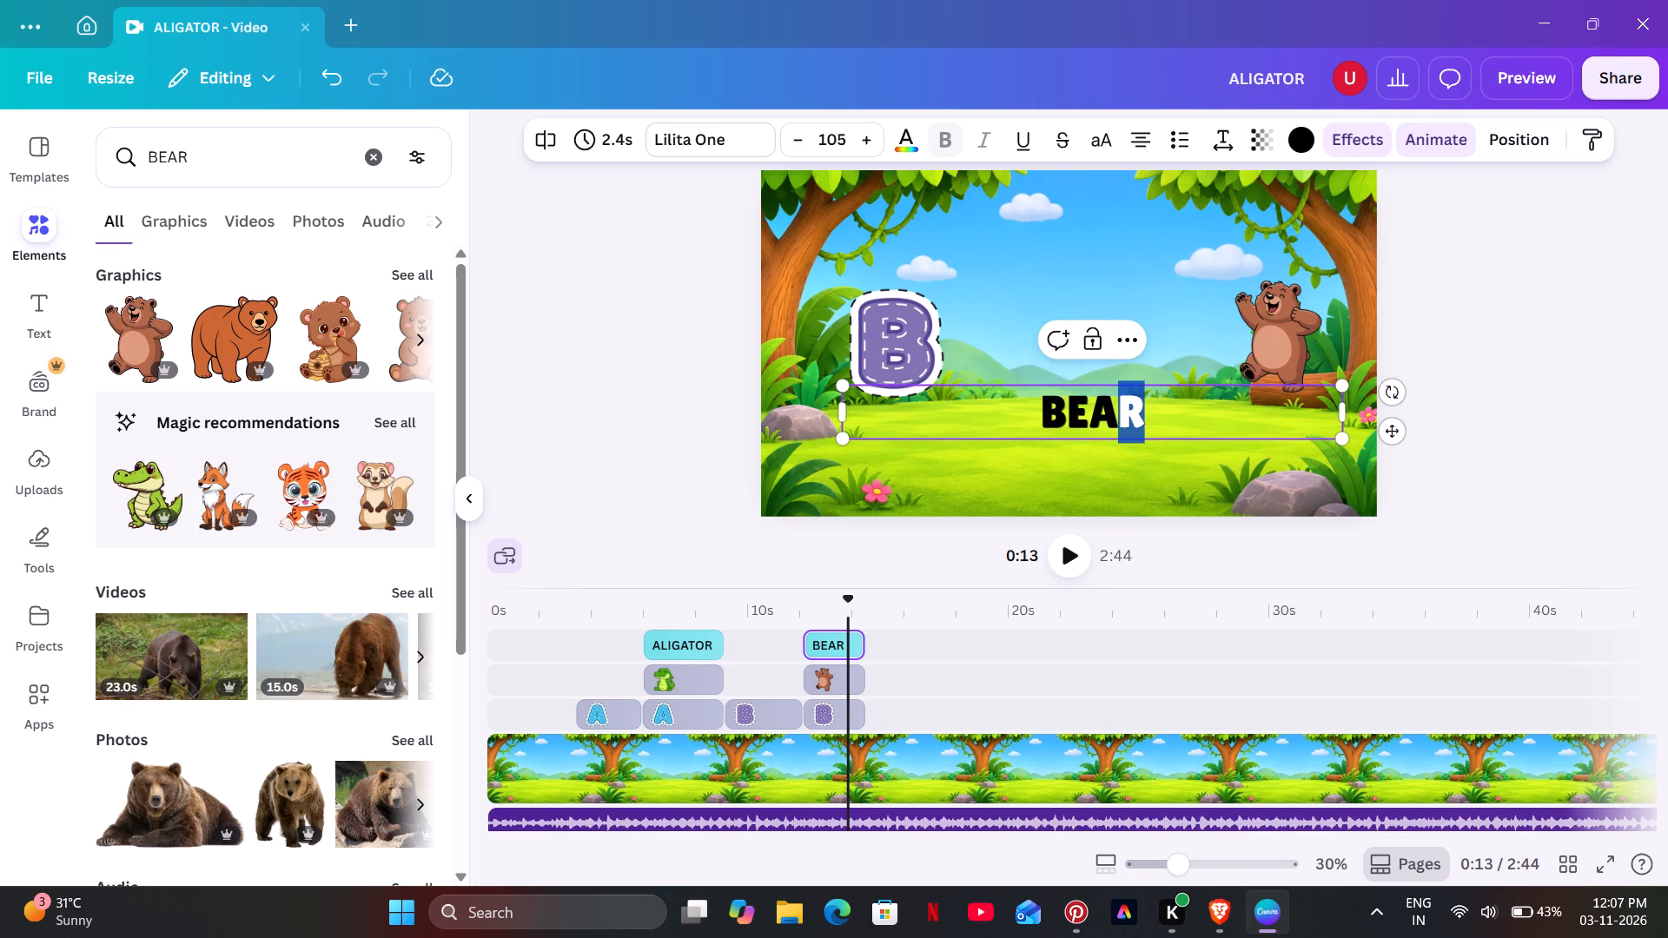
pyautogui.moveTo(1109, 414); pyautogui.dragTo(1070, 419)
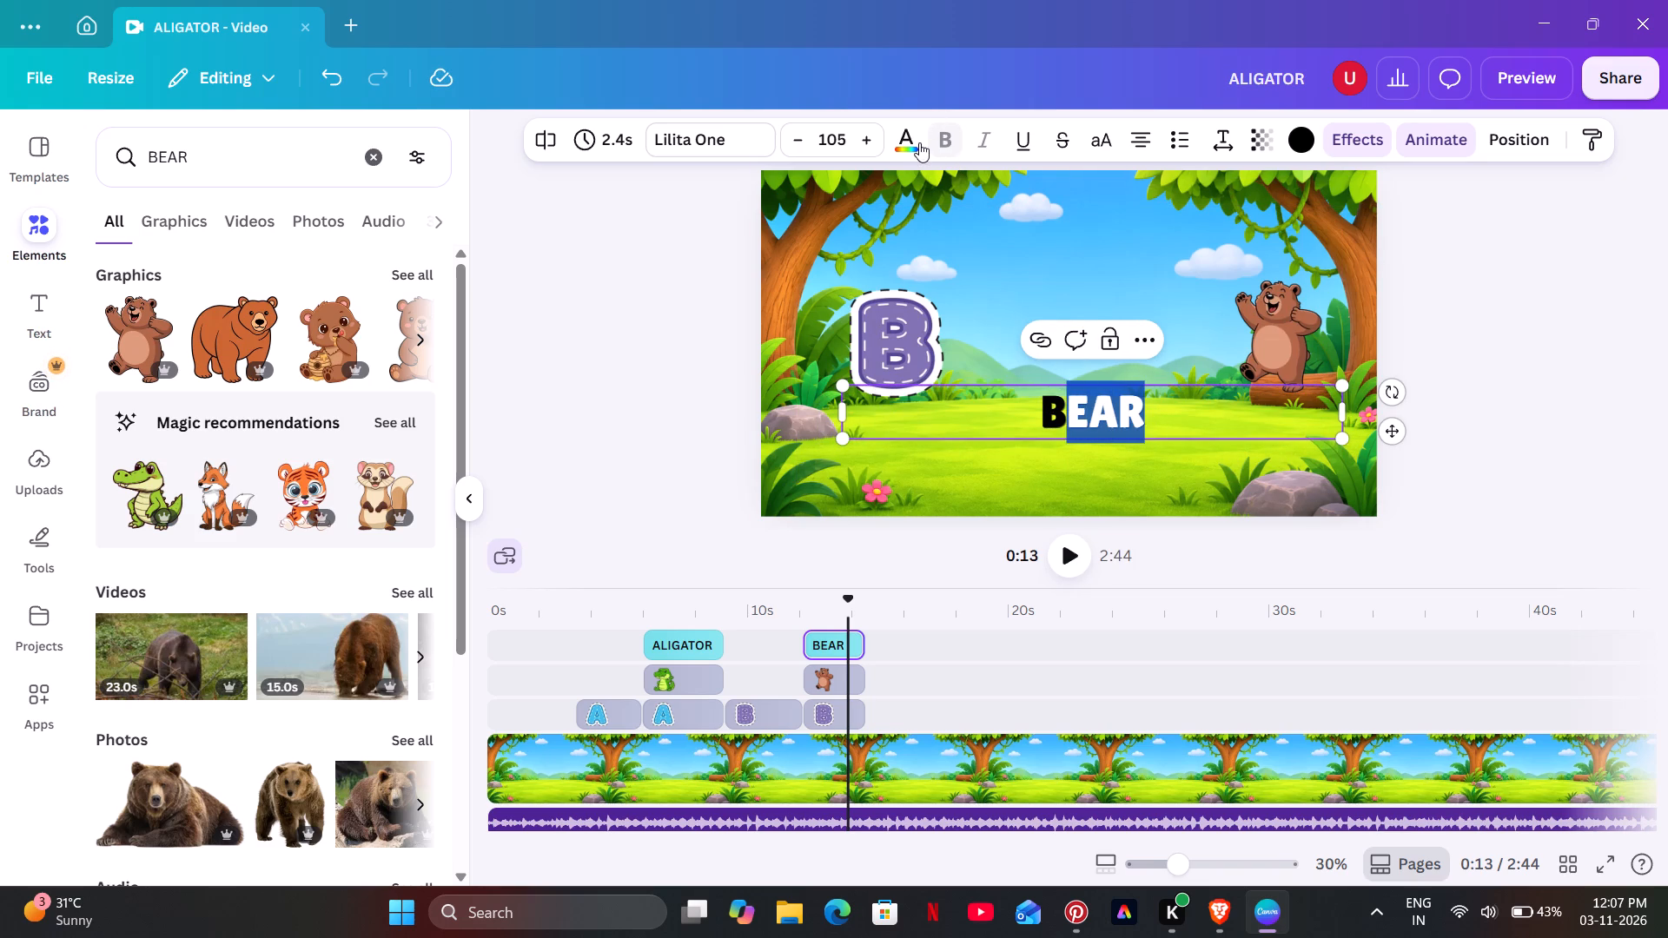
pyautogui.click(919, 142)
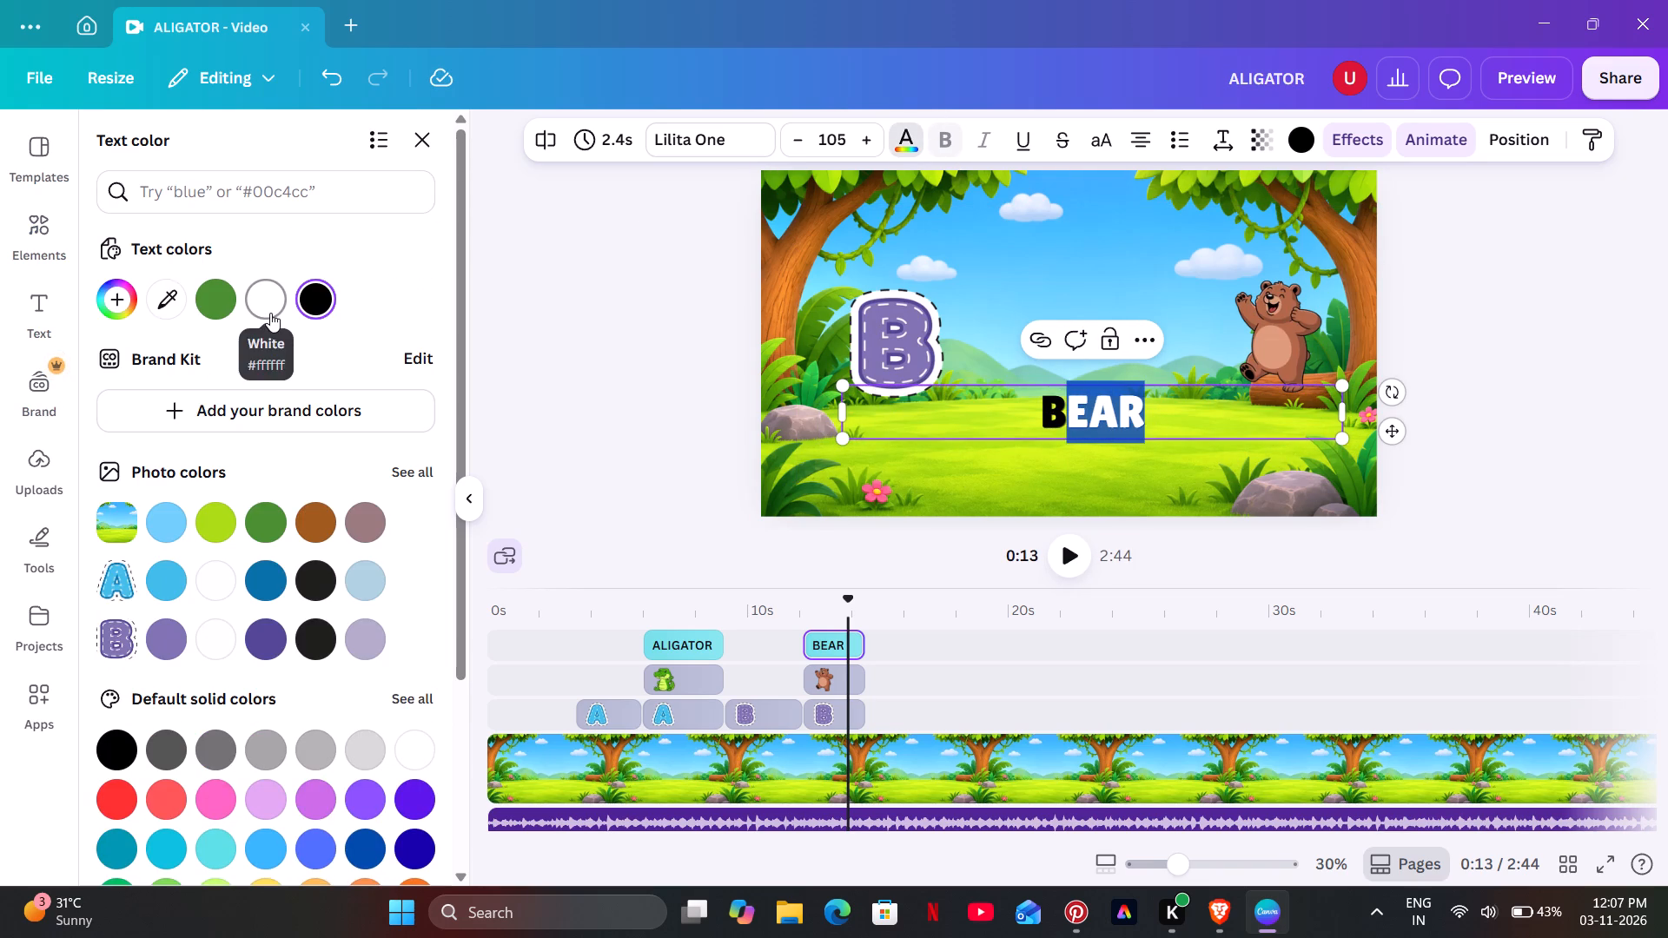
pyautogui.click(270, 313)
pyautogui.click(702, 188)
pyautogui.click(702, 188)
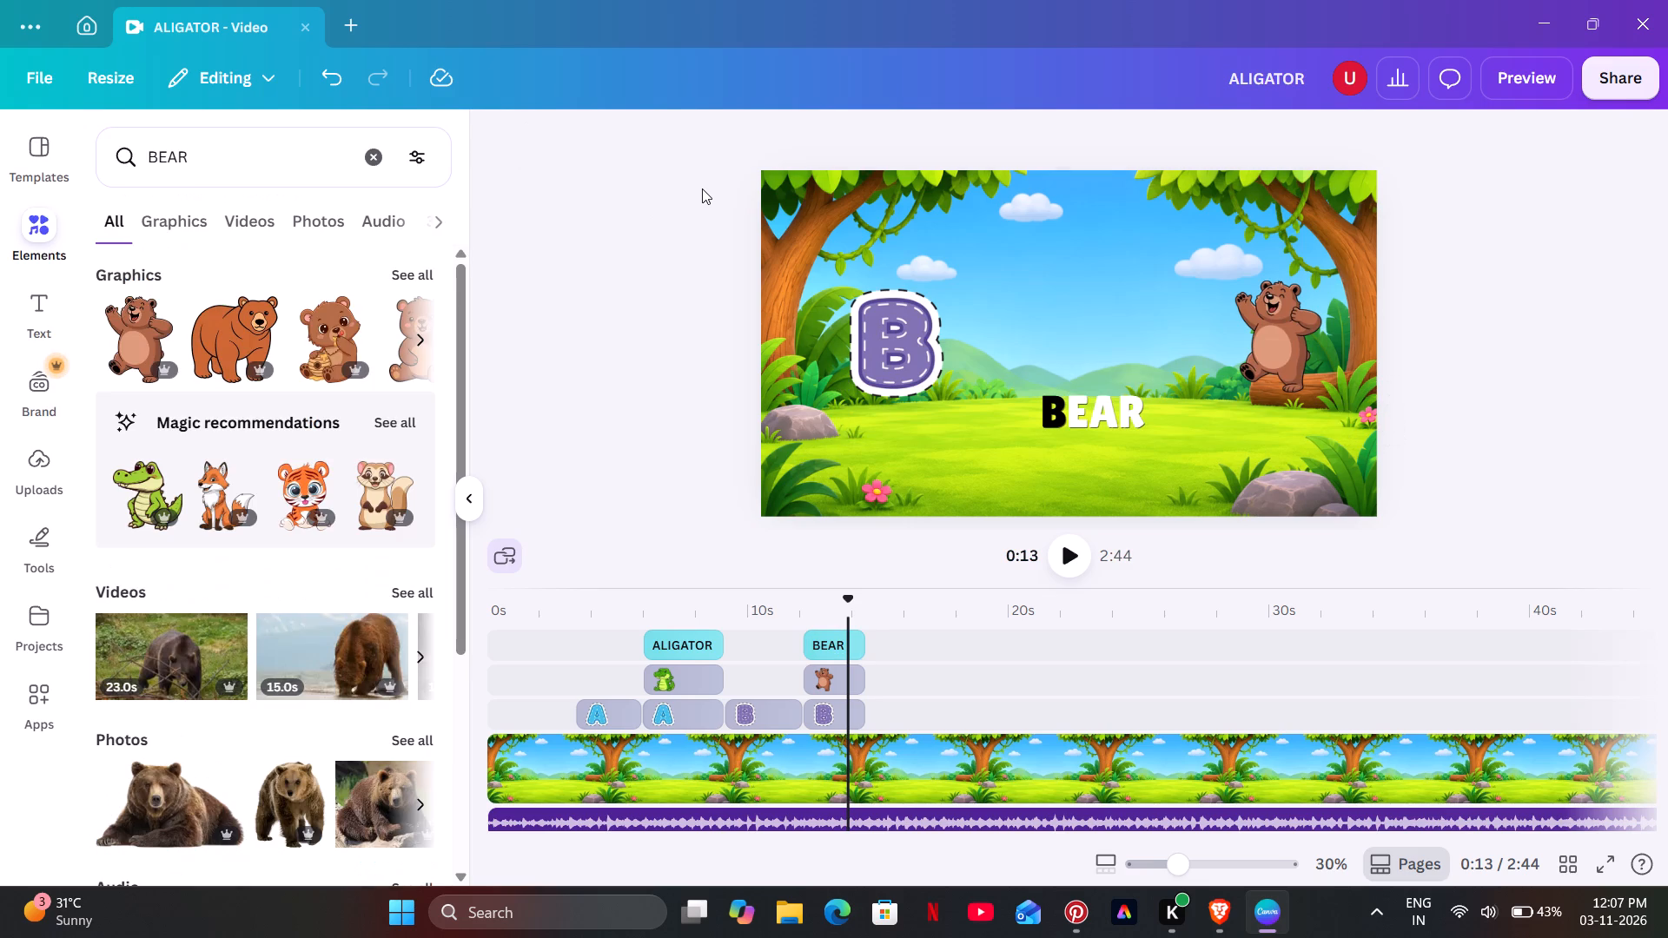
# Colour the initial B of the BEAR caption brown (#a15a1c) from the background photo's colours.
pyautogui.click(1061, 404)
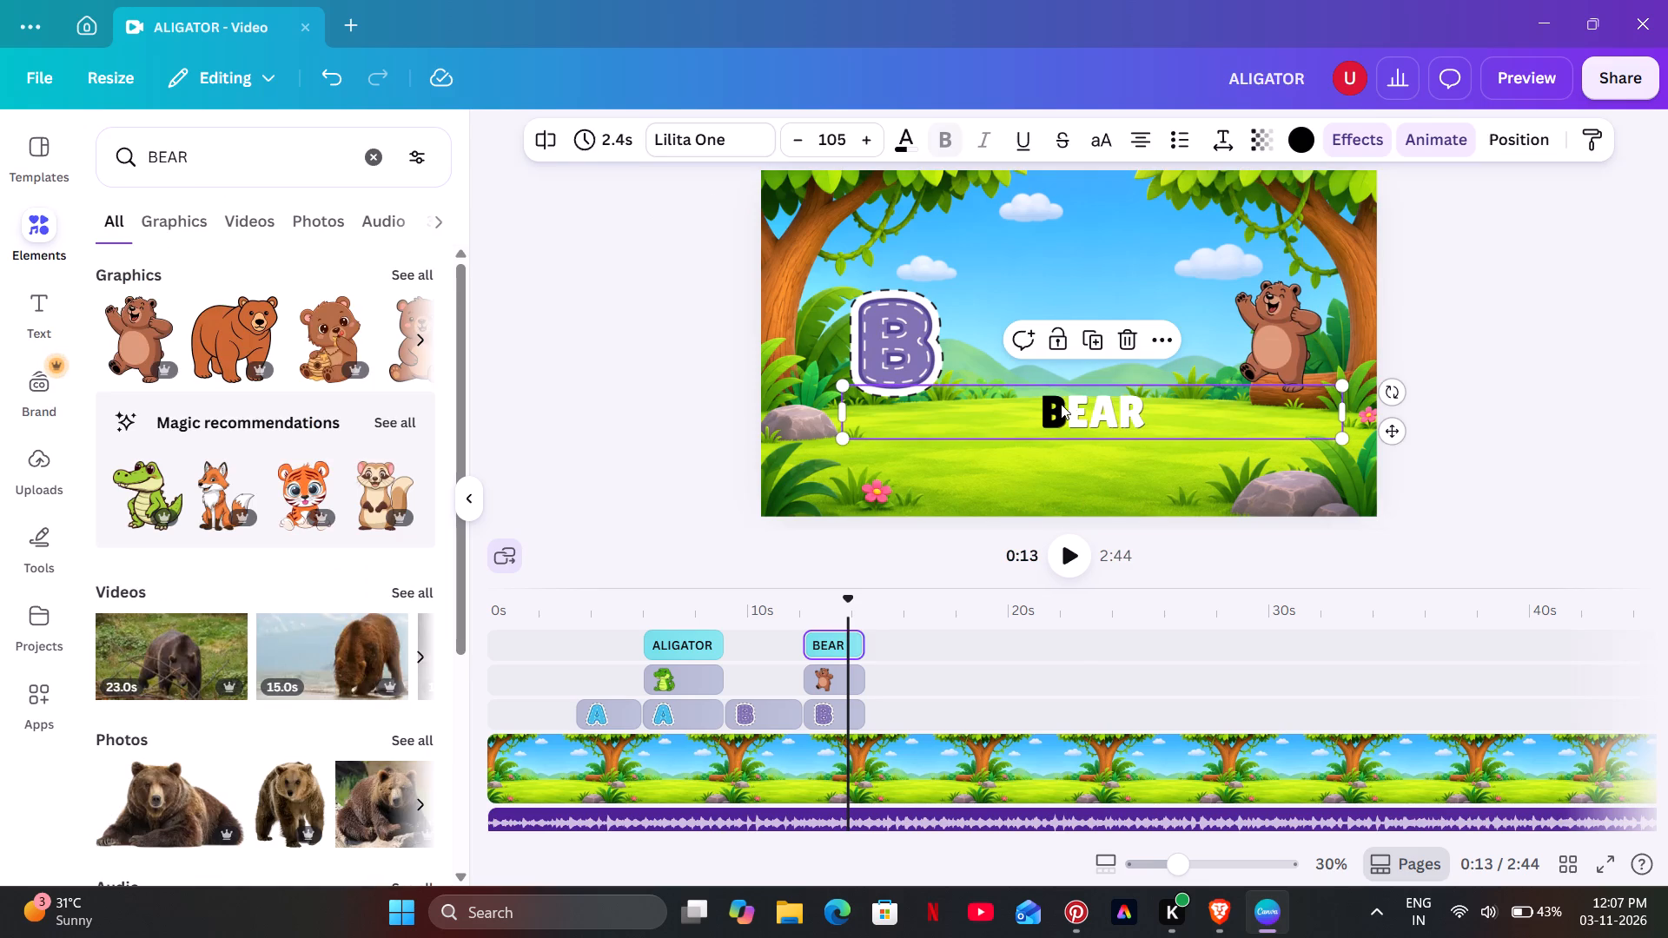
pyautogui.click(1062, 404)
pyautogui.moveTo(1062, 404); pyautogui.dragTo(1029, 407)
pyautogui.click(905, 151)
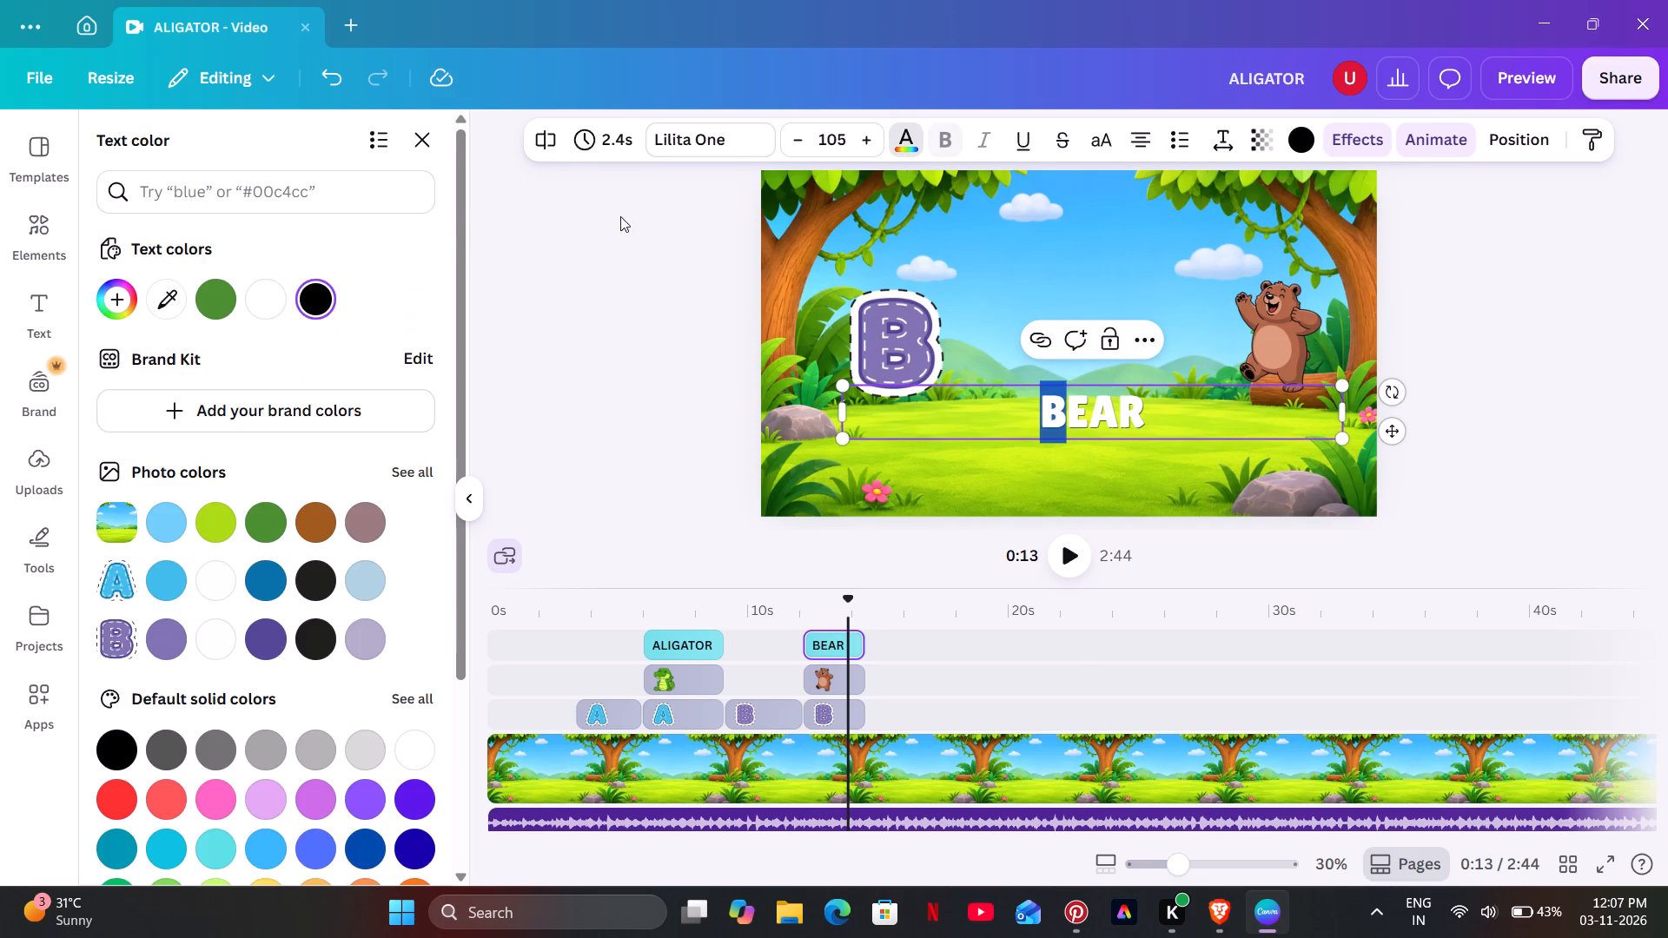
pyautogui.click(305, 520)
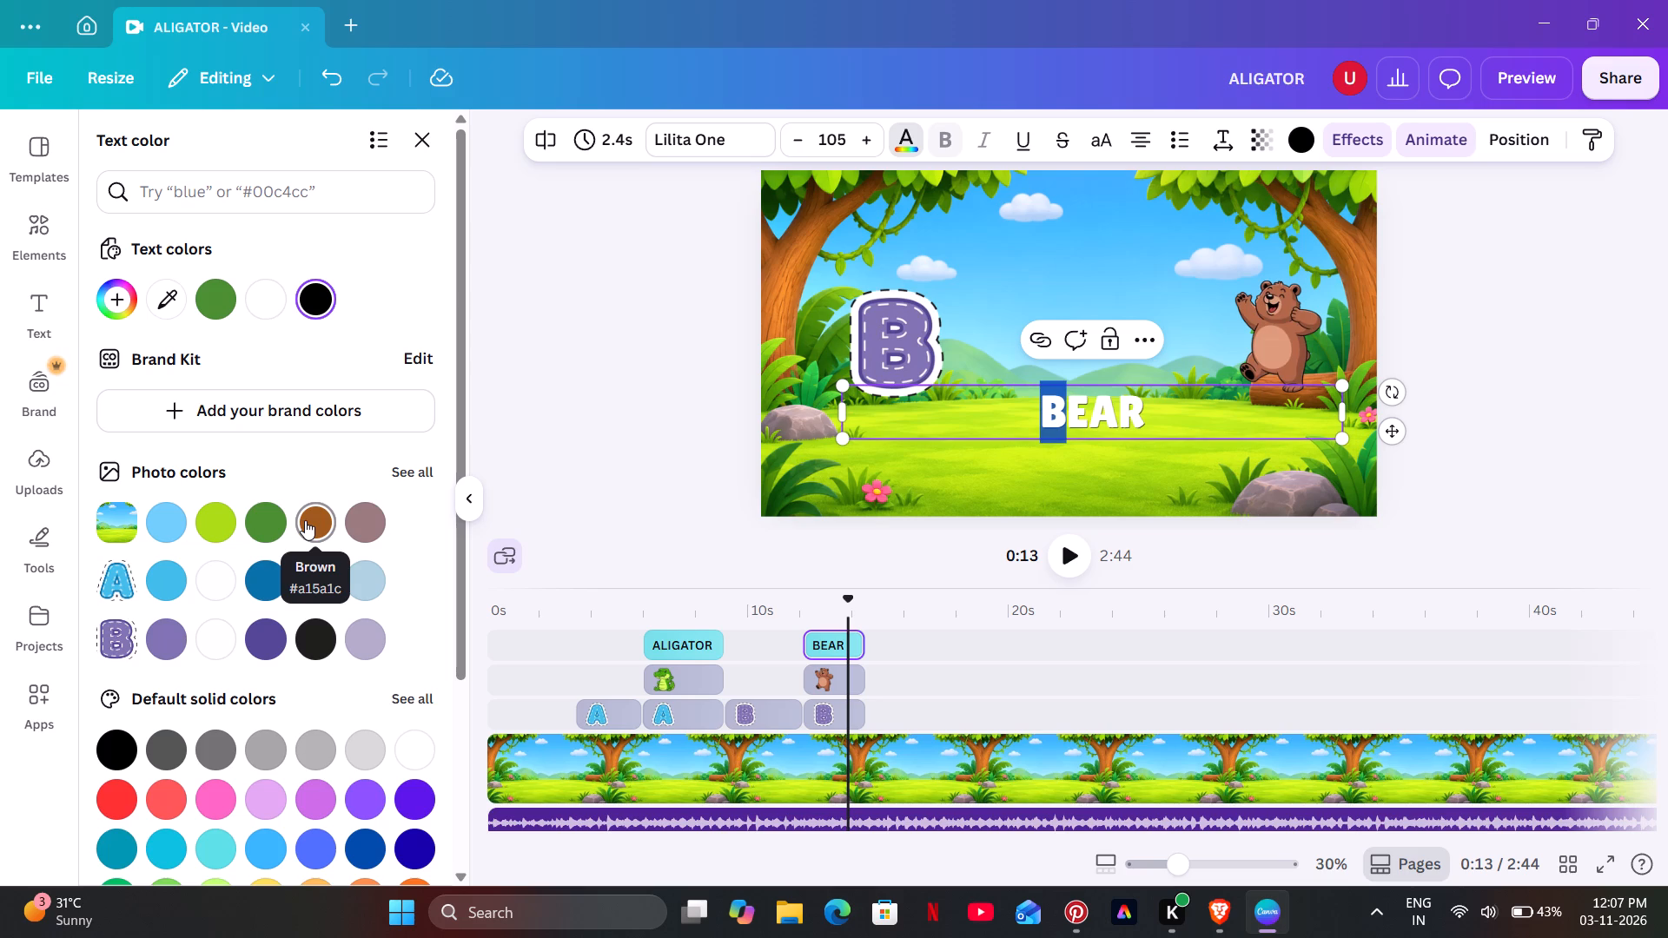
pyautogui.doubleClick(644, 247)
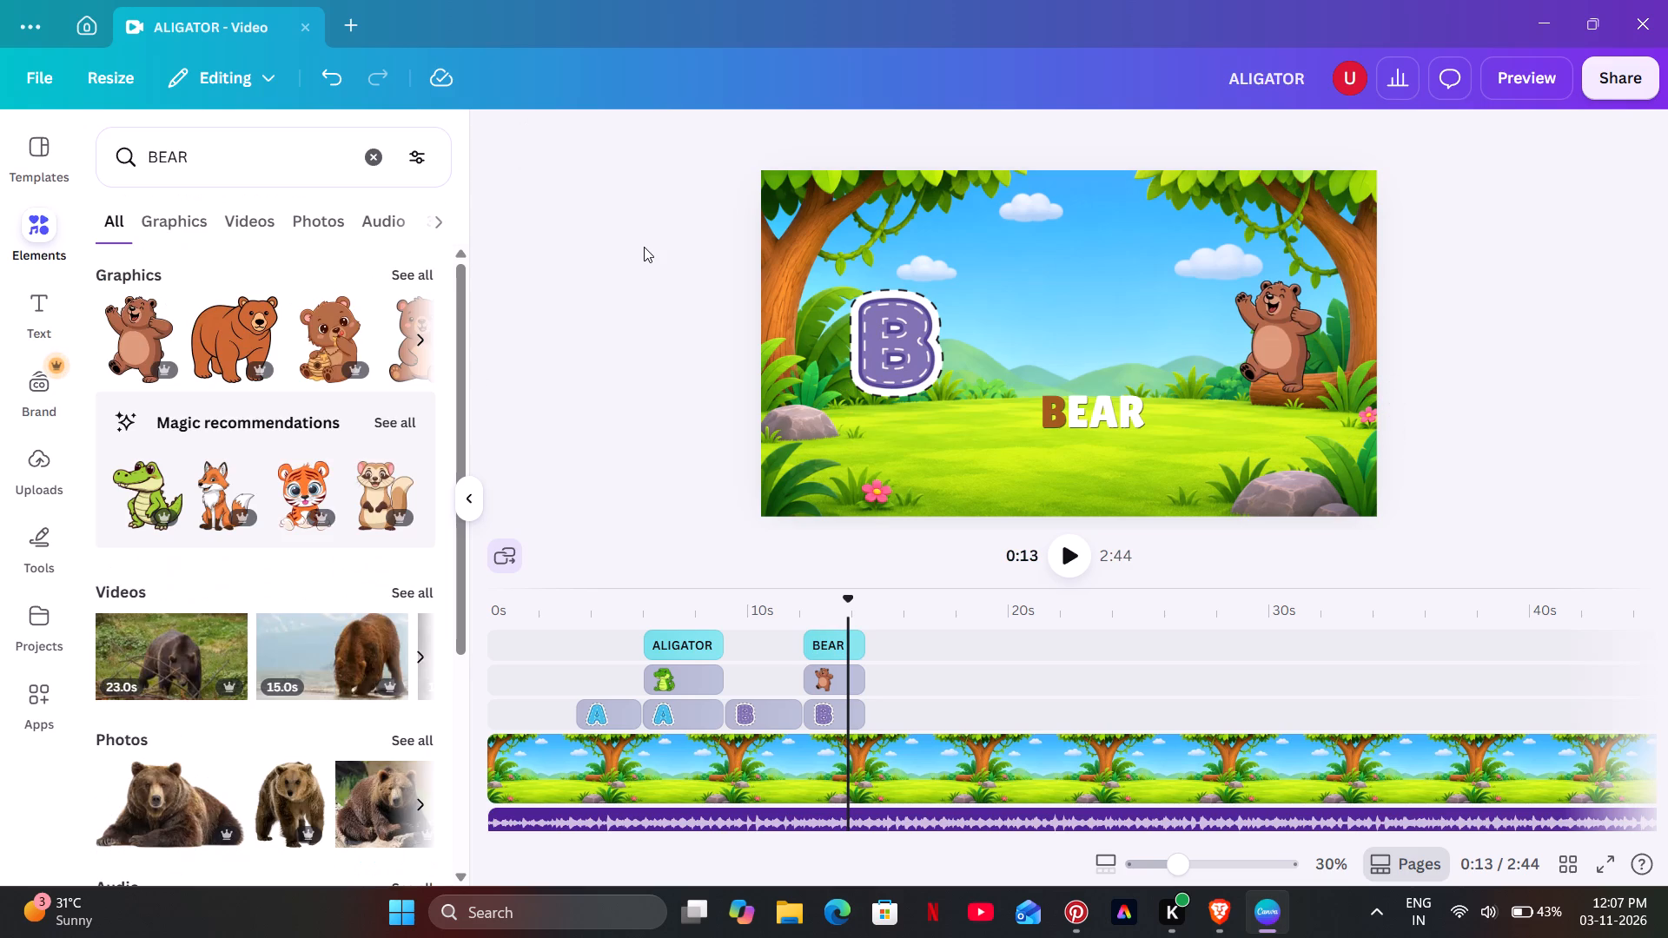
# Play from 0:08 to 0:15 and extend the BEAR caption, bear clip and second letter B clip to 2.8 s each.
pyautogui.click(710, 632)
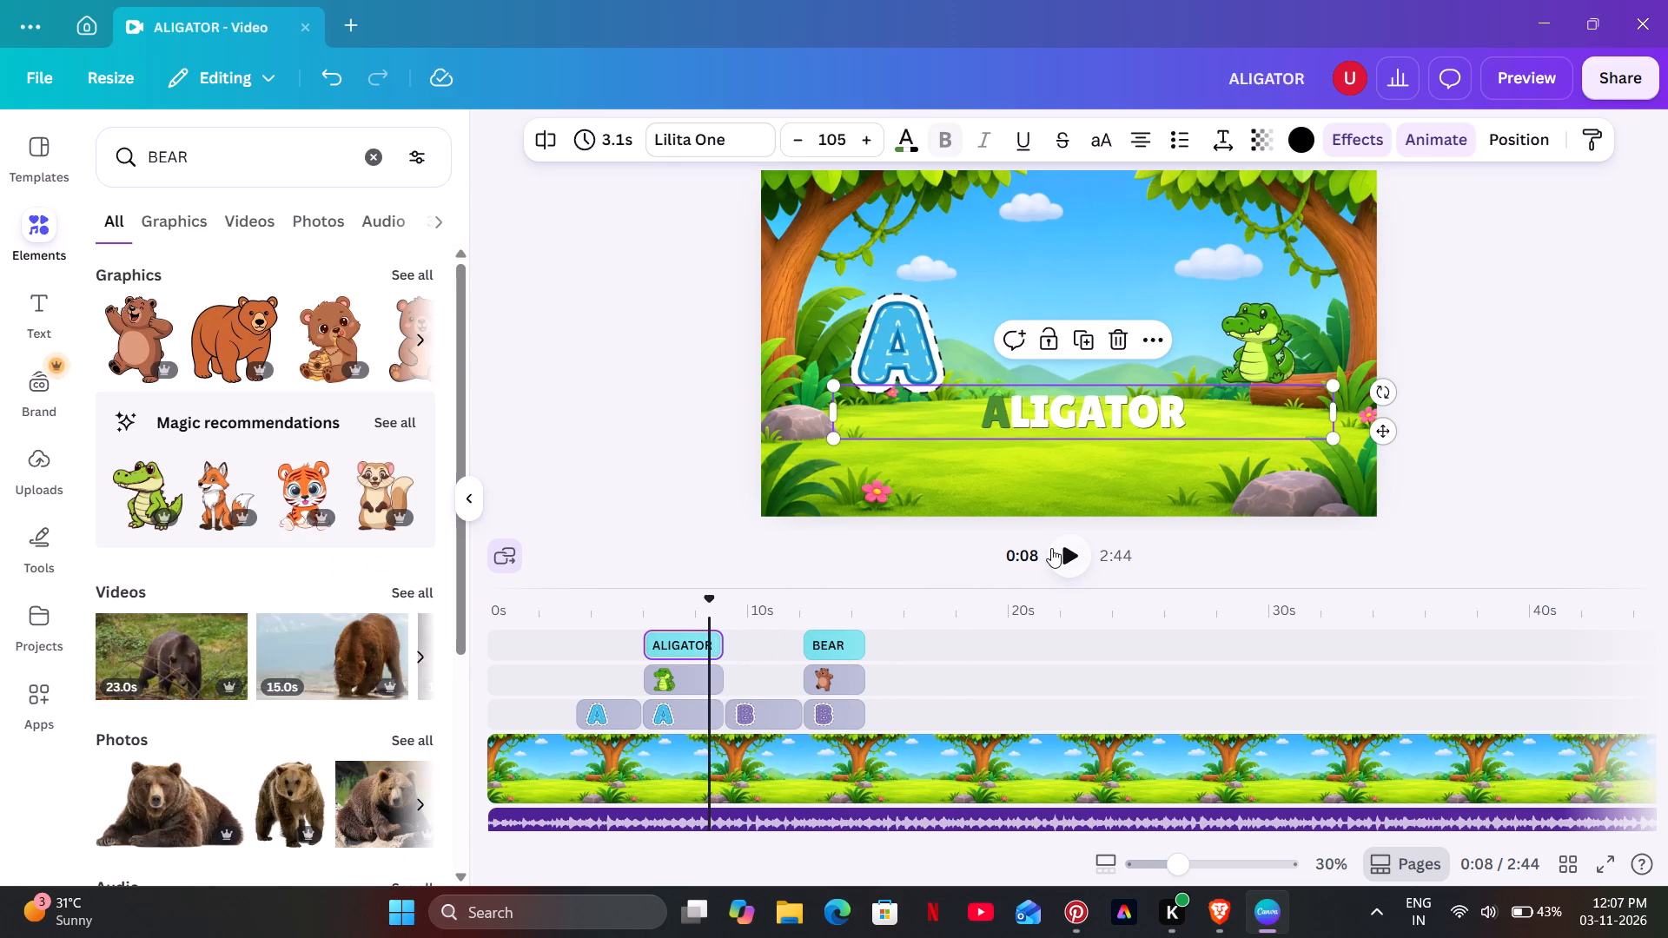
pyautogui.click(1051, 548)
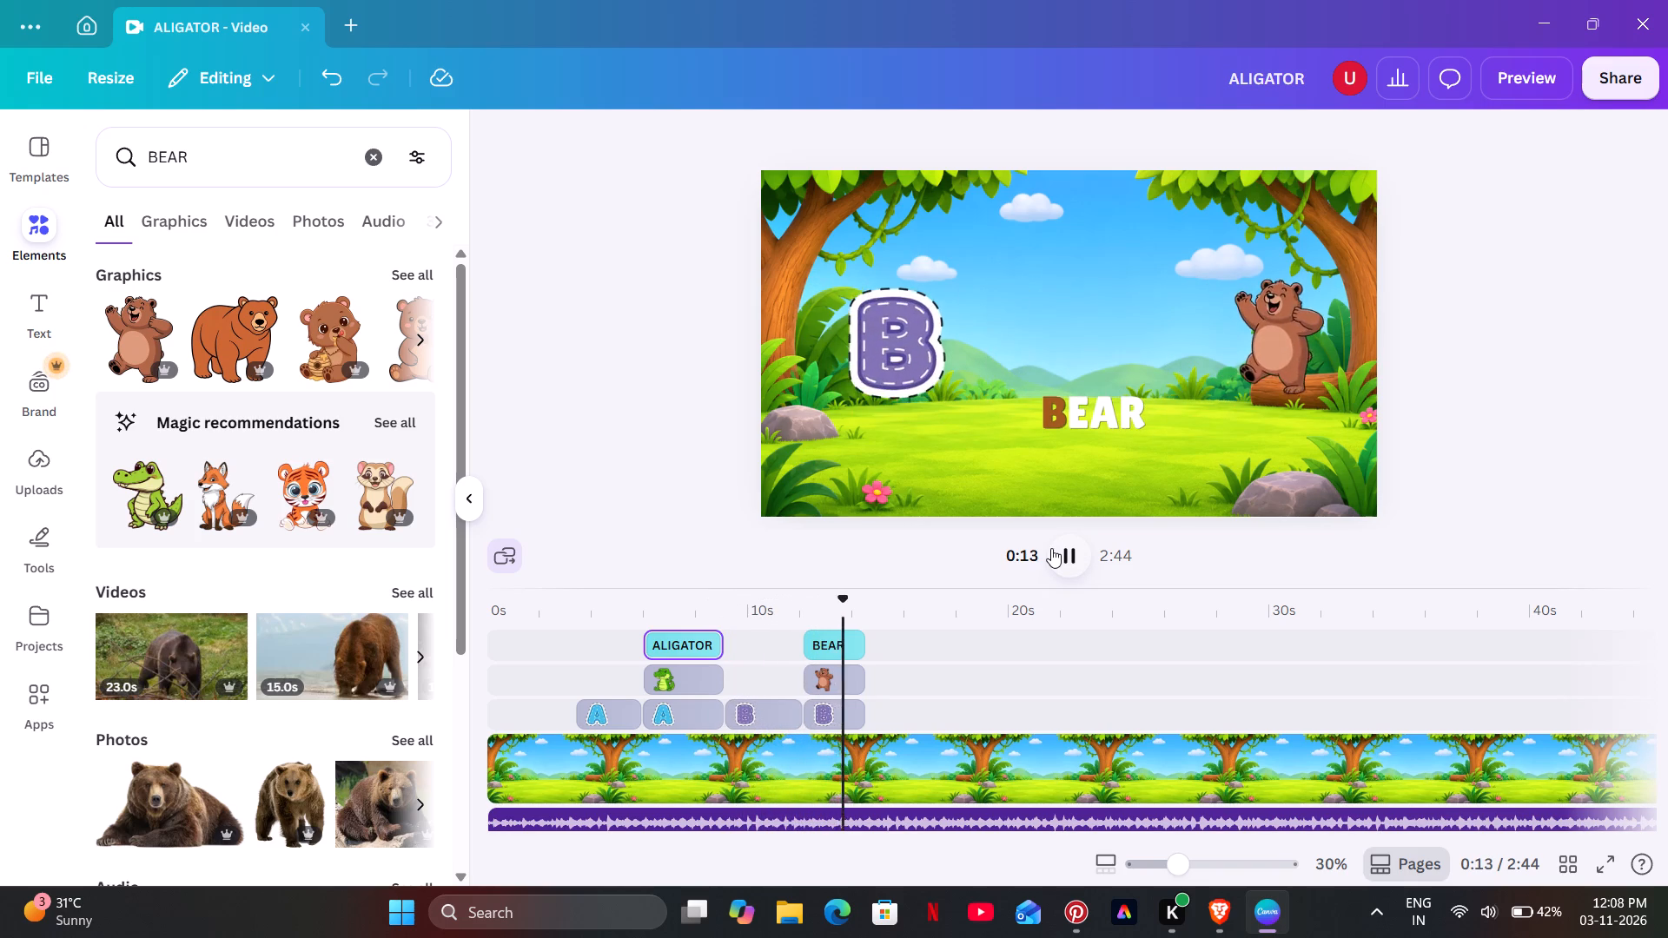
pyautogui.click(1051, 548)
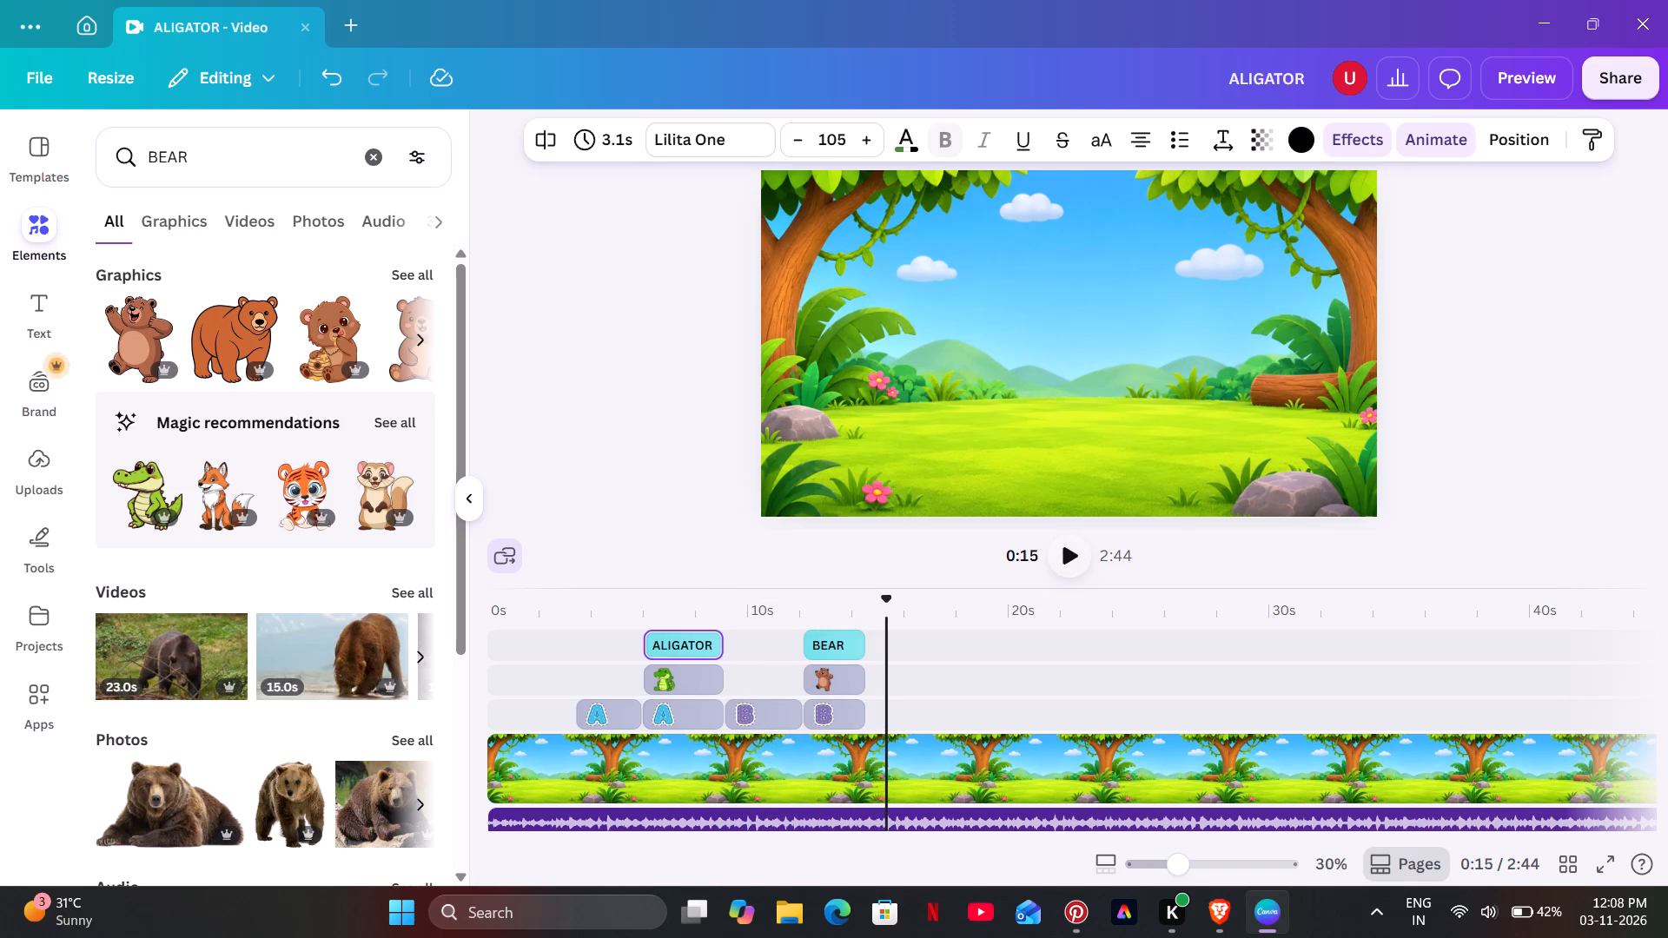
pyautogui.click(857, 643)
pyautogui.moveTo(857, 643); pyautogui.dragTo(858, 643)
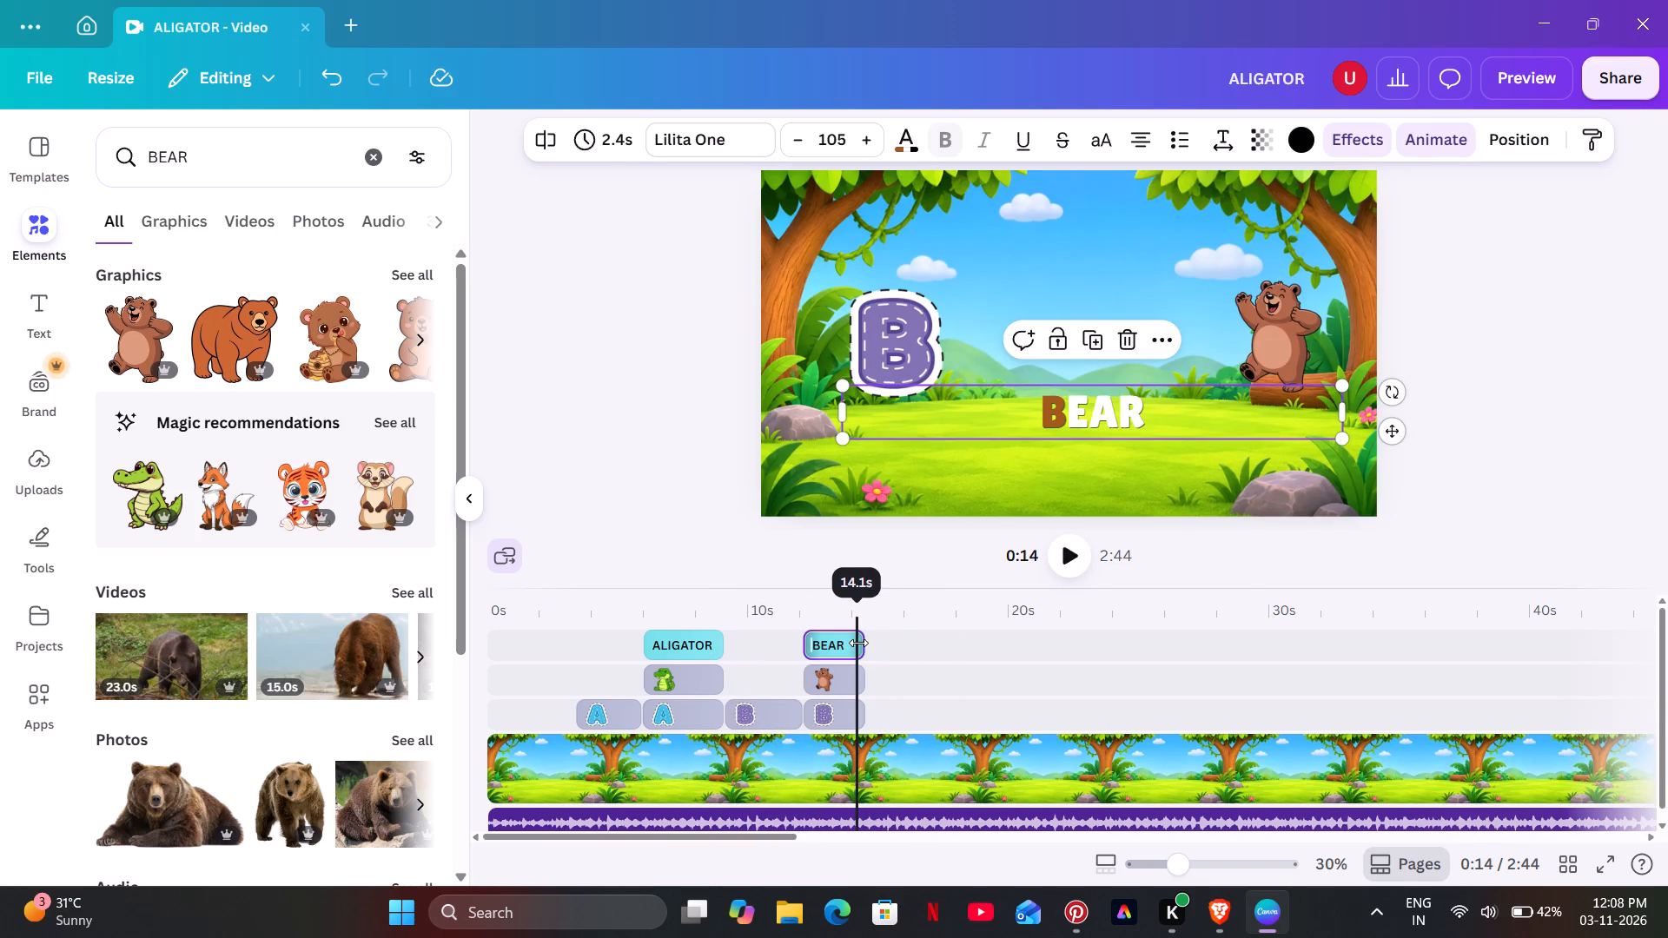
pyautogui.moveTo(858, 643); pyautogui.dragTo(870, 637)
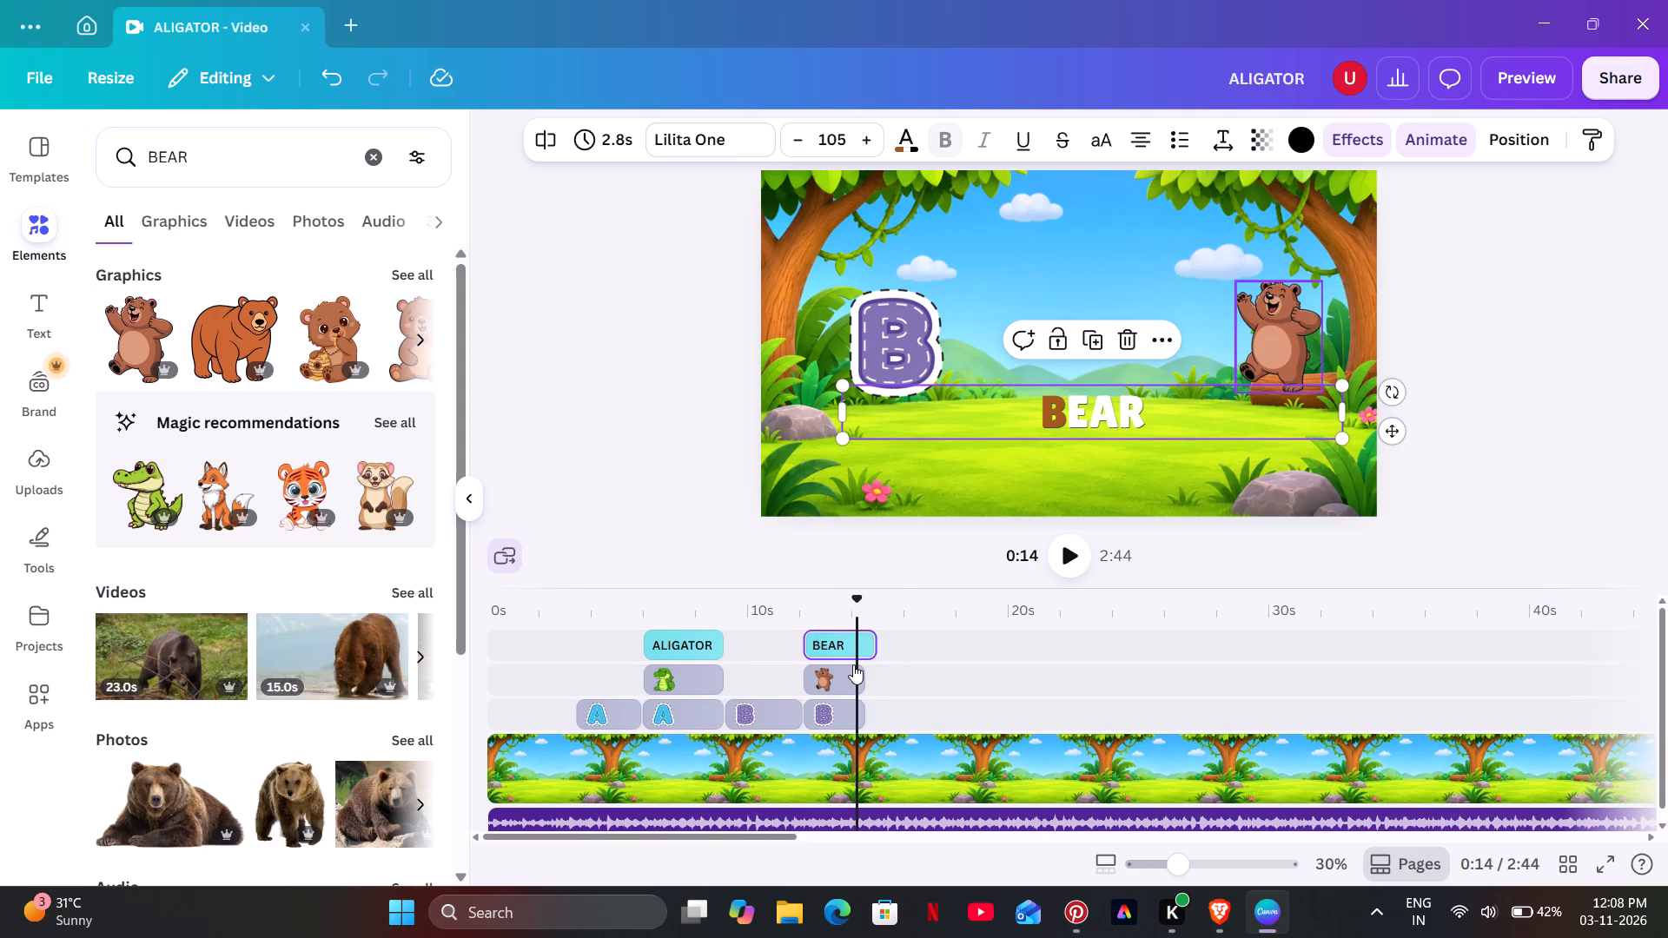
pyautogui.click(853, 664)
pyautogui.moveTo(853, 676); pyautogui.dragTo(865, 675)
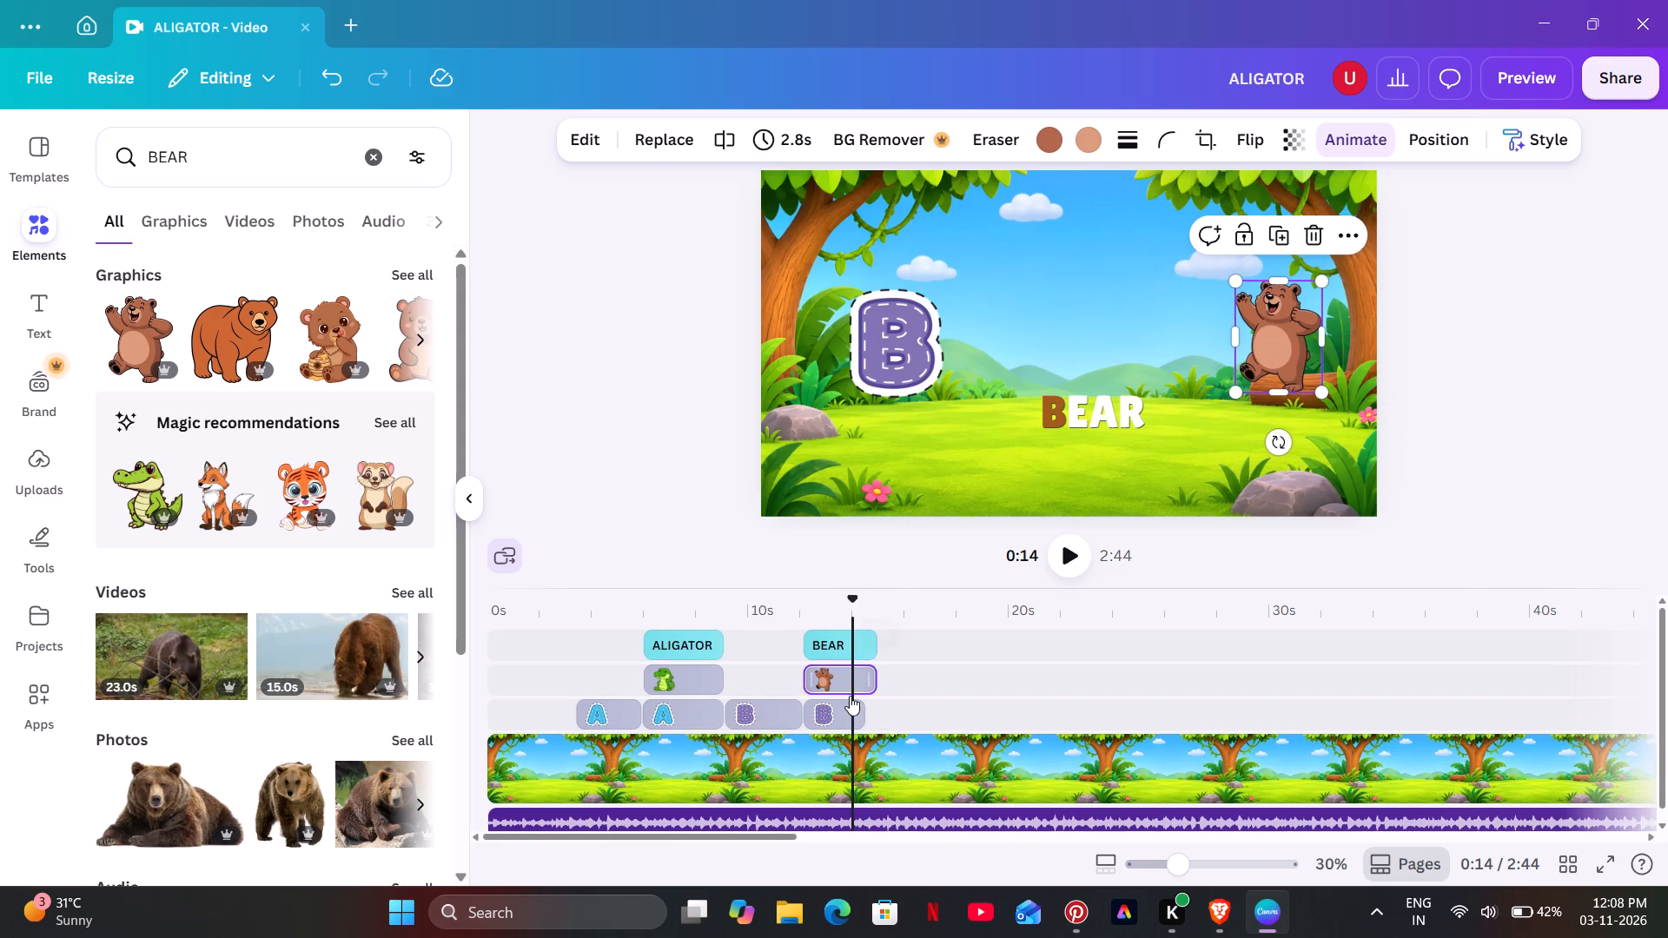
pyautogui.click(849, 708)
pyautogui.moveTo(849, 708); pyautogui.dragTo(858, 708)
# Play from 0:12 to 0:14 and trim the BEAR caption, bear clip and second letter B clip to 2.5 s each.
pyautogui.click(815, 624)
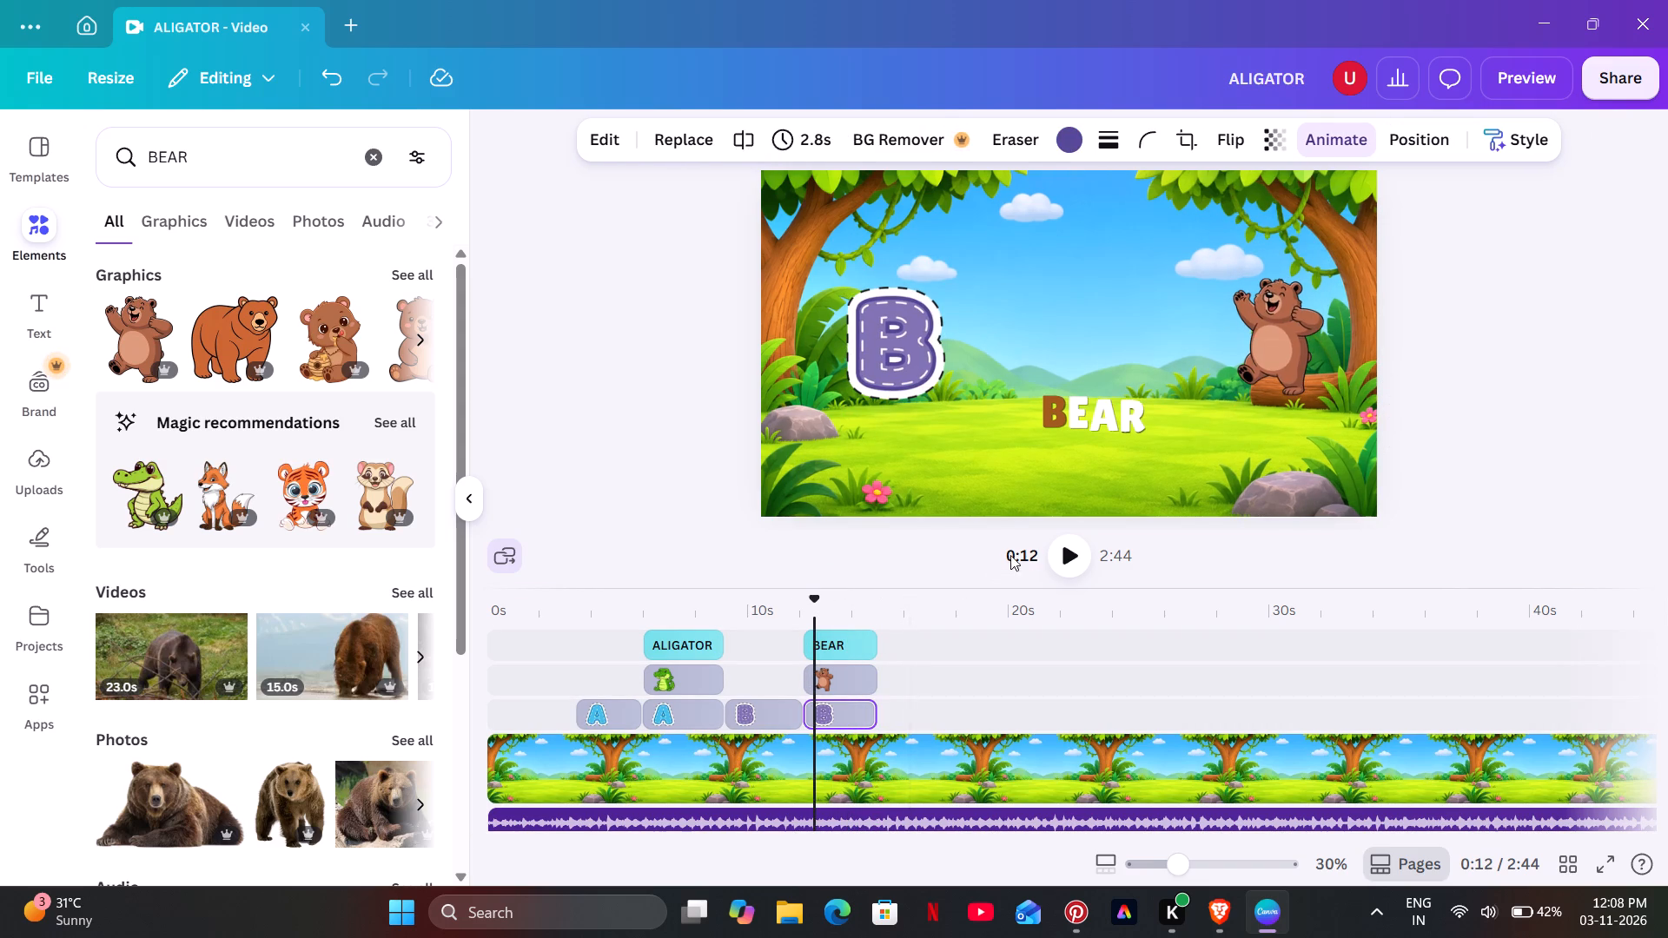
pyautogui.click(1072, 548)
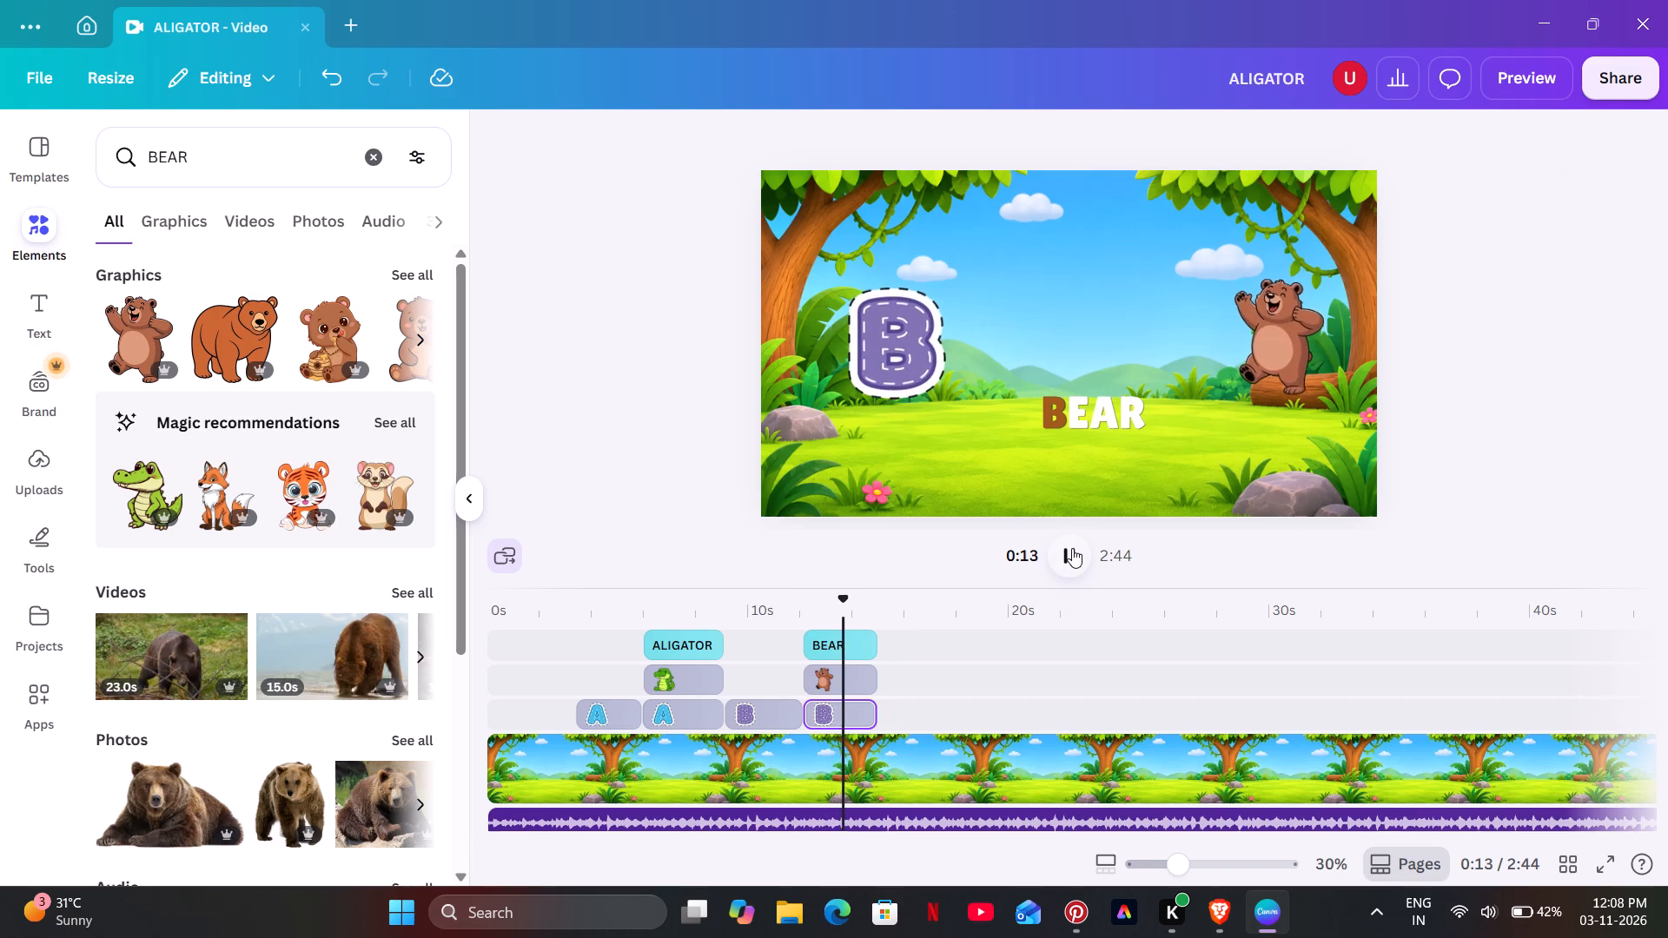
pyautogui.click(1072, 548)
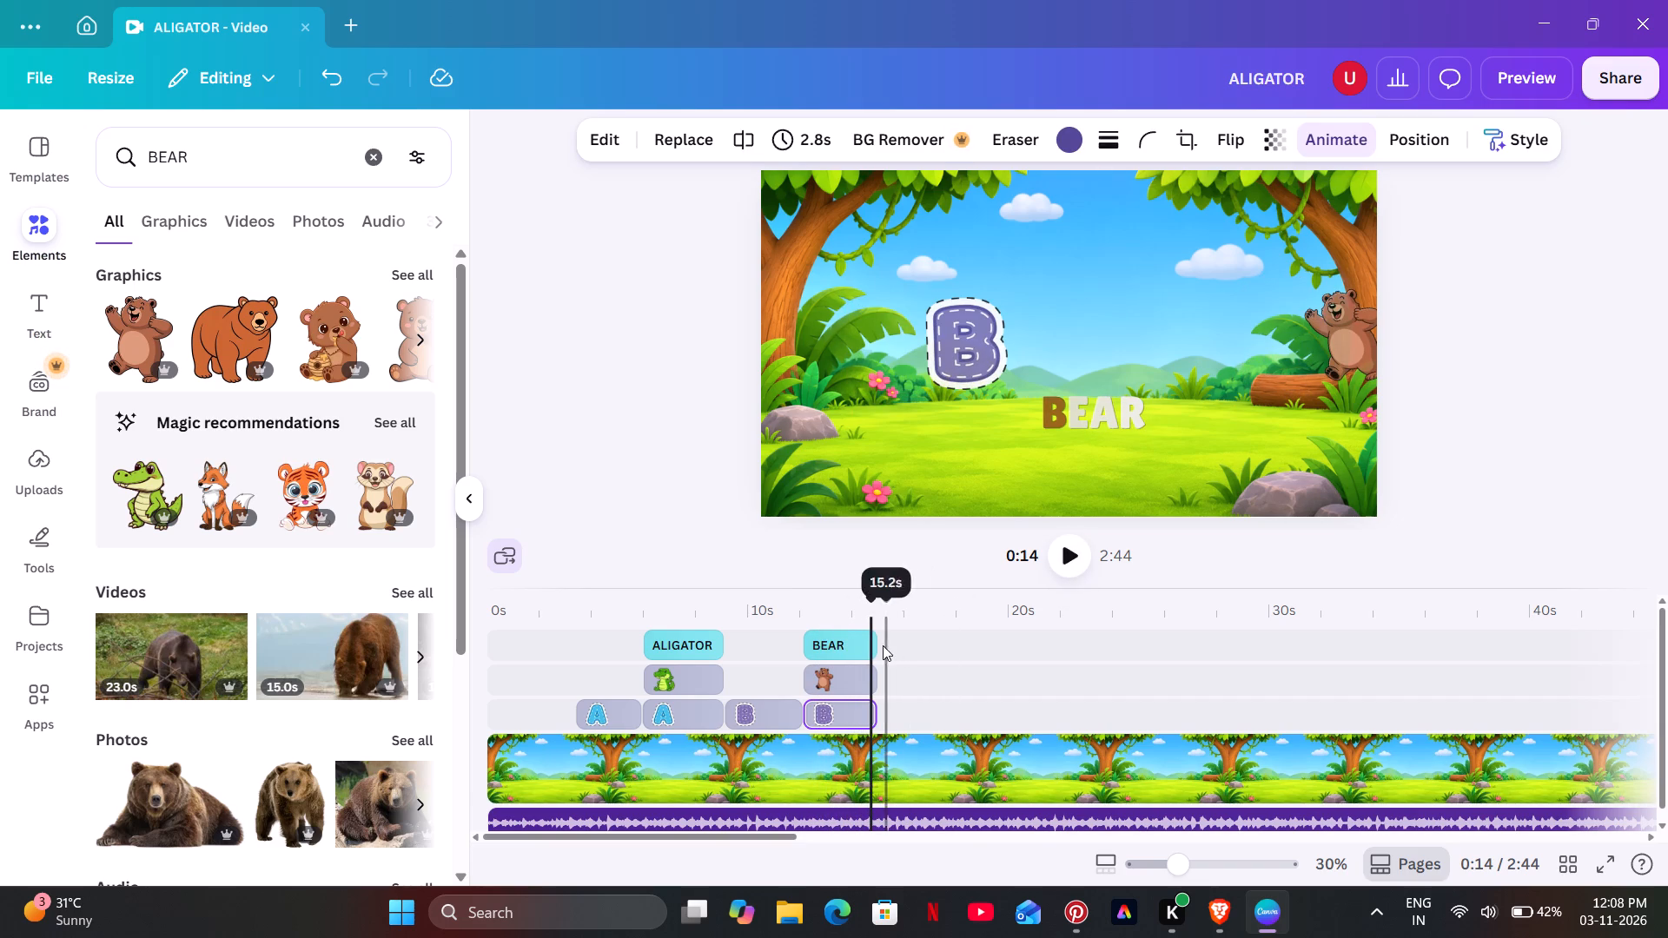
pyautogui.click(869, 645)
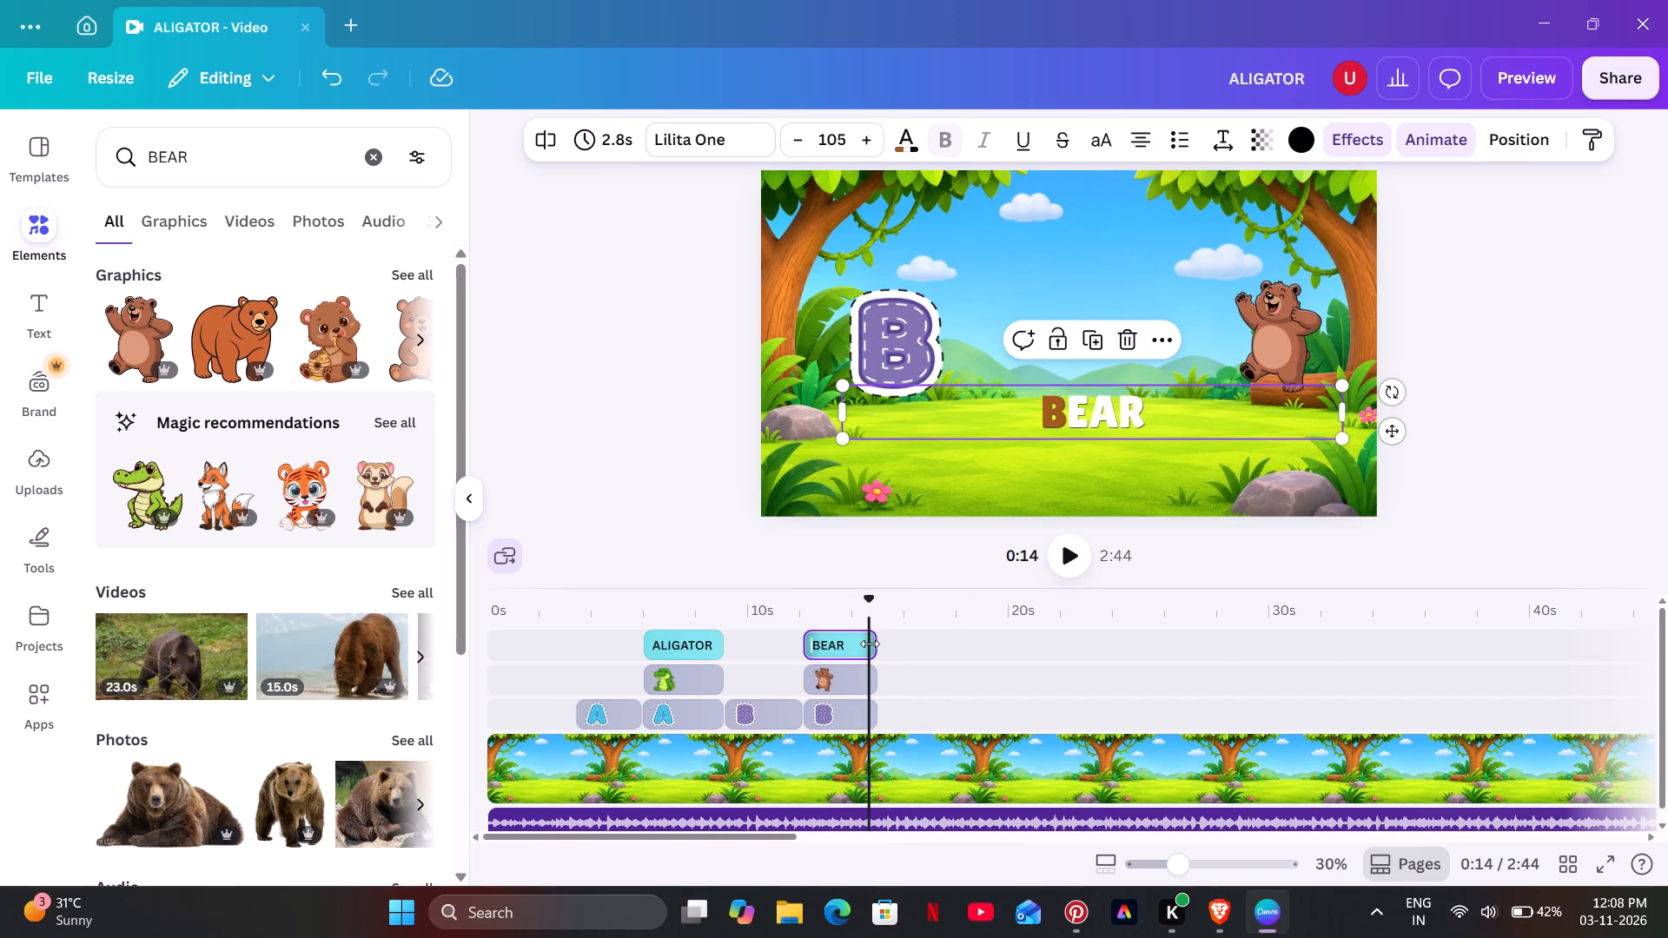
pyautogui.click(870, 644)
pyautogui.click(867, 674)
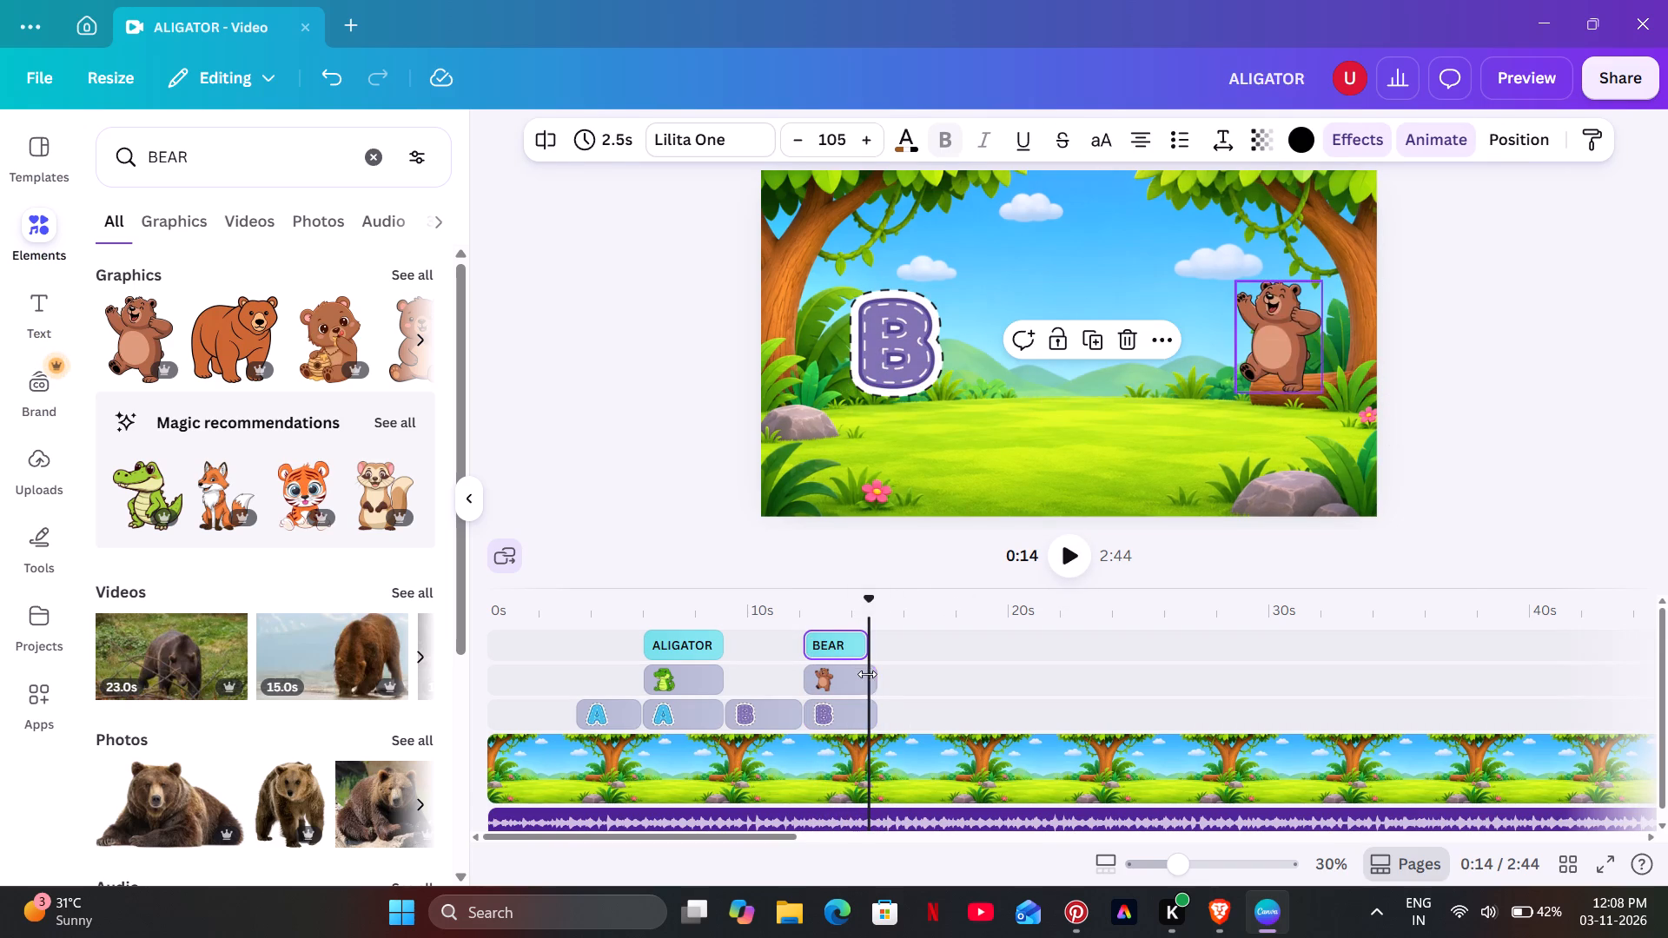
pyautogui.moveTo(867, 674); pyautogui.dragTo(857, 678)
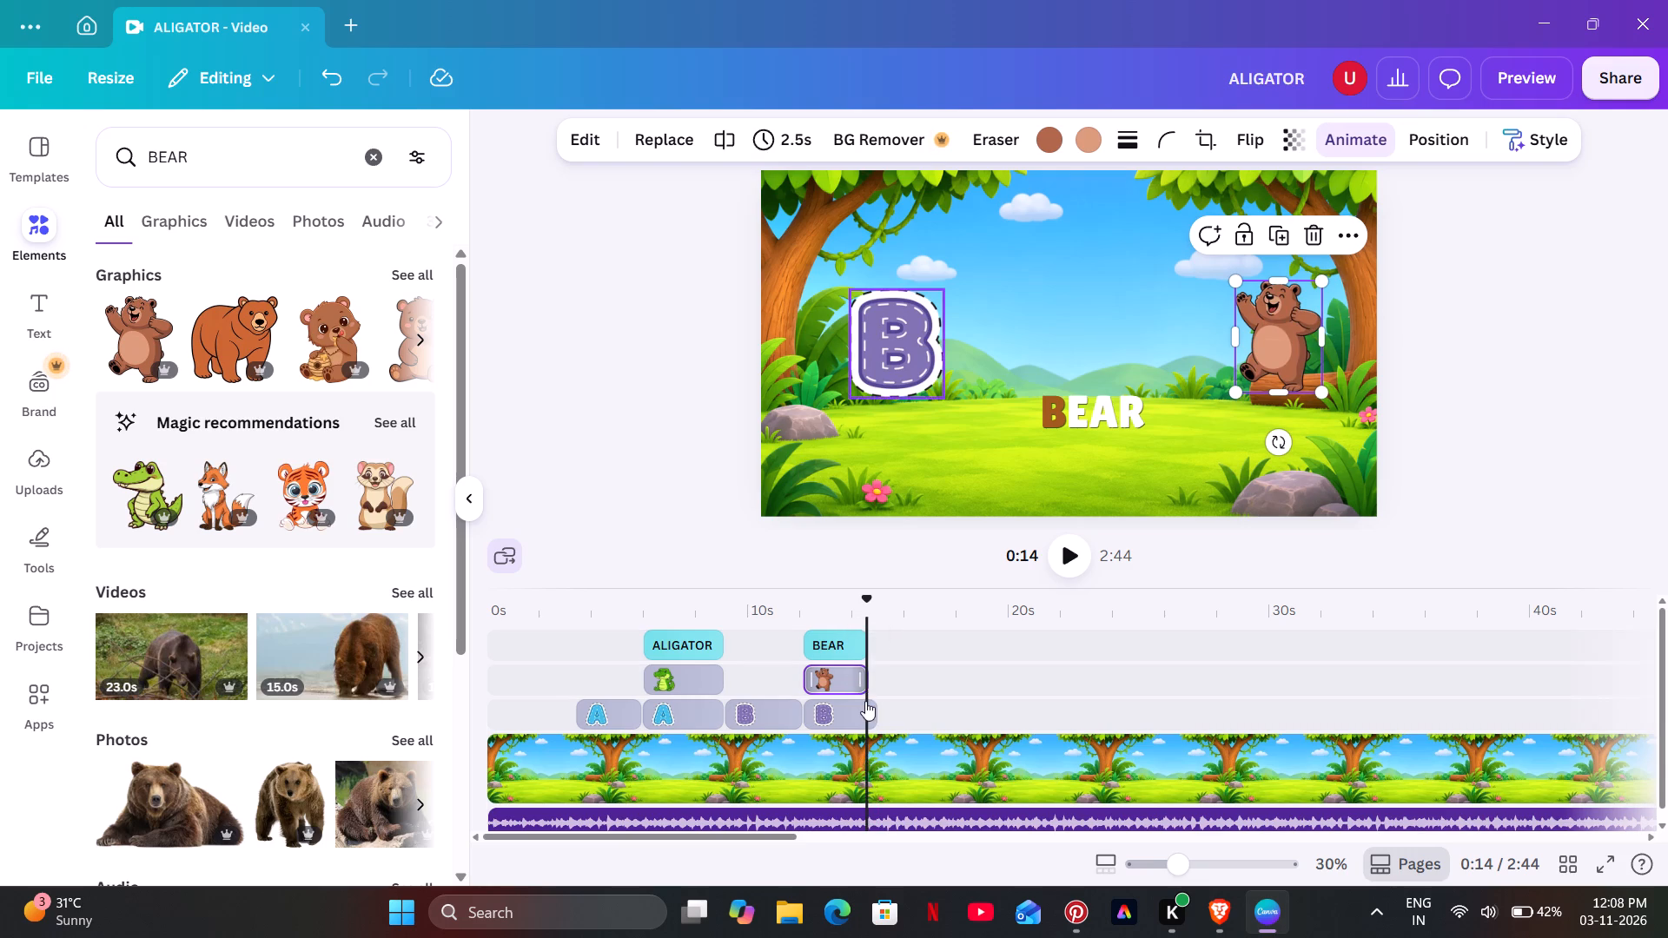
pyautogui.click(865, 705)
pyautogui.moveTo(867, 707); pyautogui.dragTo(857, 715)
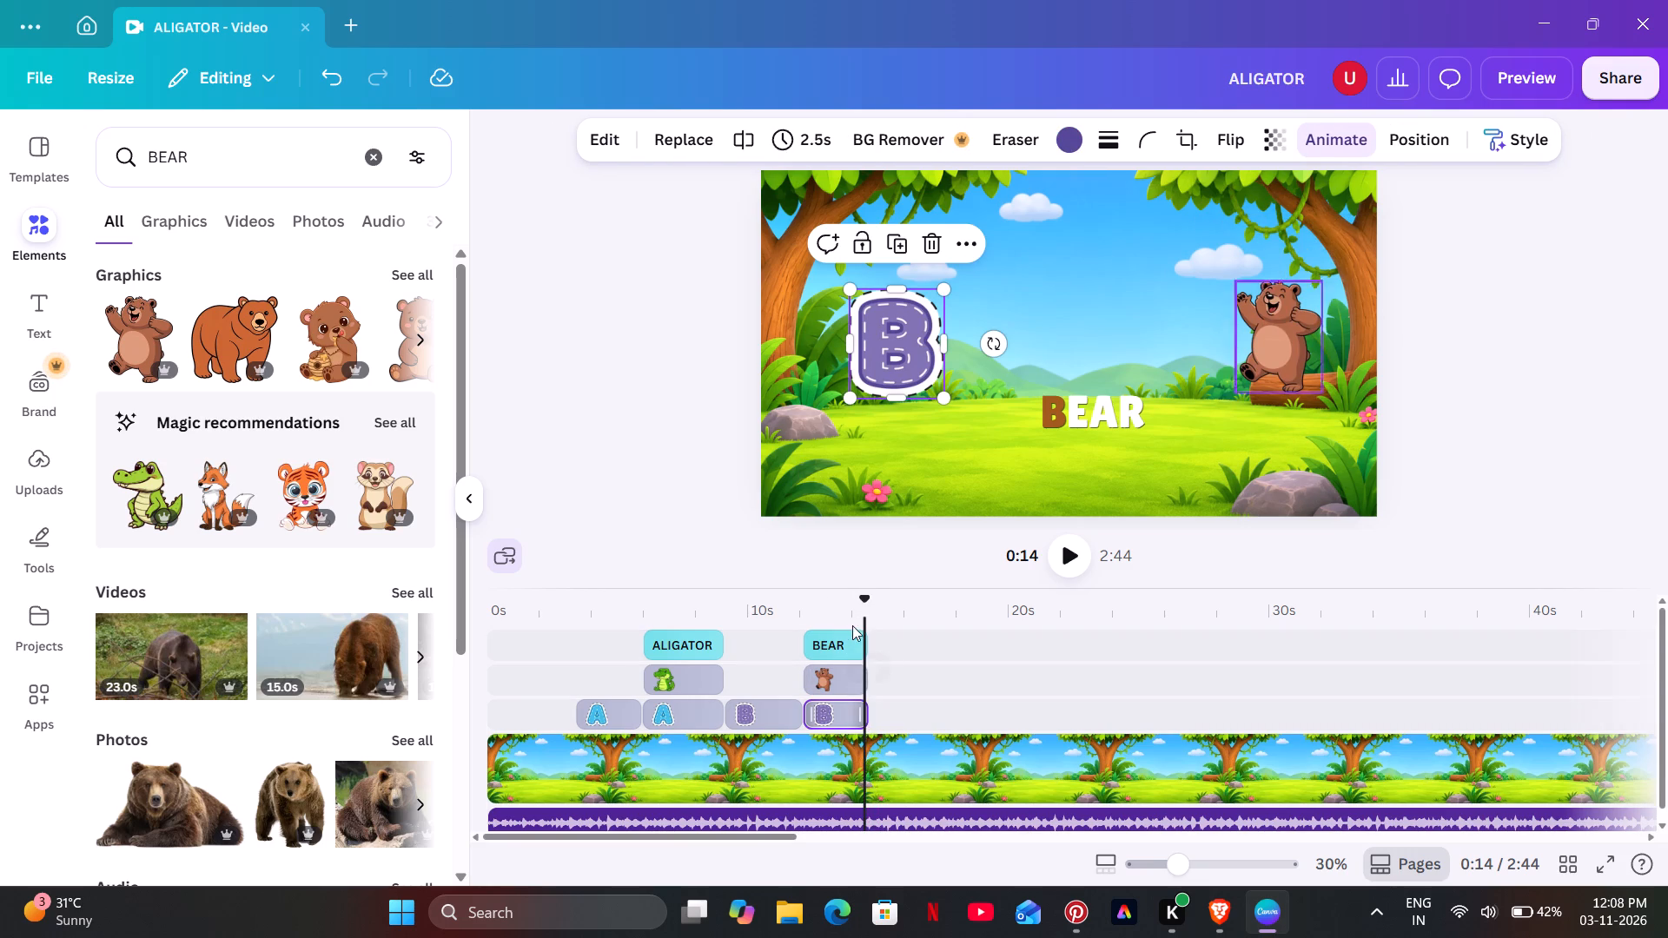
# Play back the BEAR scene and the whole sequence from 0:03 to 0:19 to check the clip timing against the song.
pyautogui.click(848, 624)
pyautogui.click(1055, 549)
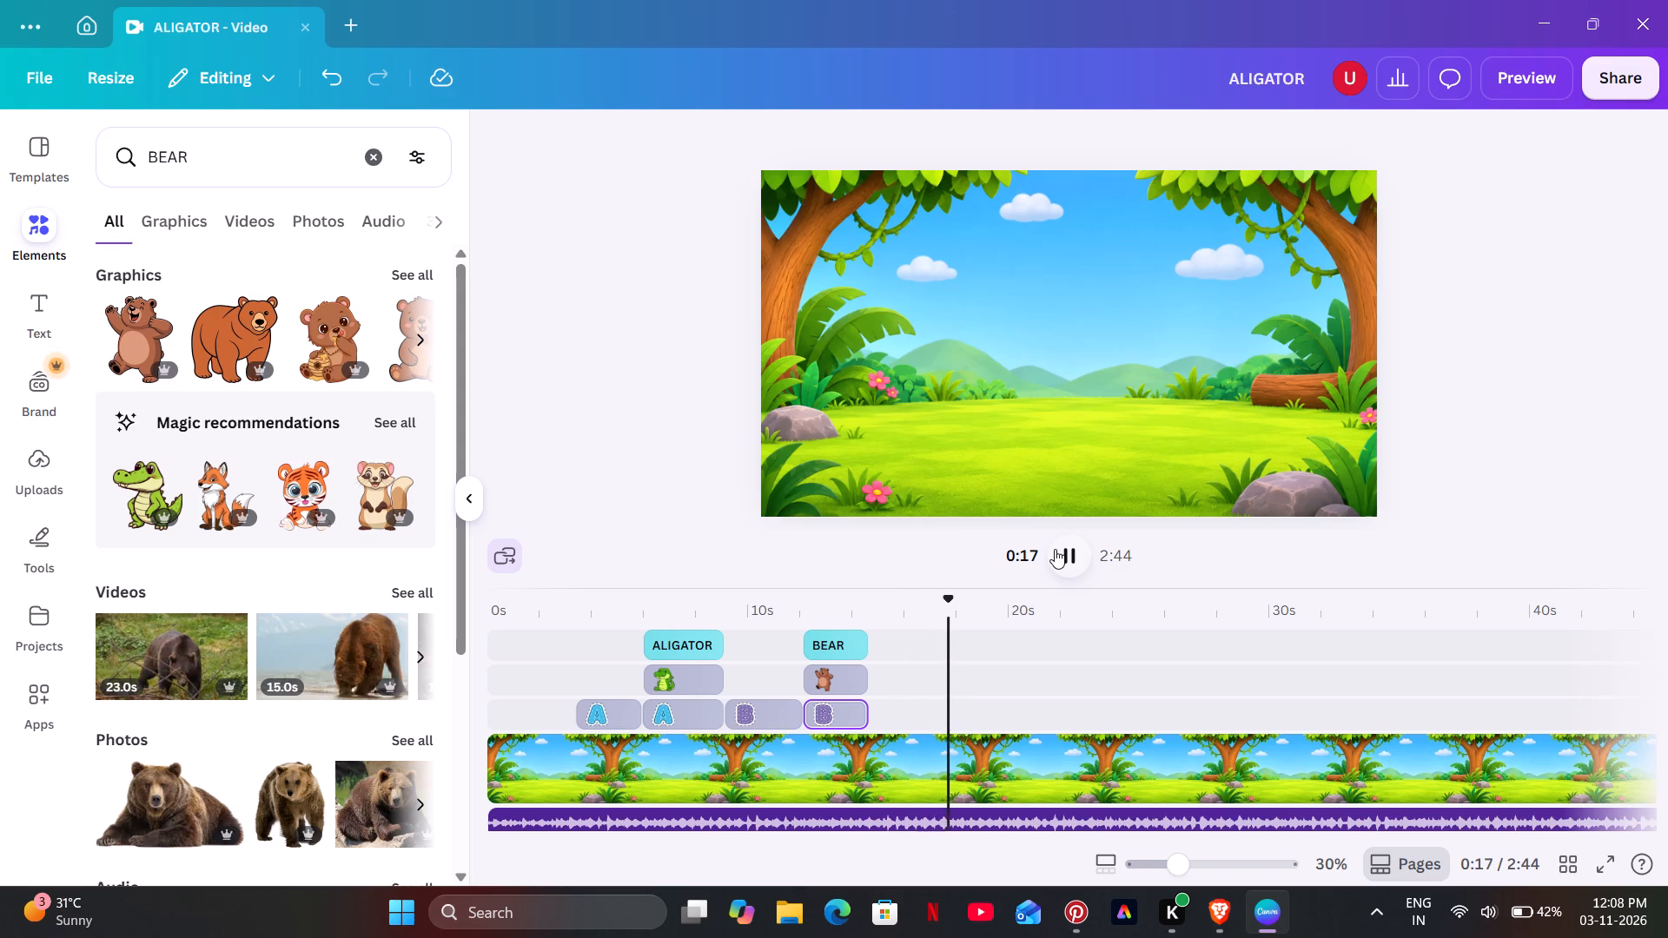
pyautogui.click(1055, 549)
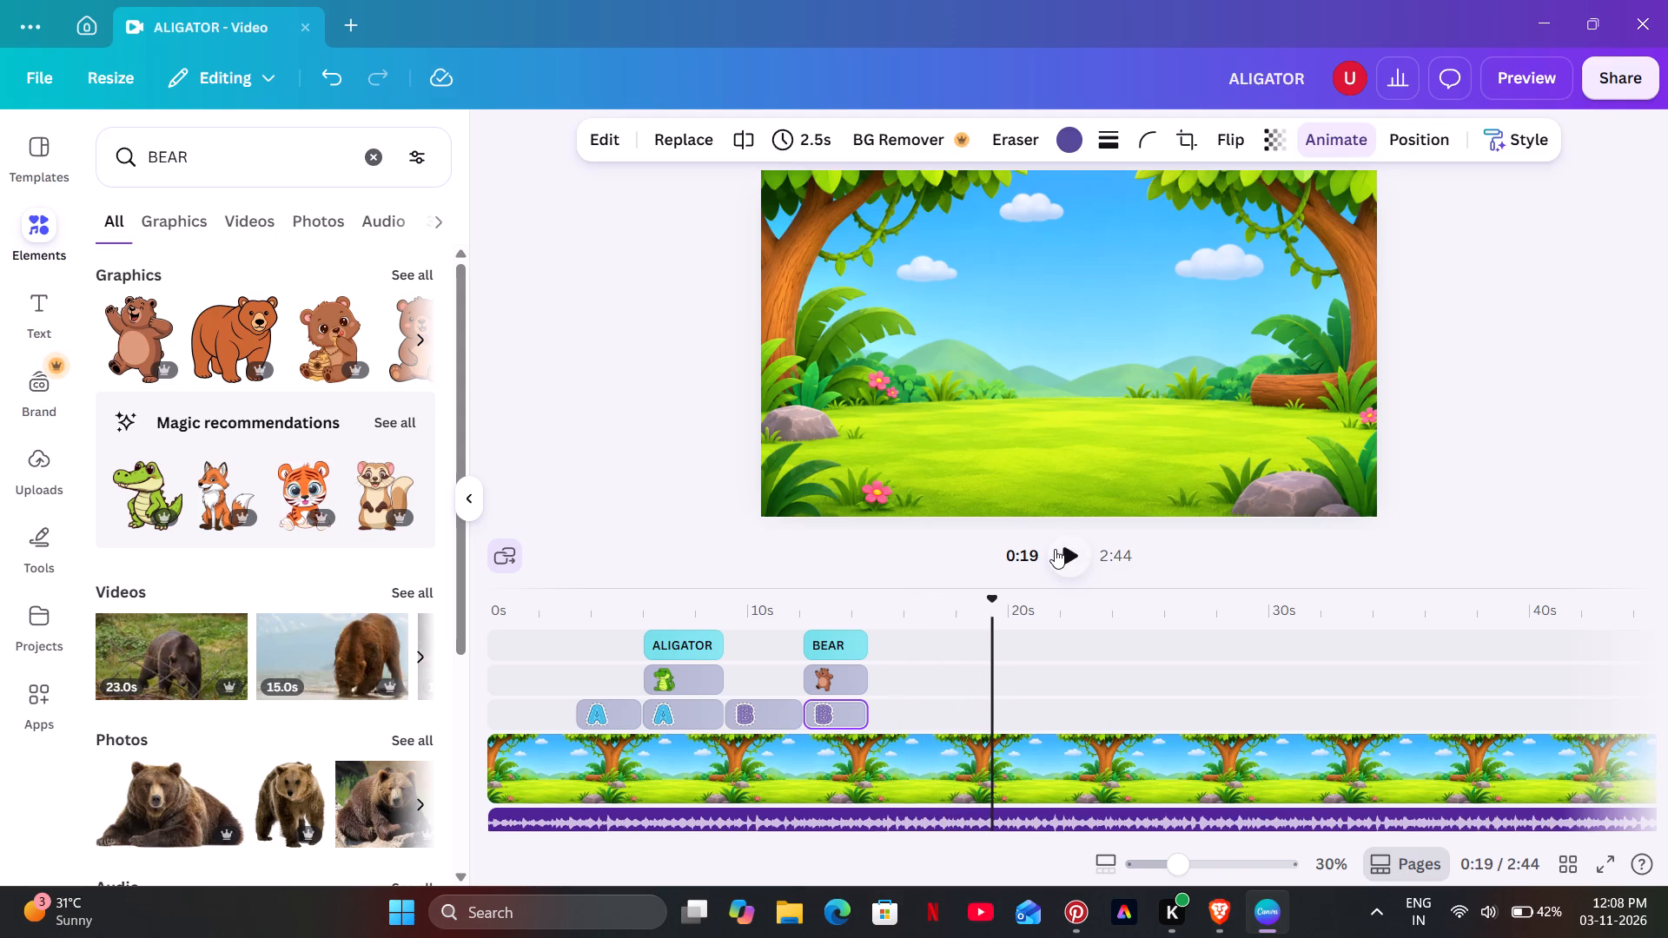
pyautogui.click(1055, 549)
pyautogui.click(1055, 549)
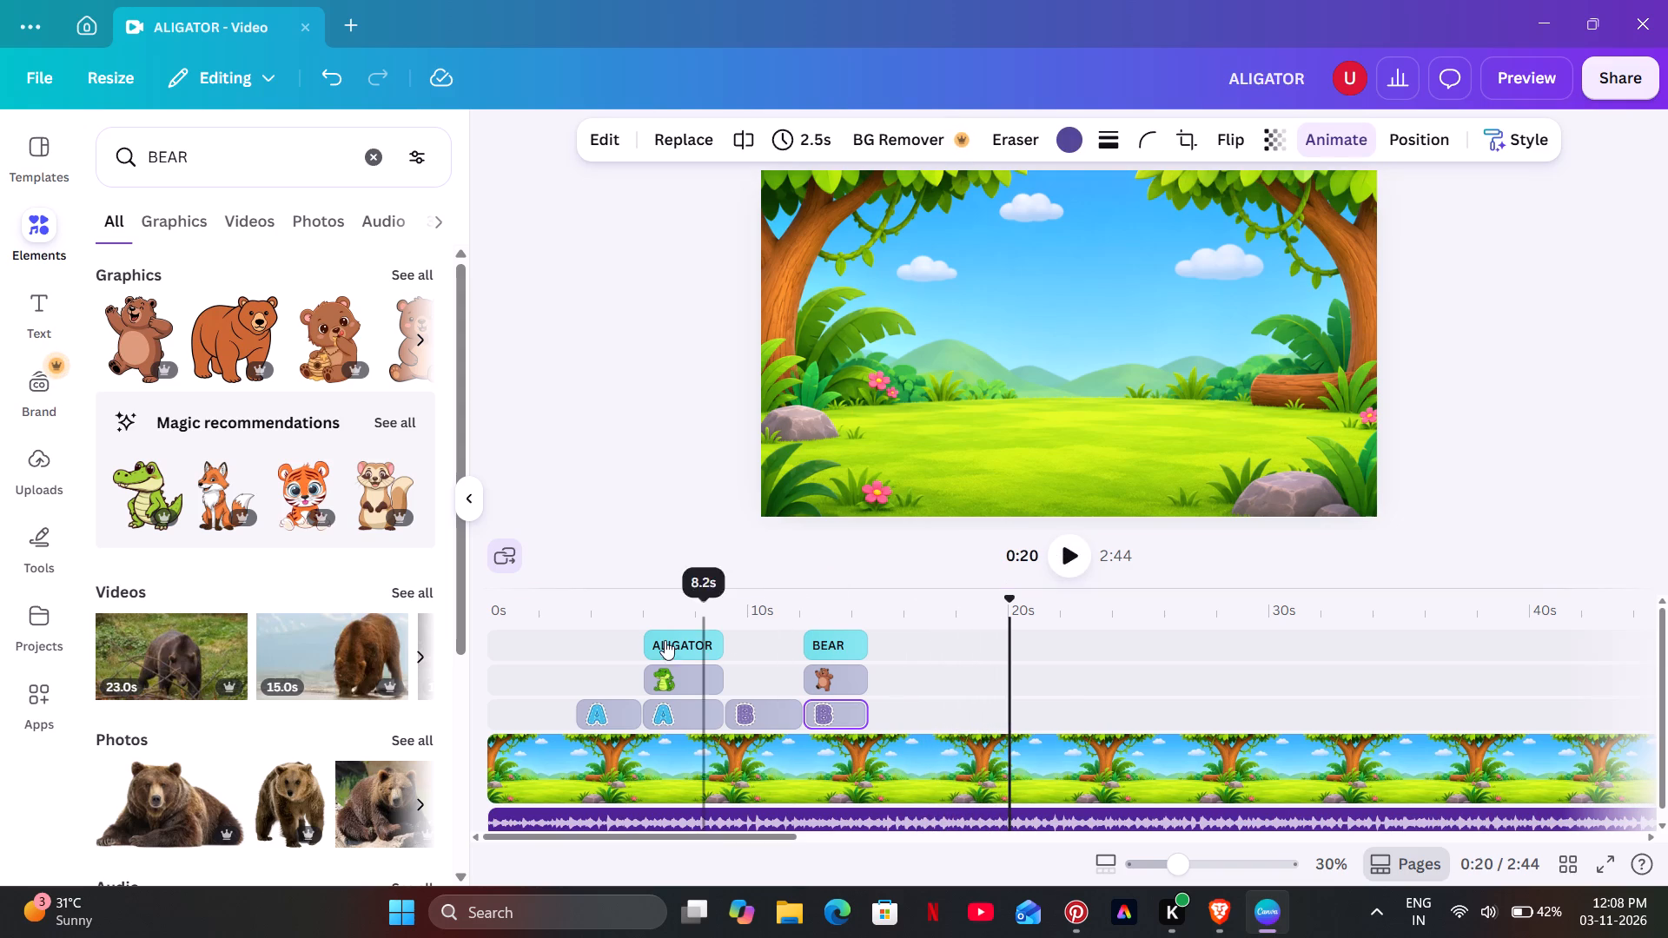
pyautogui.click(576, 647)
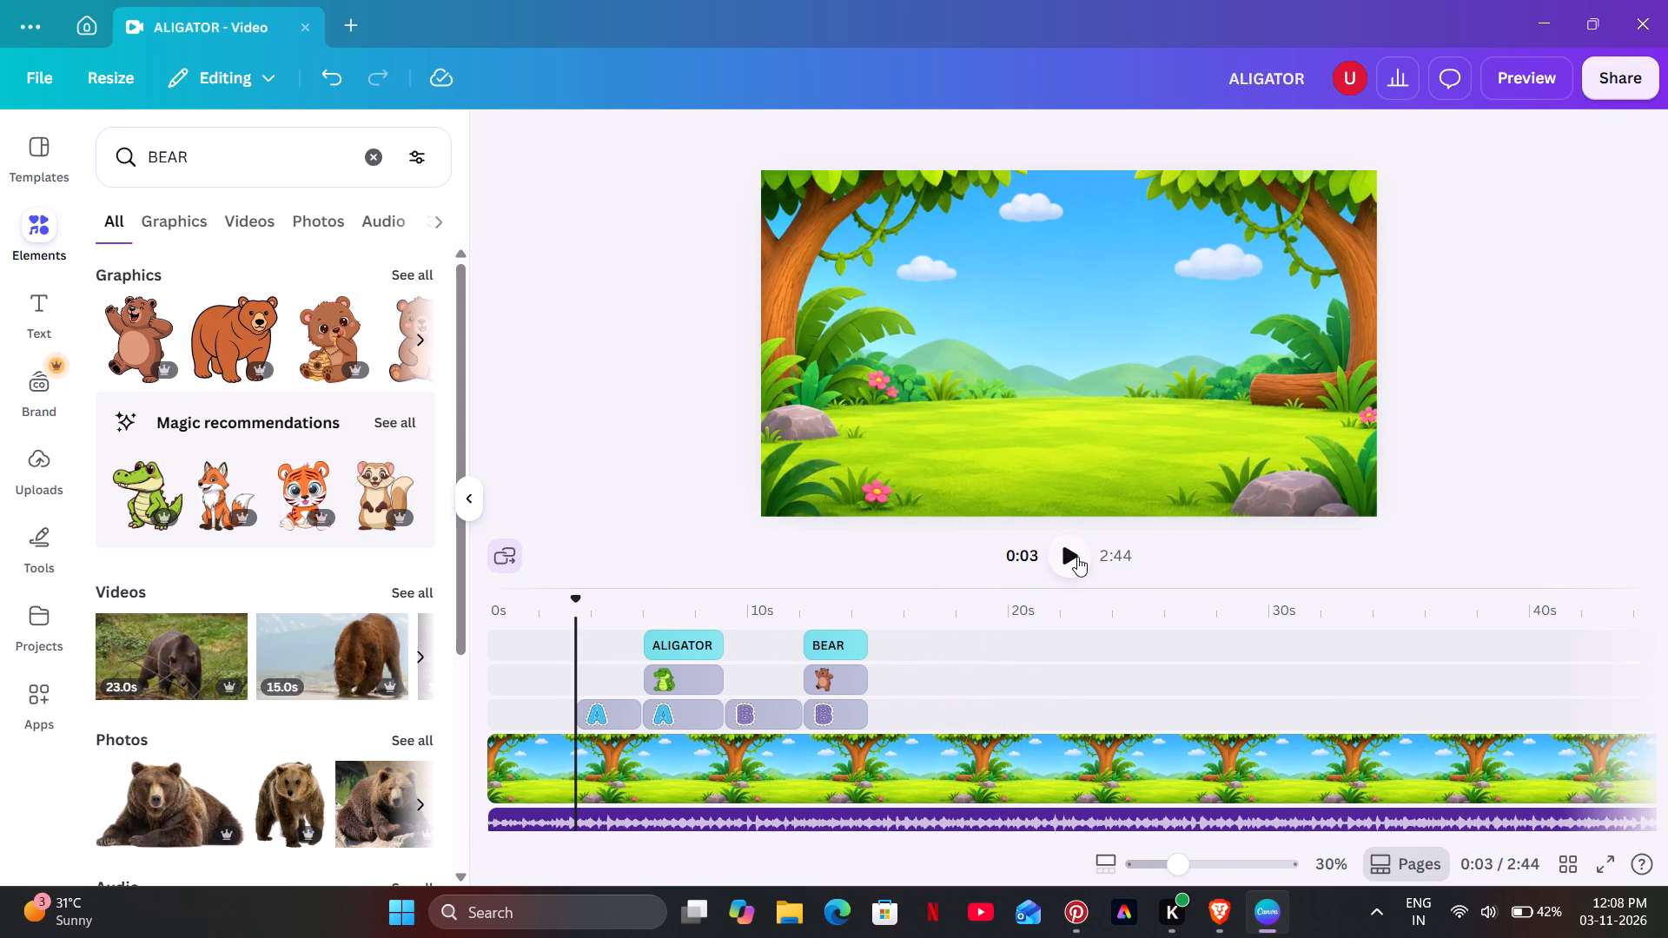
pyautogui.click(1077, 557)
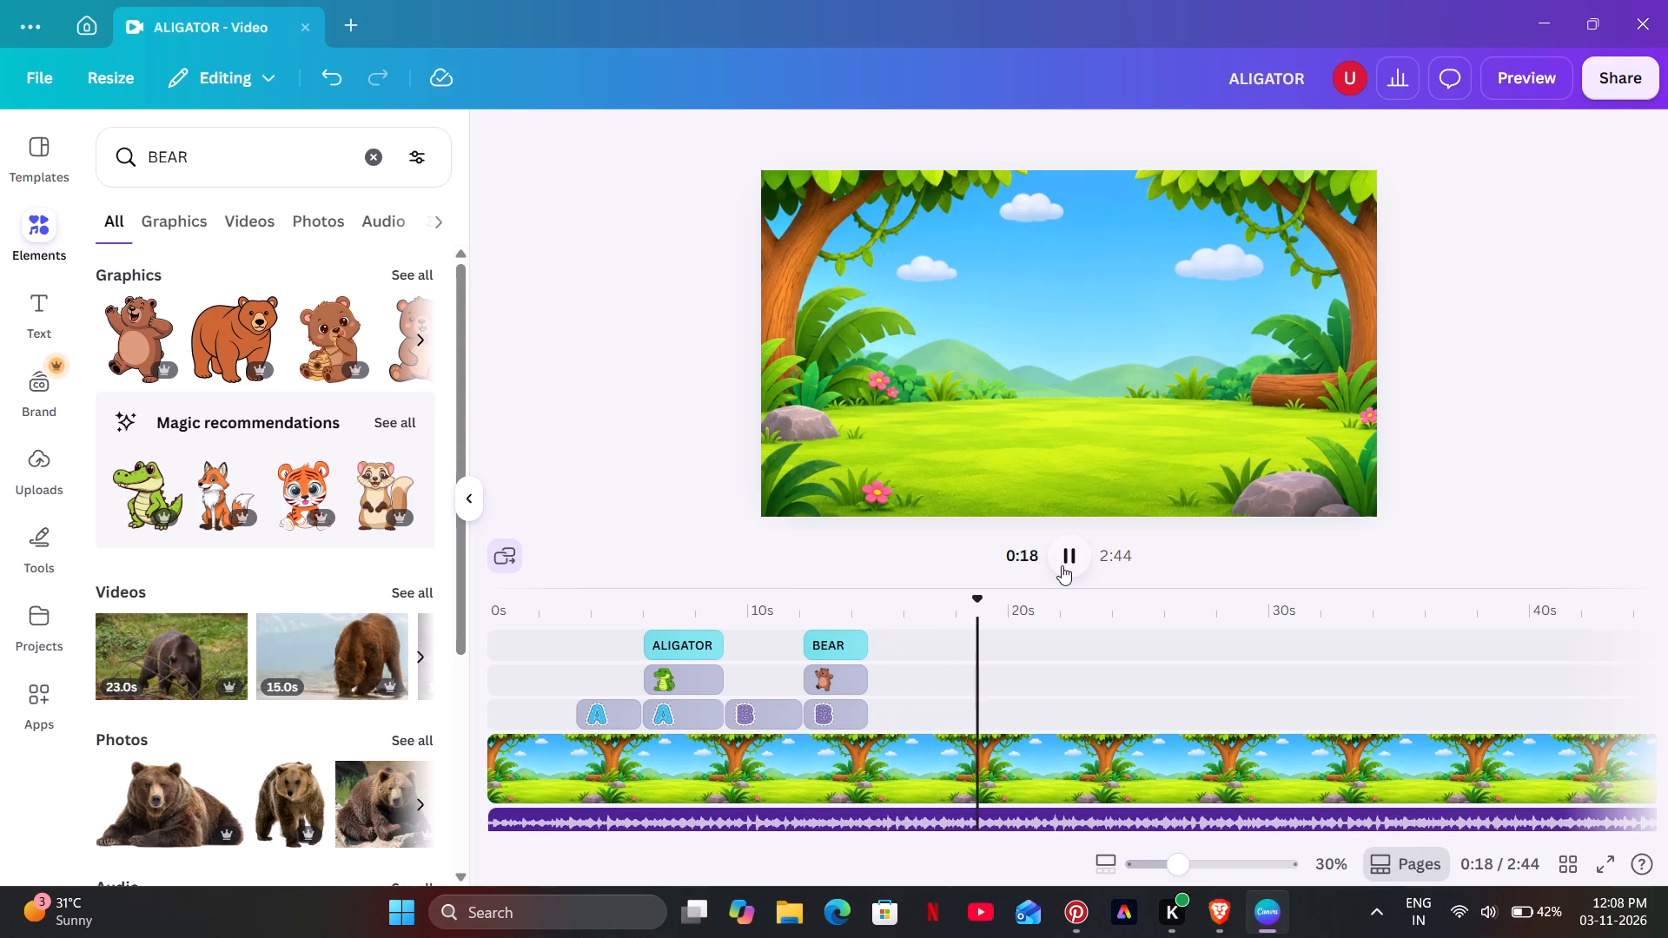
pyautogui.click(1062, 565)
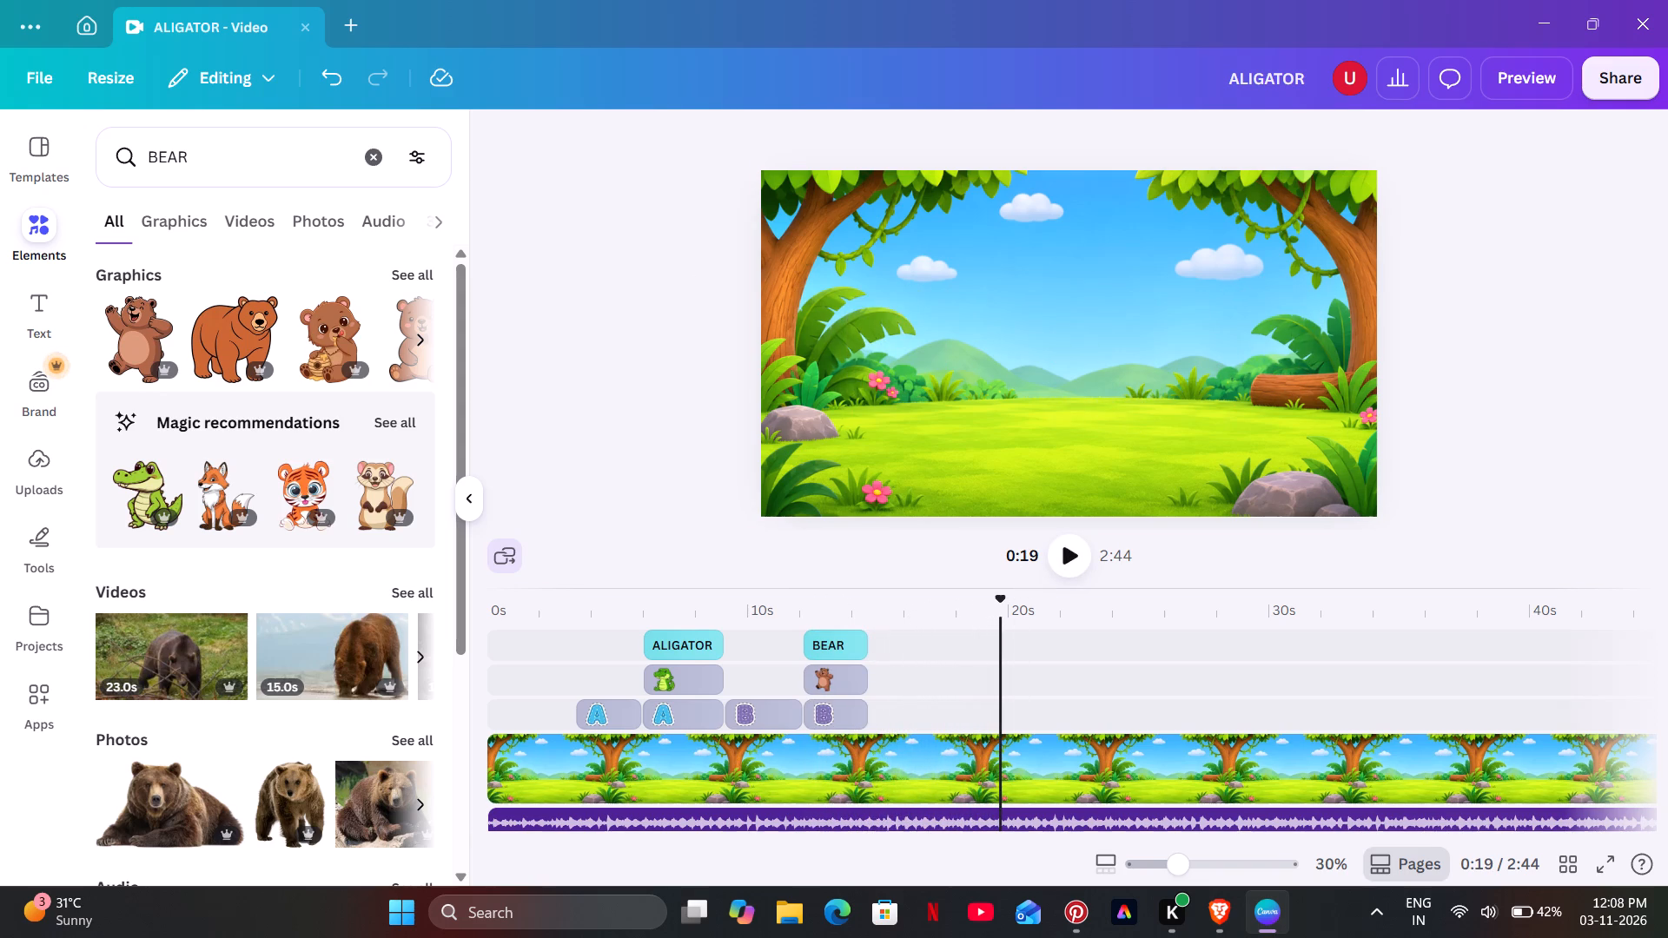
# Add the pink letter C from the same Cute Letter set and place its clip directly after the second B clip.
pyautogui.click(381, 158)
pyautogui.click(589, 201)
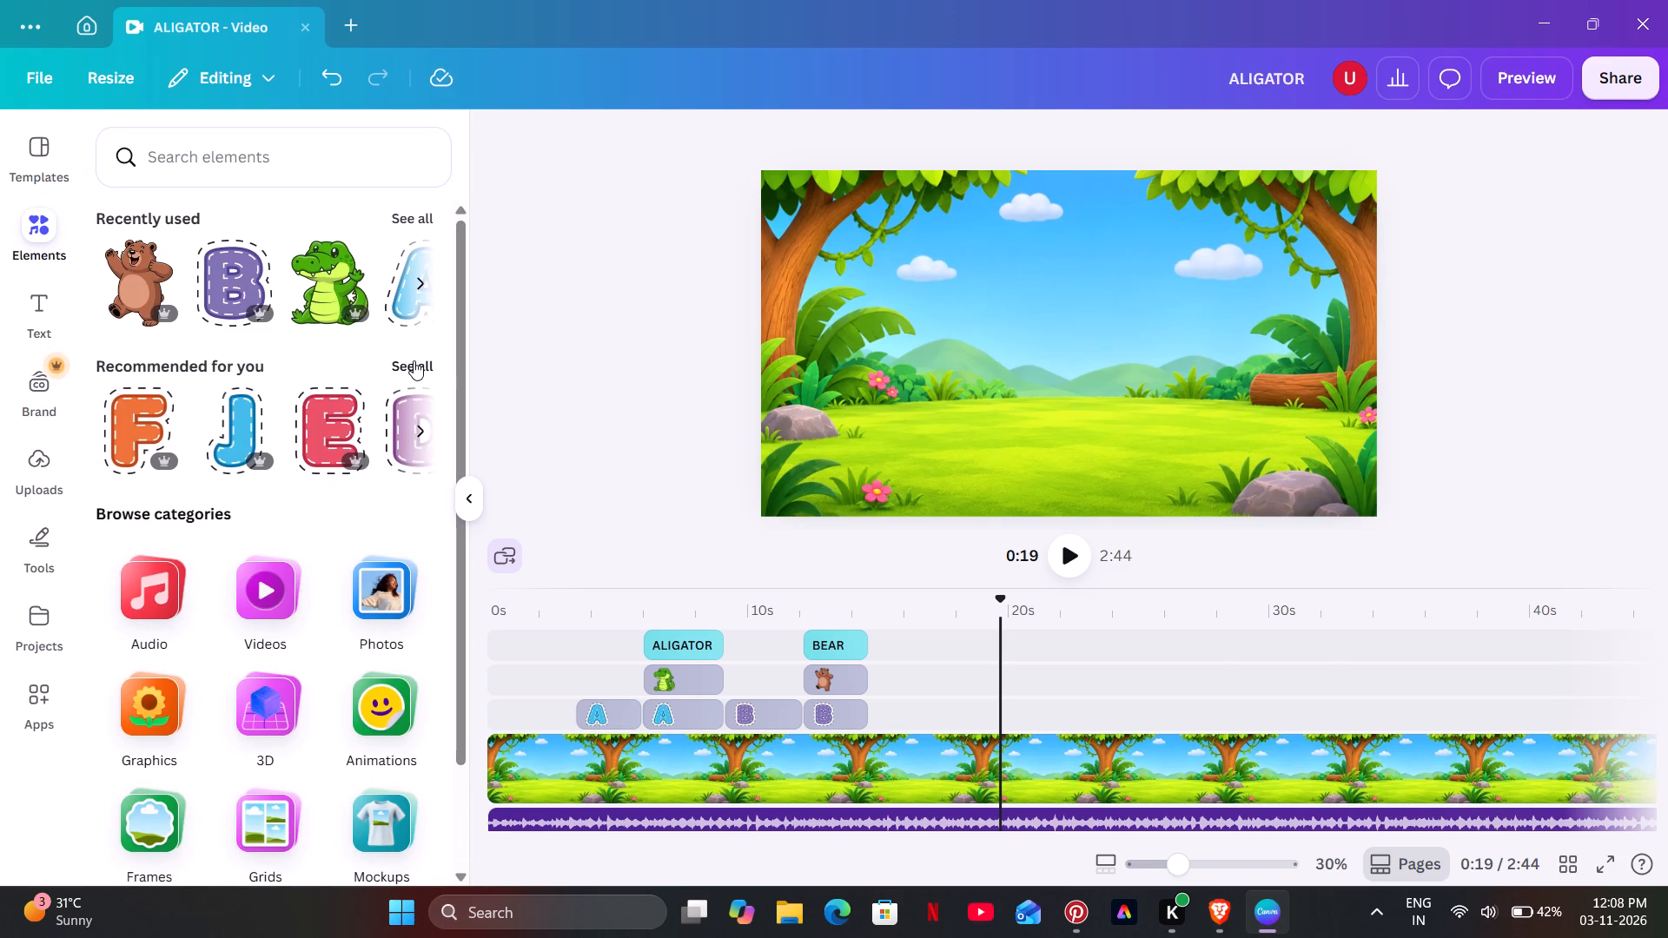
pyautogui.click(422, 422)
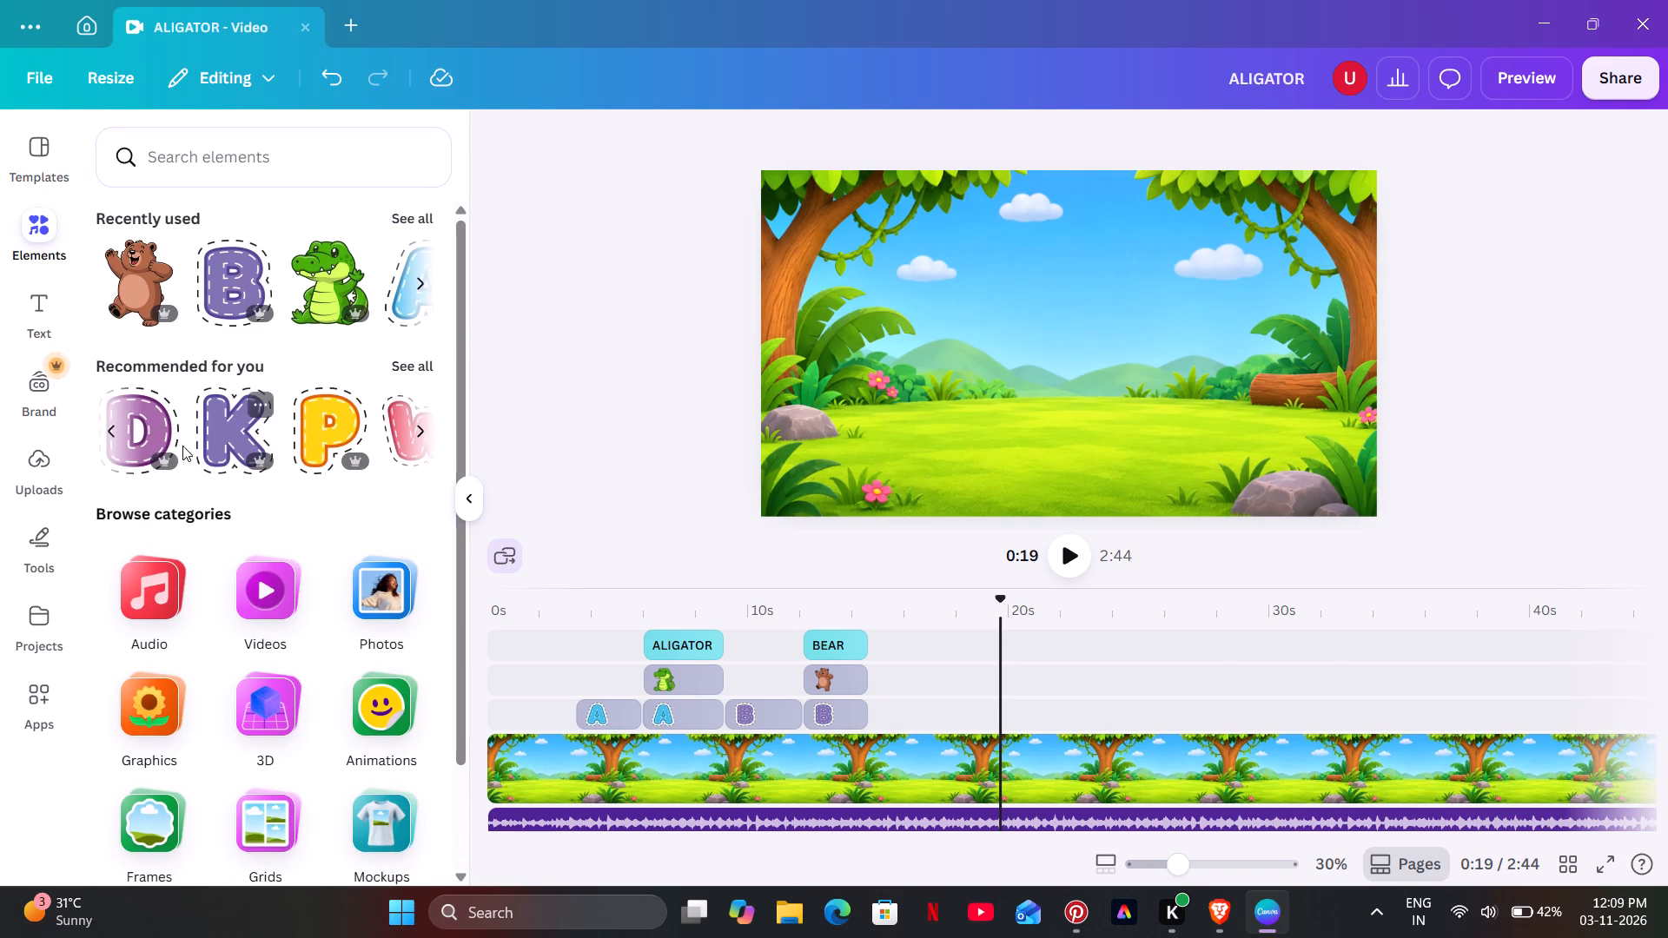
pyautogui.rightClick(161, 428)
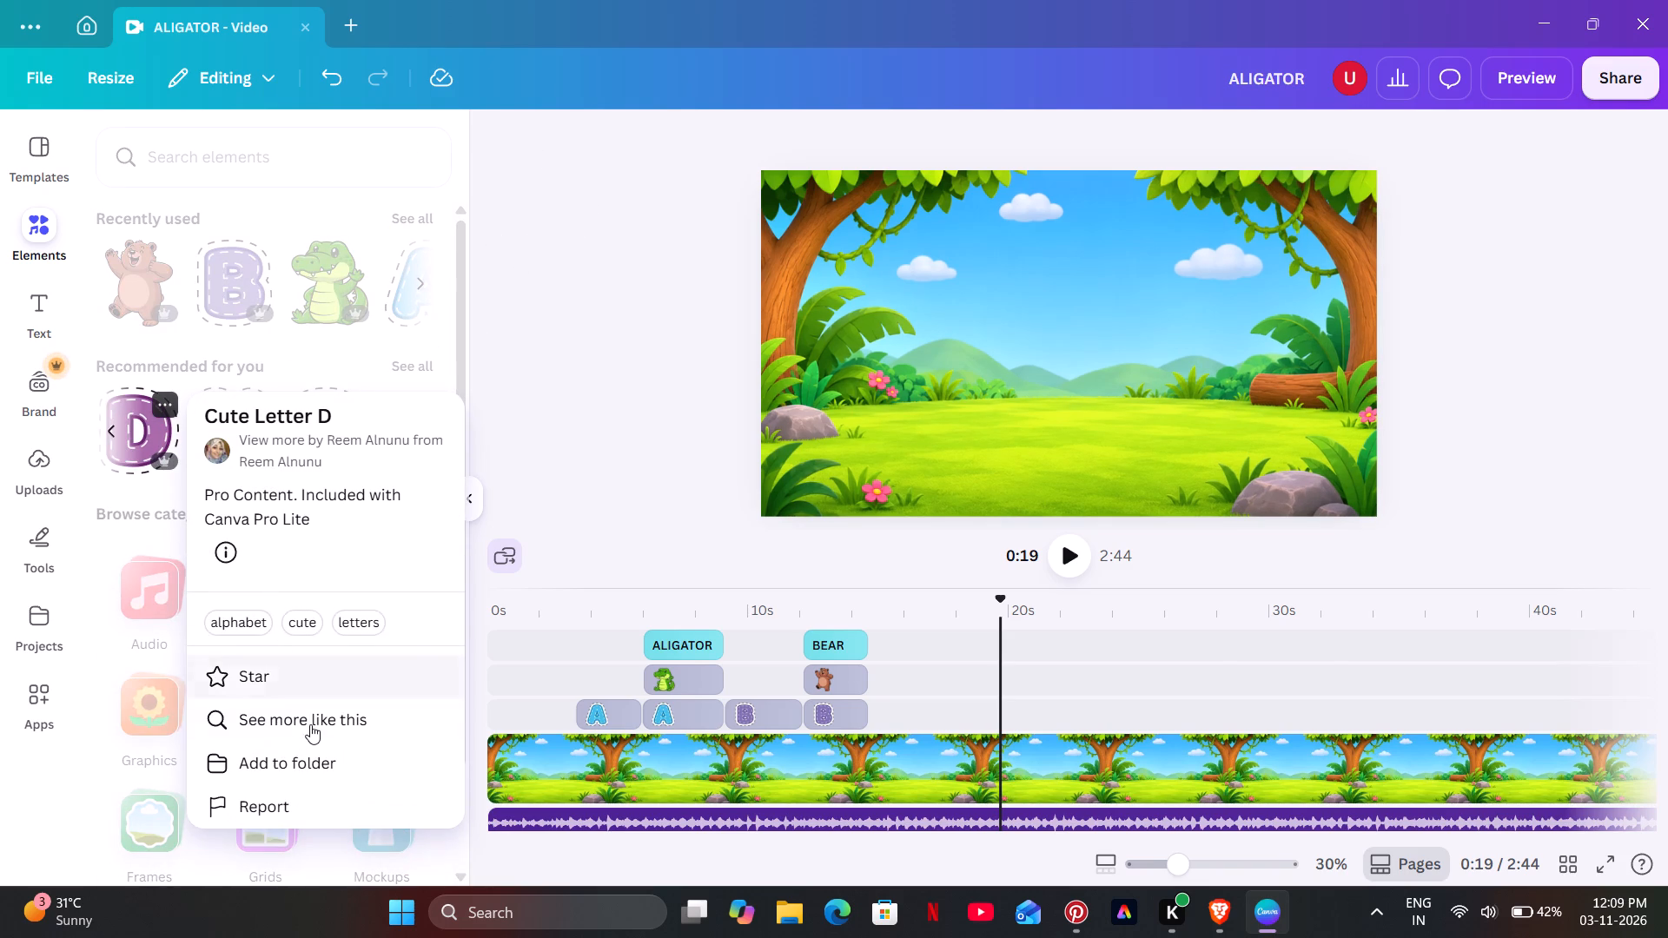
pyautogui.click(310, 730)
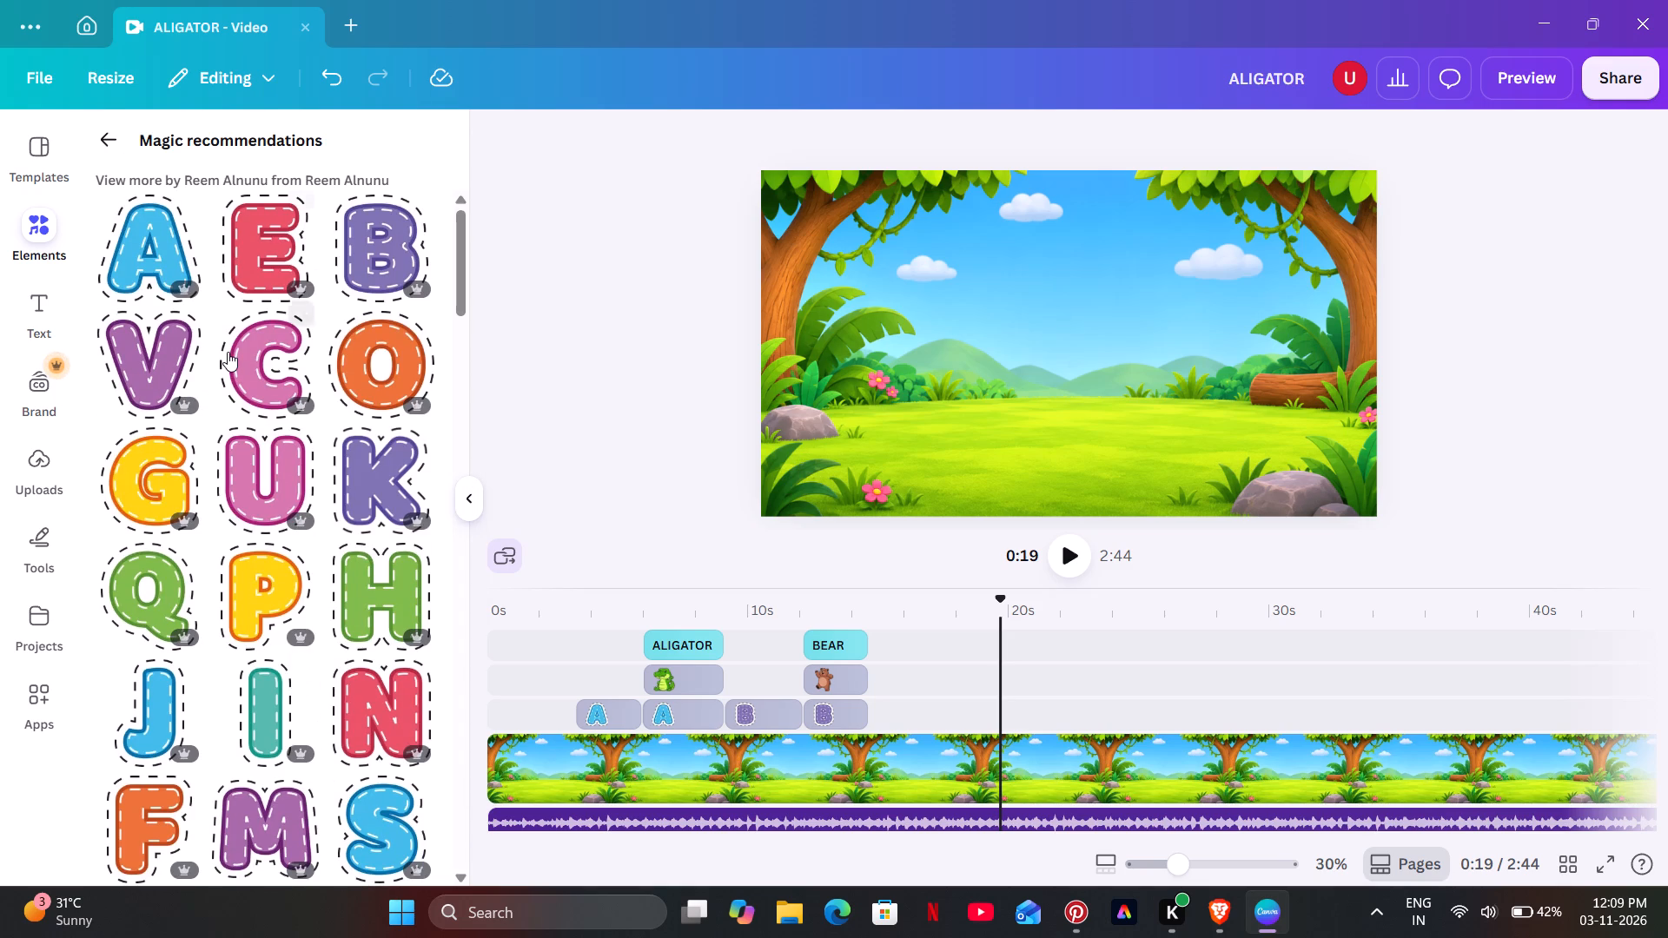
pyautogui.click(228, 352)
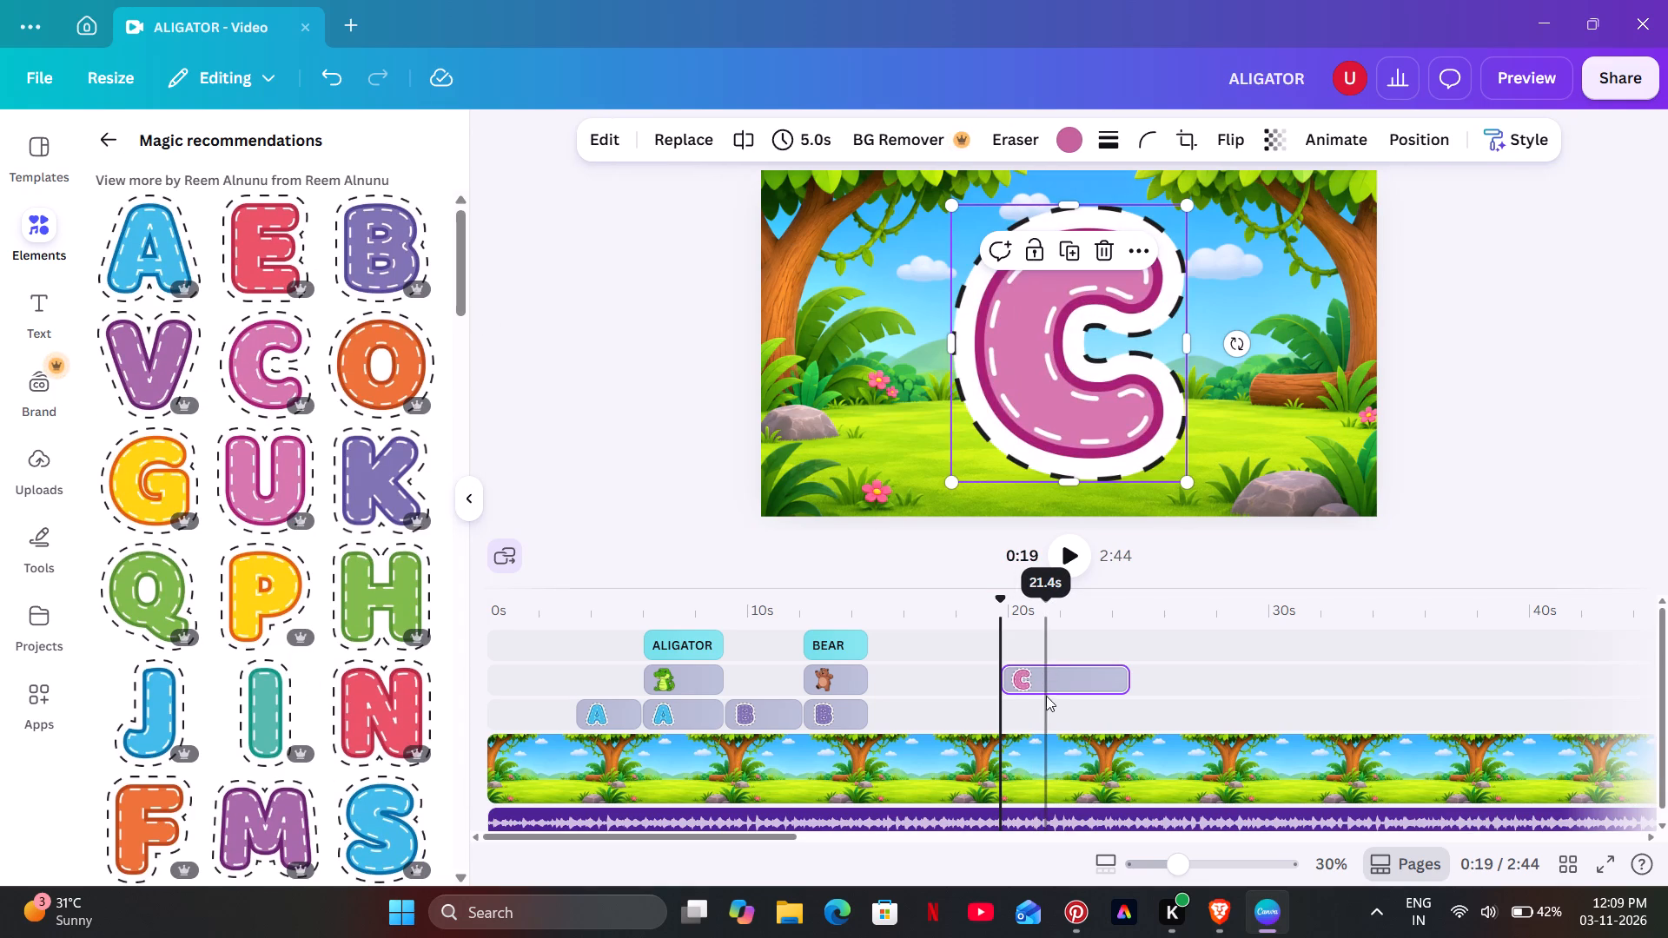
pyautogui.moveTo(1048, 679); pyautogui.dragTo(914, 713)
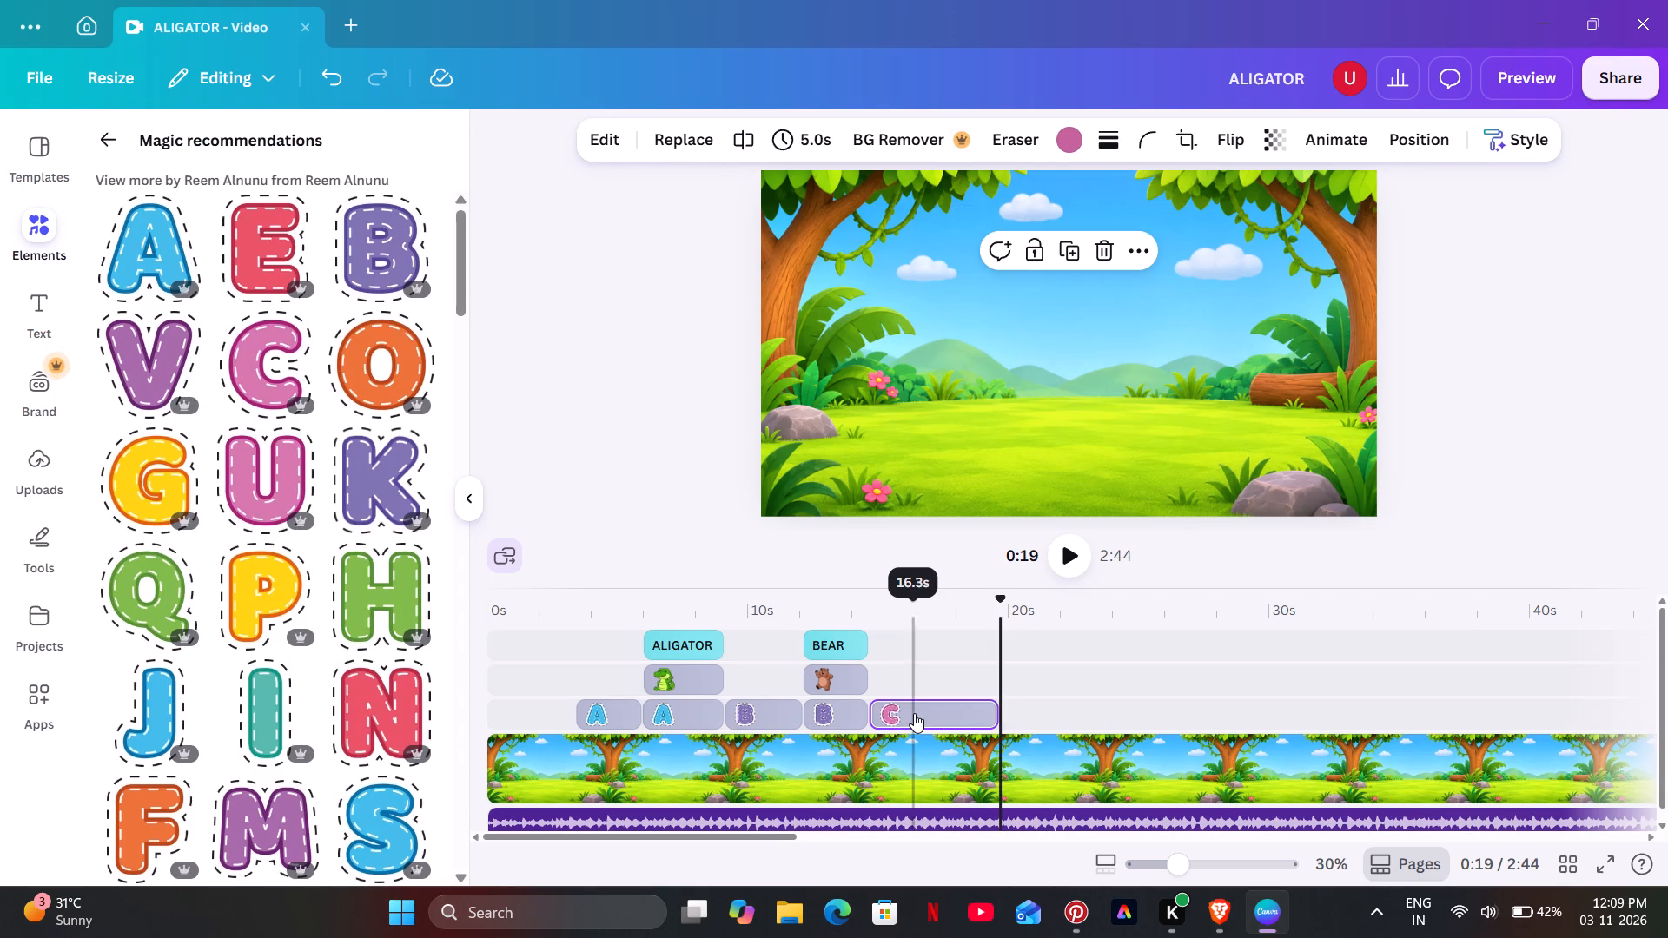
# Play from 0:13 to find the cue in the song and split the letter C clip at 0:17, leaving a 3.0 s first part.
pyautogui.click(840, 621)
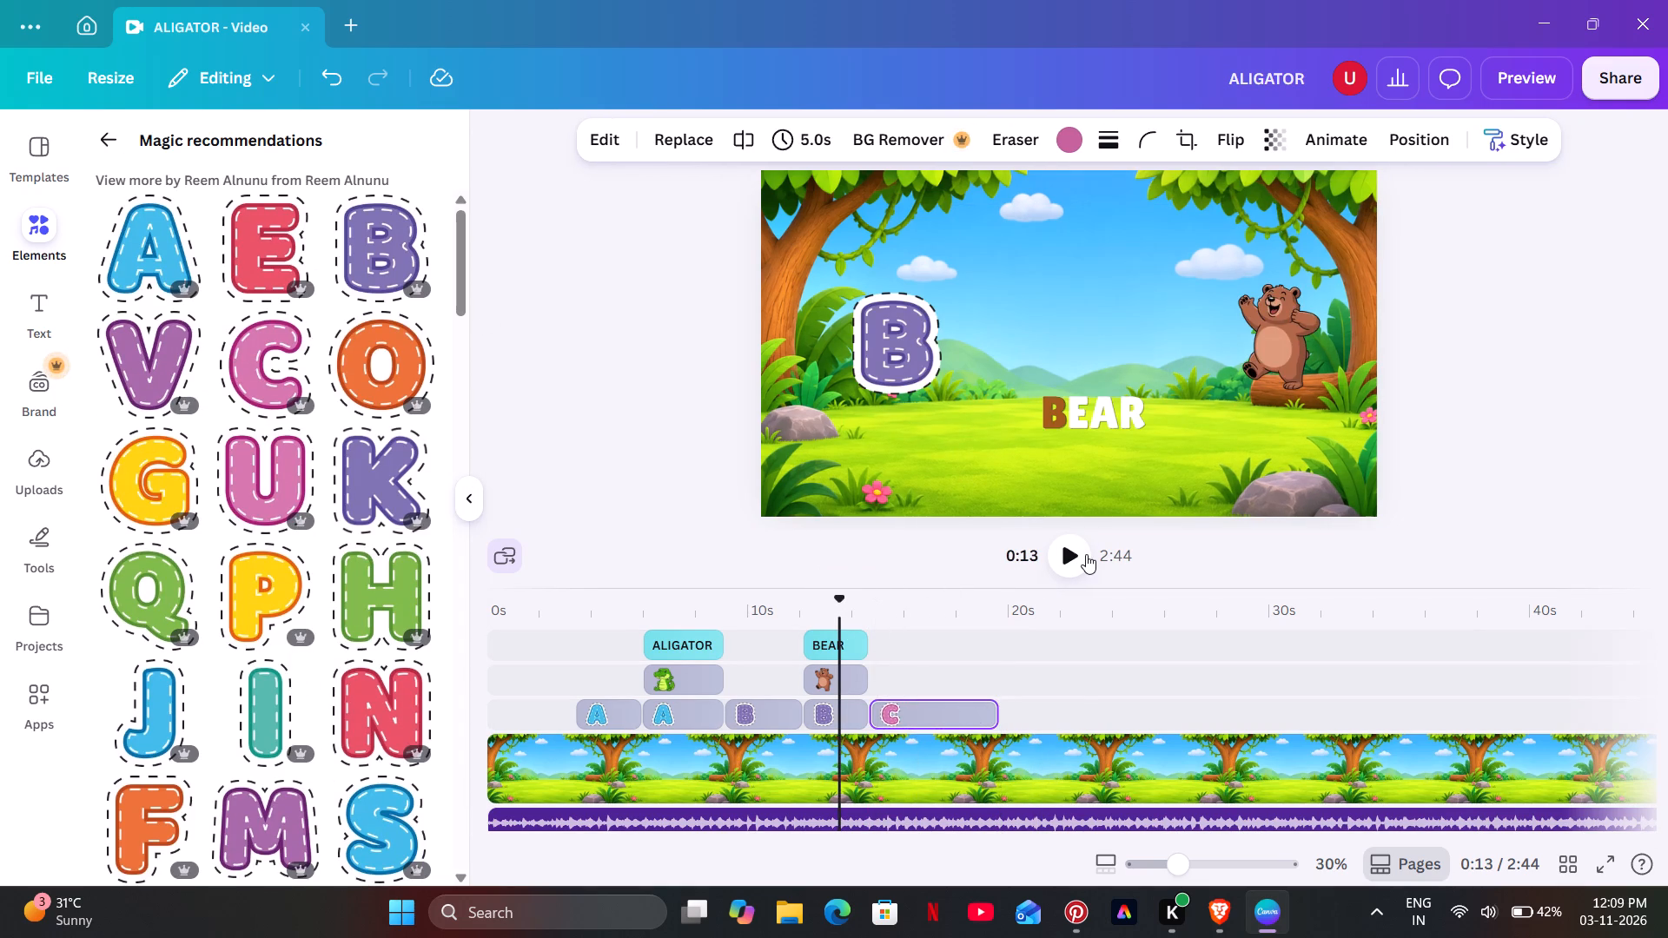
pyautogui.click(1086, 554)
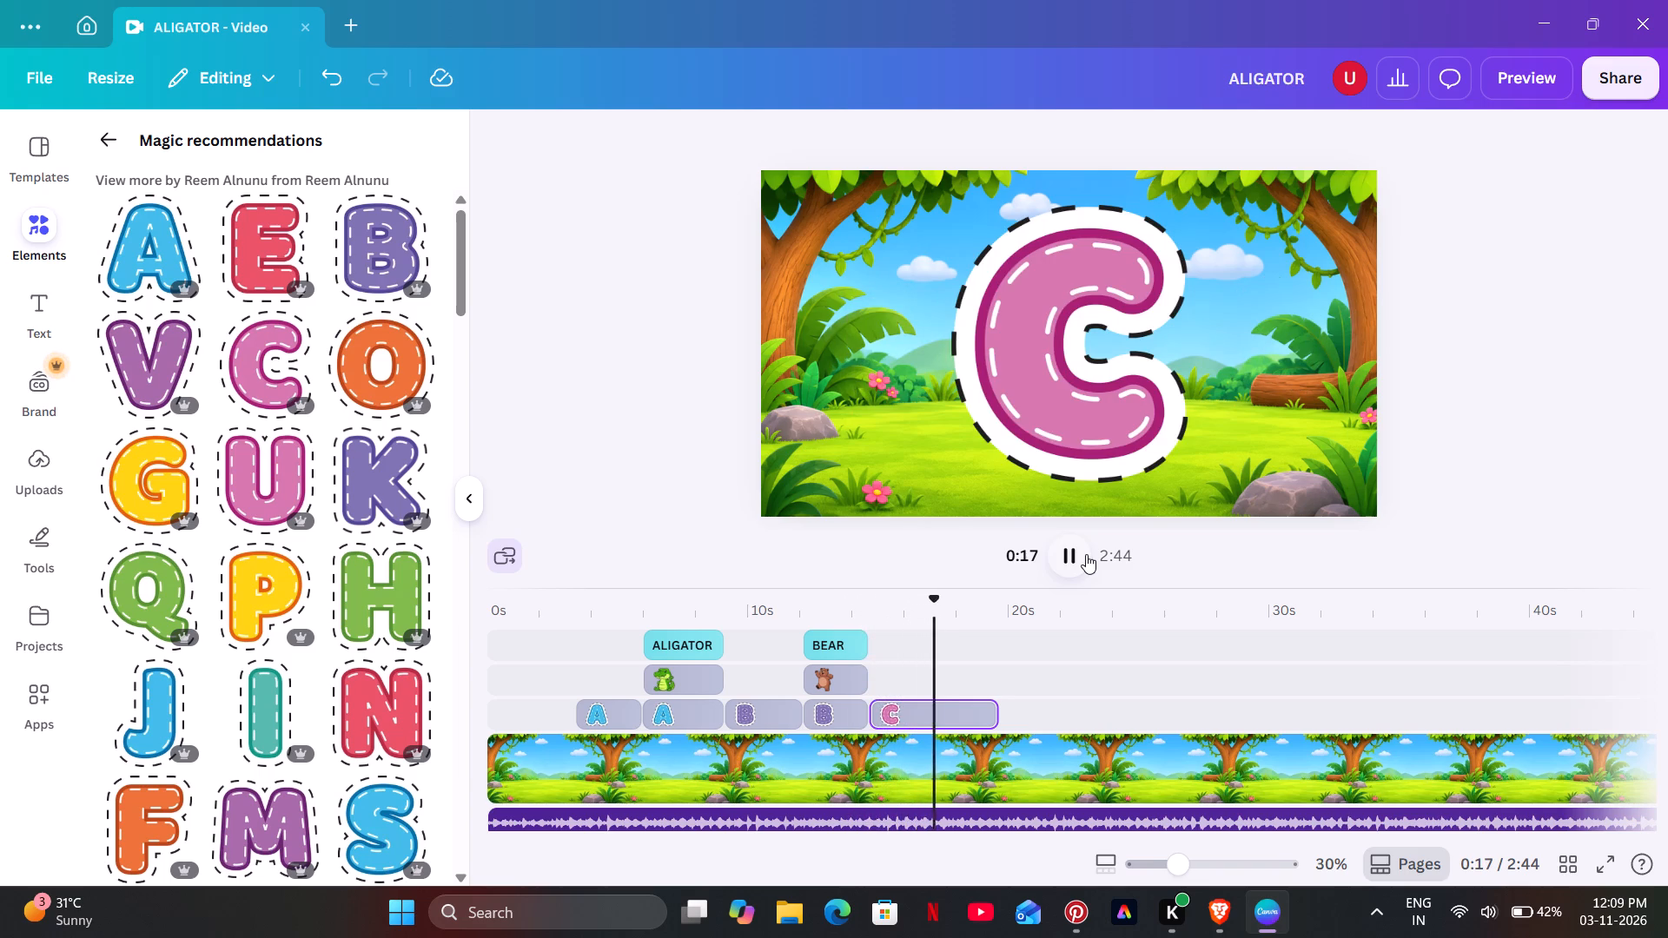
pyautogui.click(1086, 554)
pyautogui.click(1086, 554)
pyautogui.click(1086, 554)
pyautogui.click(1086, 554)
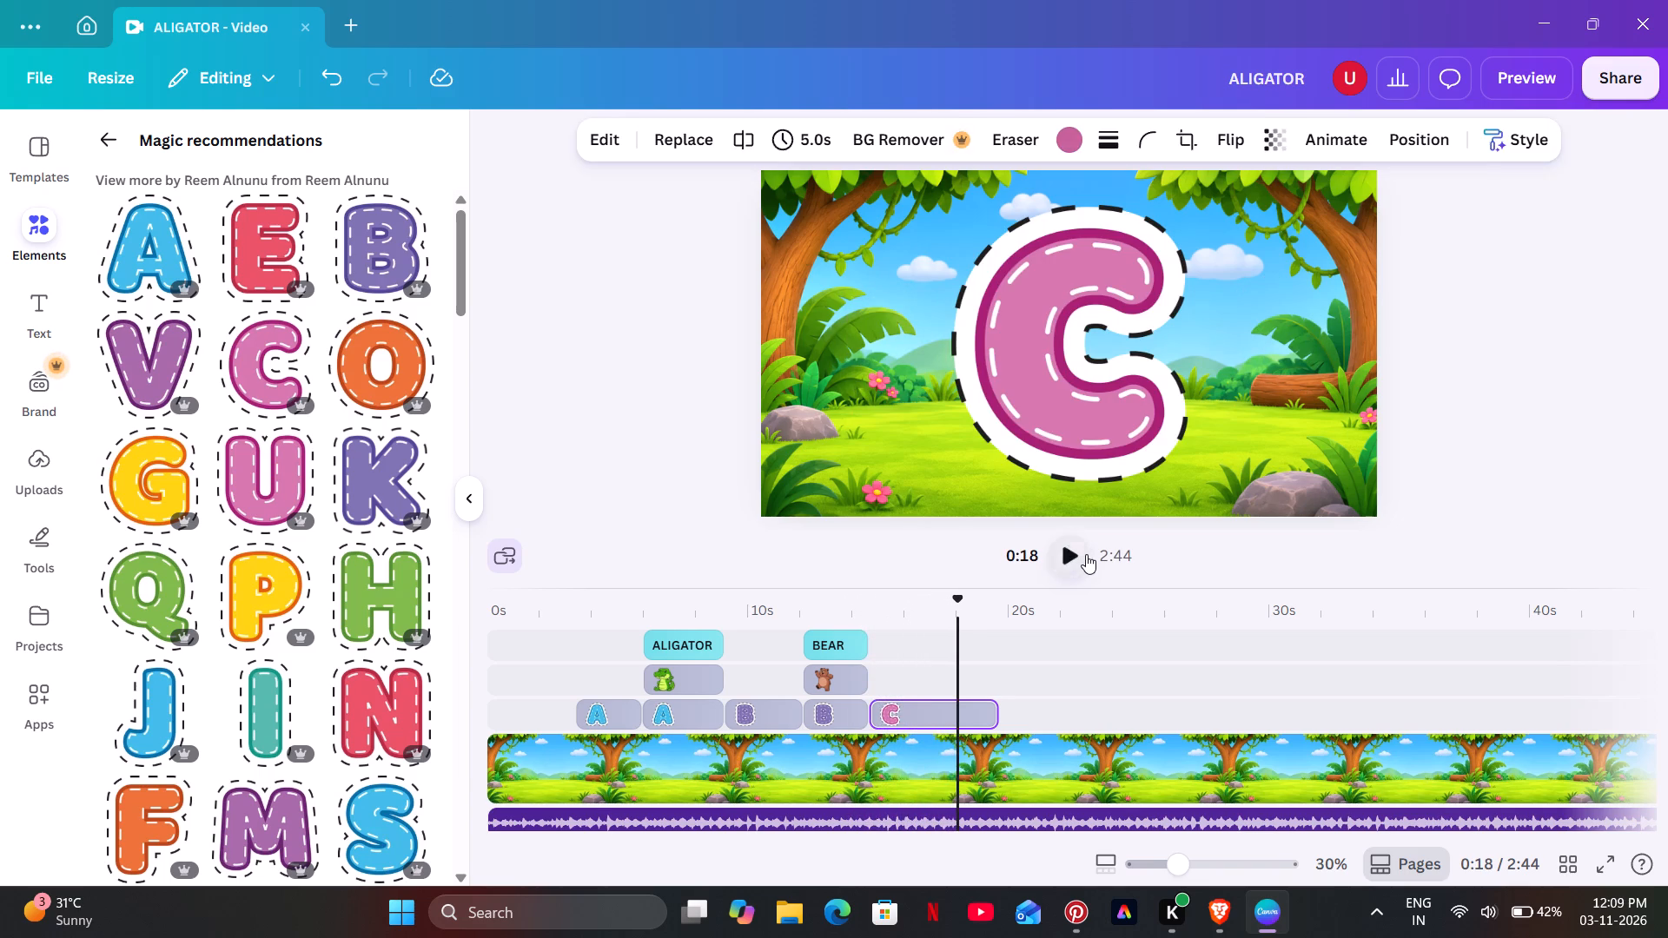
pyautogui.click(1086, 554)
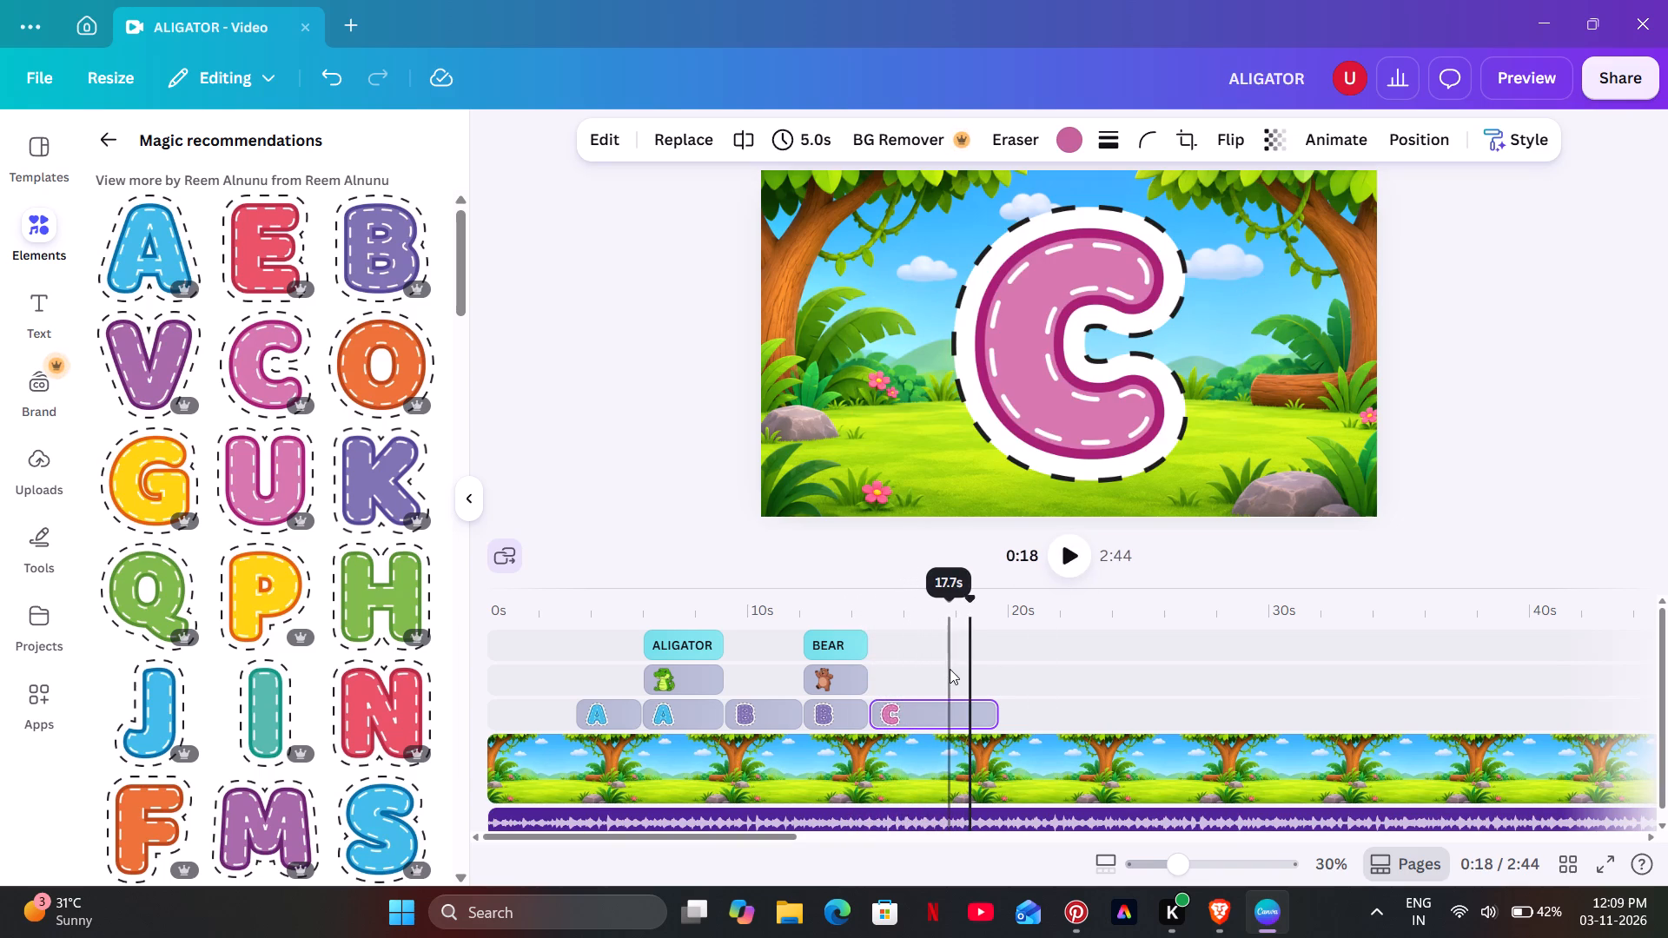
pyautogui.click(952, 668)
pyautogui.click(1069, 565)
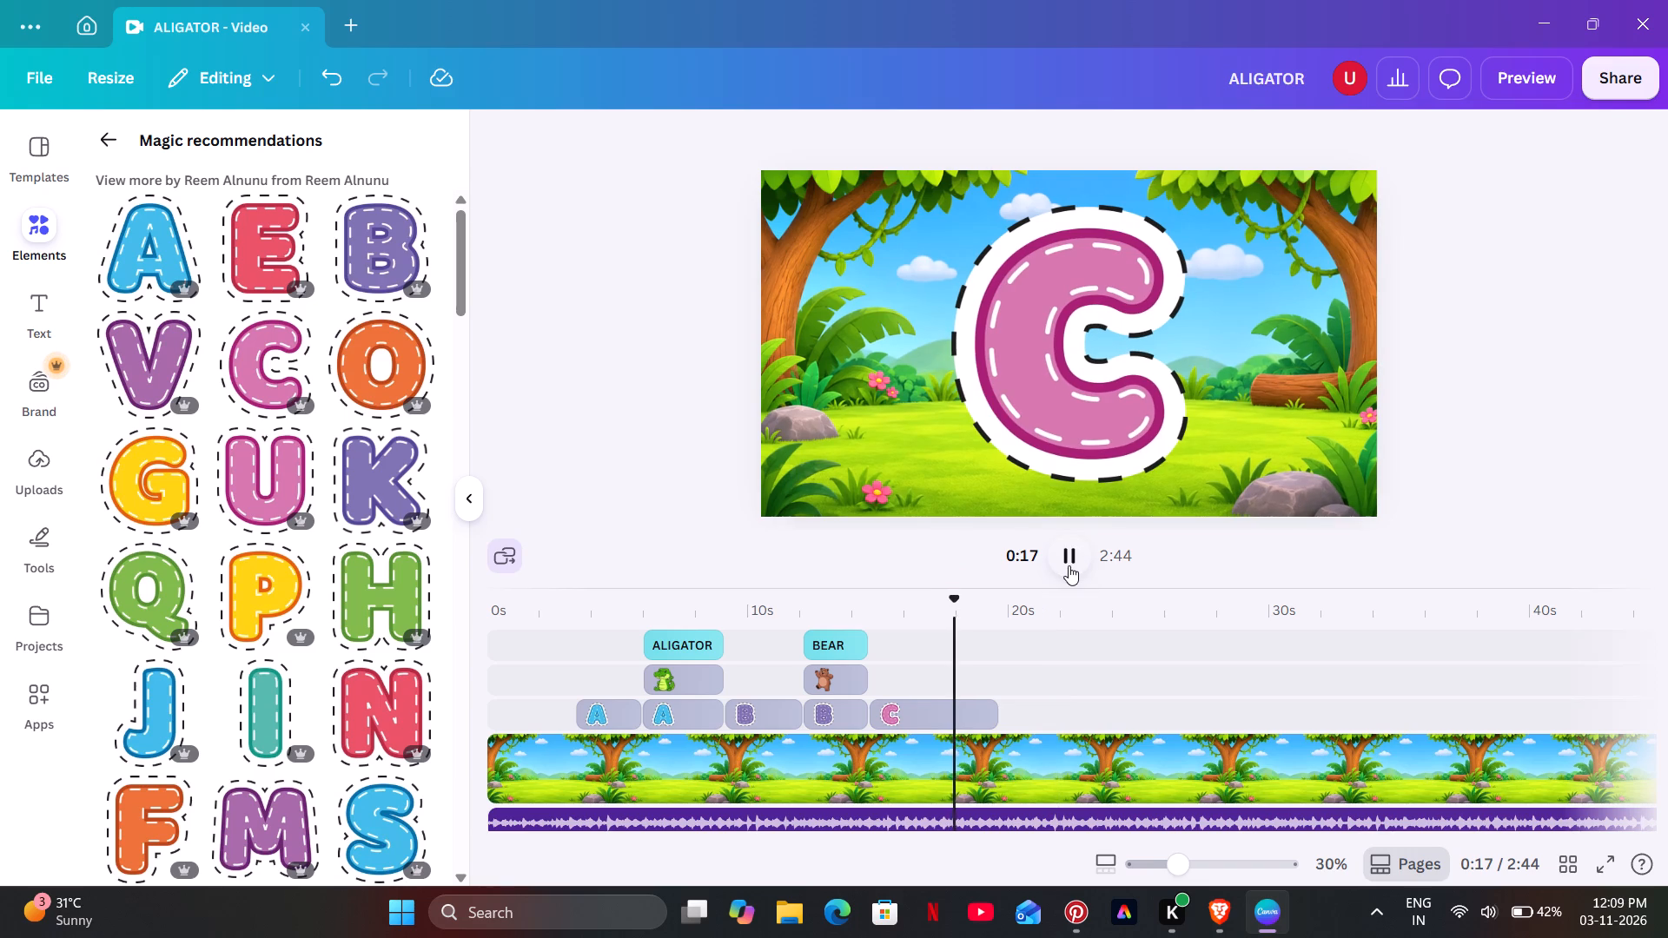
pyautogui.click(1069, 565)
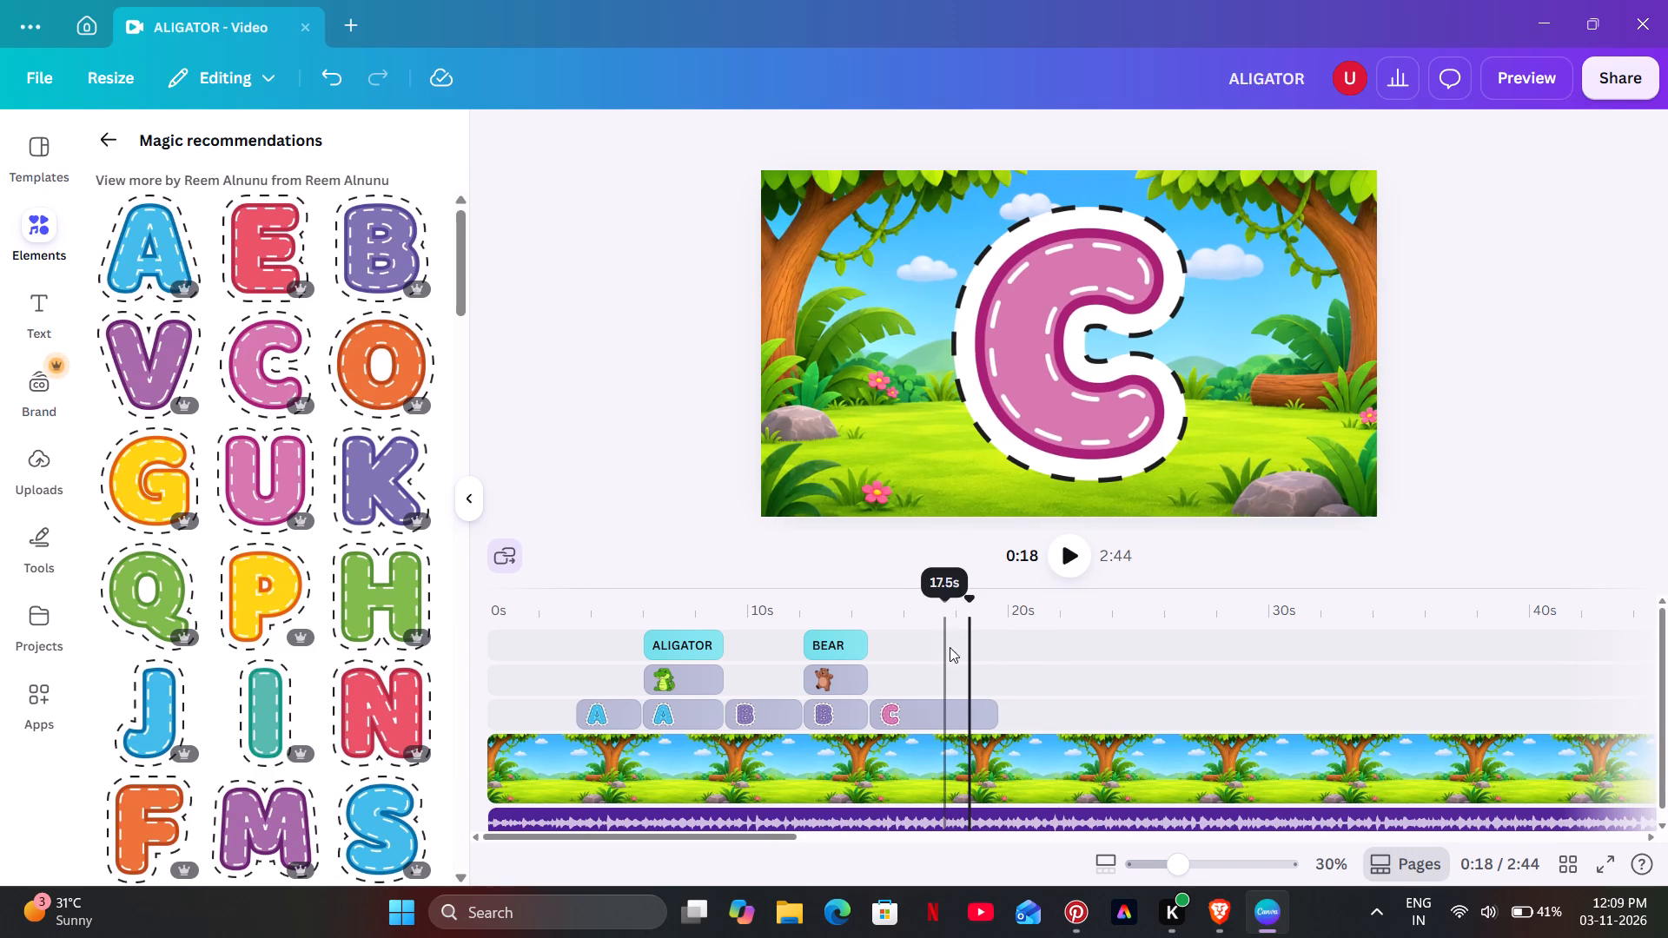
pyautogui.click(949, 647)
pyautogui.rightClick(949, 645)
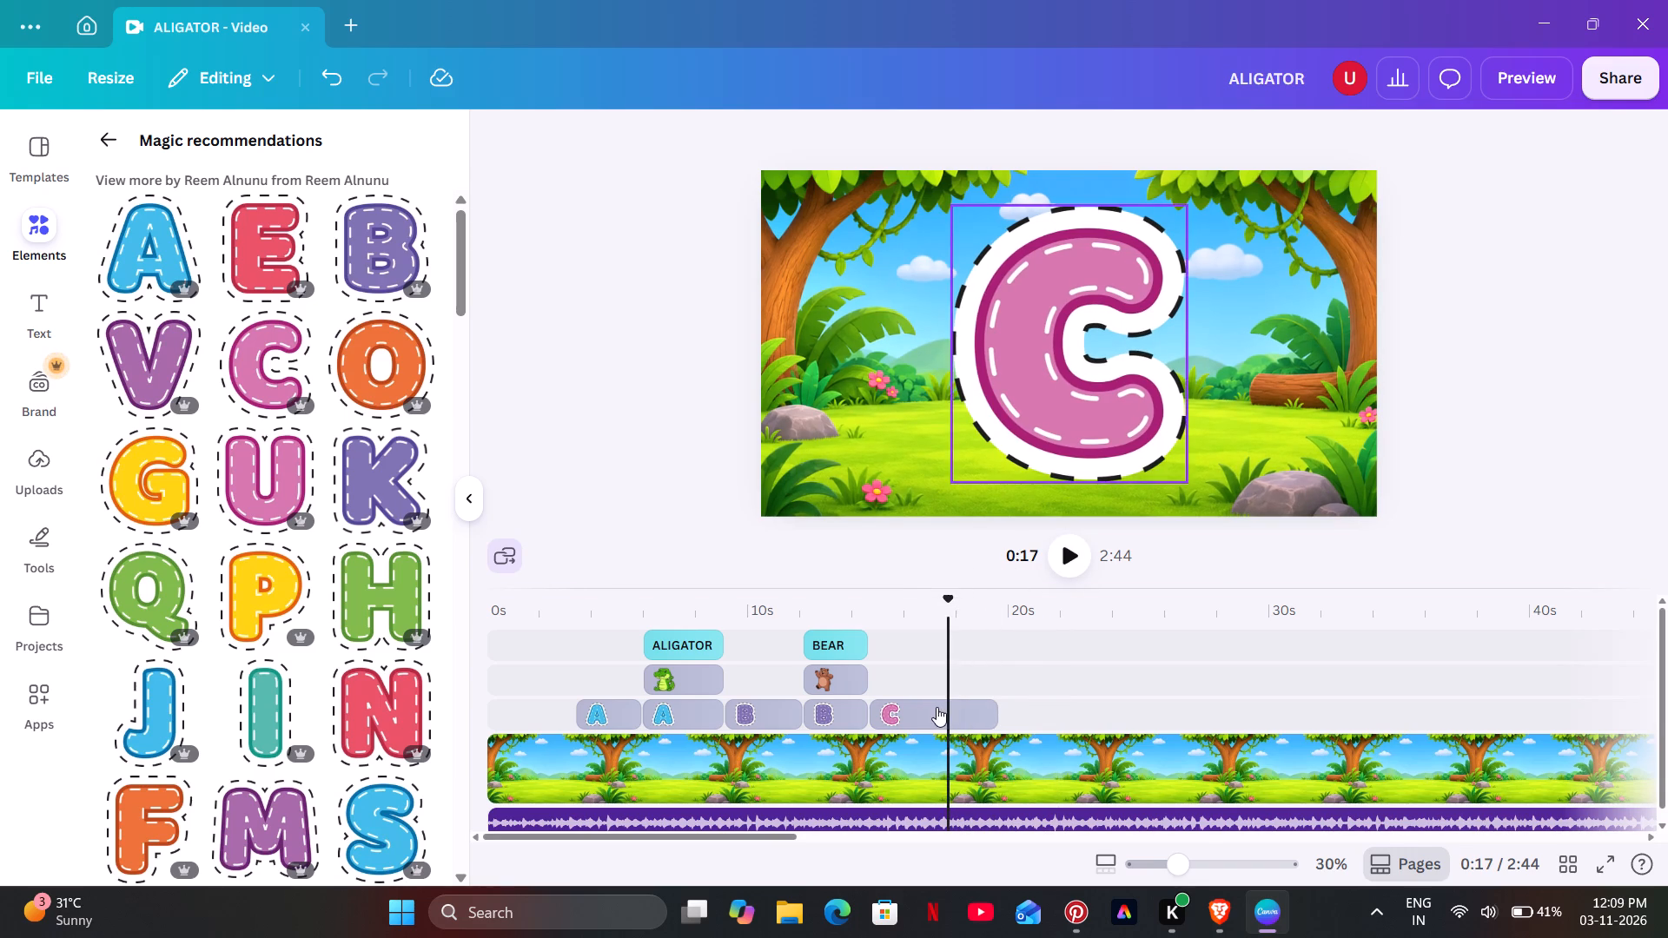
pyautogui.rightClick(936, 709)
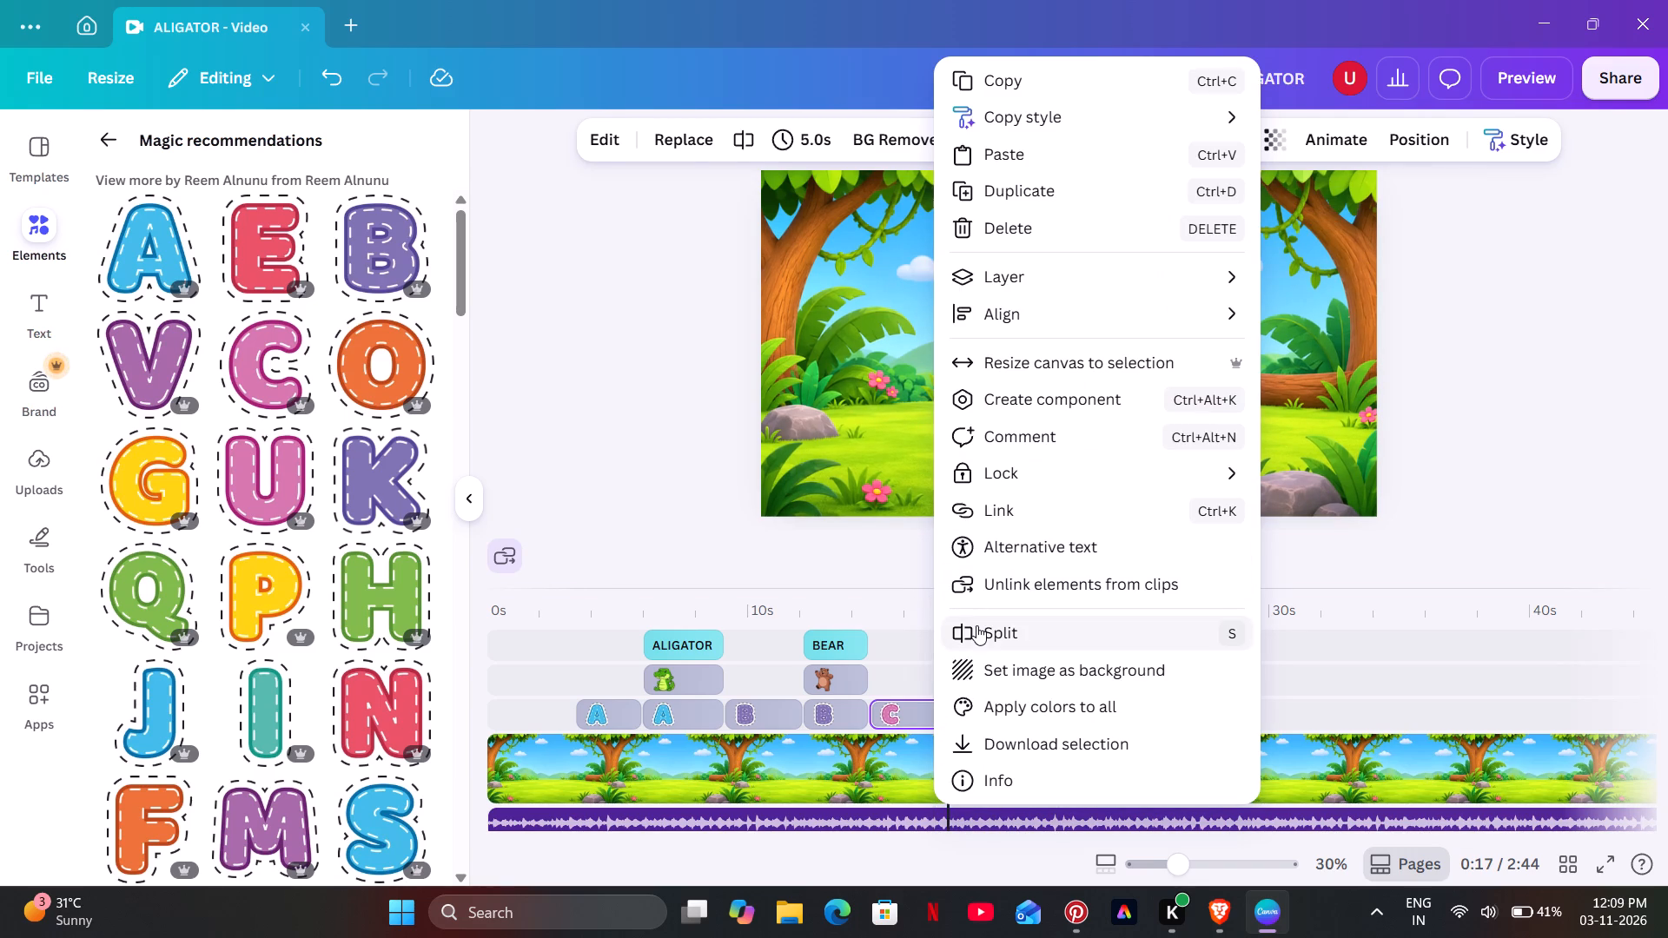
pyautogui.click(976, 625)
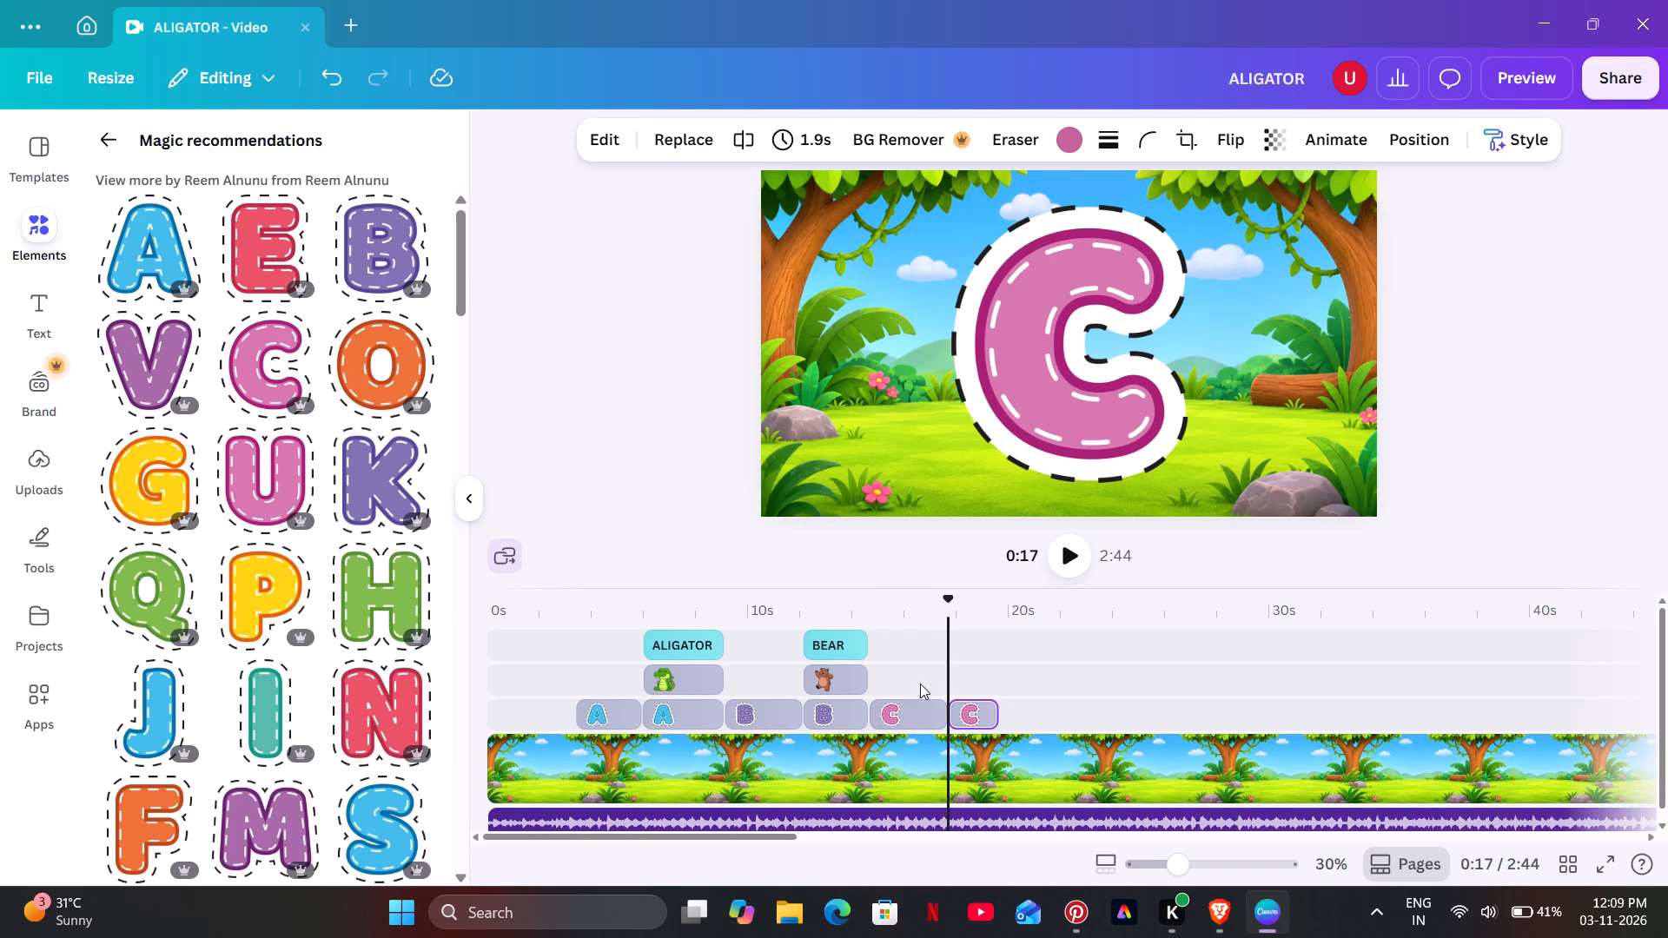
# Shrink the letter C in its first clip to about the size of the opening A and B letters and centre it in the scene.
pyautogui.click(908, 669)
pyautogui.click(1156, 393)
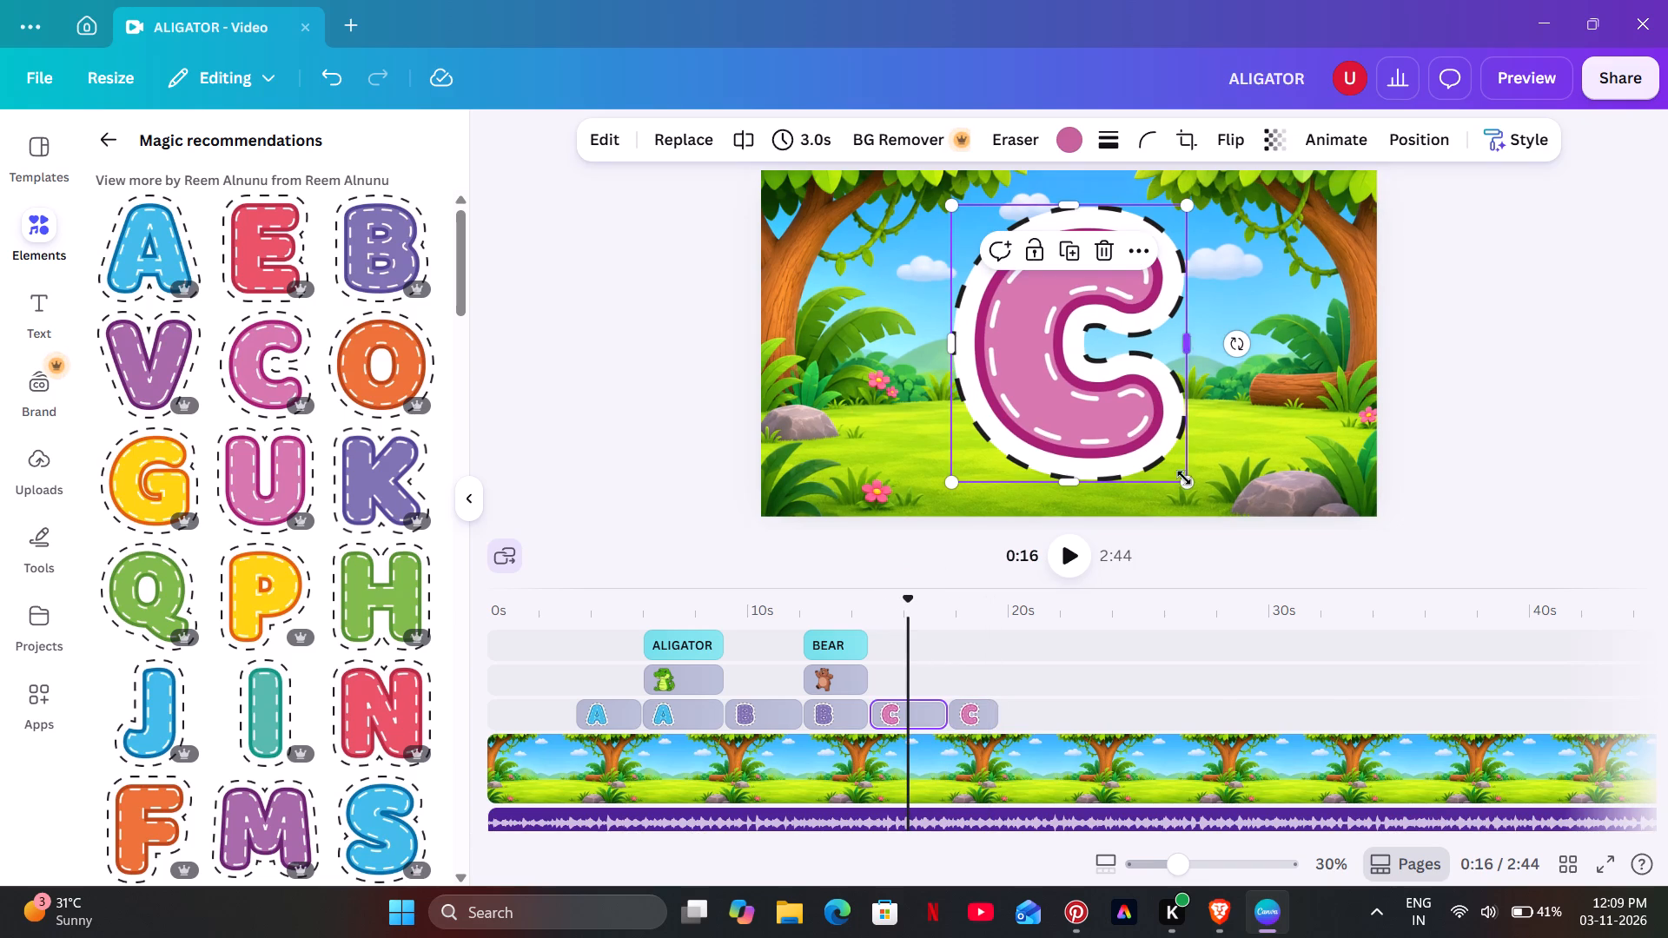
pyautogui.moveTo(1184, 479); pyautogui.dragTo(1117, 413)
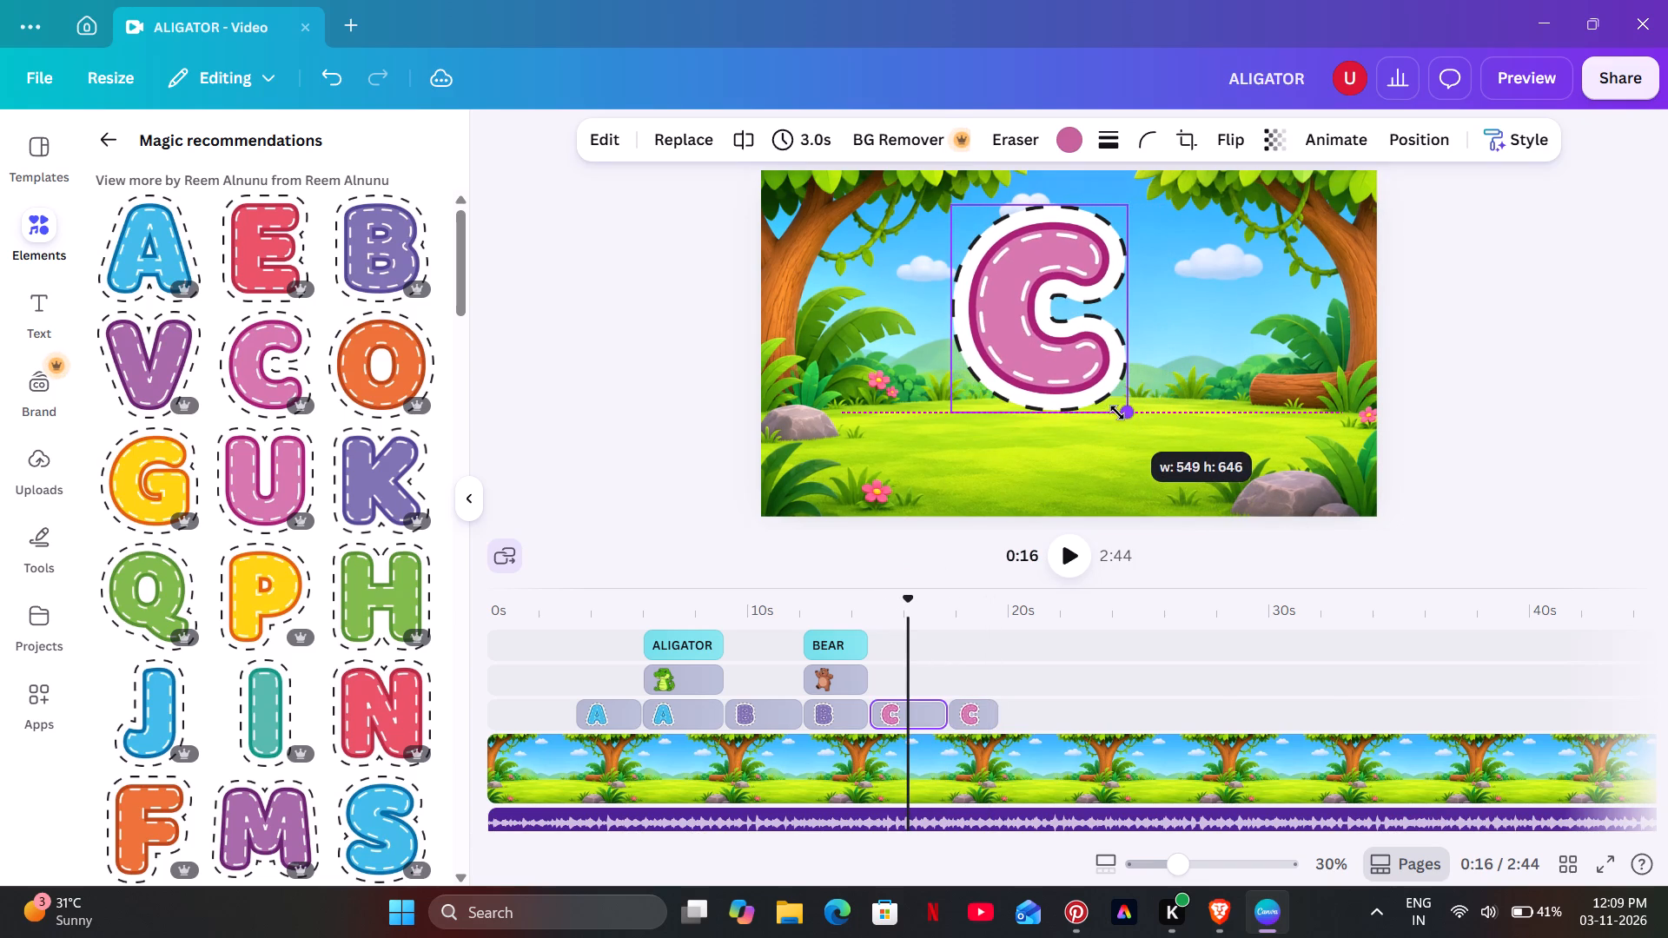
pyautogui.moveTo(1117, 413); pyautogui.dragTo(1115, 409)
pyautogui.moveTo(1078, 363); pyautogui.dragTo(1090, 398)
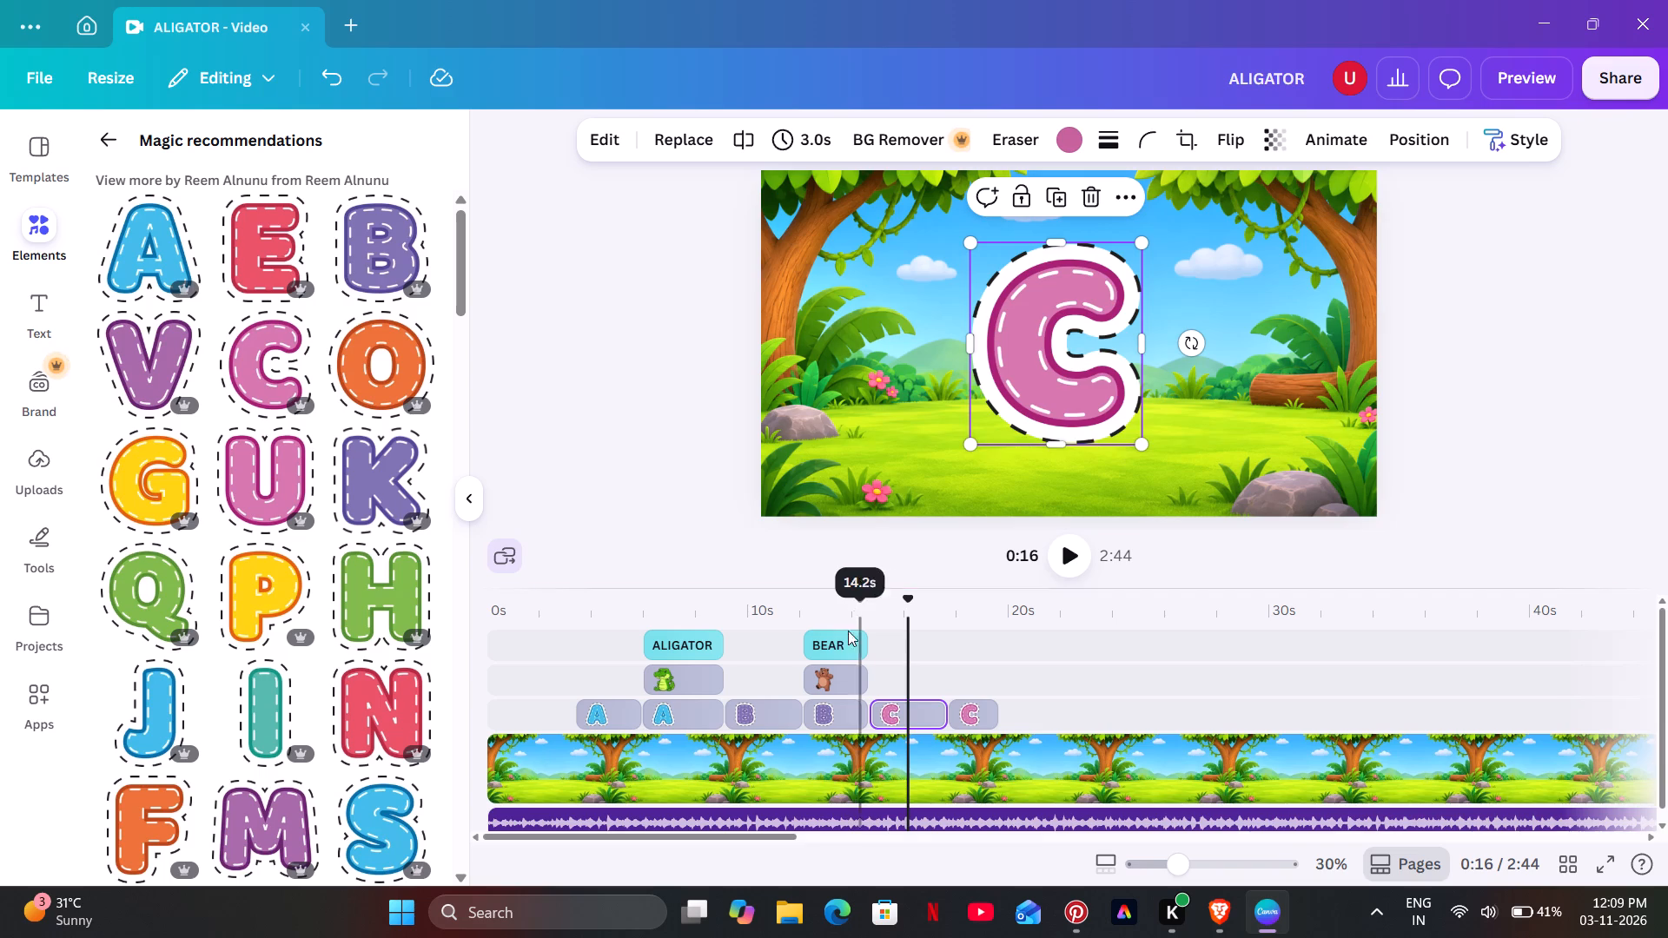
pyautogui.click(837, 606)
pyautogui.click(774, 618)
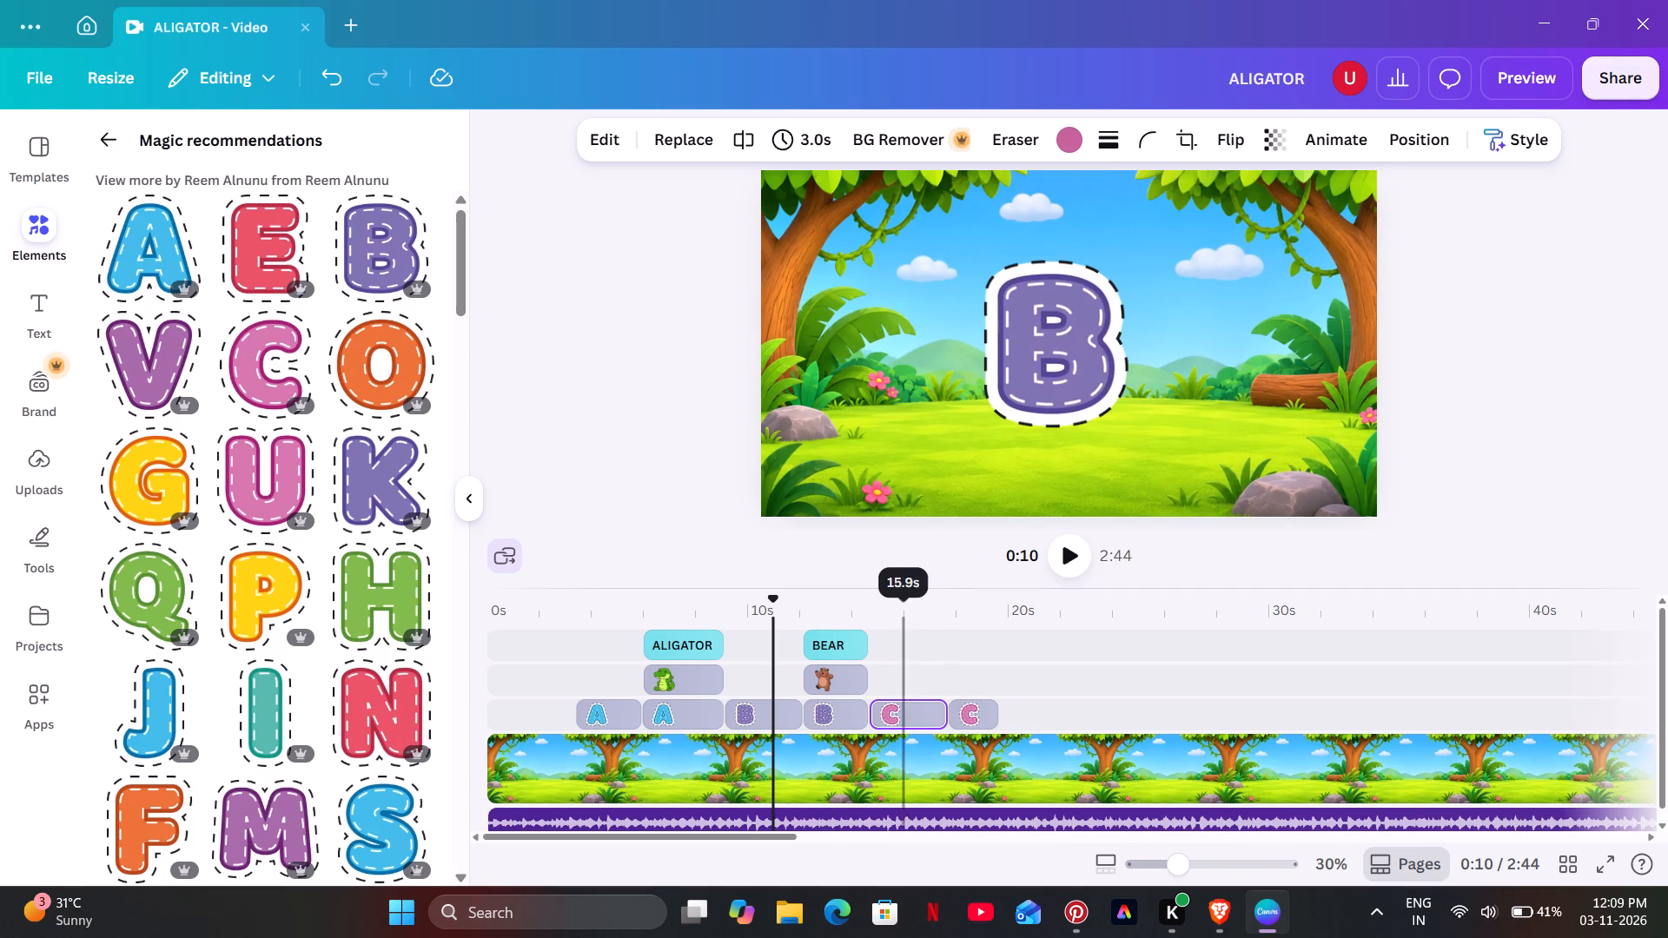
pyautogui.click(619, 618)
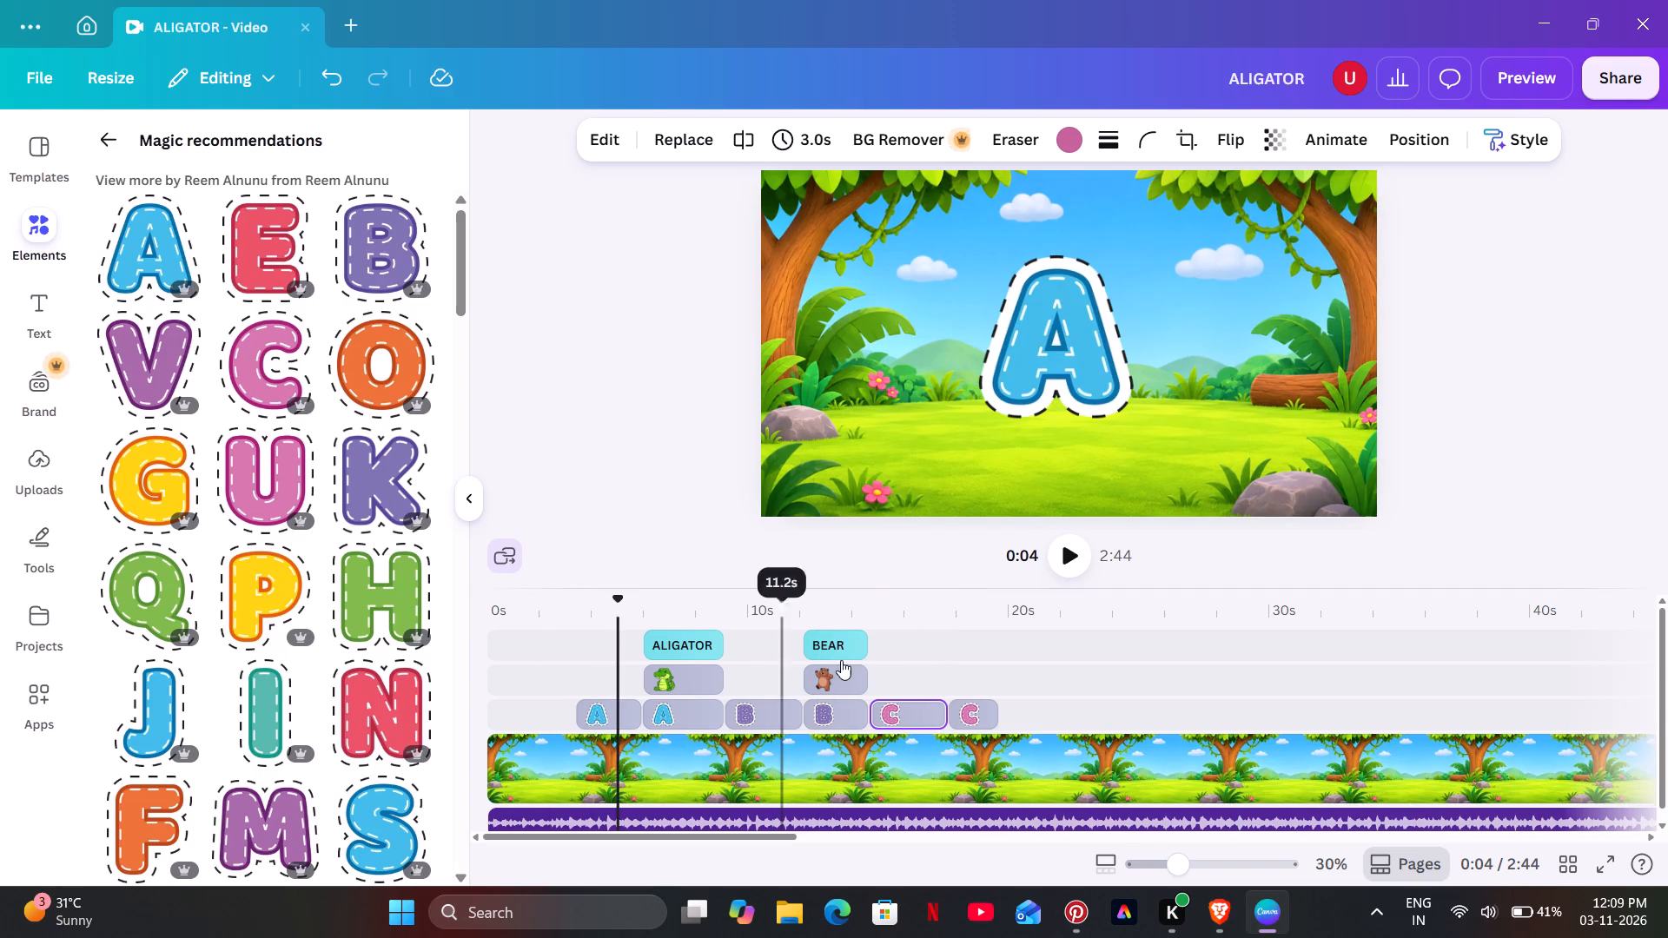
pyautogui.click(901, 658)
pyautogui.click(1089, 439)
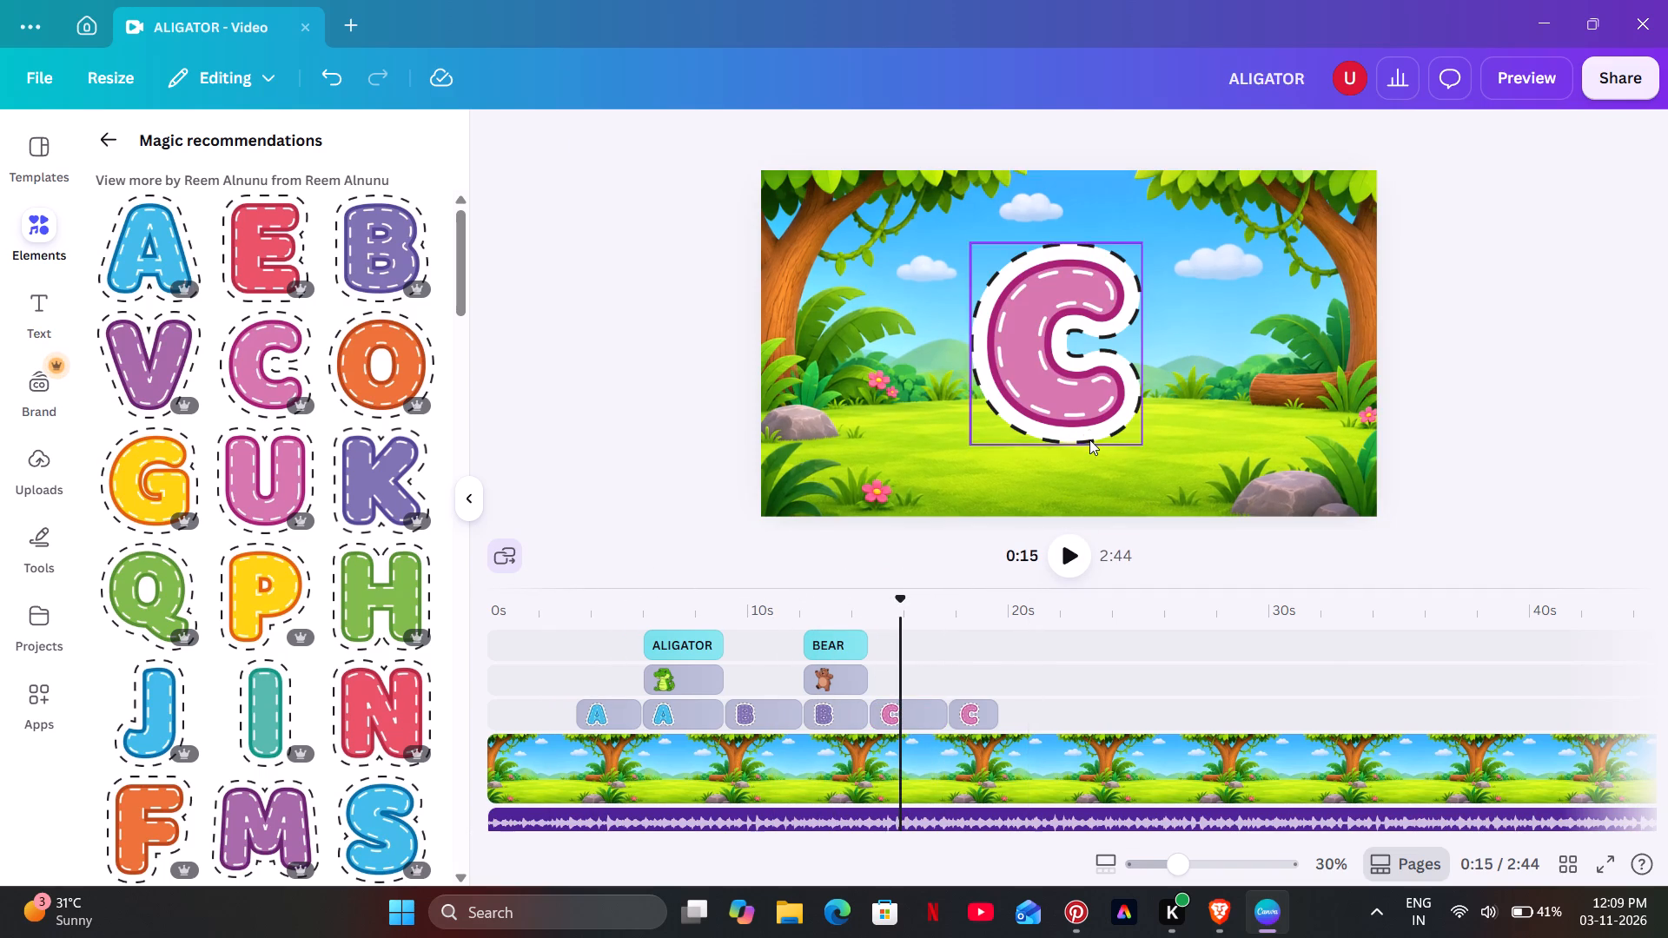
pyautogui.moveTo(1142, 448); pyautogui.dragTo(1109, 414)
pyautogui.moveTo(1066, 352); pyautogui.dragTo(1086, 371)
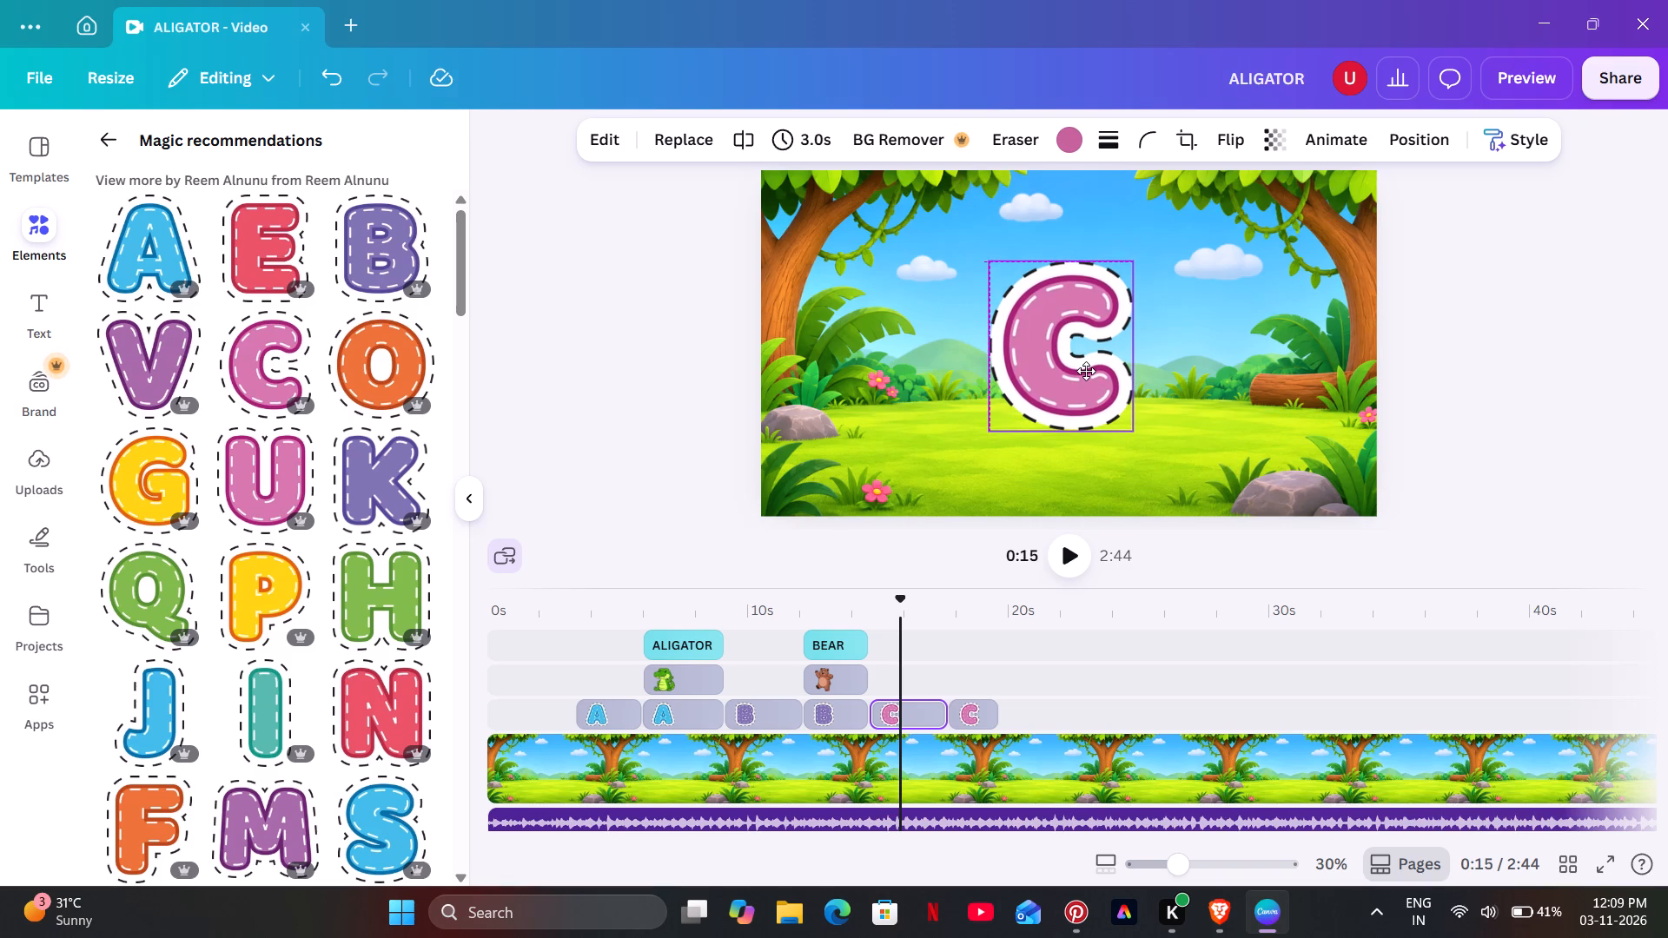
# Finish centring the pink letter C in its first clip.
pyautogui.moveTo(1086, 371); pyautogui.dragTo(1084, 371)
pyautogui.click(1549, 330)
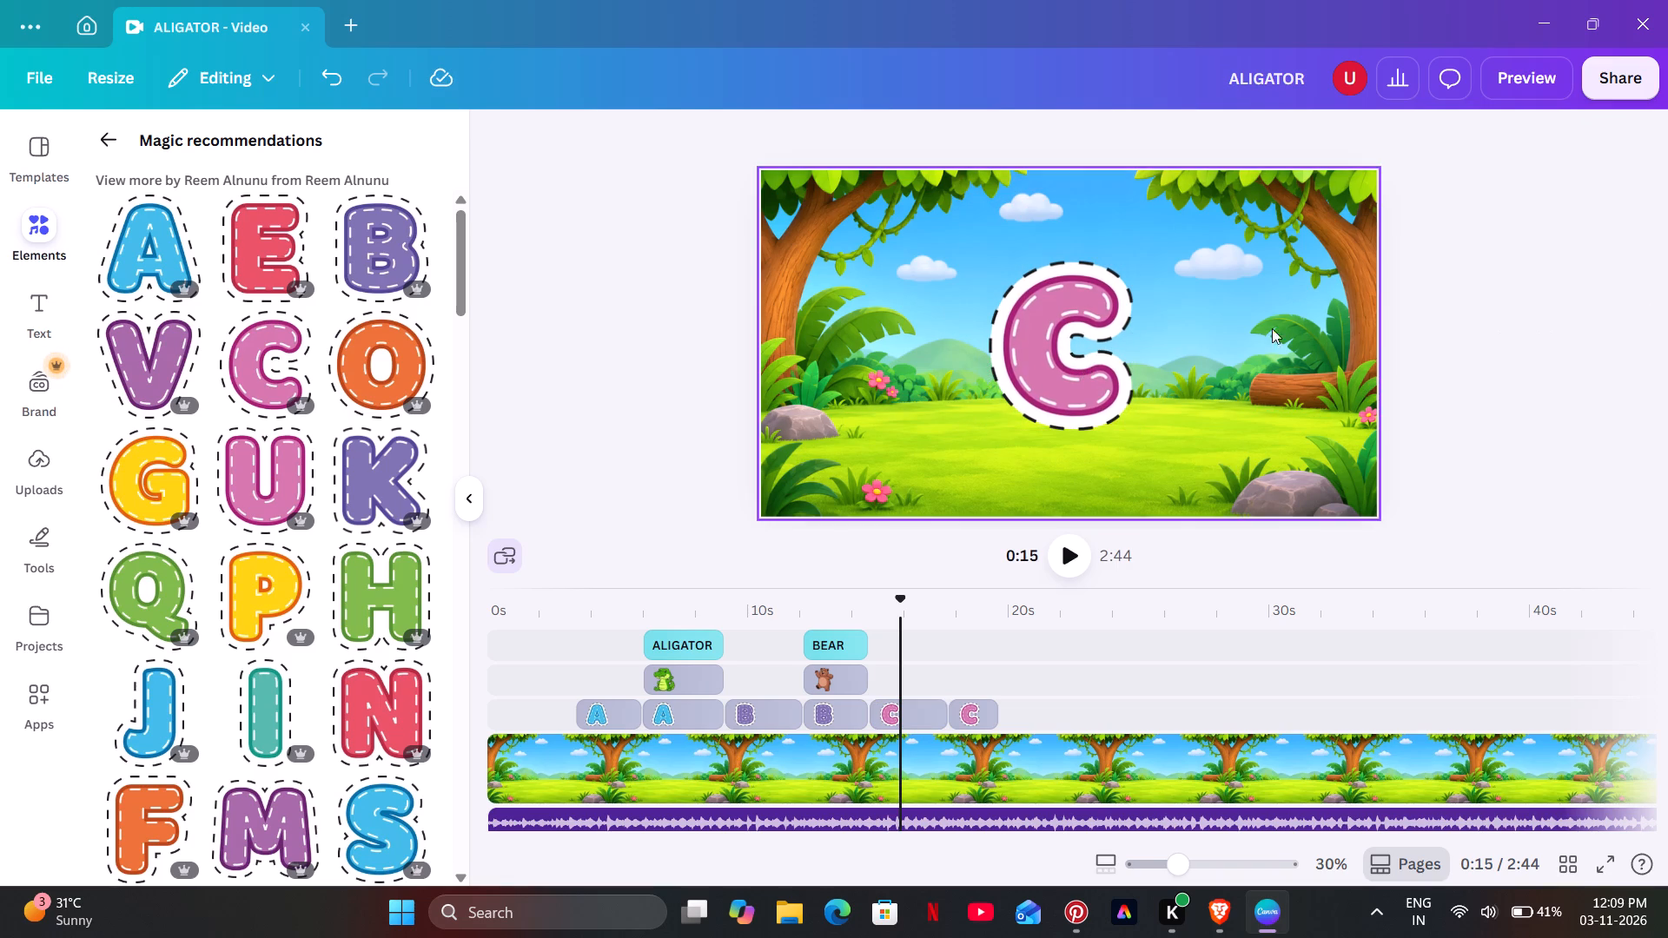
# Apply the Tumble animation to the first letter C clip and add the Pulse effect at its lowest intensity.
pyautogui.click(1027, 345)
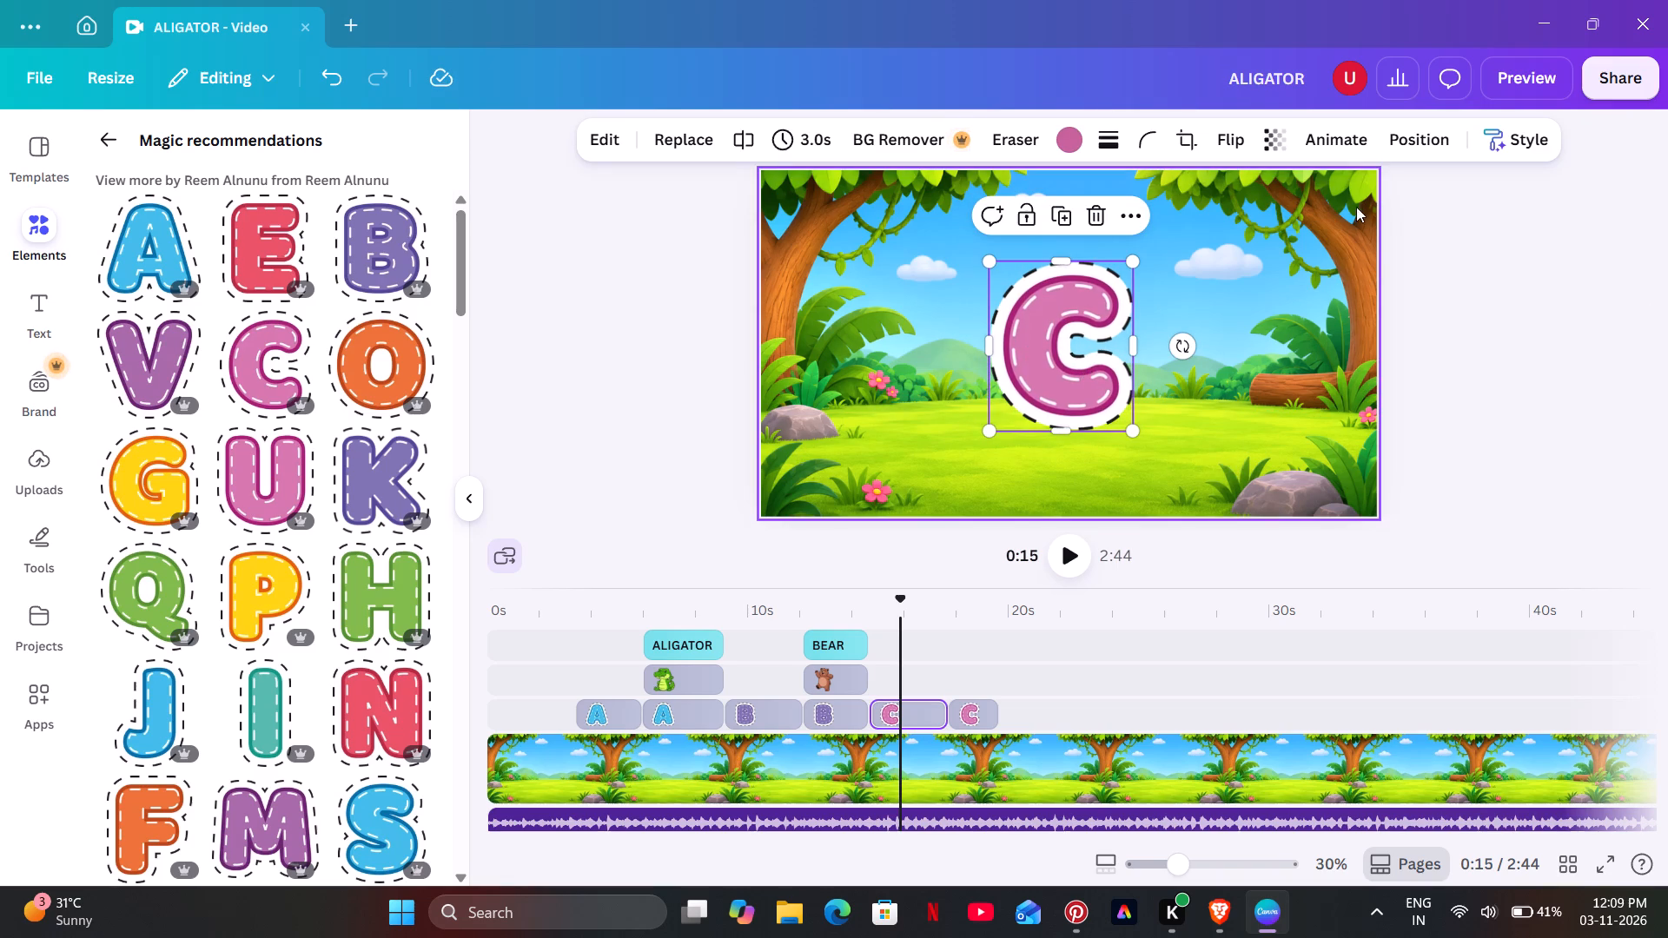
pyautogui.click(1338, 126)
pyautogui.scroll(-6, 181, 551)
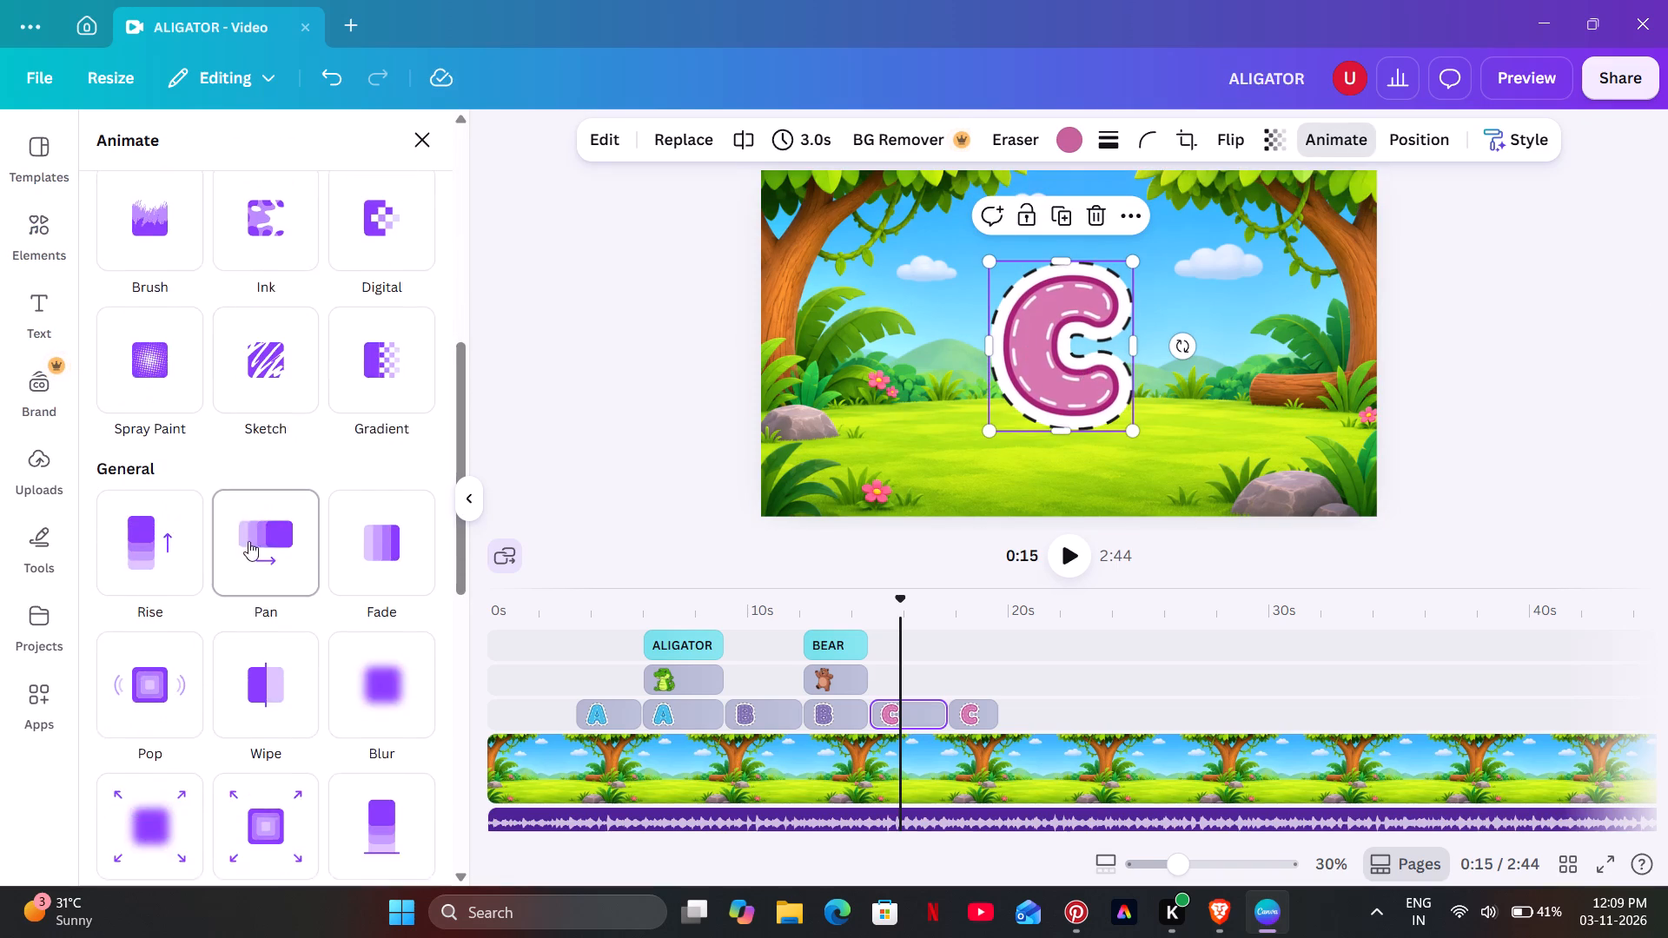
pyautogui.scroll(-4, 295, 565)
pyautogui.click(396, 590)
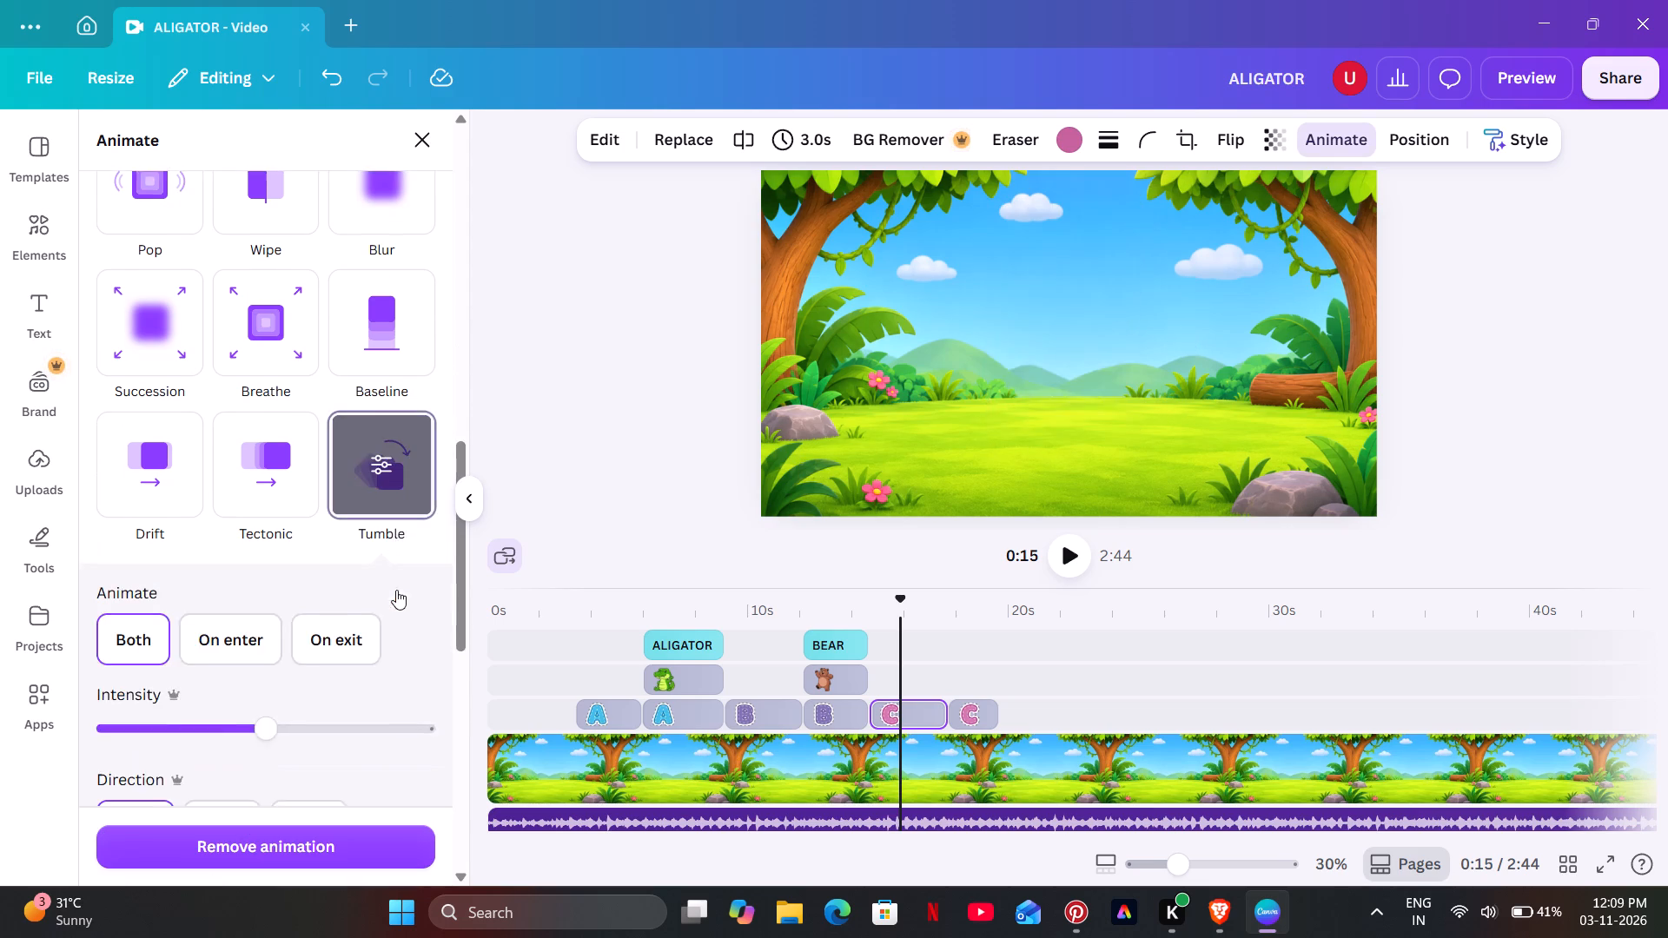
pyautogui.scroll(-4, 391, 608)
pyautogui.scroll(-5, 350, 724)
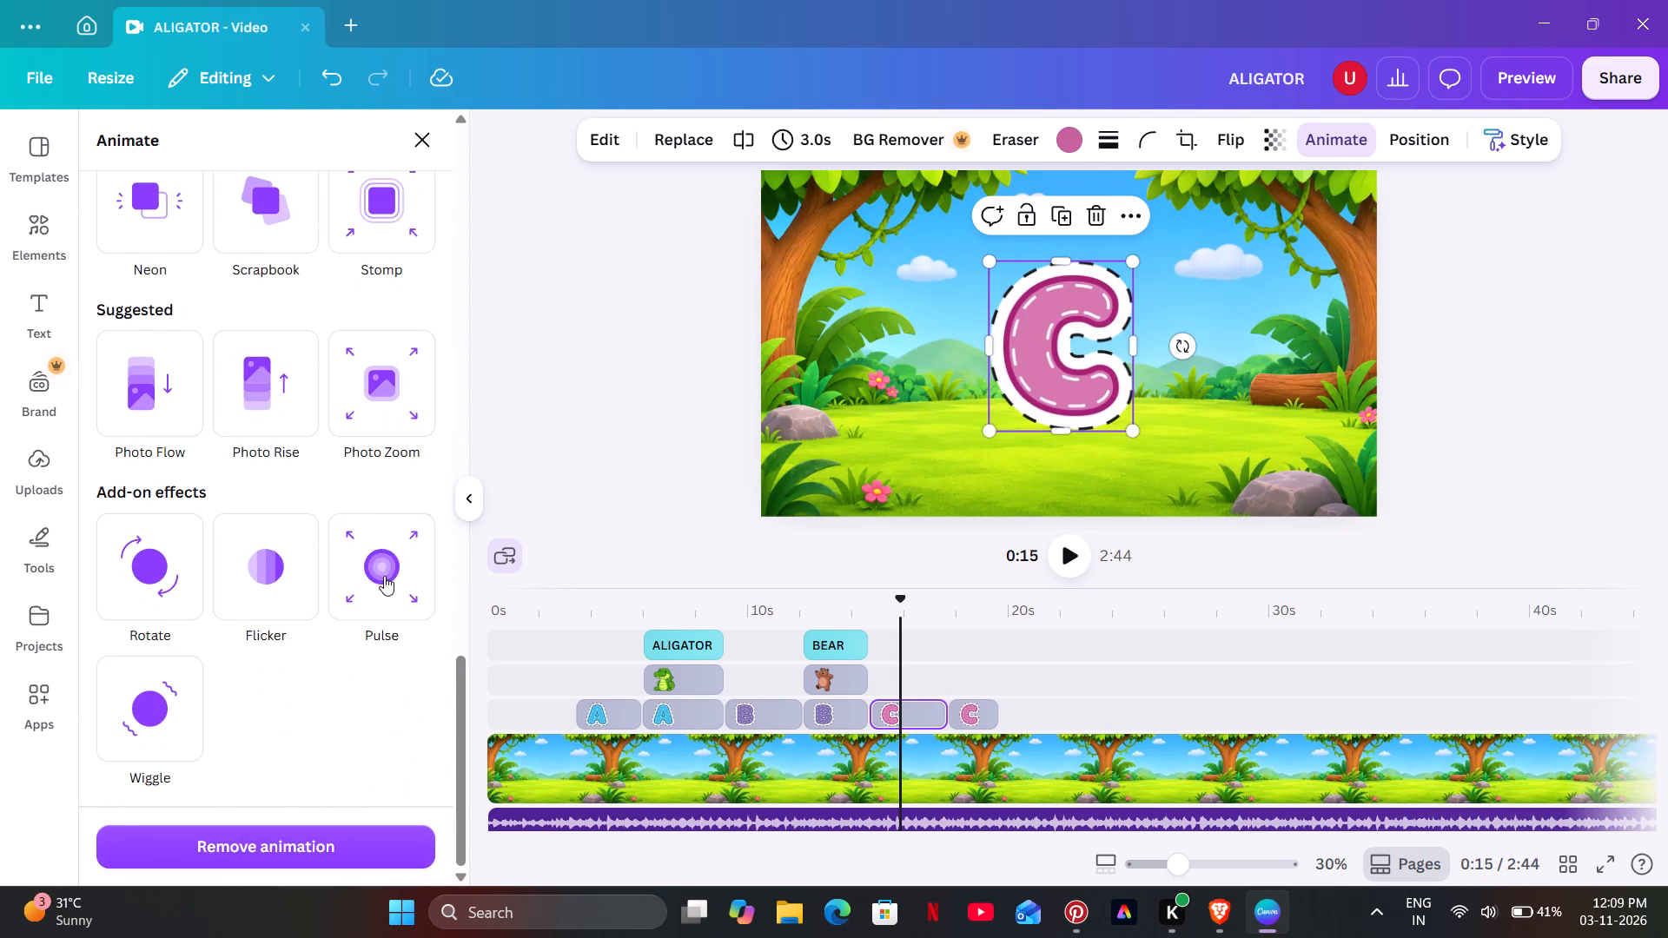
pyautogui.click(385, 574)
pyautogui.scroll(-3, 301, 651)
pyautogui.moveTo(270, 534); pyautogui.dragTo(182, 541)
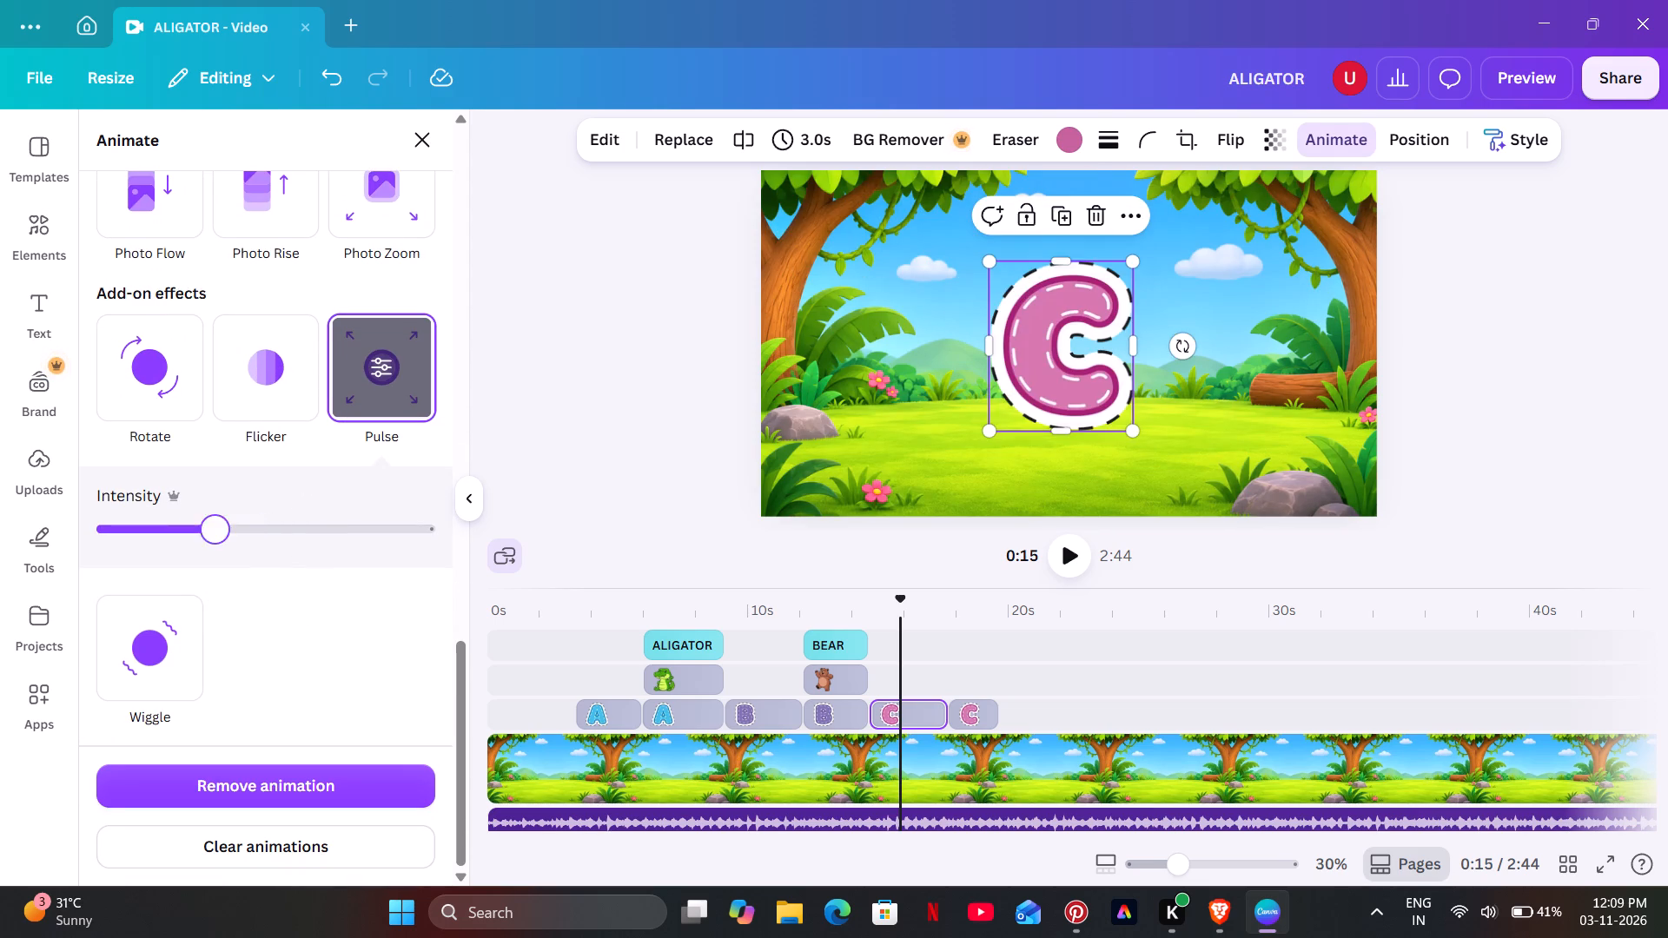
pyautogui.moveTo(182, 541); pyautogui.dragTo(109, 538)
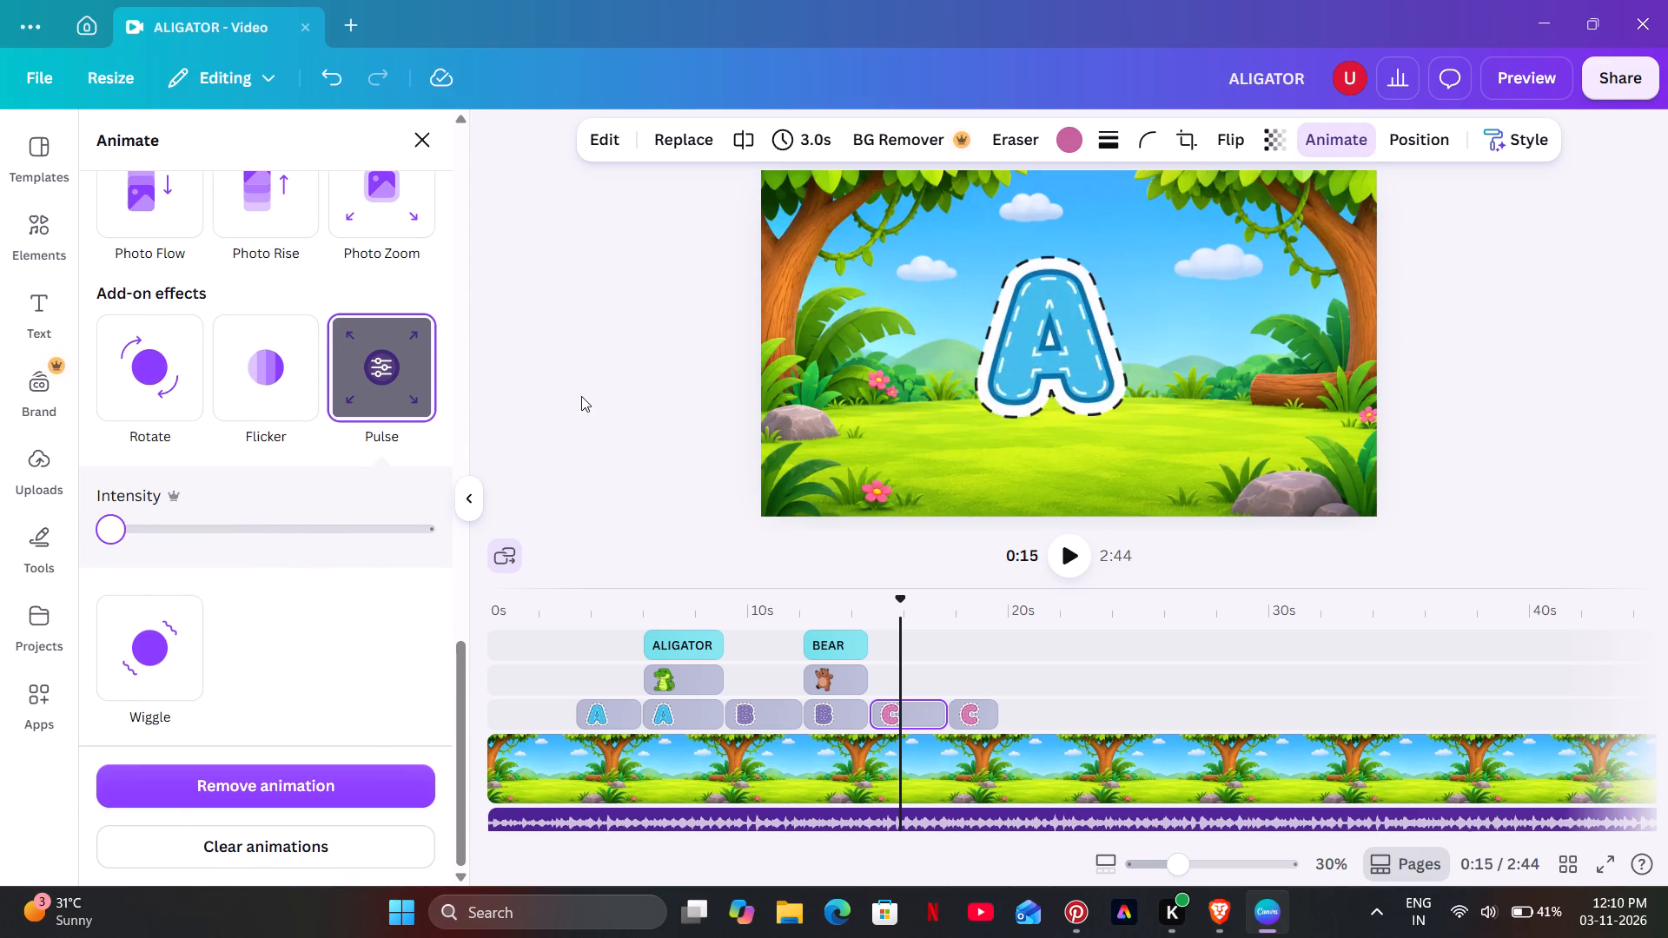
pyautogui.click(581, 396)
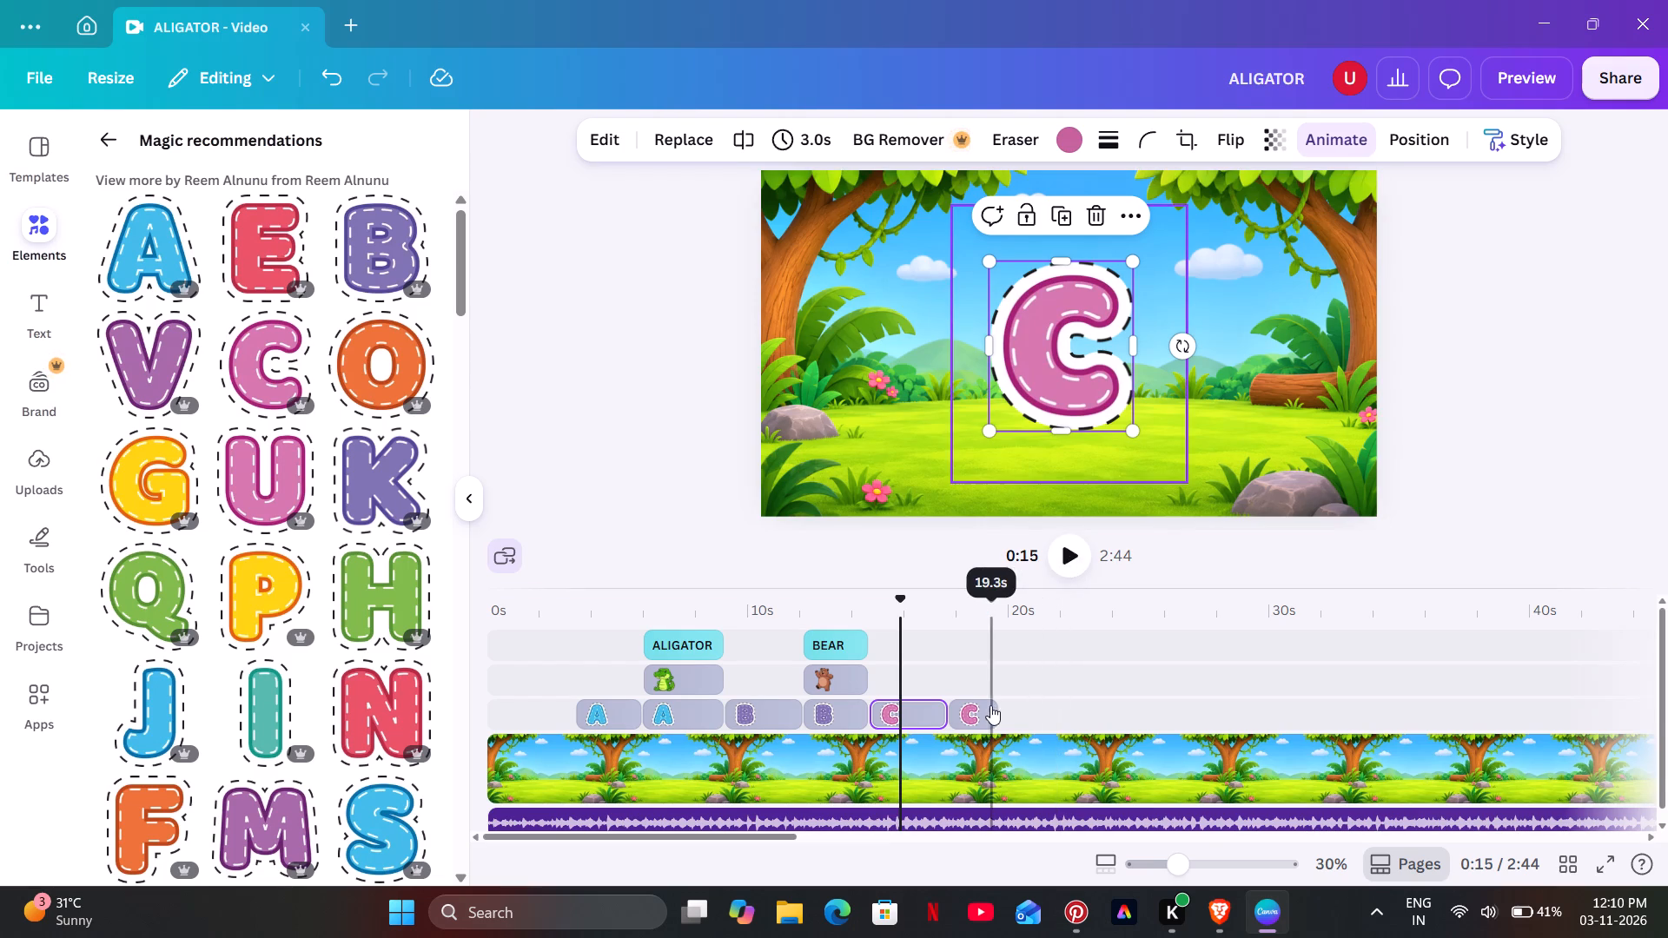
# Shrink the letter C in its second clip to about the second B's size and place it beside the tree on the scene's left.
pyautogui.click(979, 703)
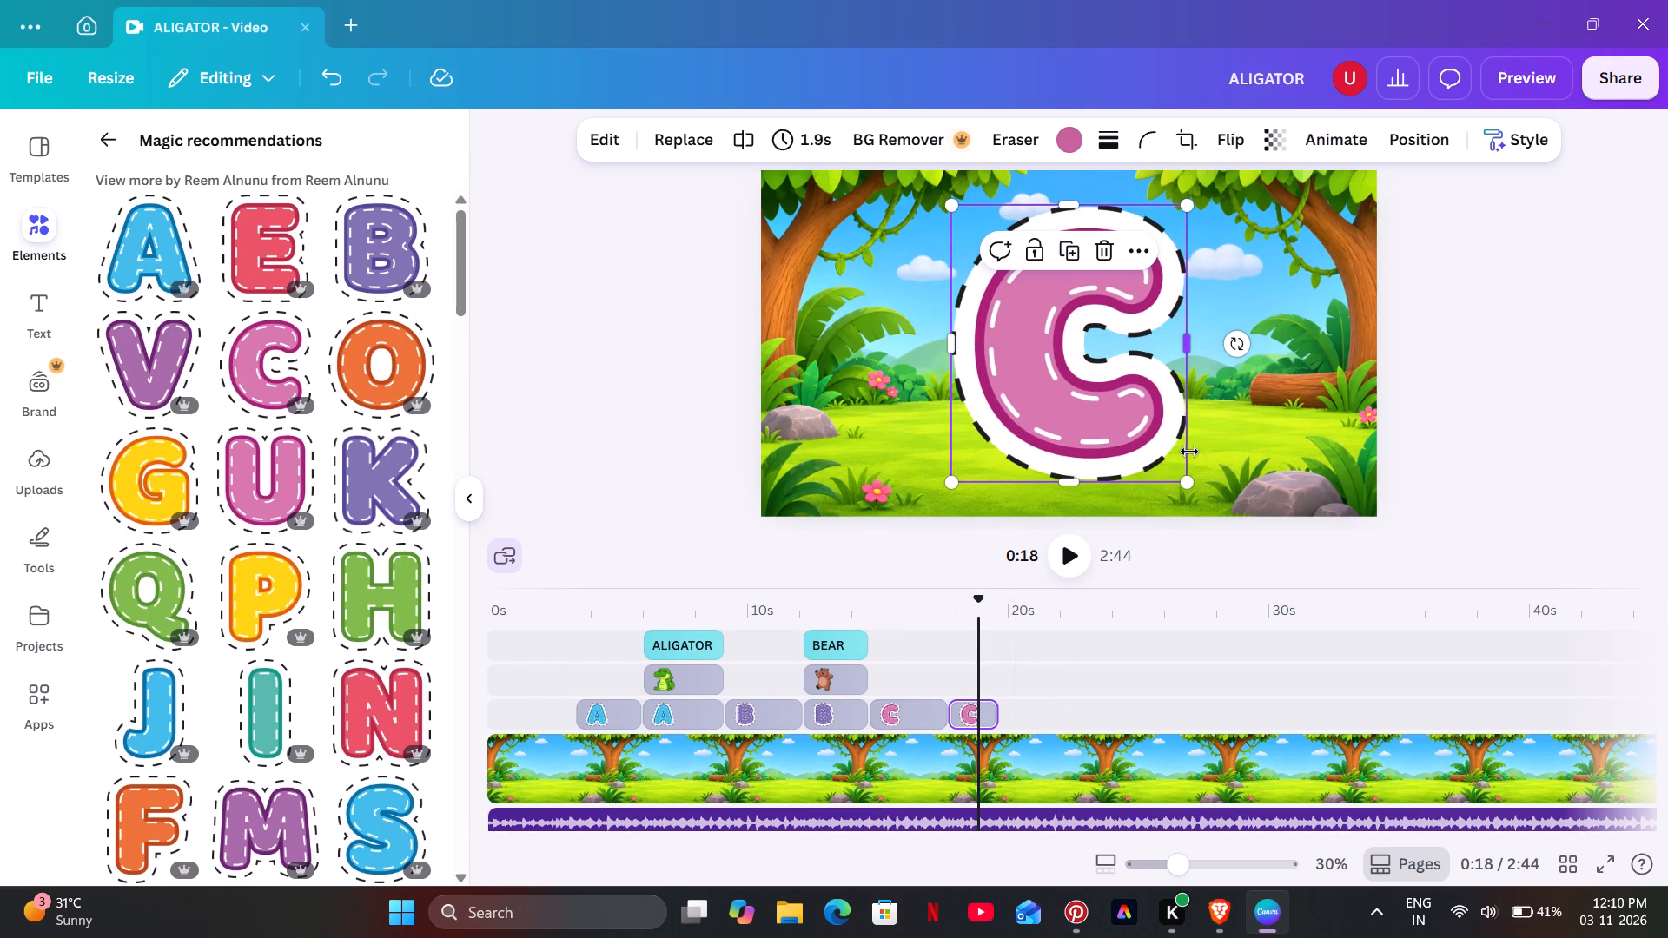
pyautogui.moveTo(1185, 486); pyautogui.dragTo(1054, 353)
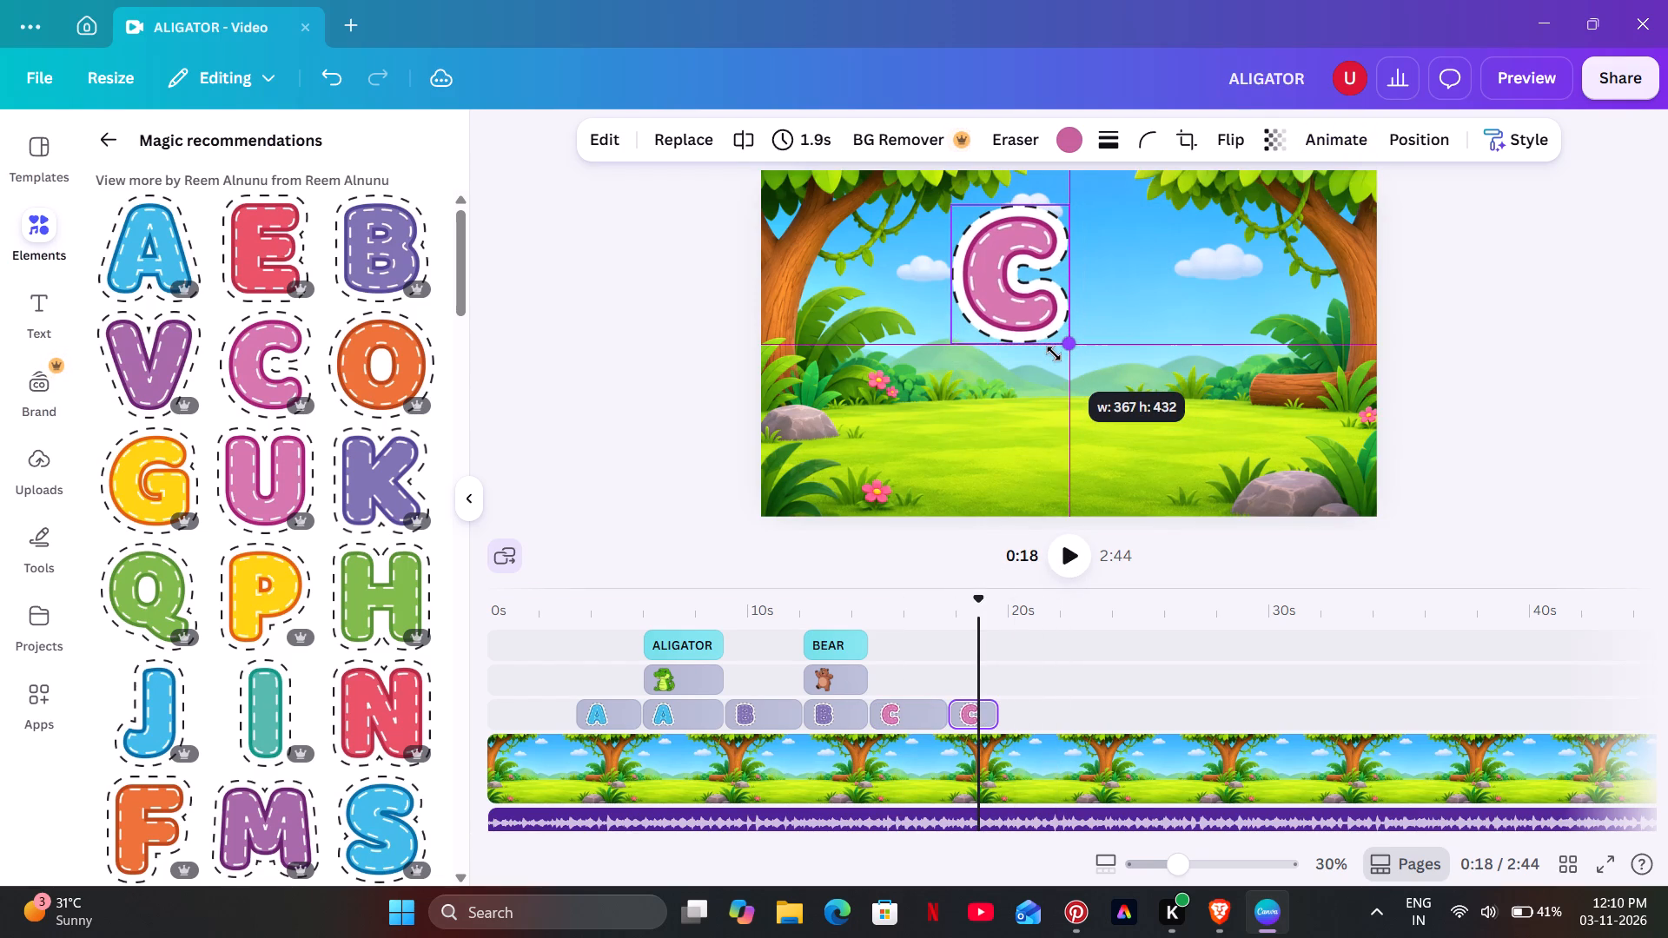
pyautogui.moveTo(1054, 353); pyautogui.dragTo(1049, 348)
pyautogui.moveTo(1062, 331); pyautogui.dragTo(1050, 326)
pyautogui.moveTo(1023, 294); pyautogui.dragTo(922, 368)
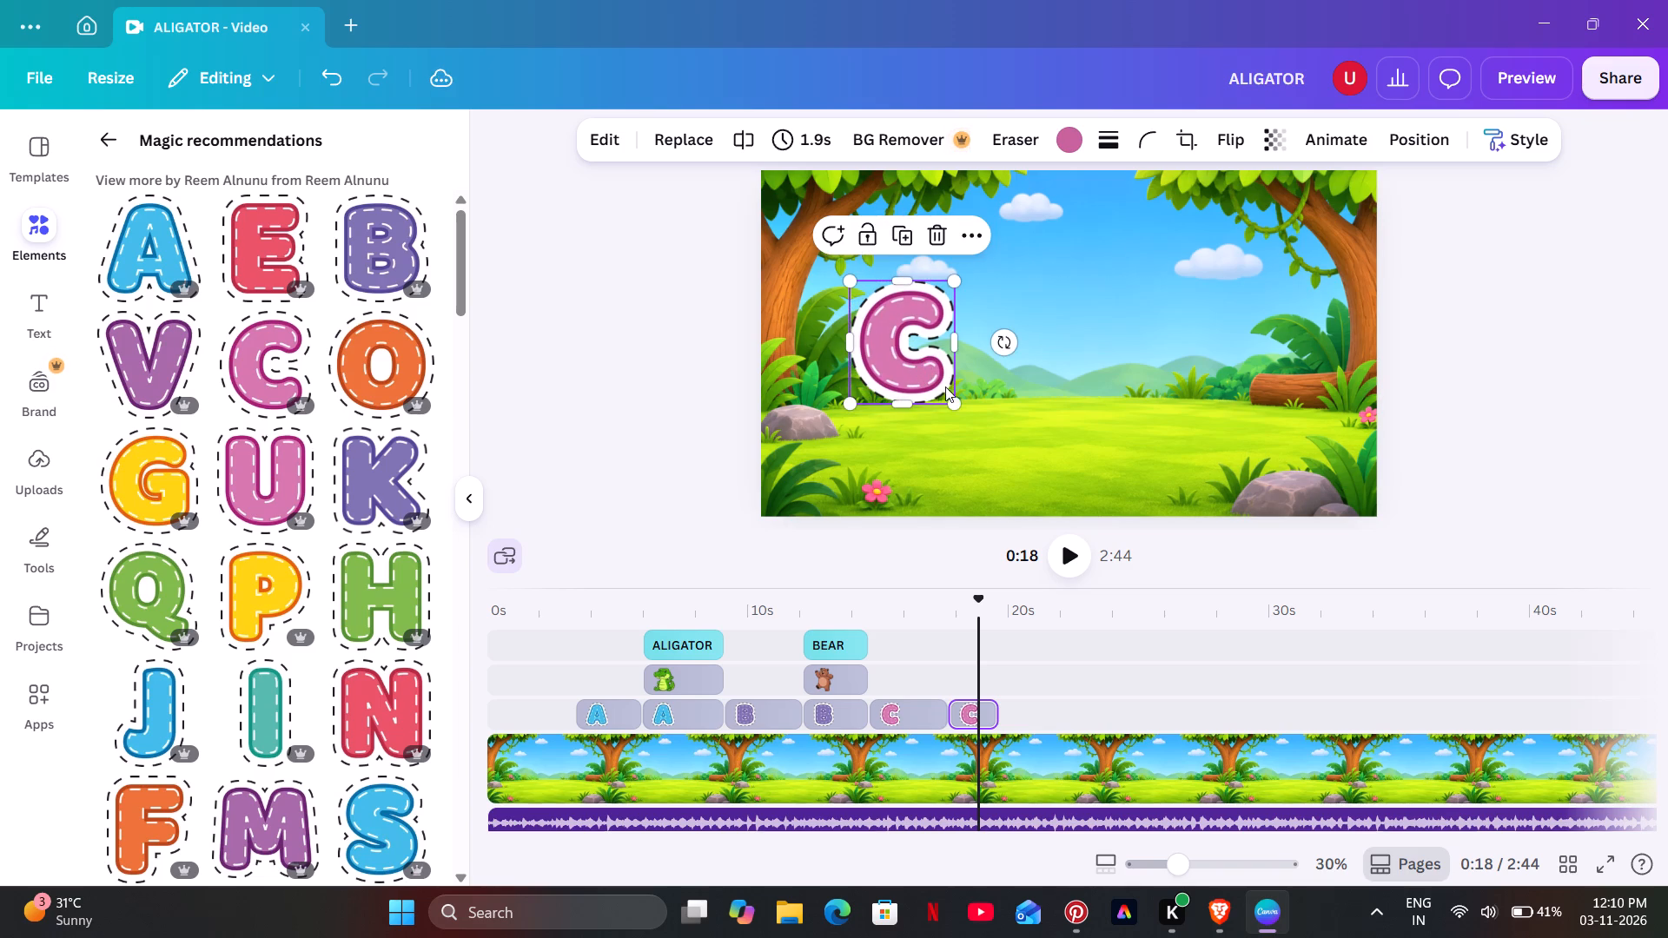
pyautogui.moveTo(950, 405); pyautogui.dragTo(941, 389)
pyautogui.moveTo(912, 351); pyautogui.dragTo(914, 363)
pyautogui.click(607, 382)
pyautogui.click(907, 393)
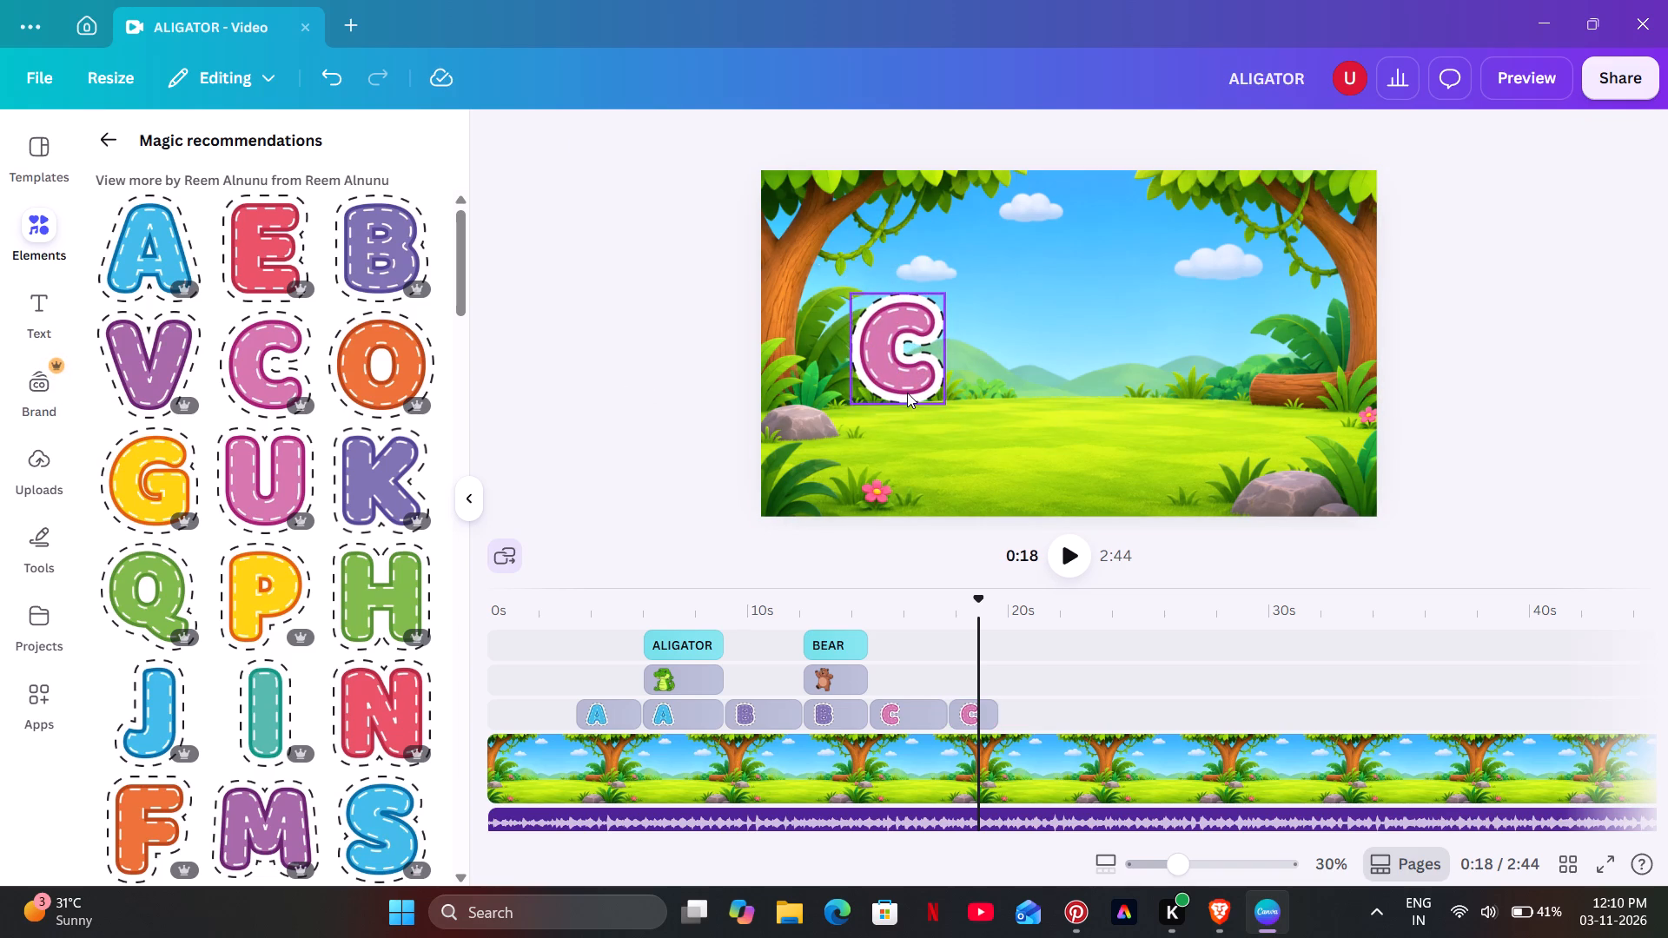
# Search the elements for crocodile and add the side-view green crocodile graphic standing on four legs to the second C scene.
pyautogui.click(122, 143)
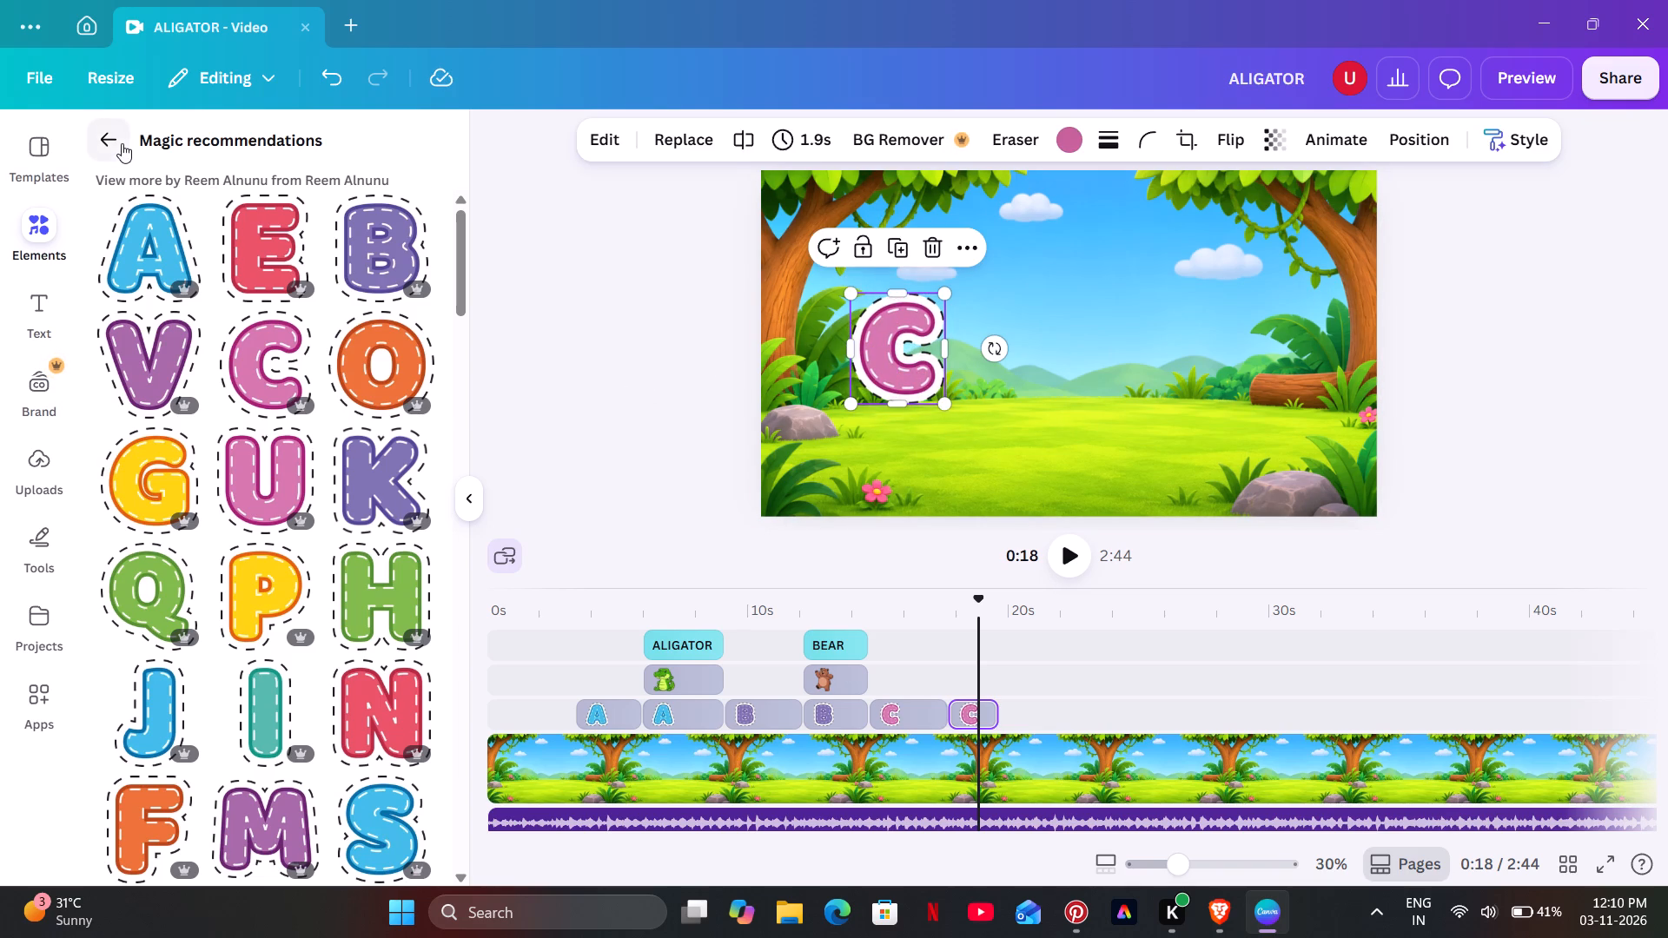
pyautogui.click(160, 146)
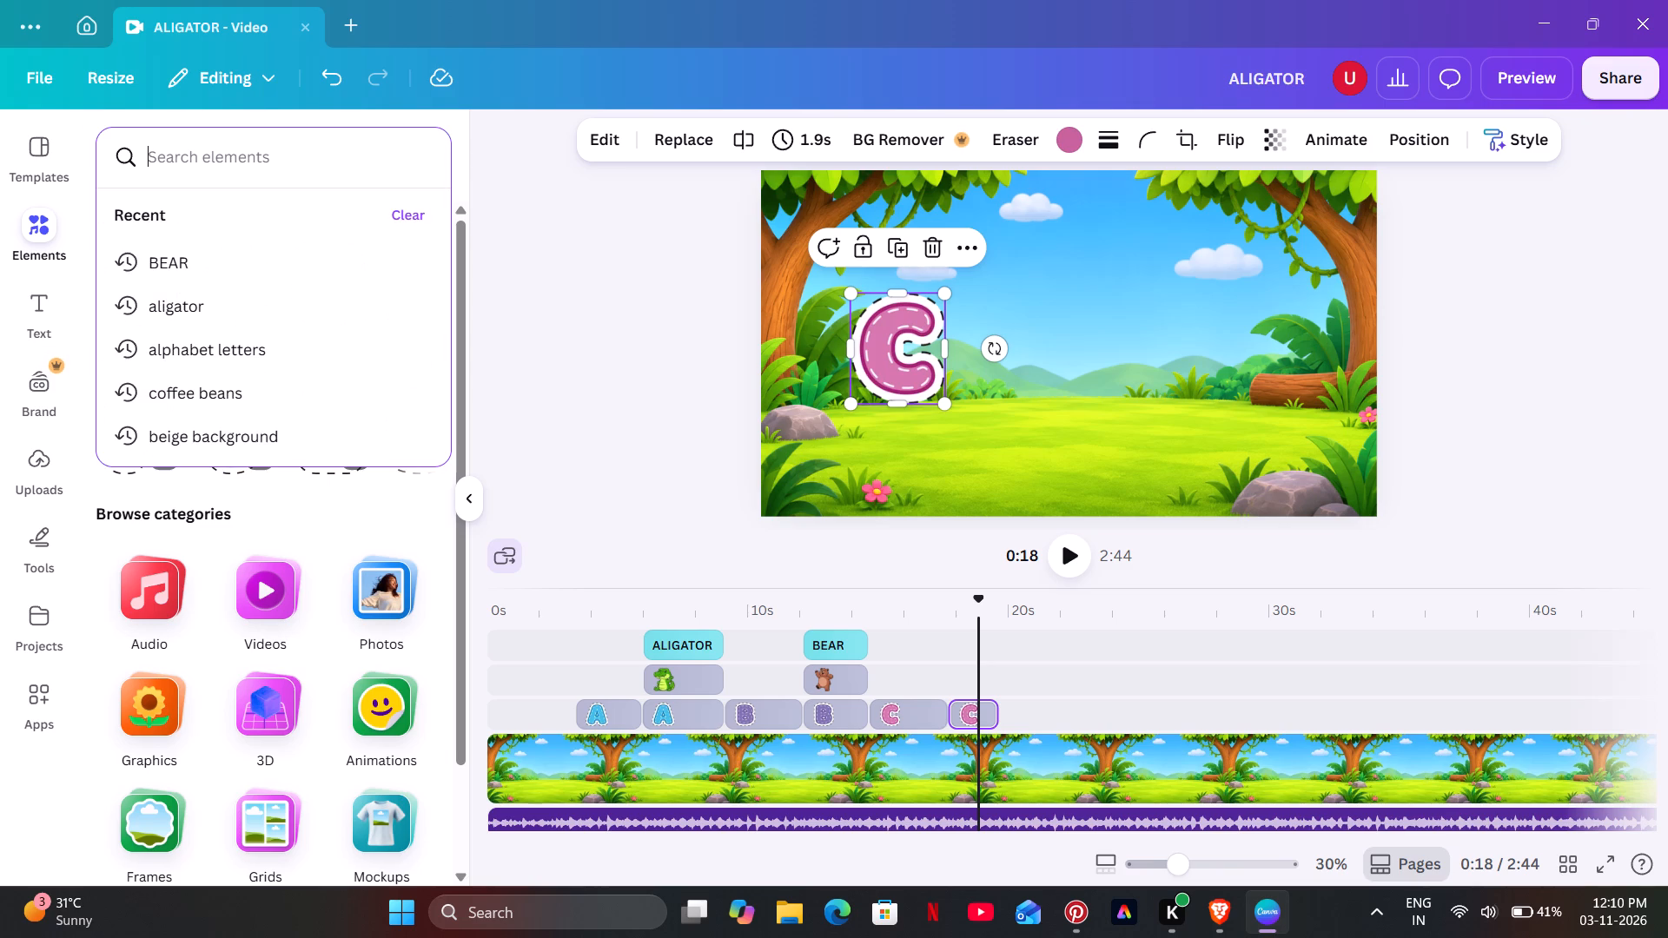
pyautogui.write('CROCO')
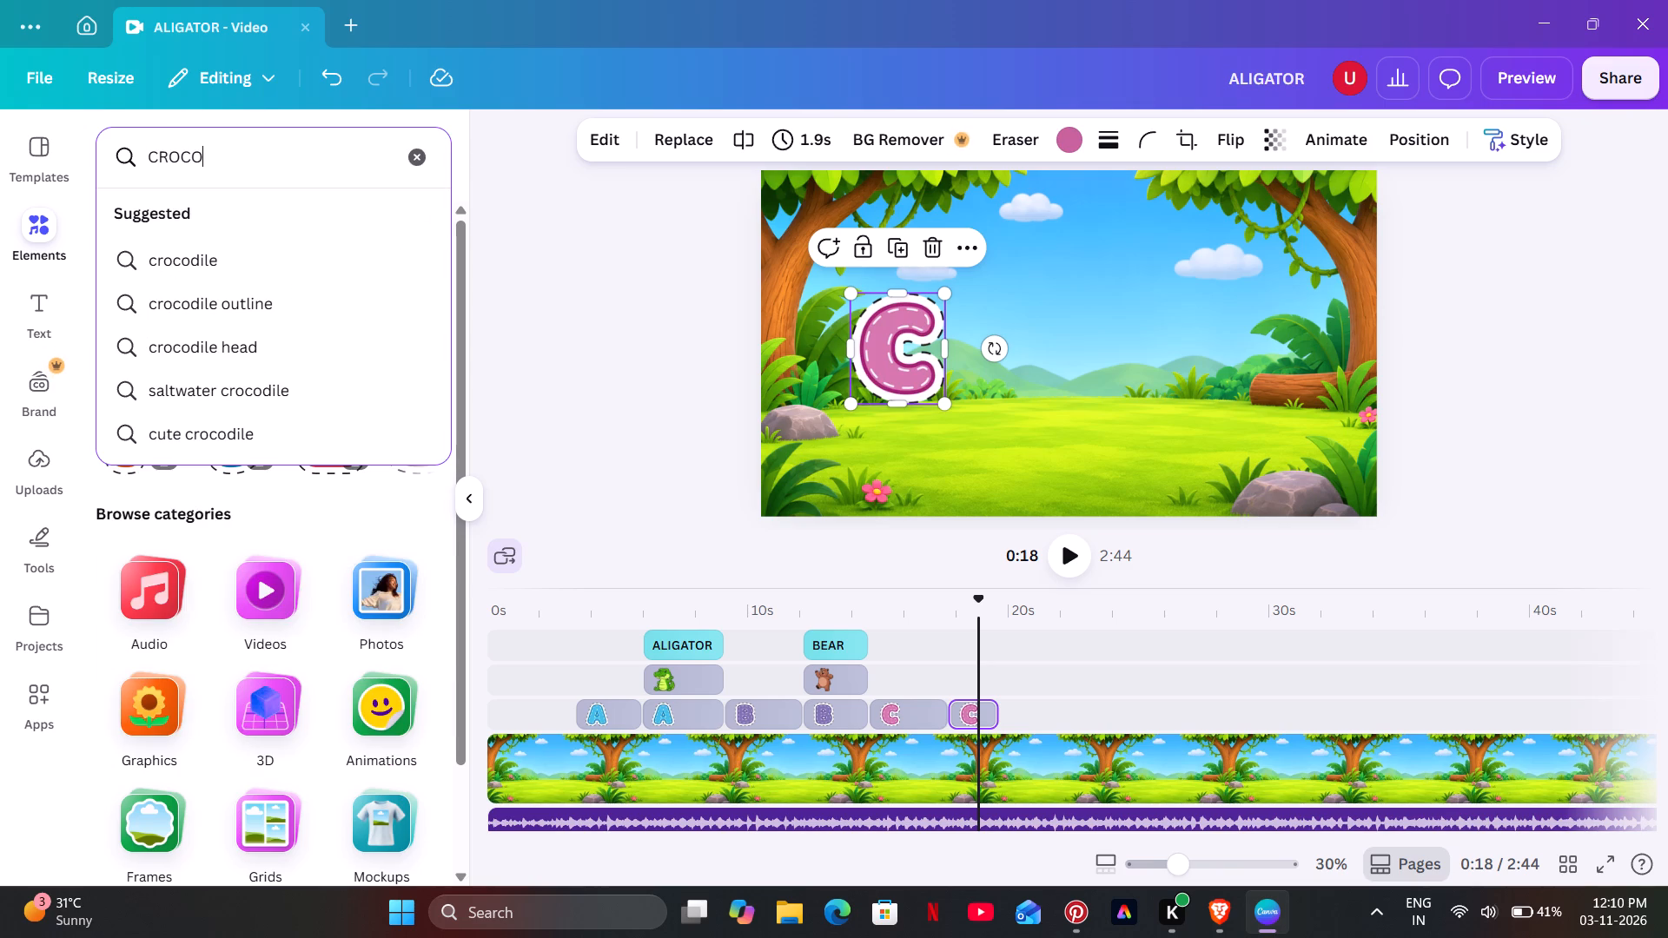
pyautogui.click(139, 268)
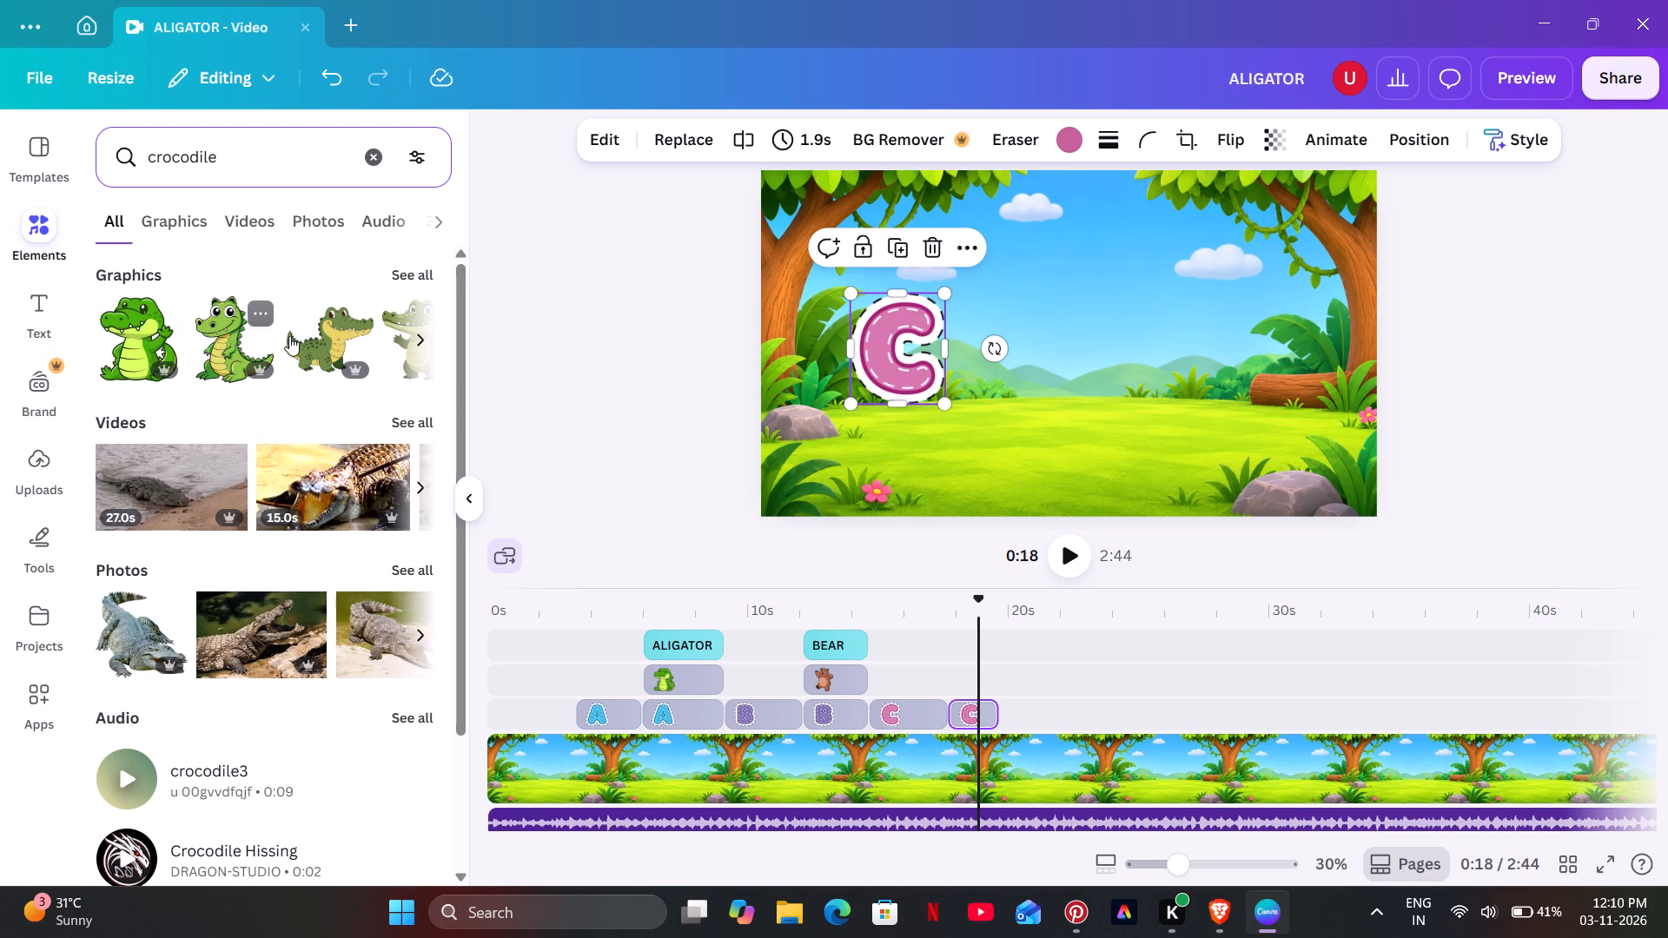
pyautogui.click(295, 340)
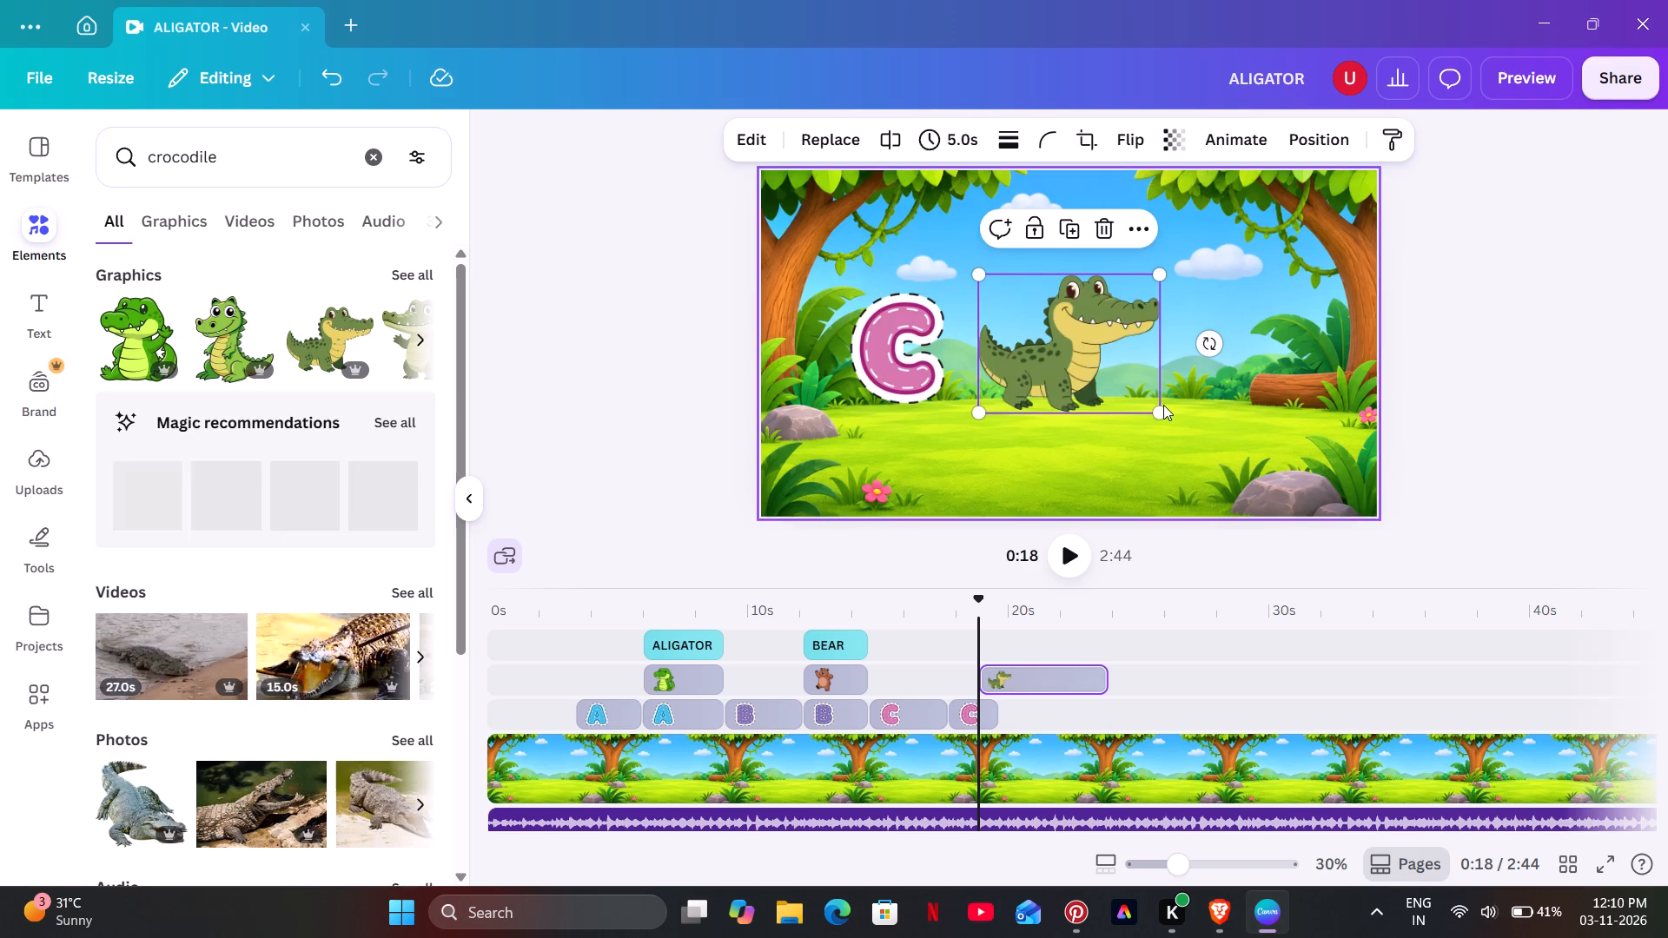
# Shrink the crocodile to about 355 wide by 271 high and place it by the log, opposite the letter C.
pyautogui.moveTo(1159, 408); pyautogui.dragTo(1084, 366)
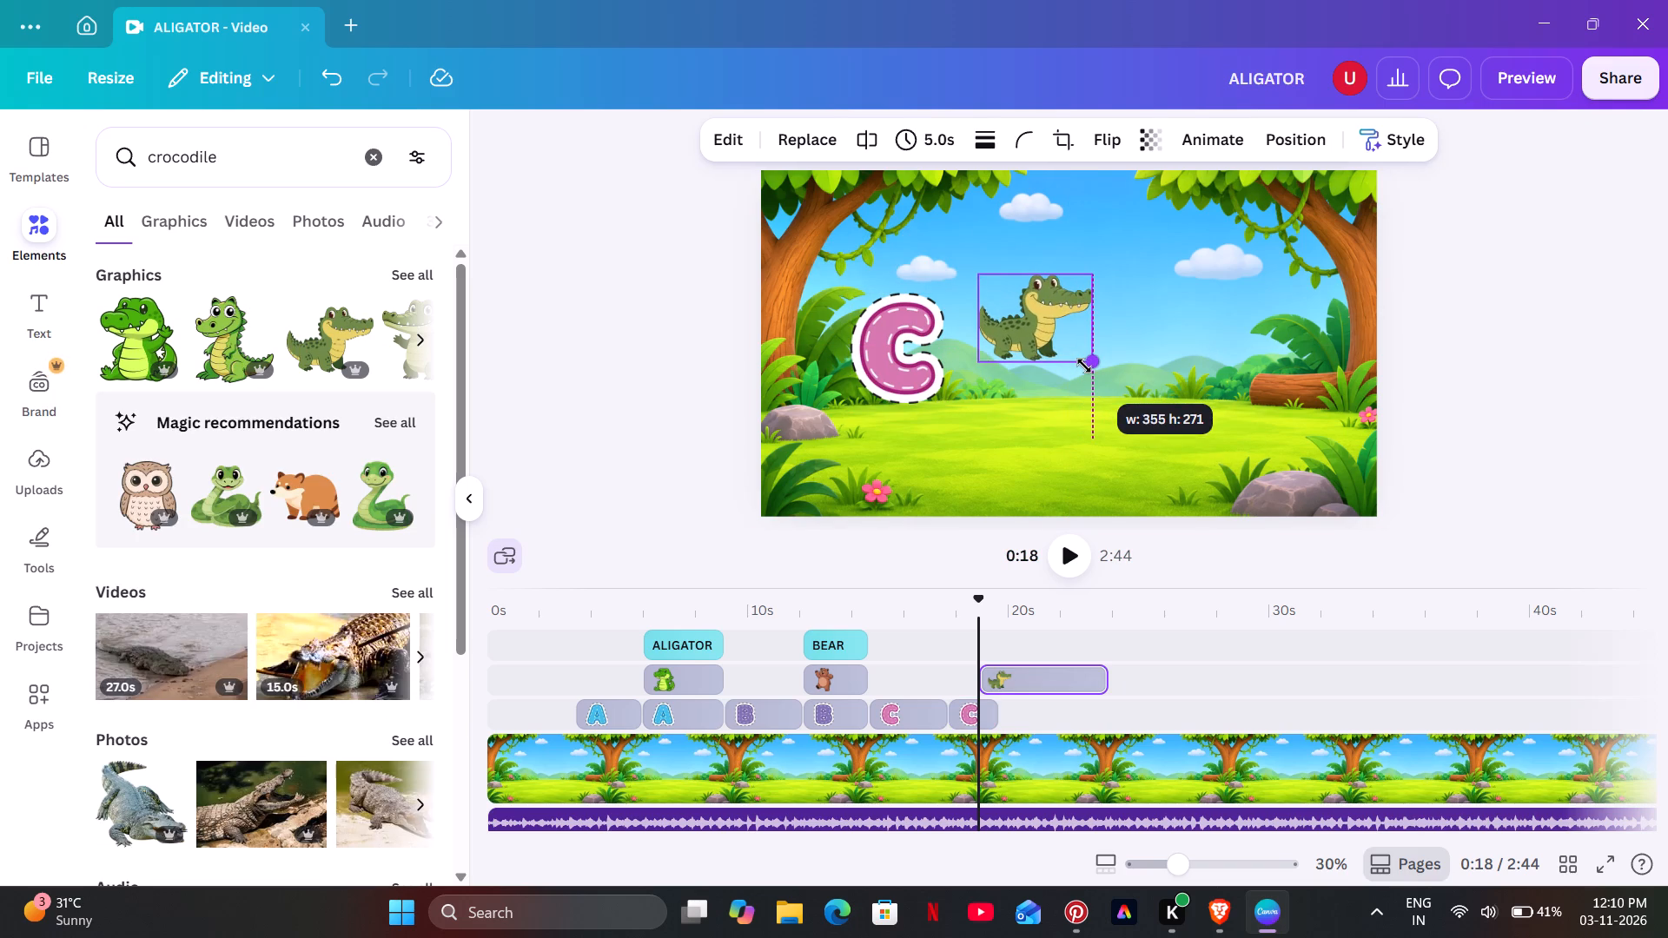
pyautogui.moveTo(1084, 366); pyautogui.dragTo(1085, 367)
pyautogui.moveTo(1018, 330); pyautogui.dragTo(1261, 361)
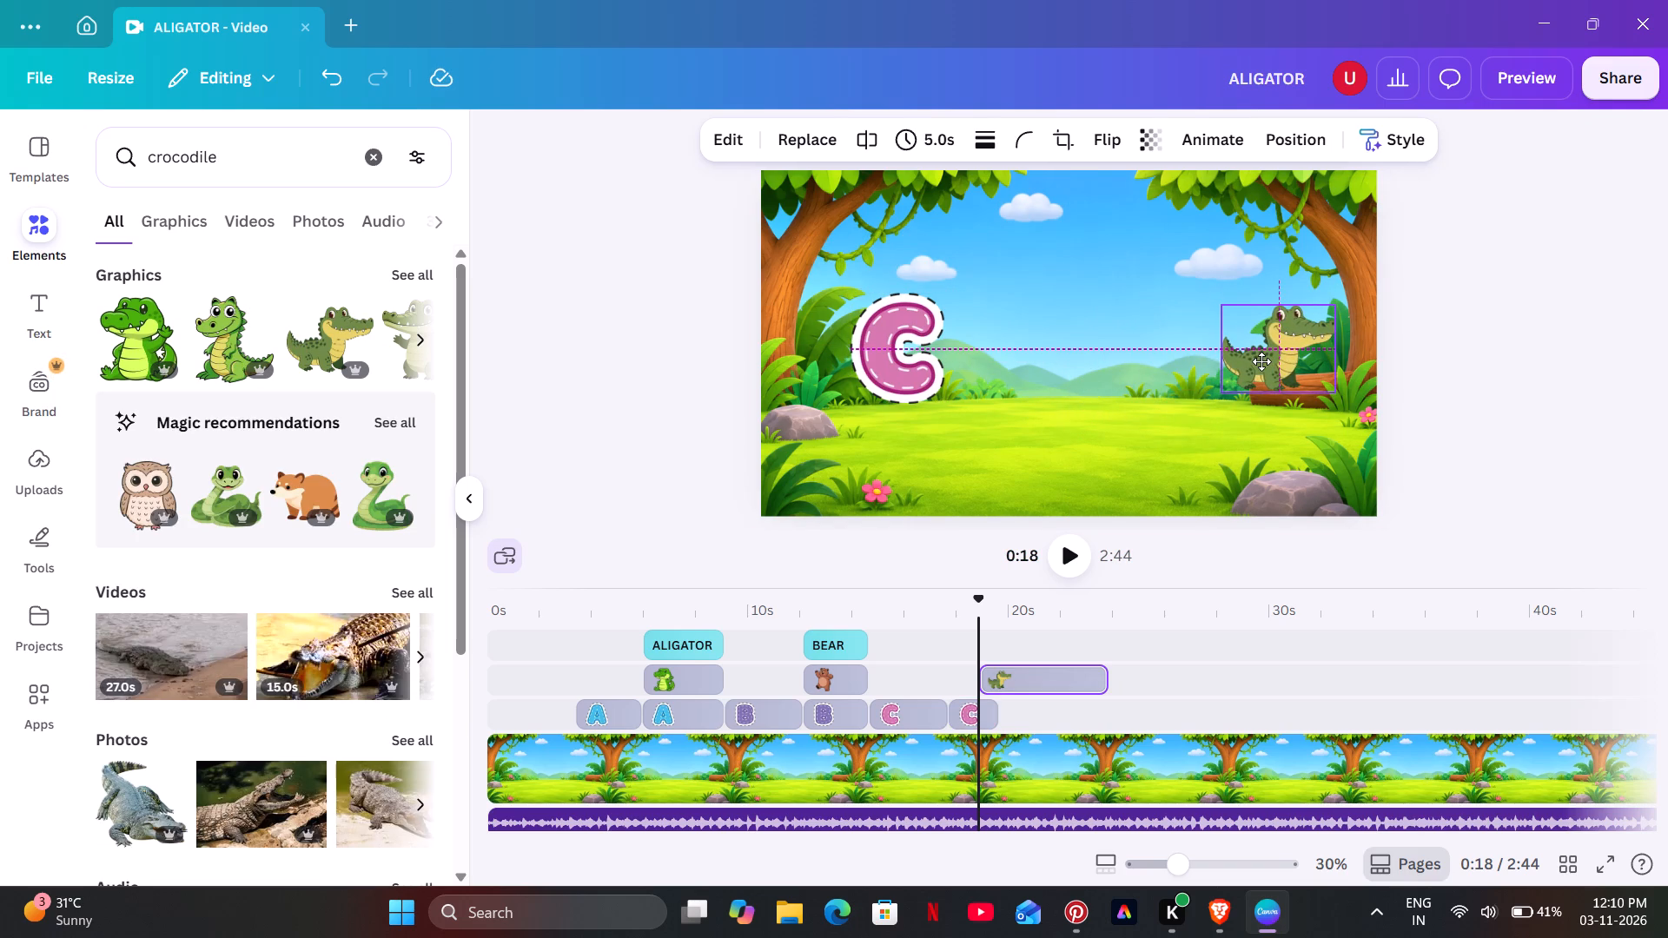
pyautogui.moveTo(1261, 361); pyautogui.dragTo(1258, 364)
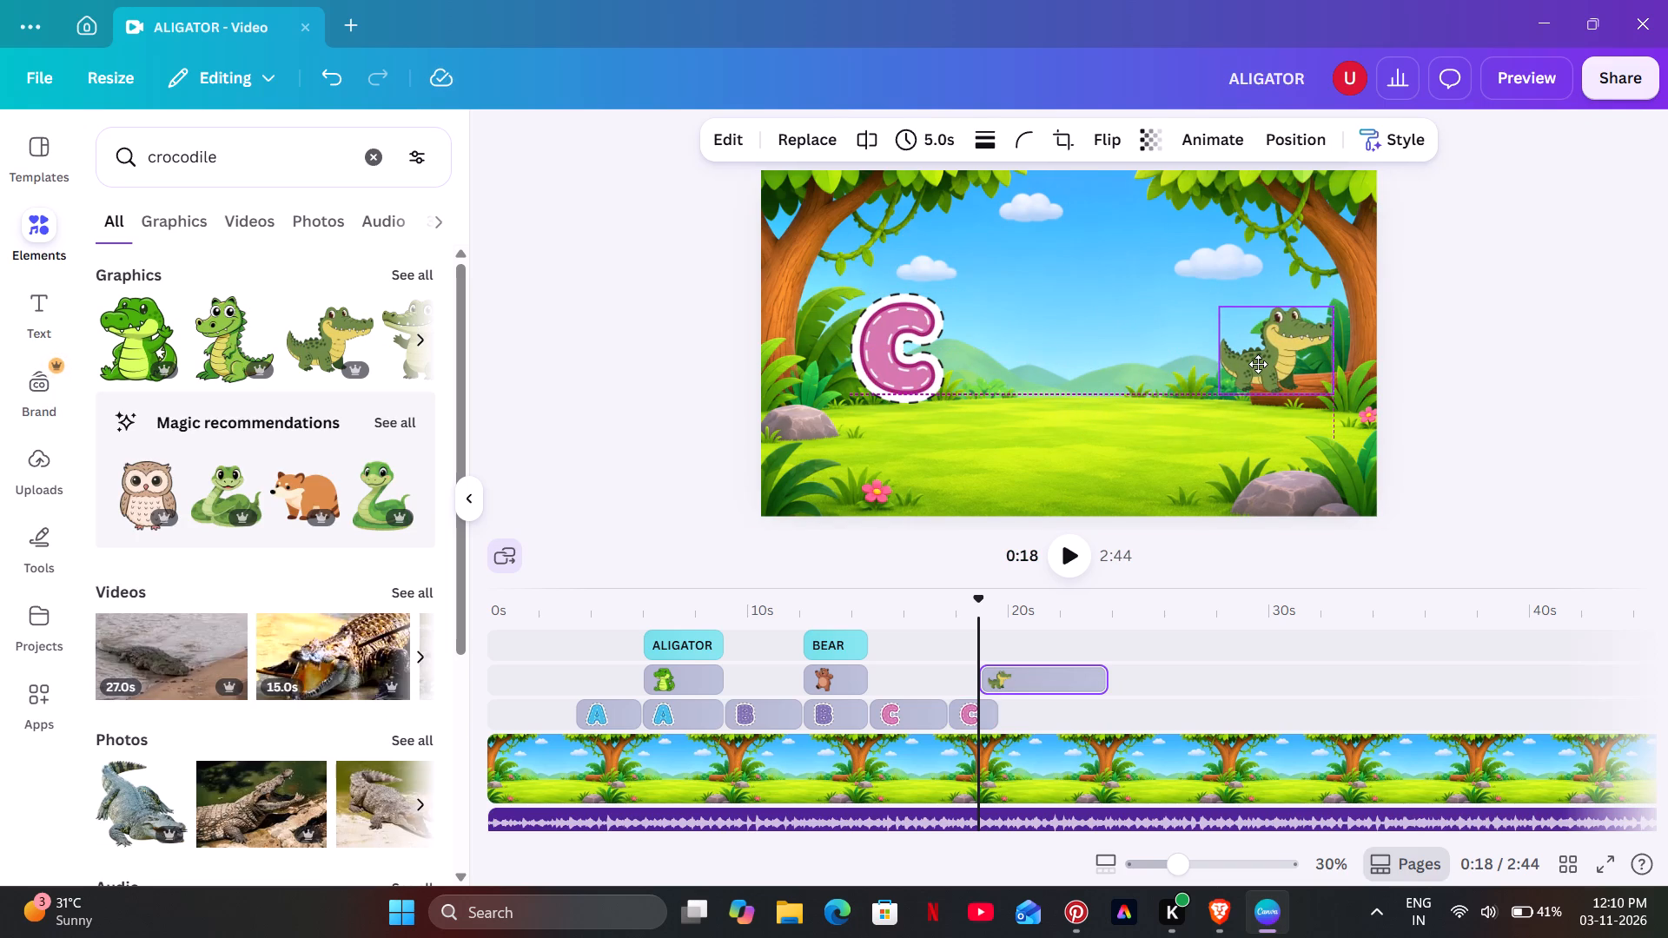
pyautogui.moveTo(1258, 364); pyautogui.dragTo(1260, 358)
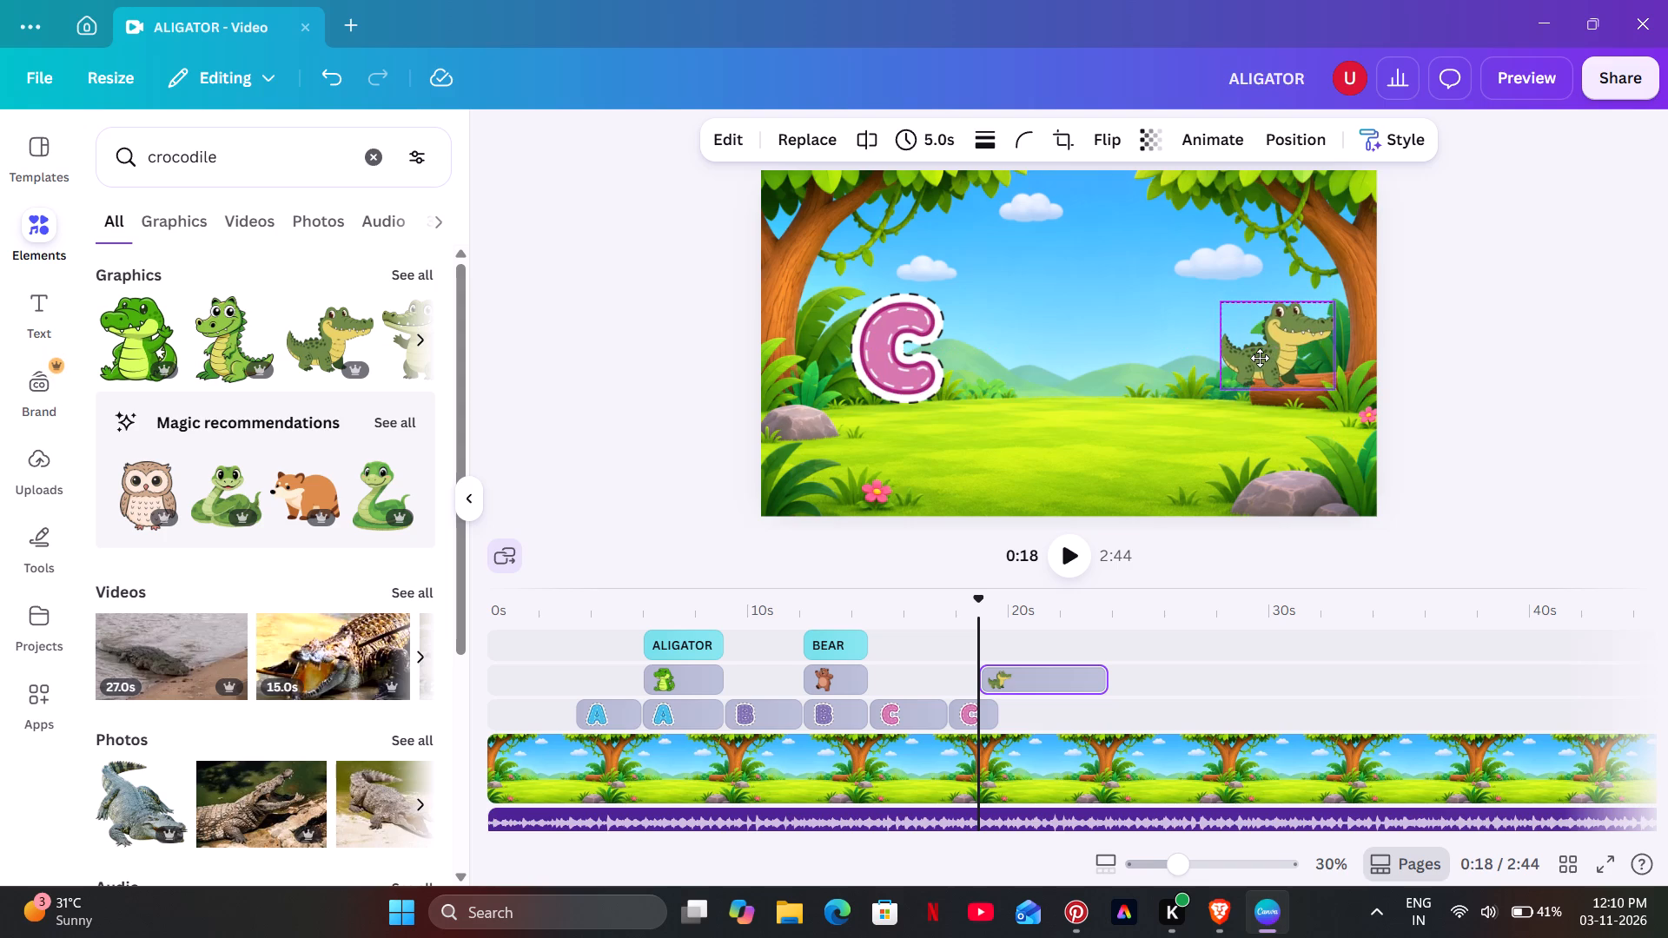
pyautogui.moveTo(1260, 358); pyautogui.dragTo(1252, 360)
pyautogui.click(1185, 365)
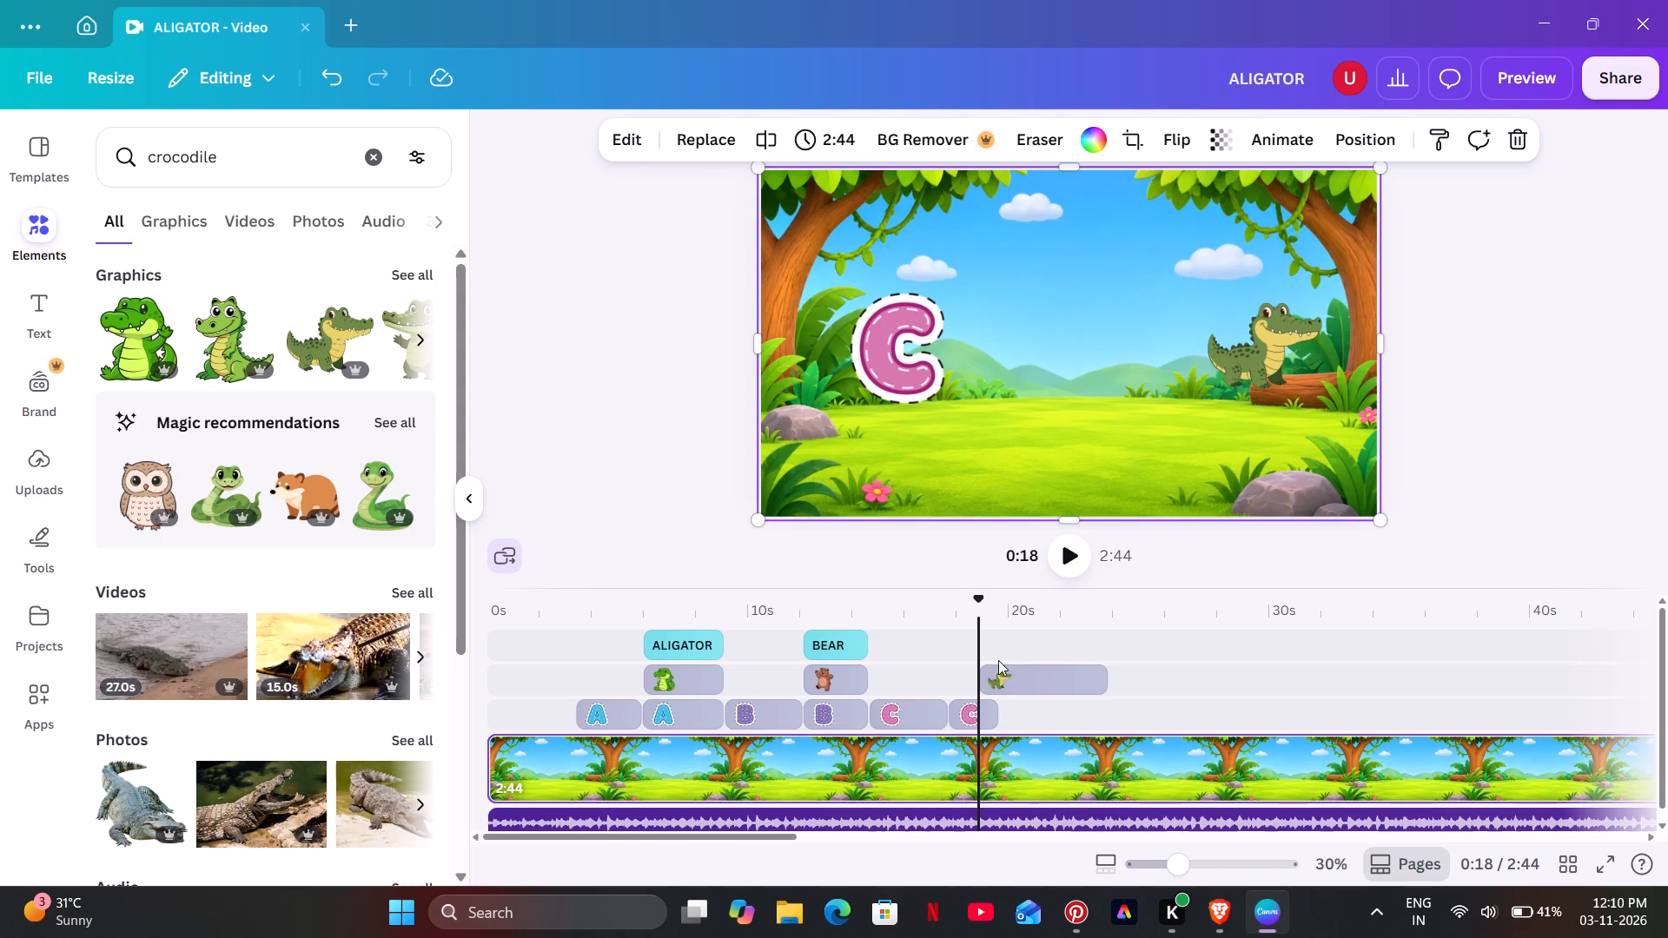
# Move the crocodile clip to start with the second letter C clip and trim it to end at the same time.
pyautogui.moveTo(1017, 679); pyautogui.dragTo(990, 677)
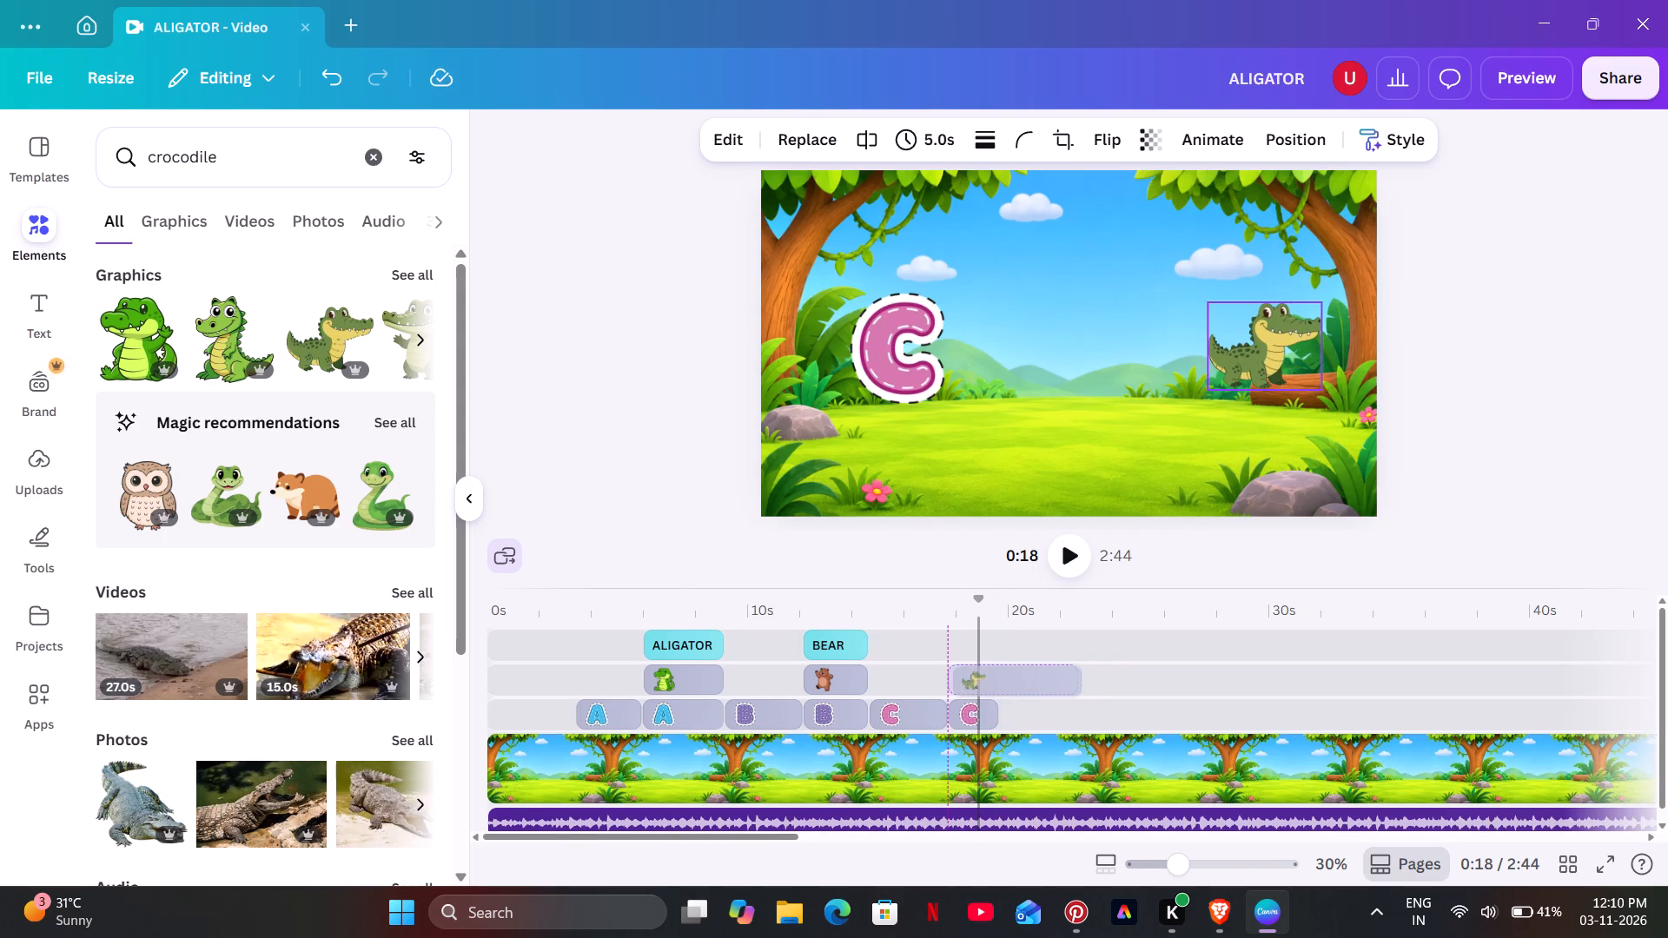
pyautogui.moveTo(1069, 677); pyautogui.dragTo(1013, 680)
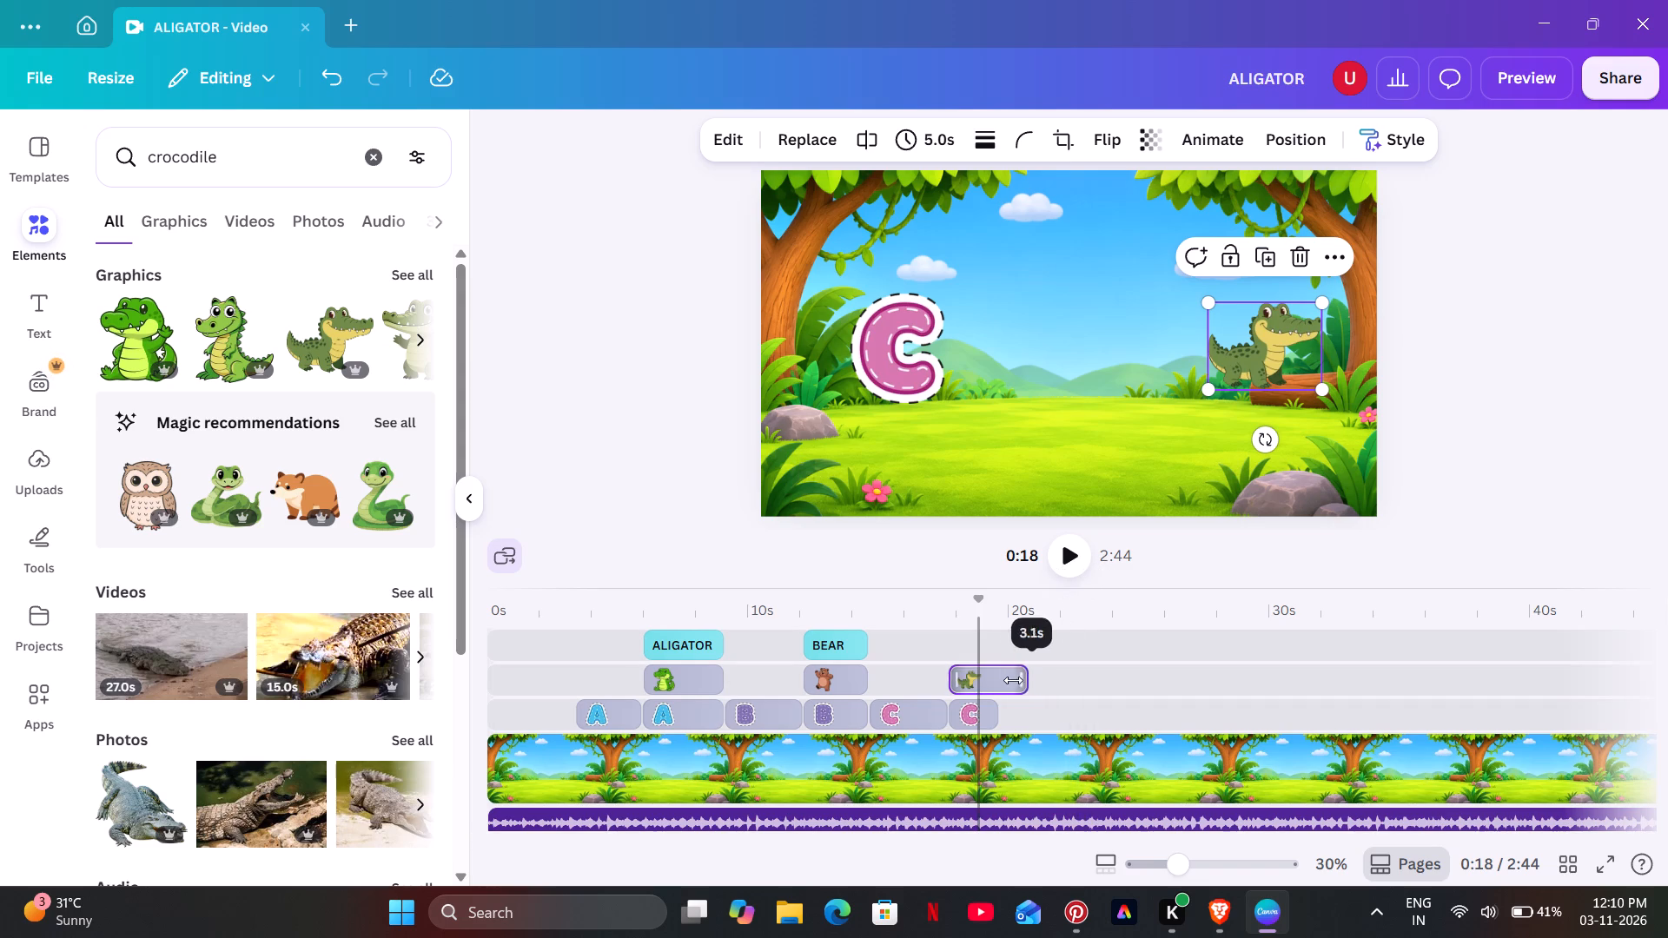
pyautogui.moveTo(1013, 680); pyautogui.dragTo(988, 683)
# Play from 0:16 to find the song cue and extend the crocodile and second letter C clips to 2.7 s.
pyautogui.click(927, 666)
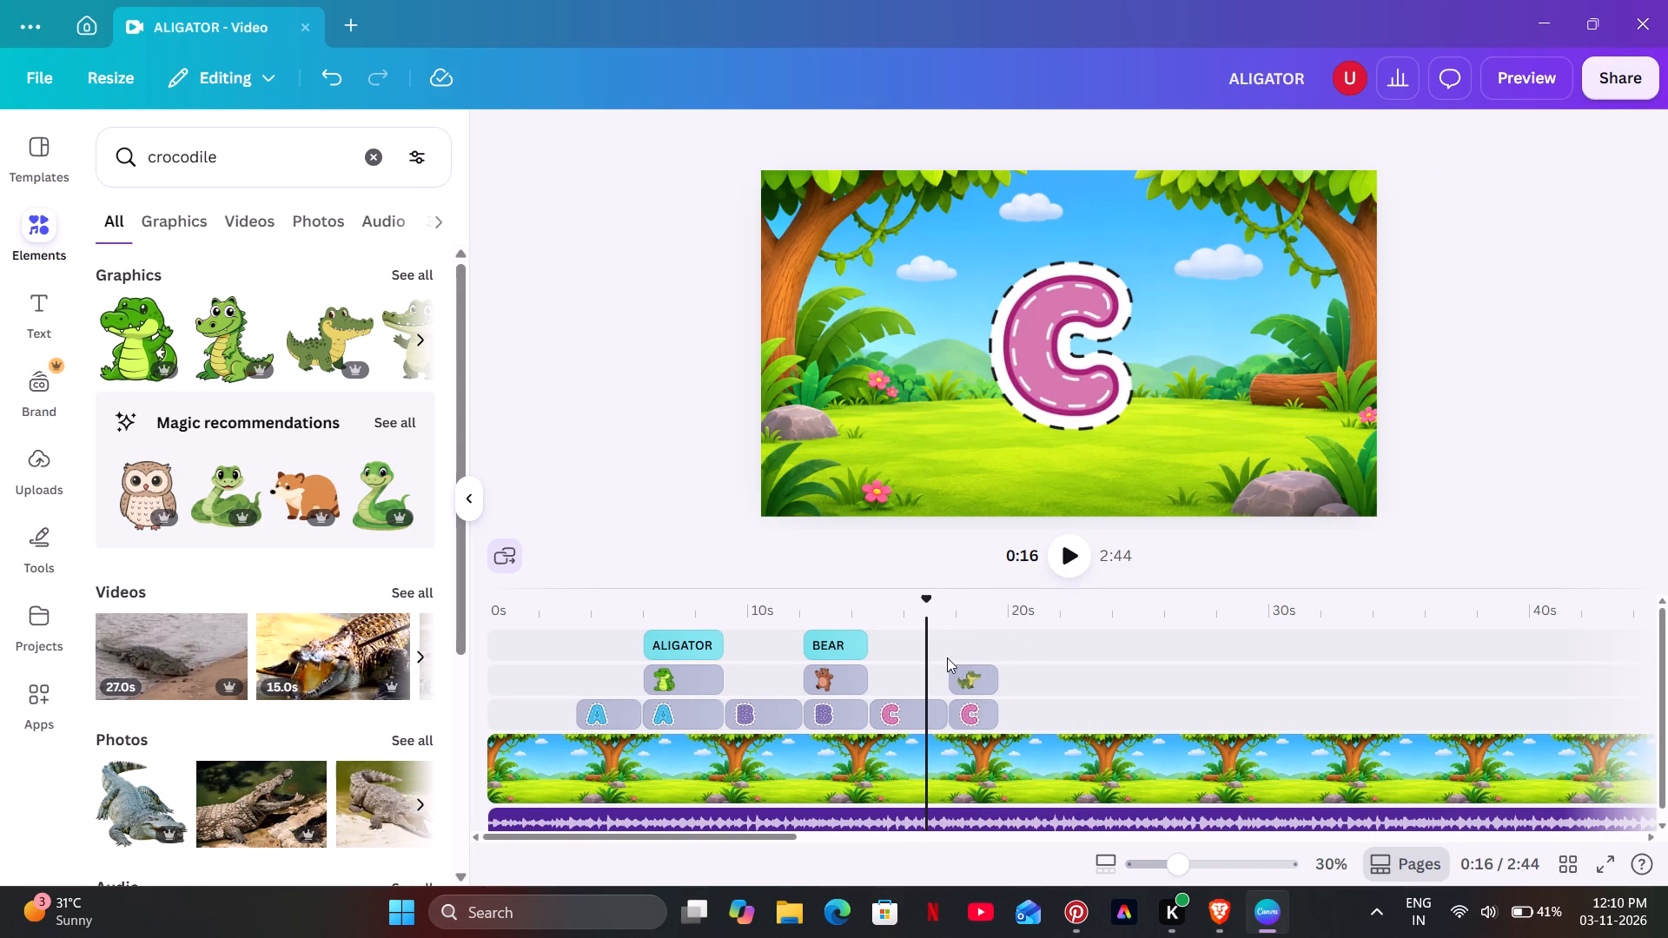
pyautogui.click(1074, 558)
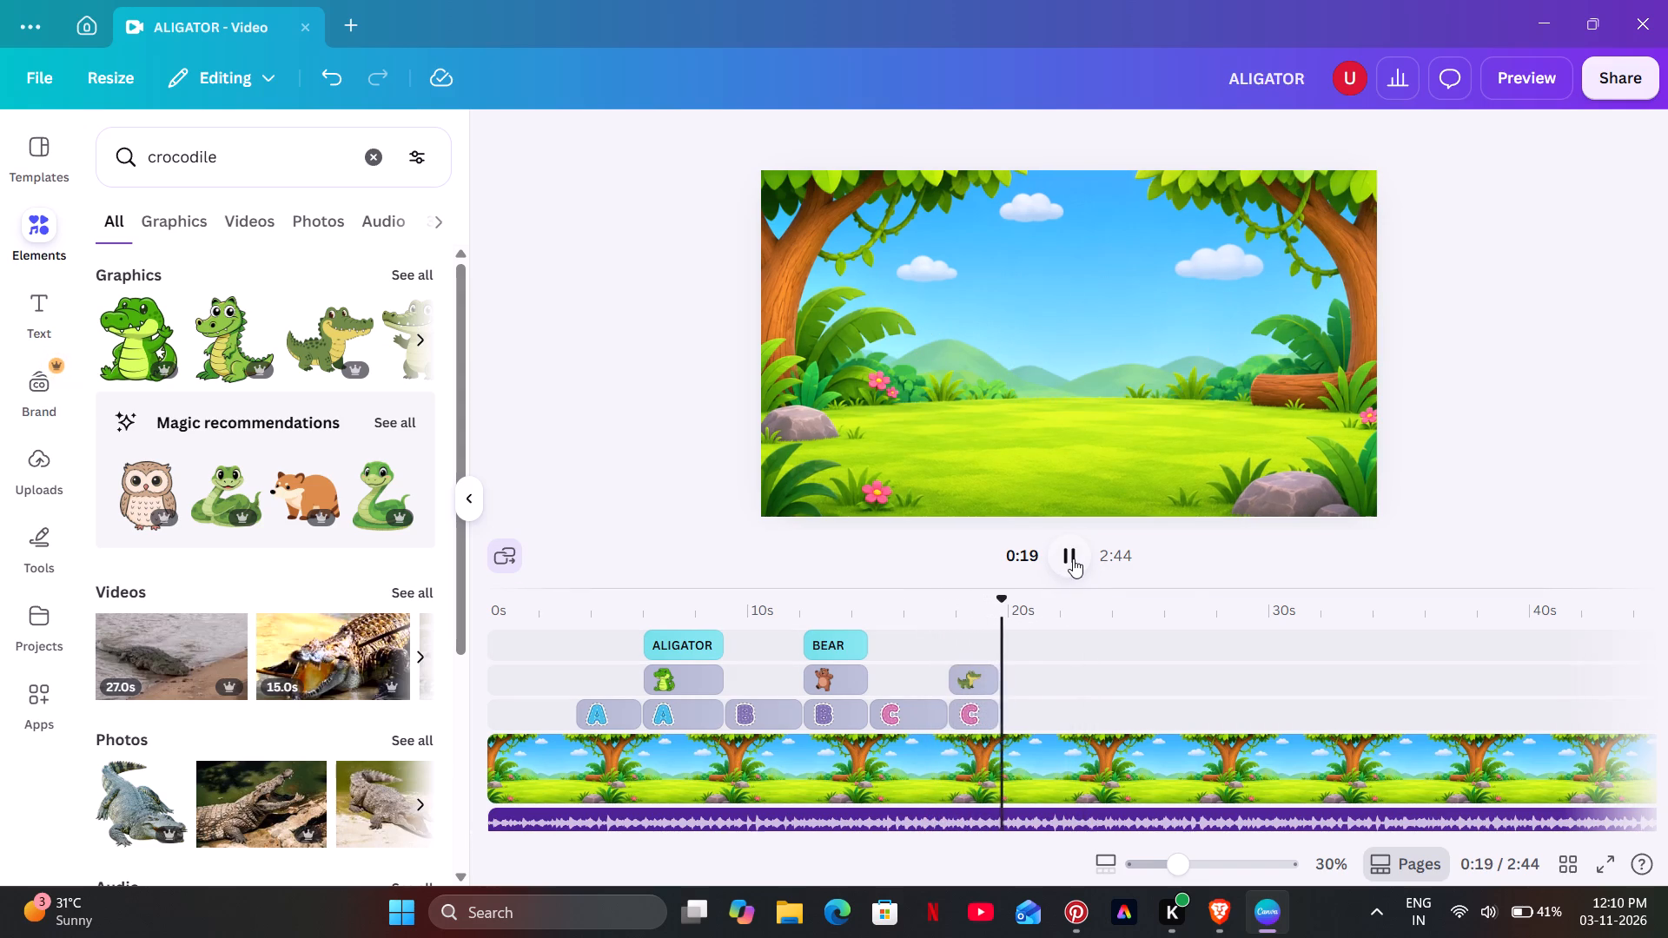
pyautogui.click(1073, 558)
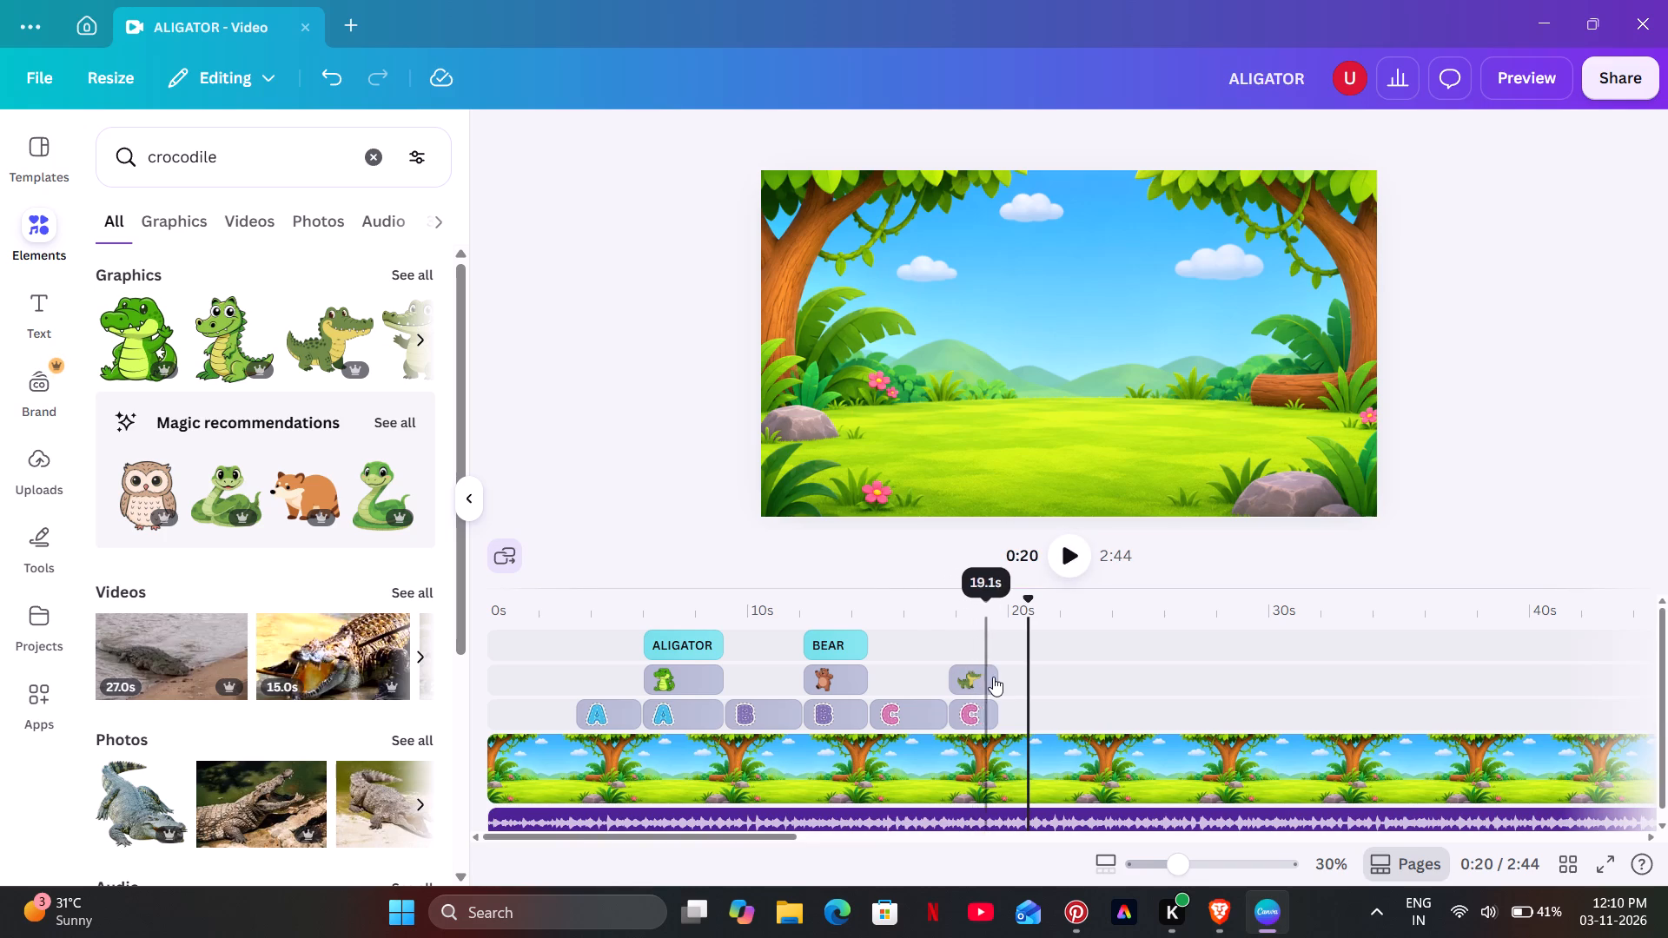
pyautogui.click(993, 677)
pyautogui.moveTo(993, 677); pyautogui.dragTo(1012, 672)
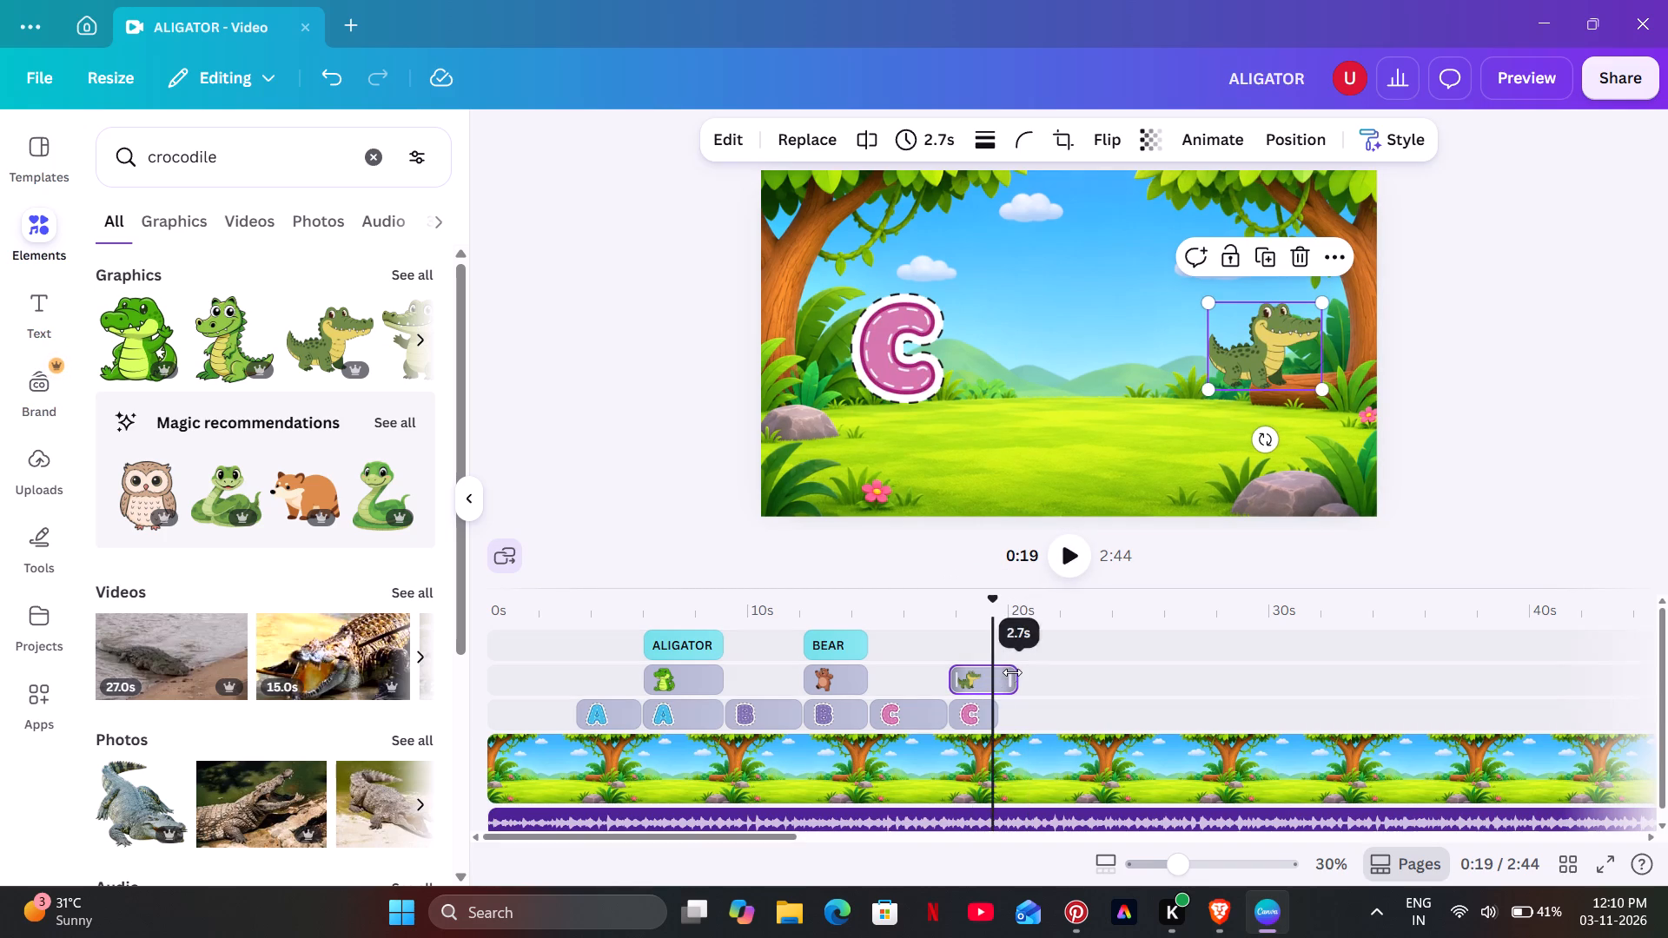
pyautogui.click(995, 717)
pyautogui.moveTo(989, 717); pyautogui.dragTo(1007, 710)
# Play the crocodile scene from 0:18 to check the extended clips against the song.
pyautogui.click(979, 635)
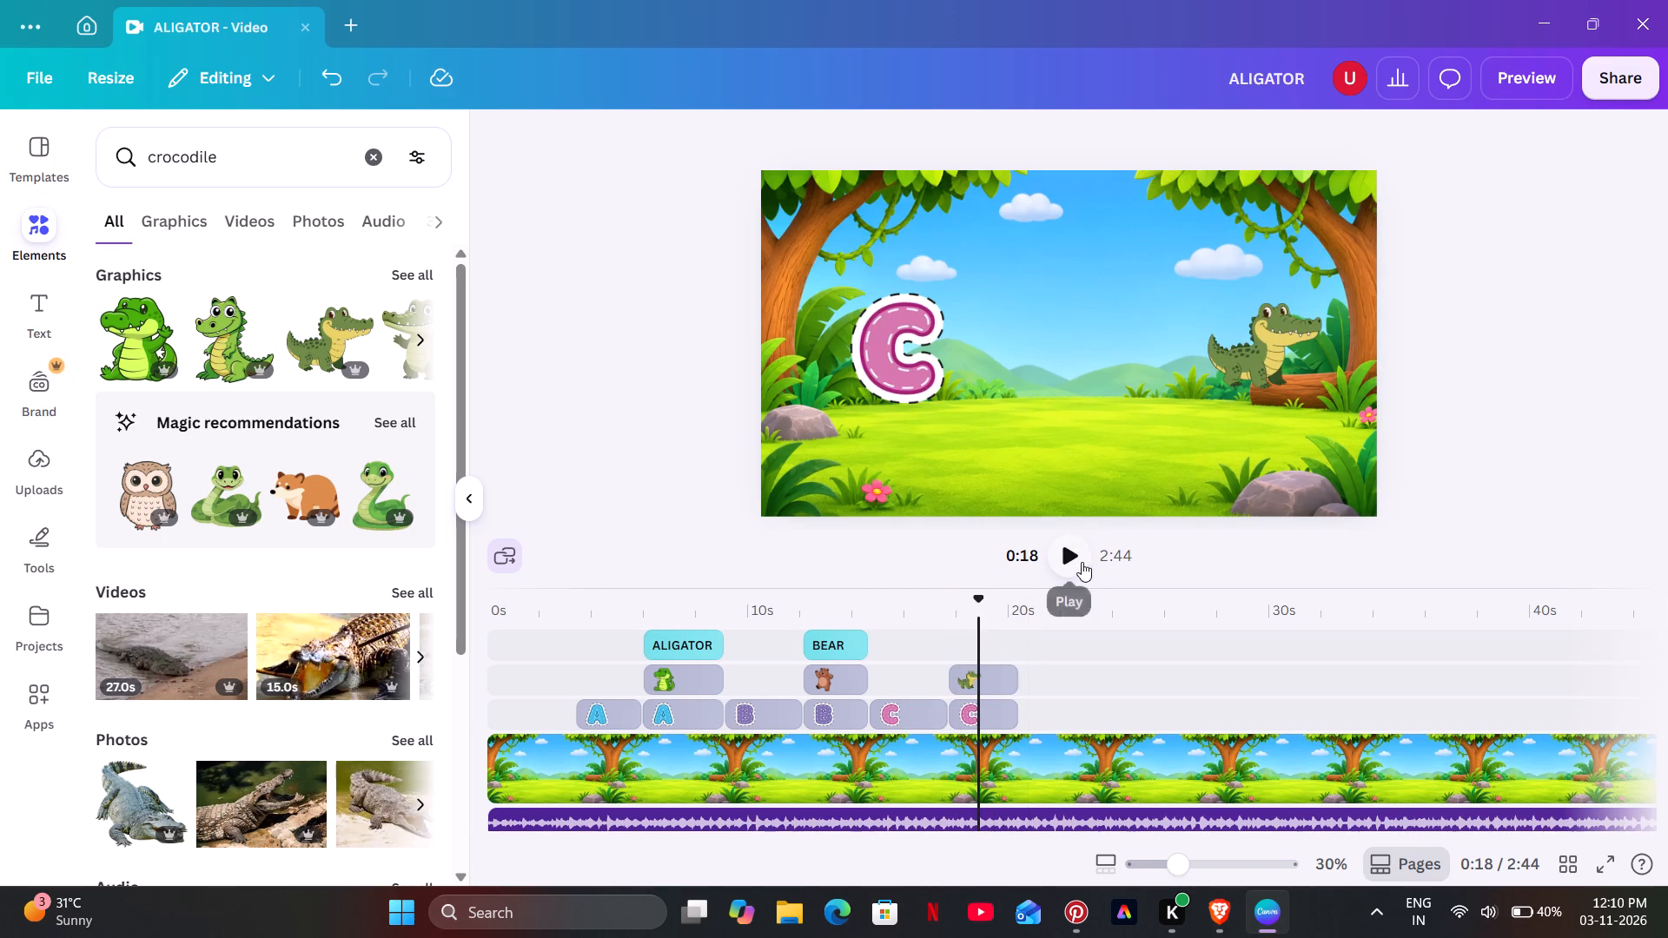
pyautogui.click(1079, 562)
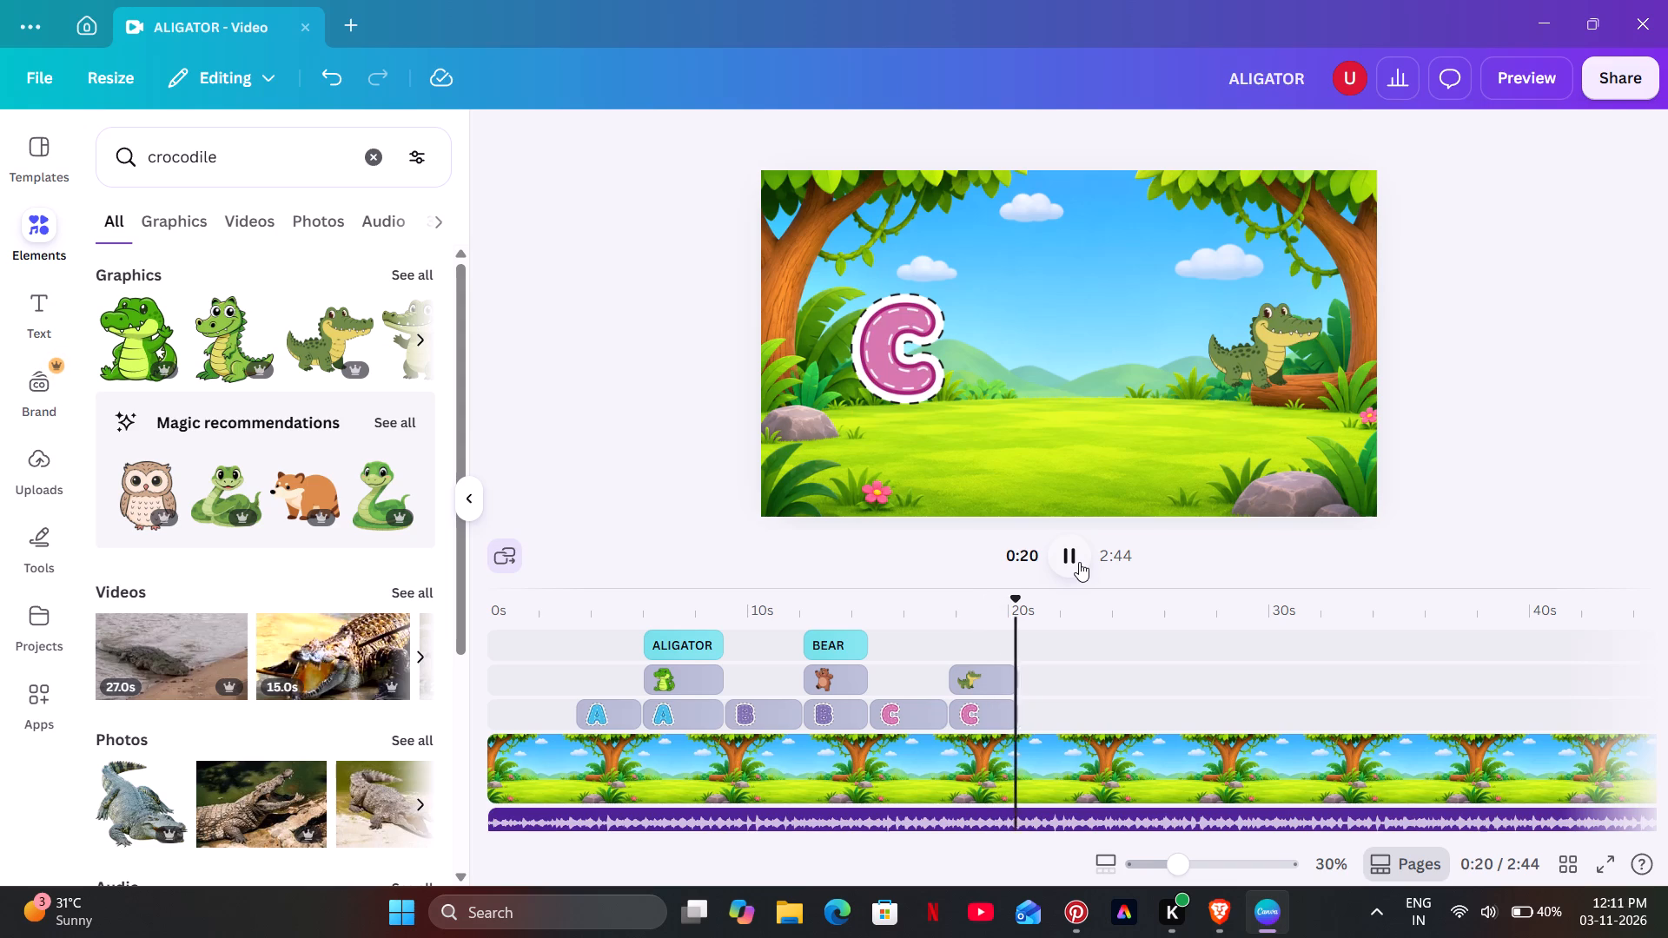
pyautogui.click(1079, 562)
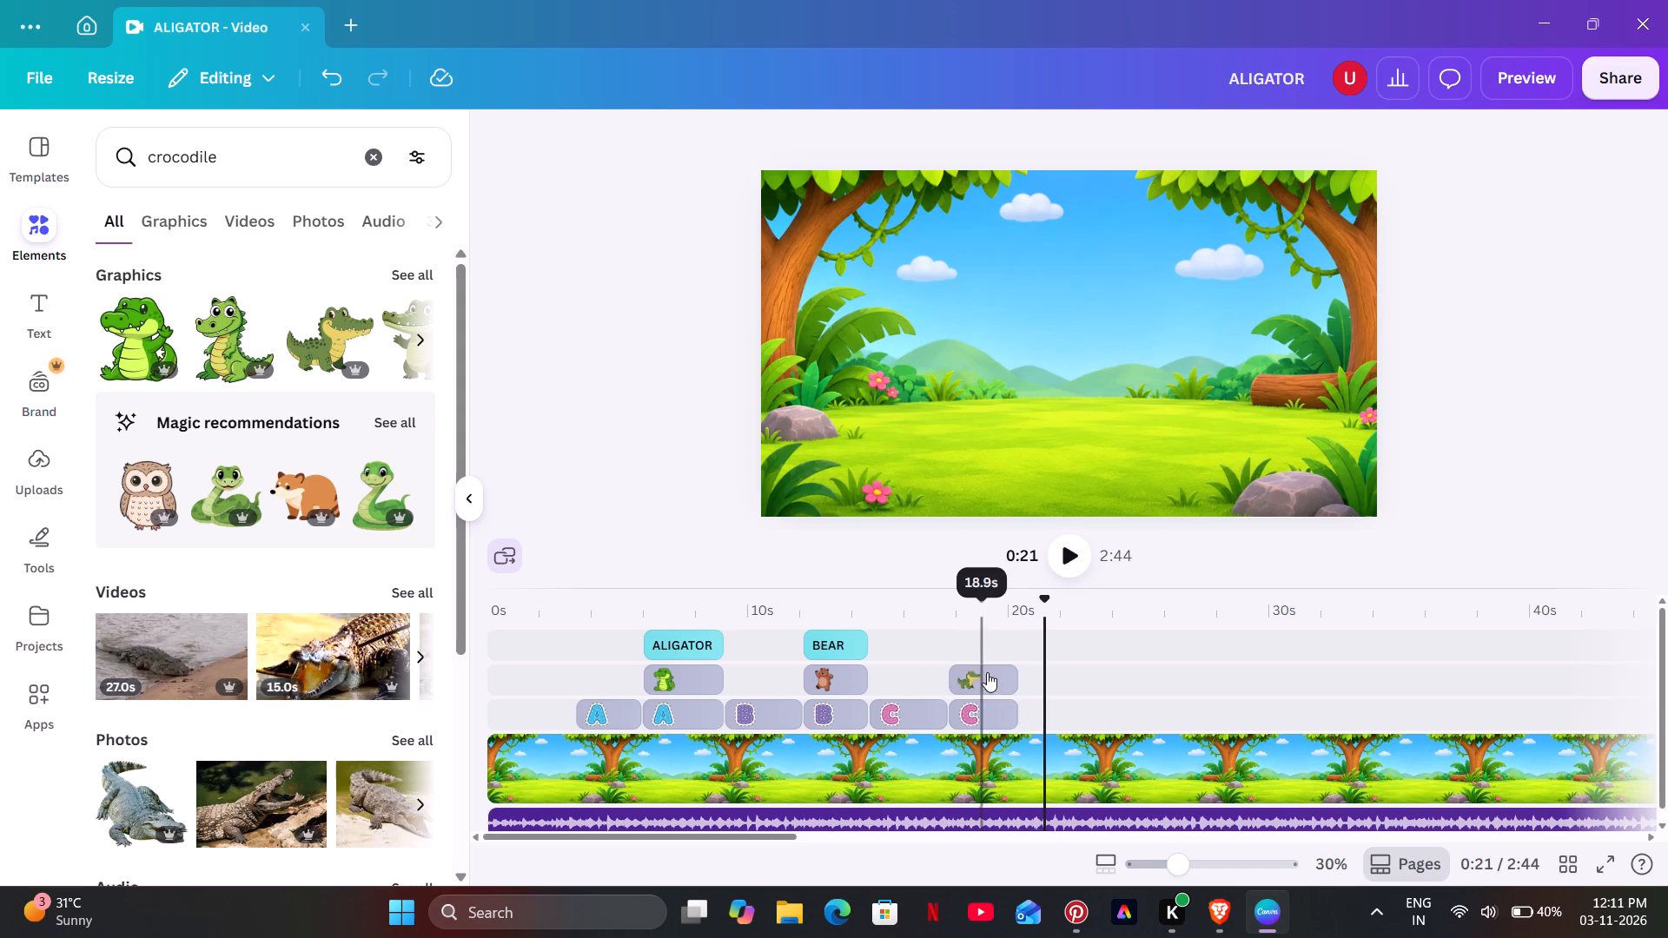
pyautogui.click(993, 652)
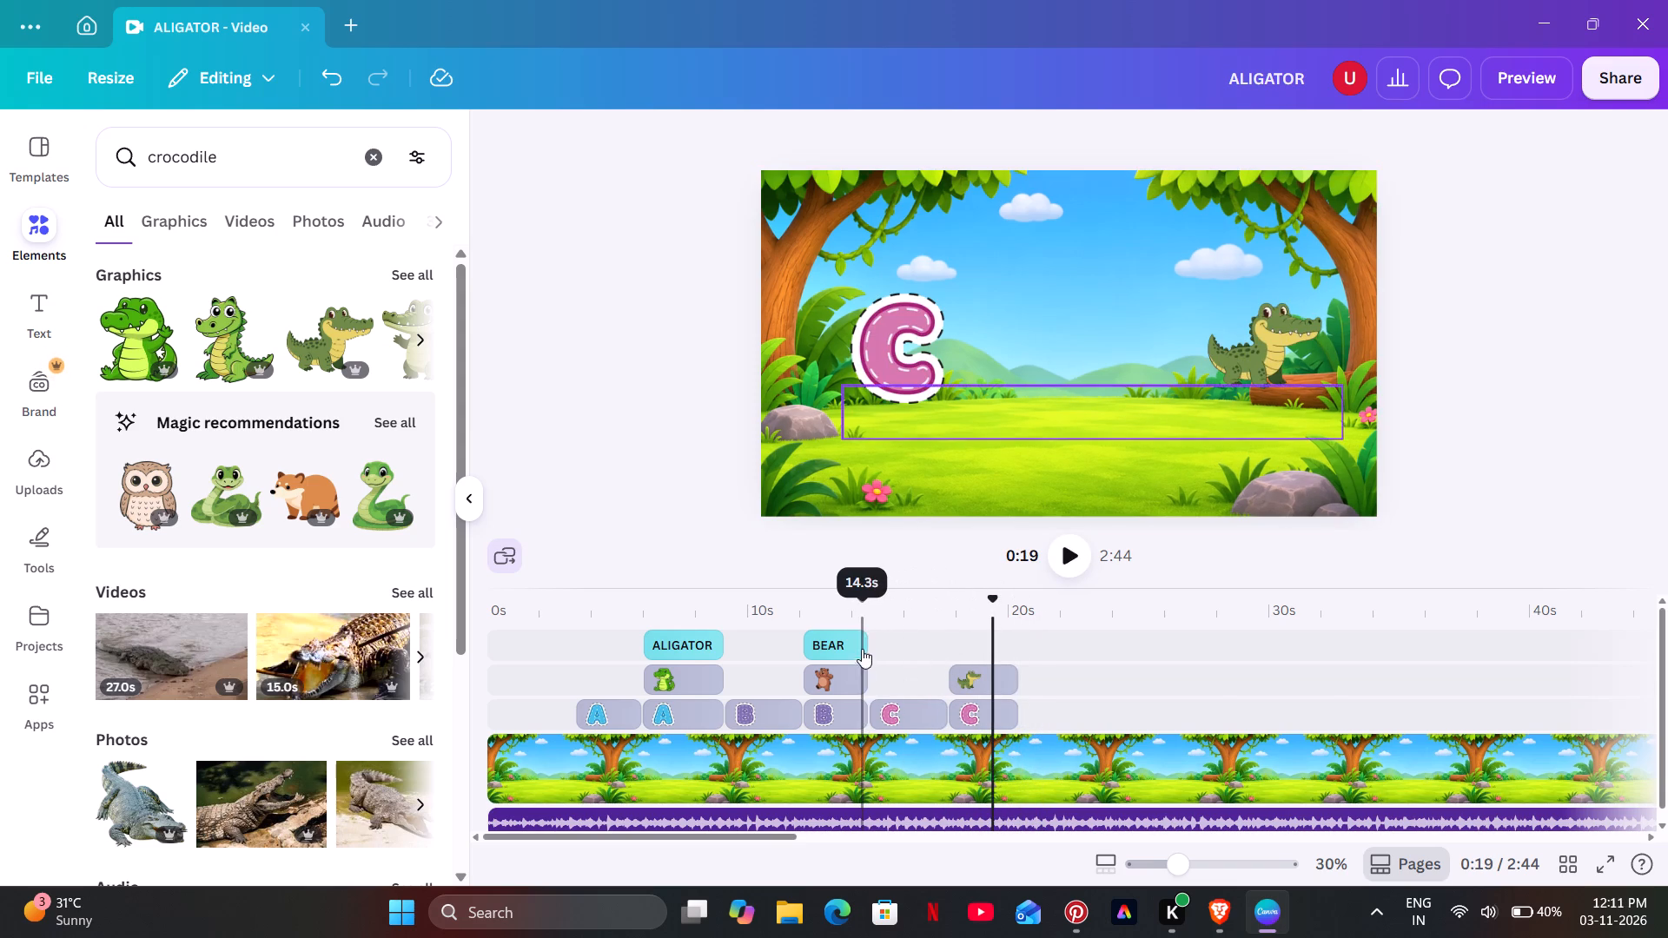
# Duplicate the BEAR caption and move the copy's clip to start with the crocodile clip, on the same track as the original.
pyautogui.click(862, 646)
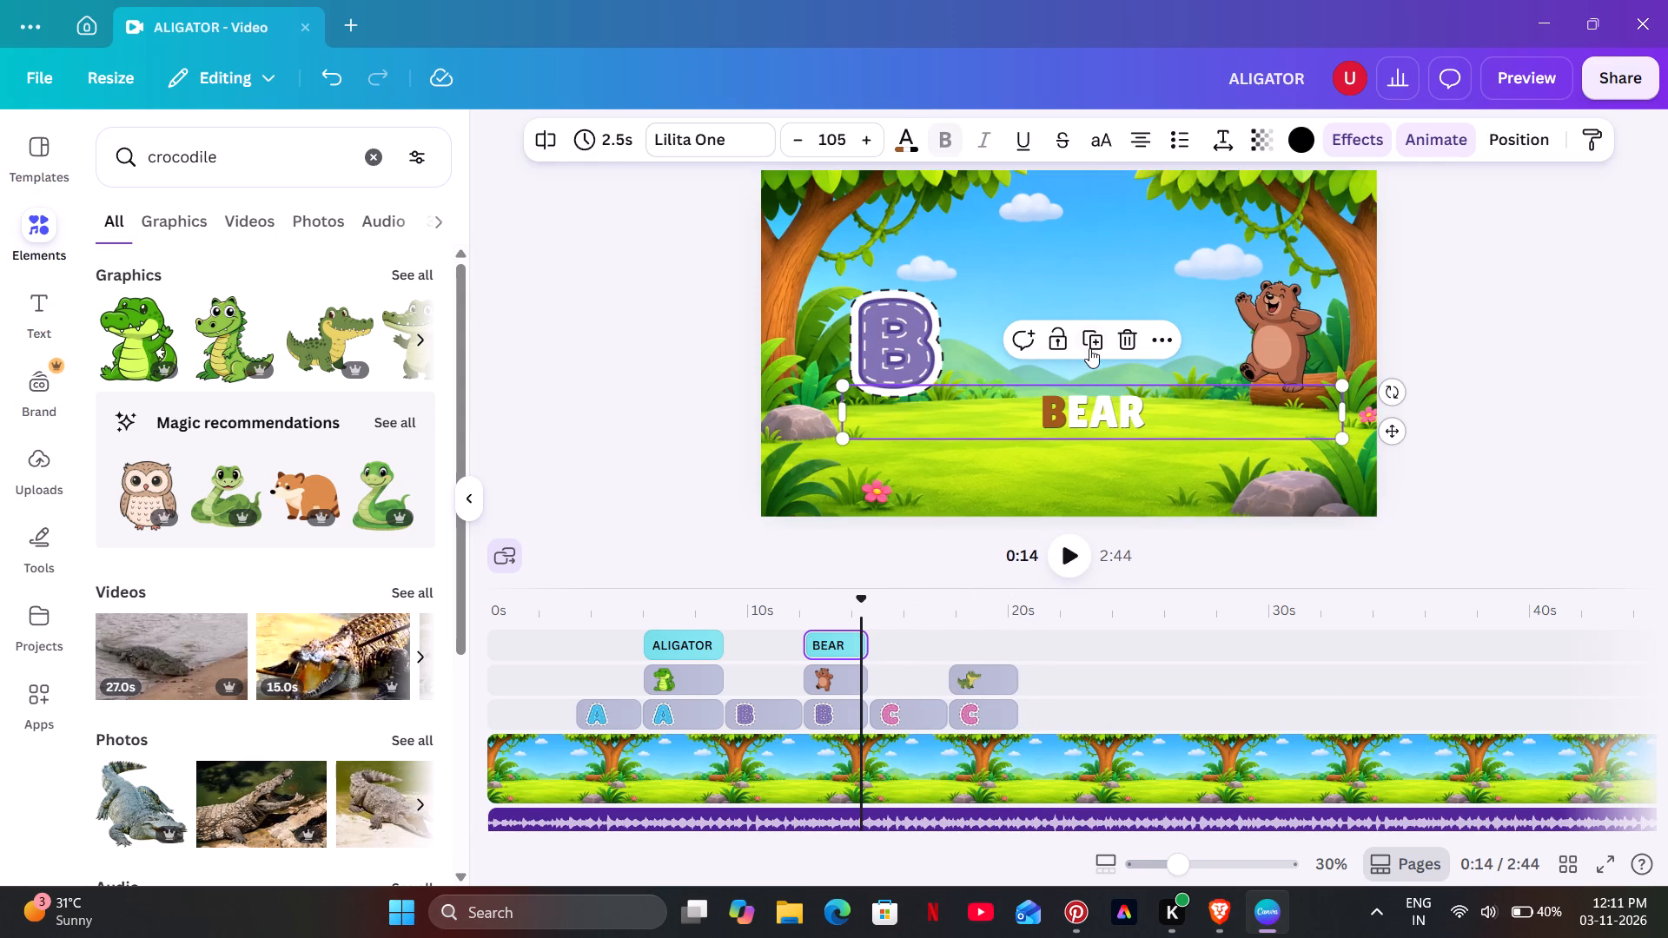
pyautogui.click(1089, 347)
pyautogui.moveTo(850, 606); pyautogui.dragTo(892, 604)
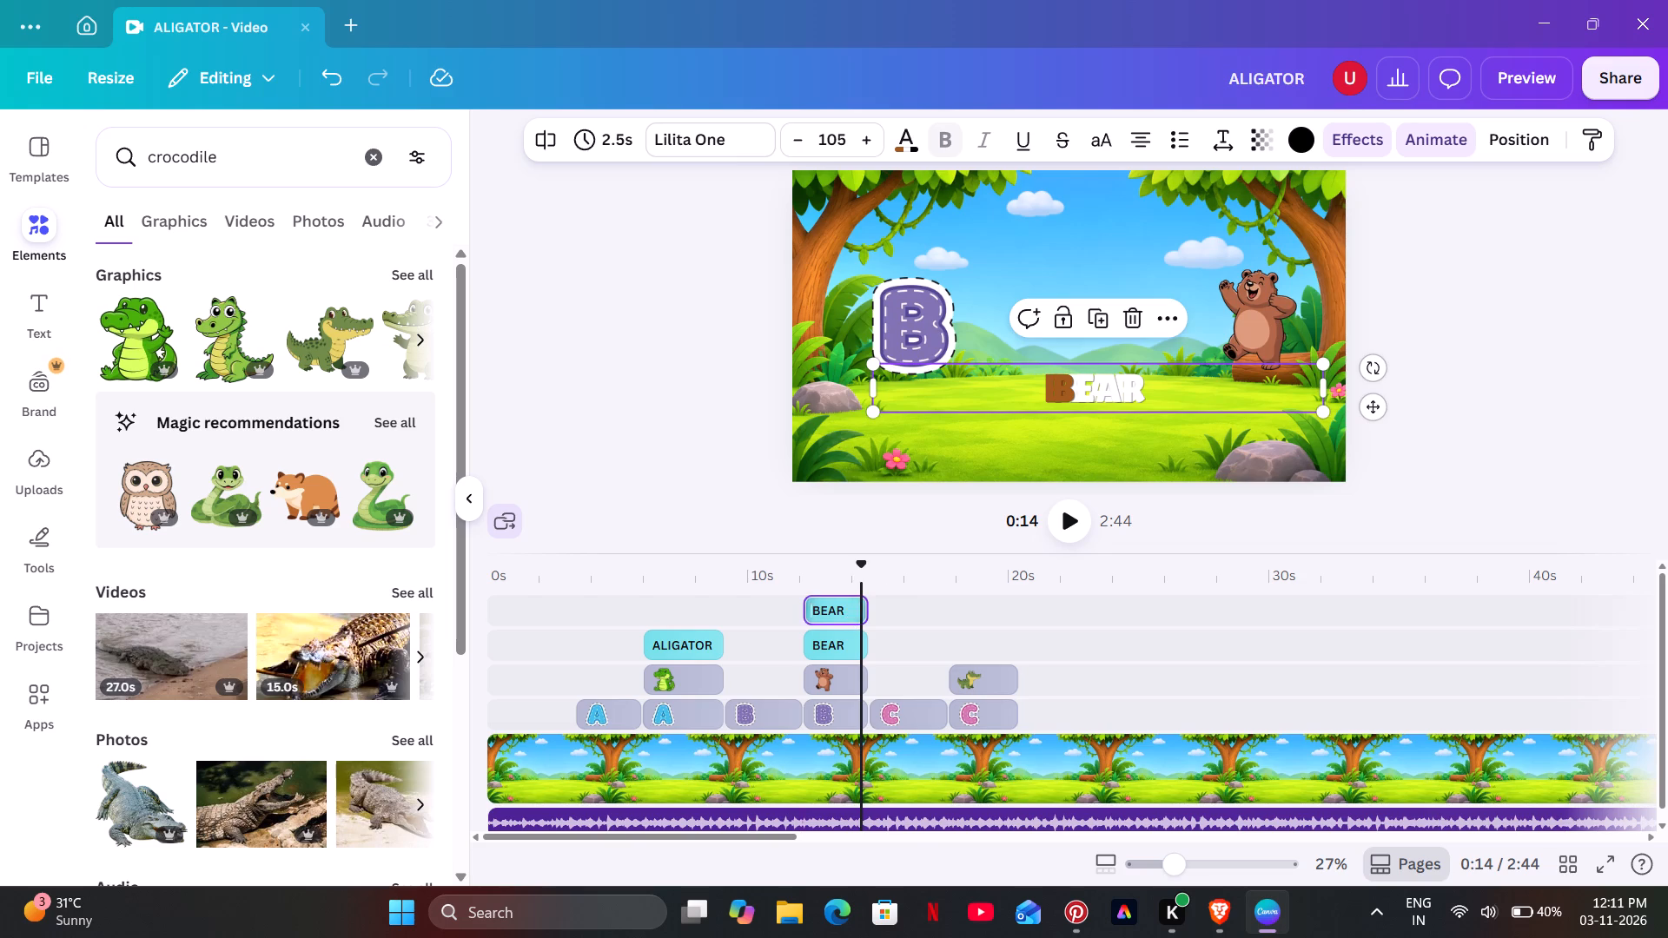
pyautogui.moveTo(892, 604); pyautogui.dragTo(1001, 636)
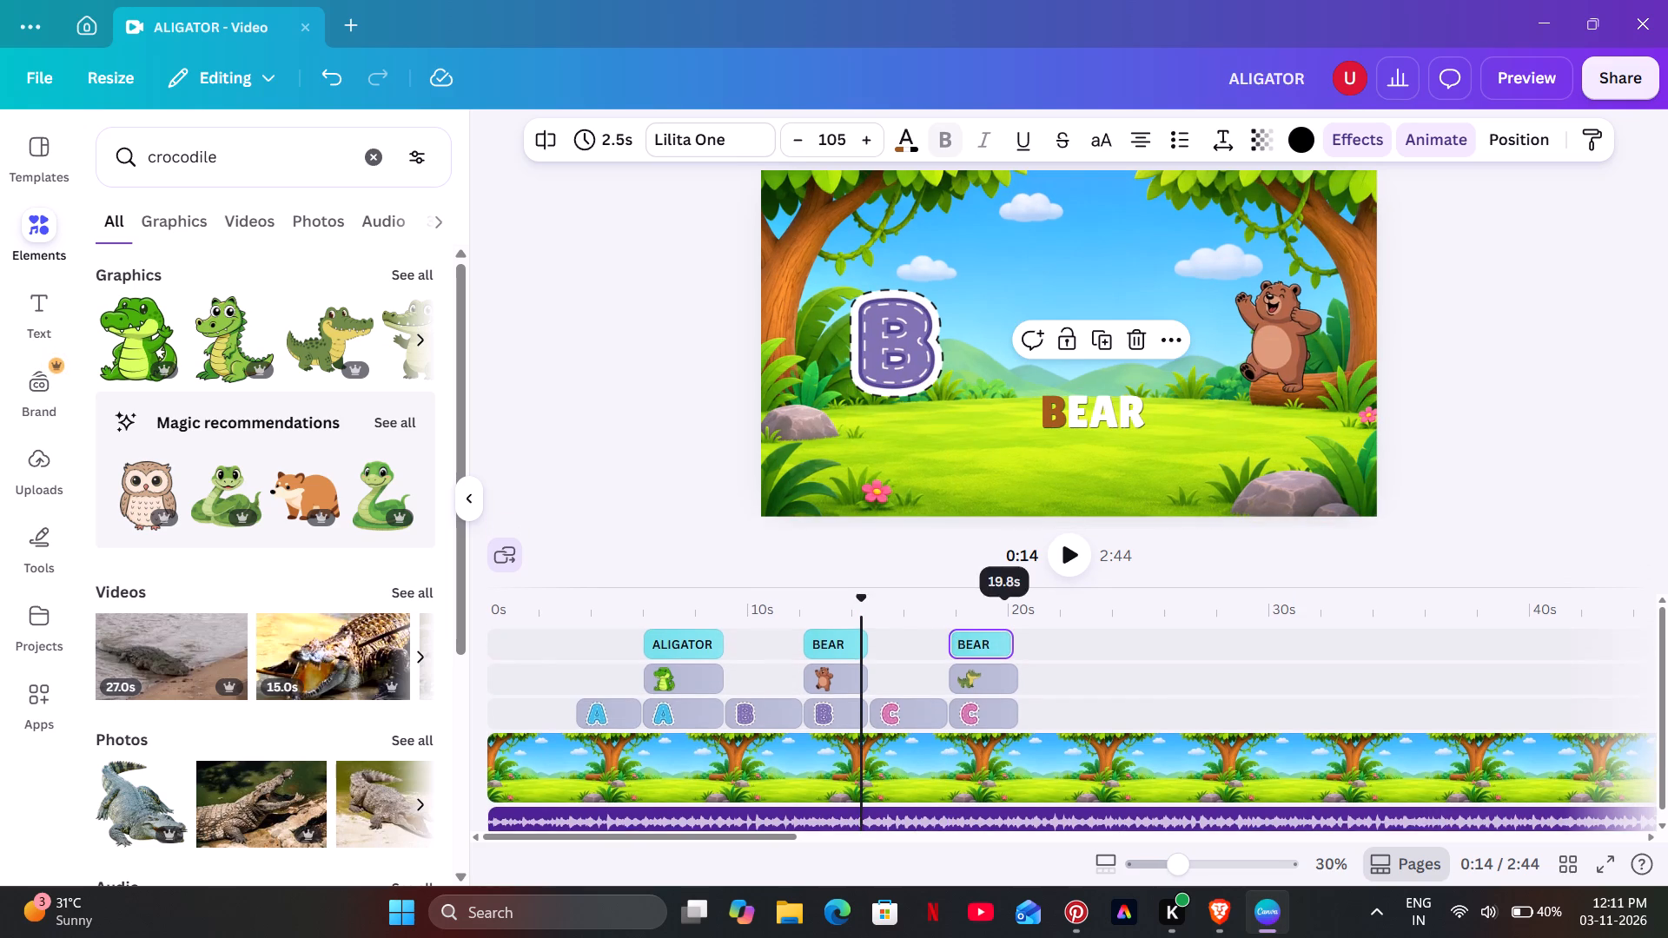
# Replace the copied BEAR caption in the crocodile scene with CROCODILE and nudge it into place below the letter C and crocodile.
pyautogui.click(986, 617)
pyautogui.click(1102, 428)
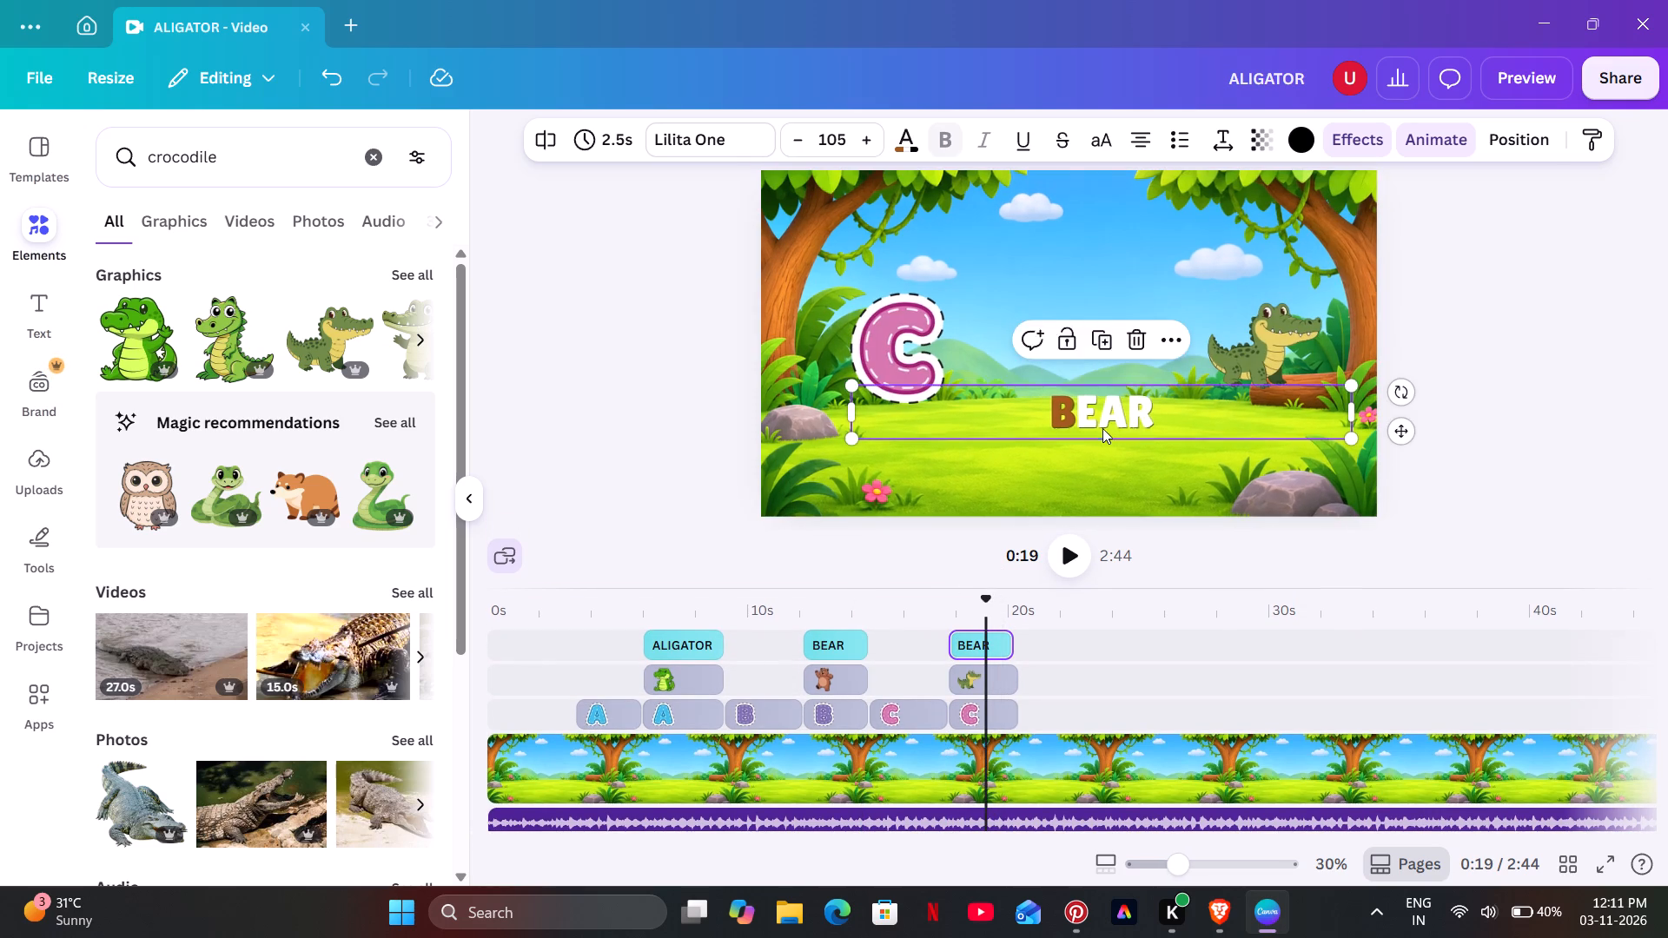
pyautogui.click(1107, 426)
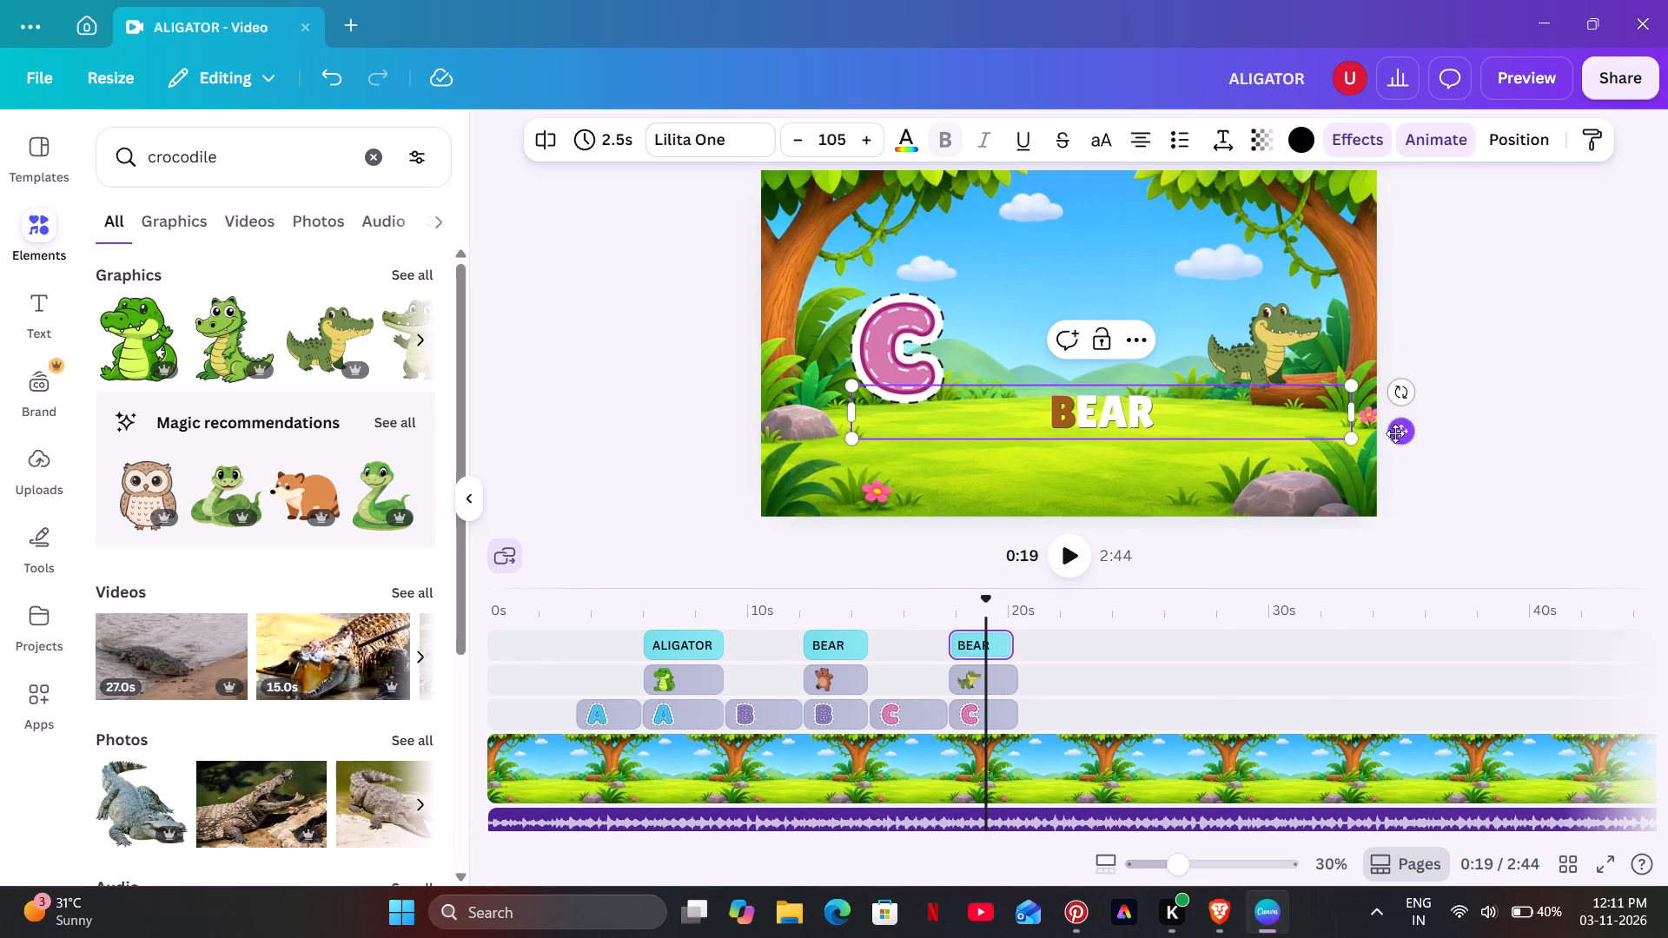
pyautogui.moveTo(1395, 433); pyautogui.dragTo(1380, 436)
pyautogui.moveTo(1372, 433); pyautogui.dragTo(1381, 433)
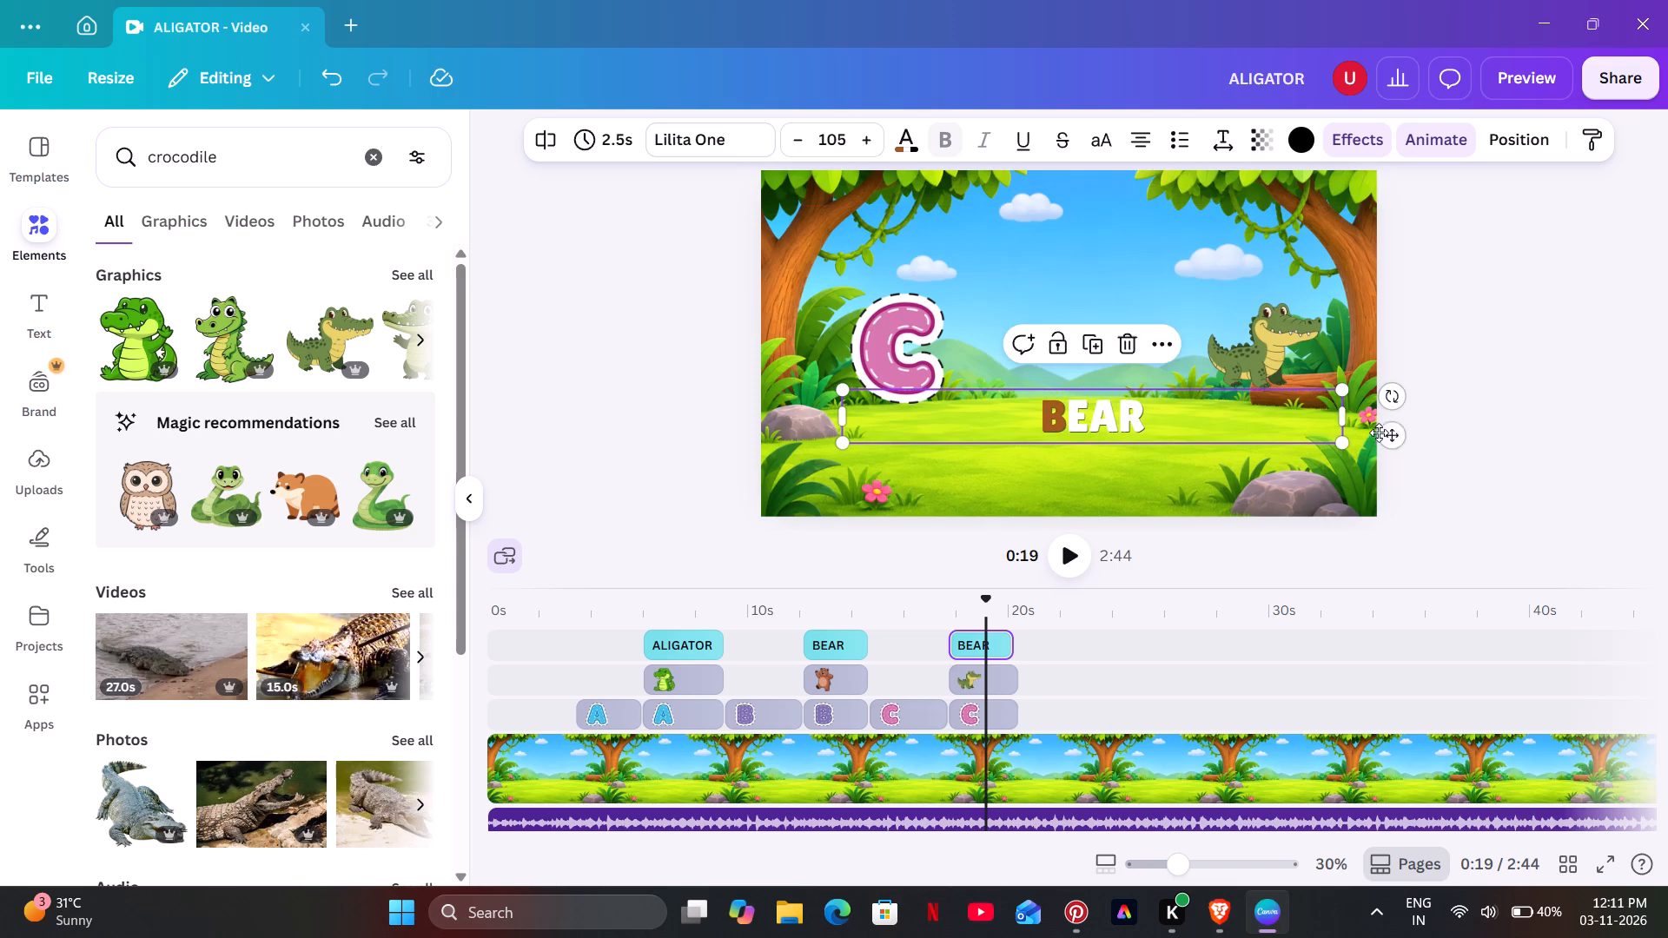
pyautogui.moveTo(1379, 433); pyautogui.dragTo(1367, 437)
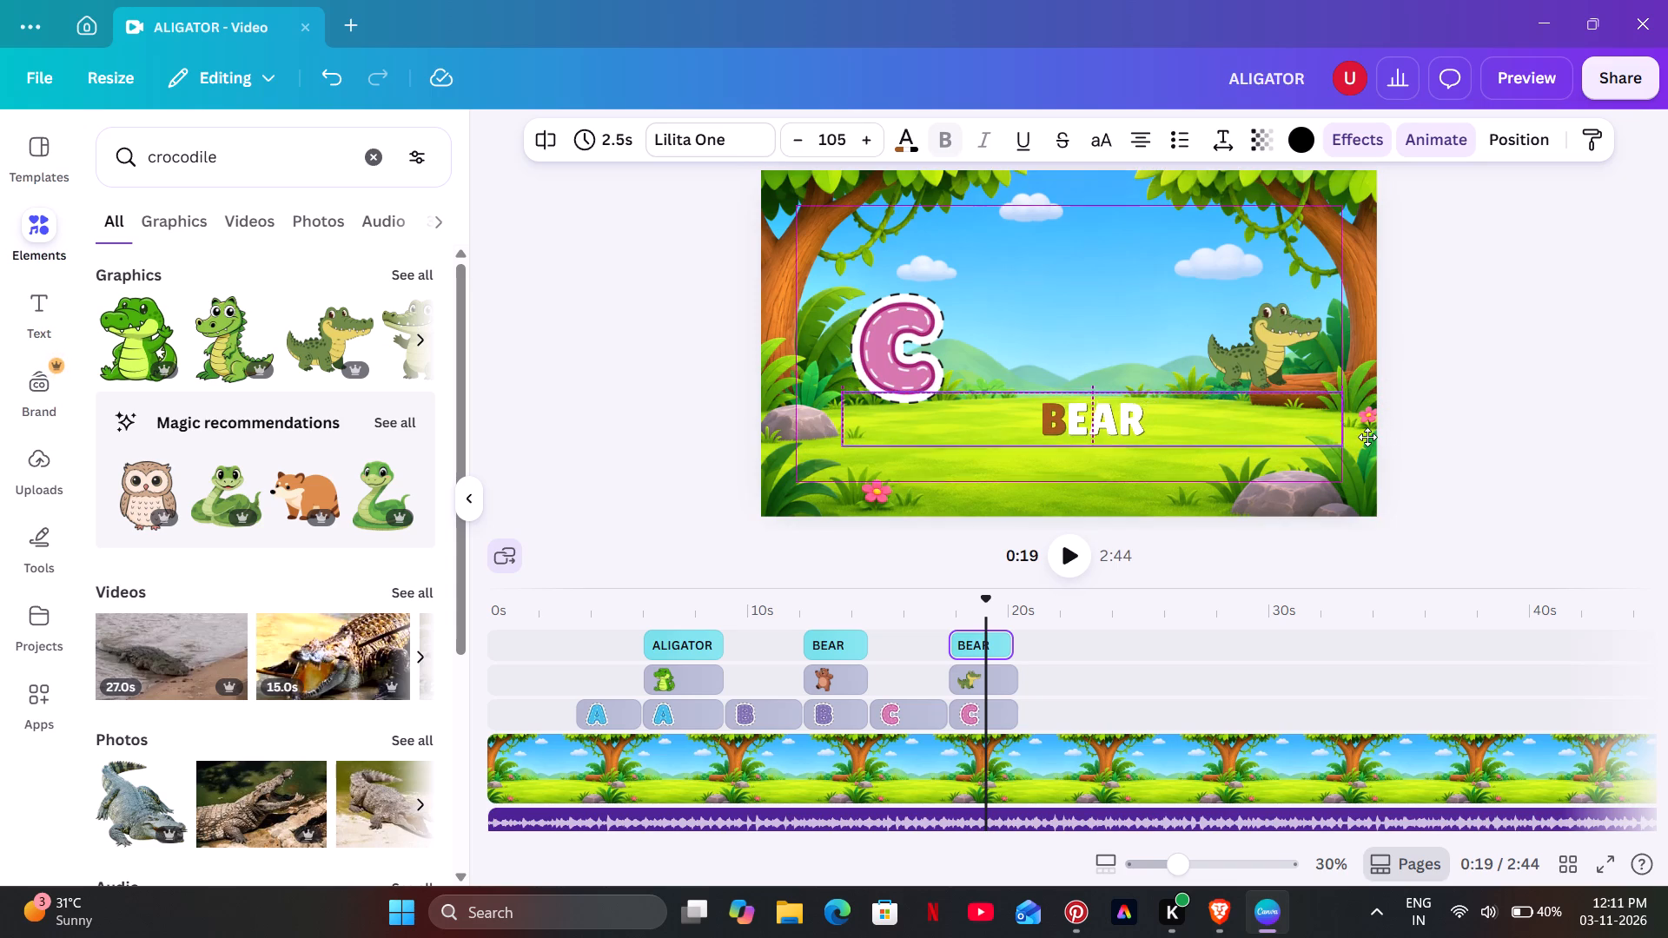
pyautogui.moveTo(1367, 437); pyautogui.dragTo(1367, 431)
pyautogui.click(1161, 423)
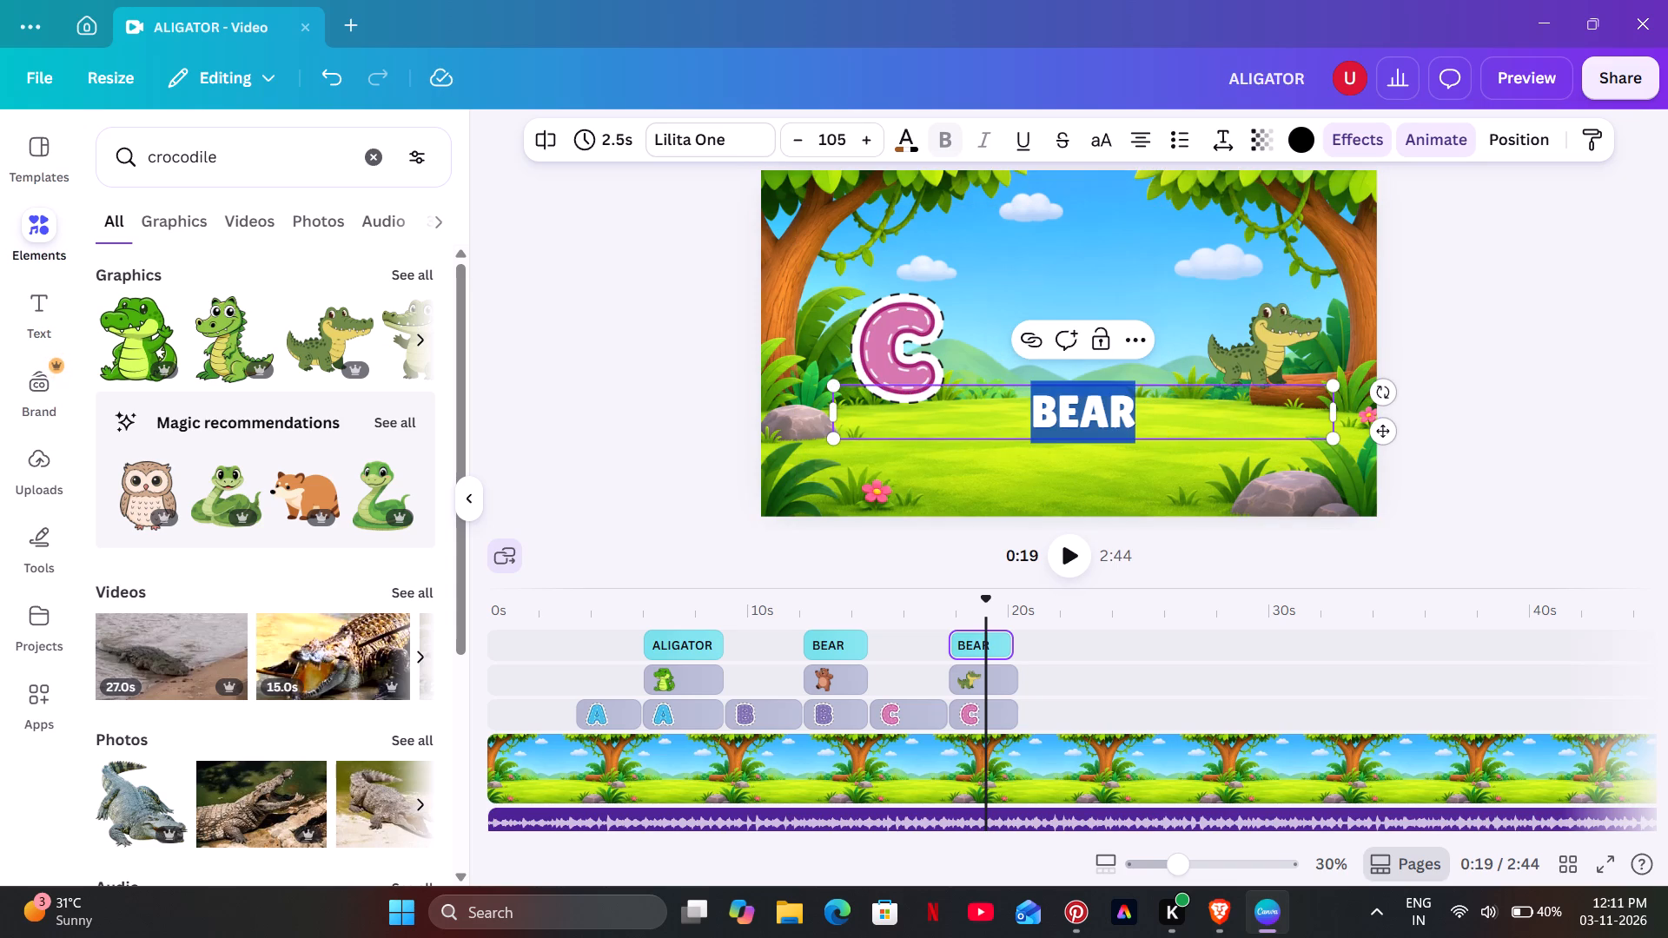
pyautogui.press('BackSpace')
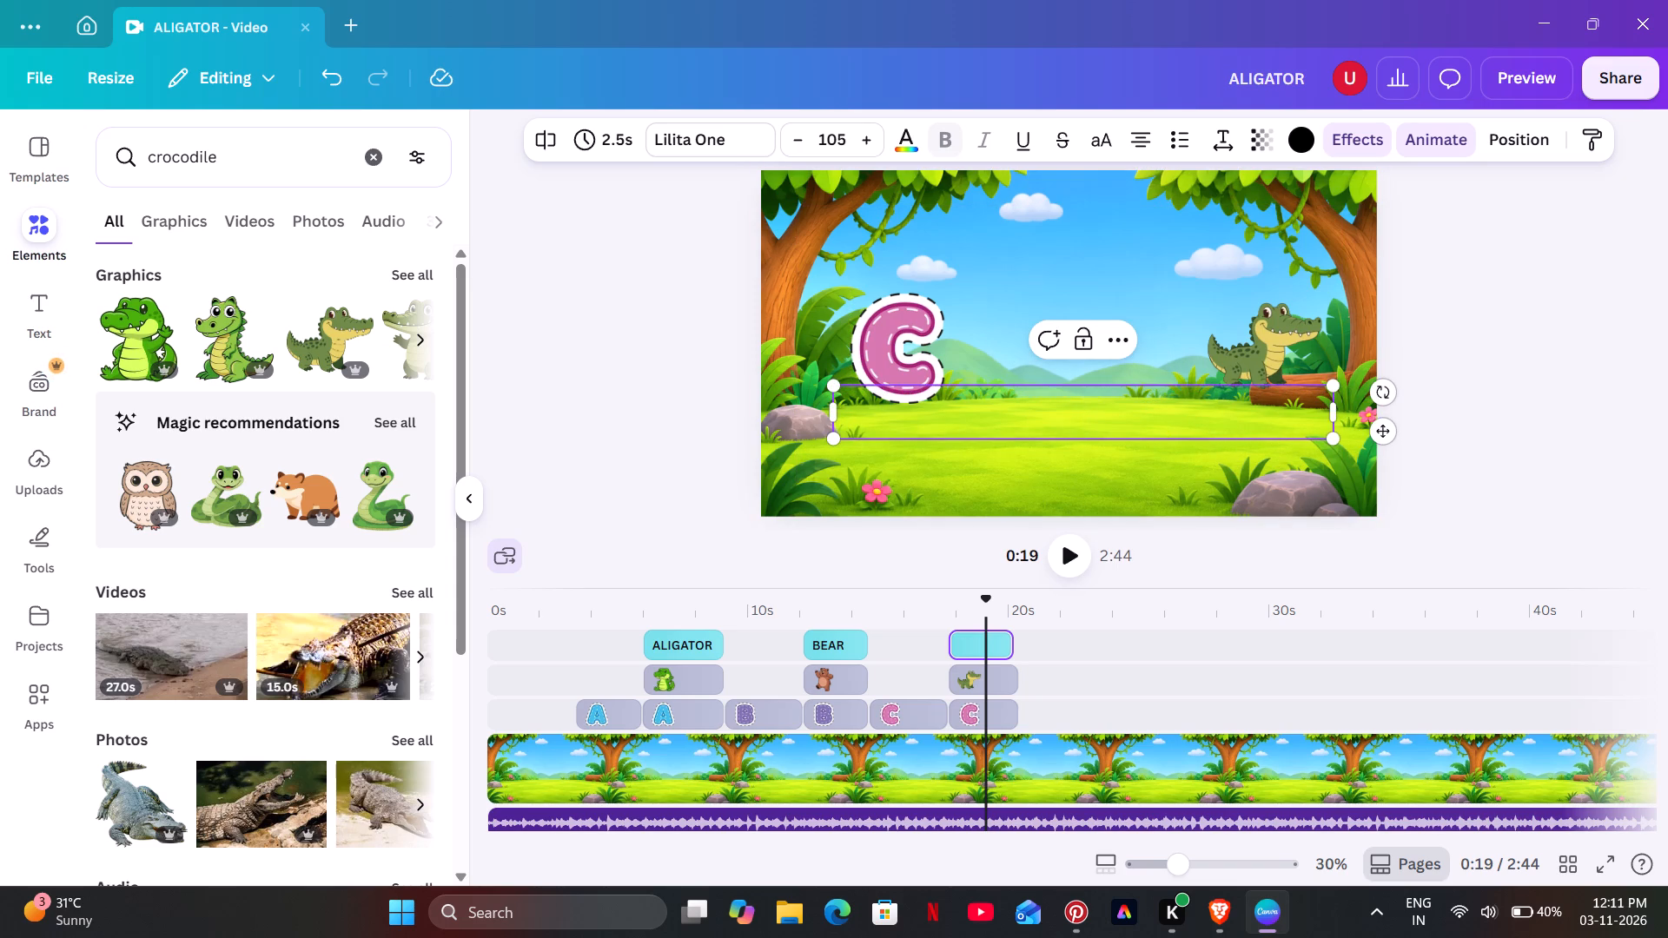
pyautogui.write('CR')
pyautogui.write('OCODILE')
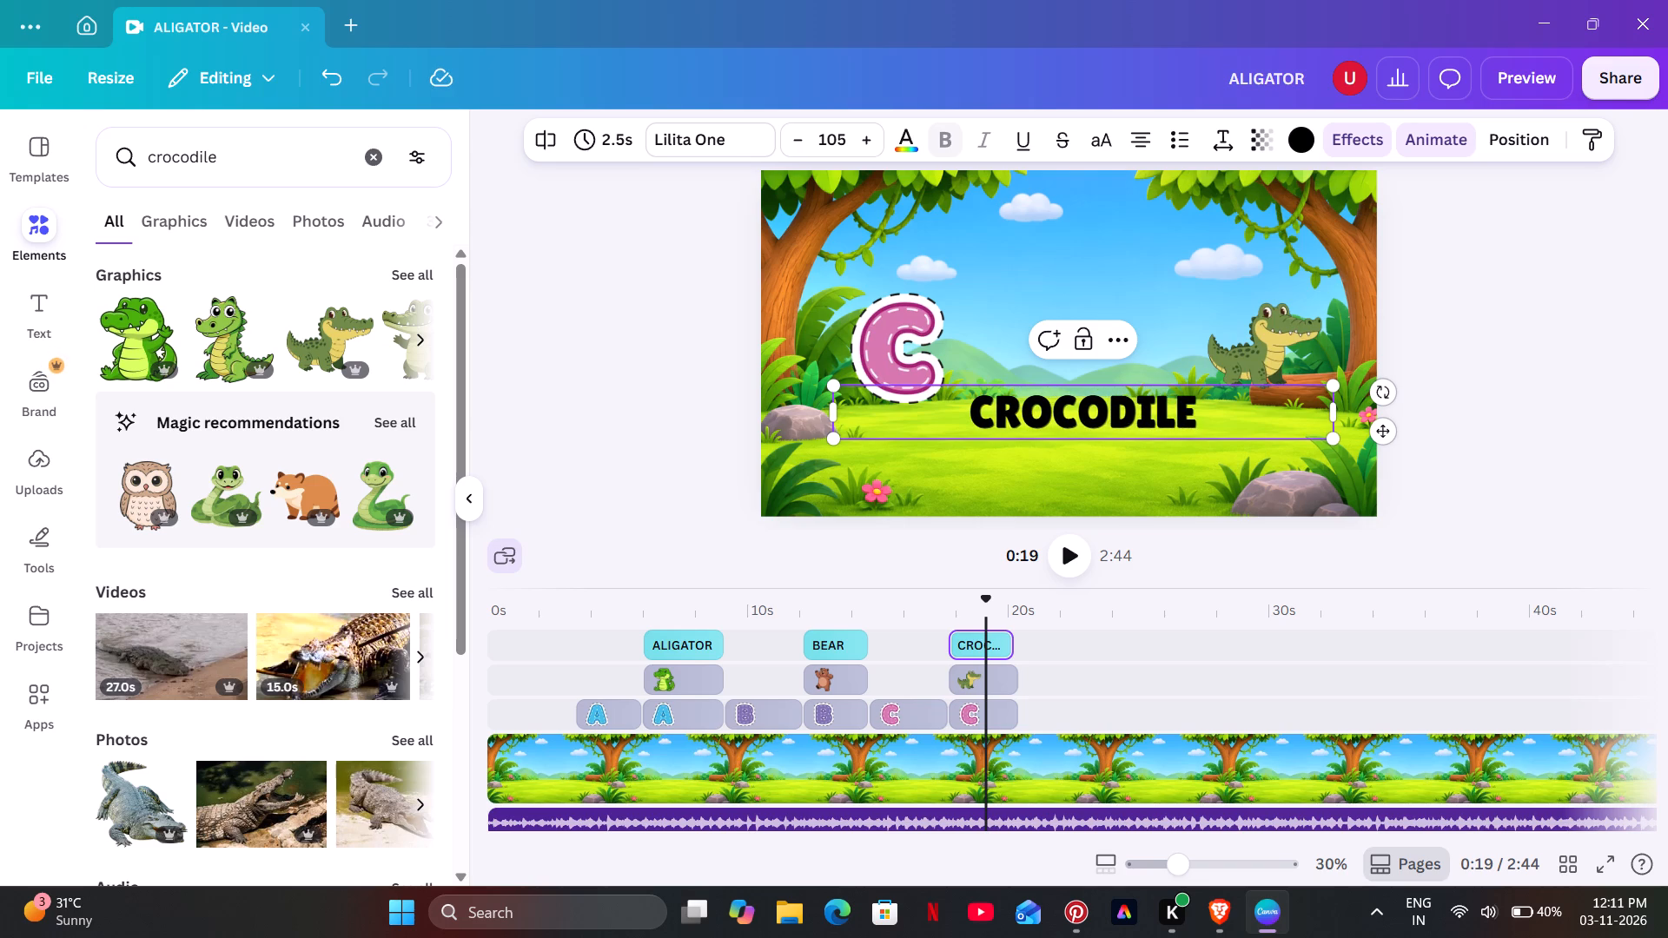
pyautogui.click(1667, 393)
pyautogui.moveTo(1136, 414); pyautogui.dragTo(1140, 414)
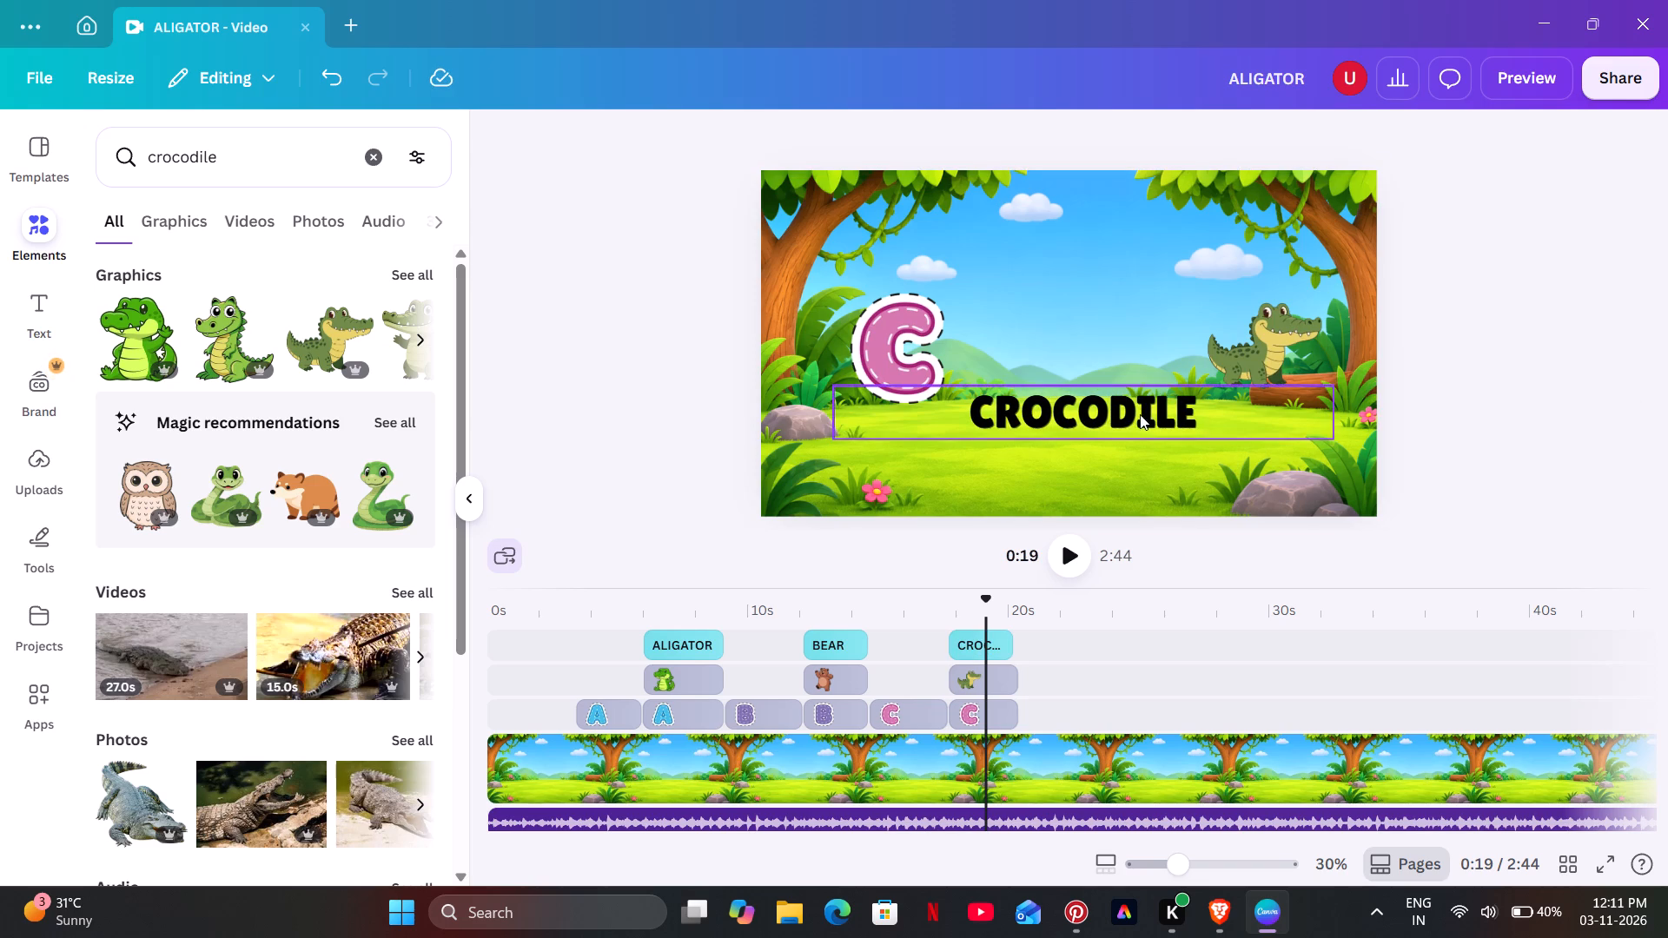
pyautogui.moveTo(1140, 414); pyautogui.dragTo(1149, 416)
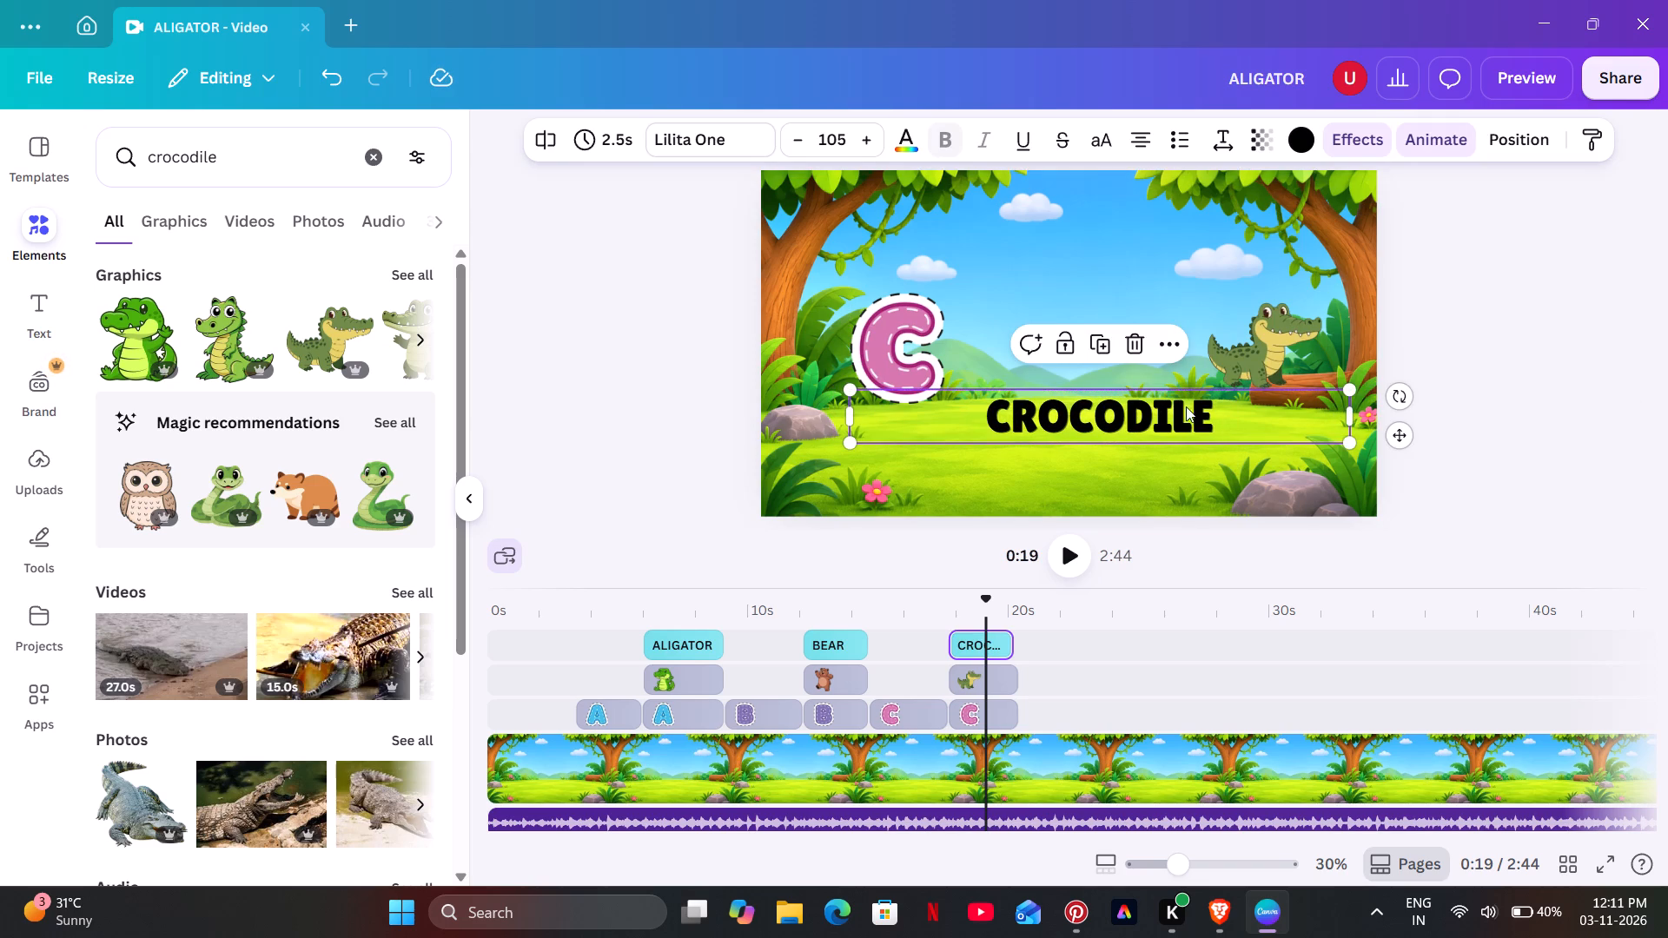
# Color the letters ROCODILE of the crocodile caption white, leaving out the initial C.
pyautogui.click(1221, 423)
pyautogui.moveTo(1211, 416); pyautogui.dragTo(1069, 420)
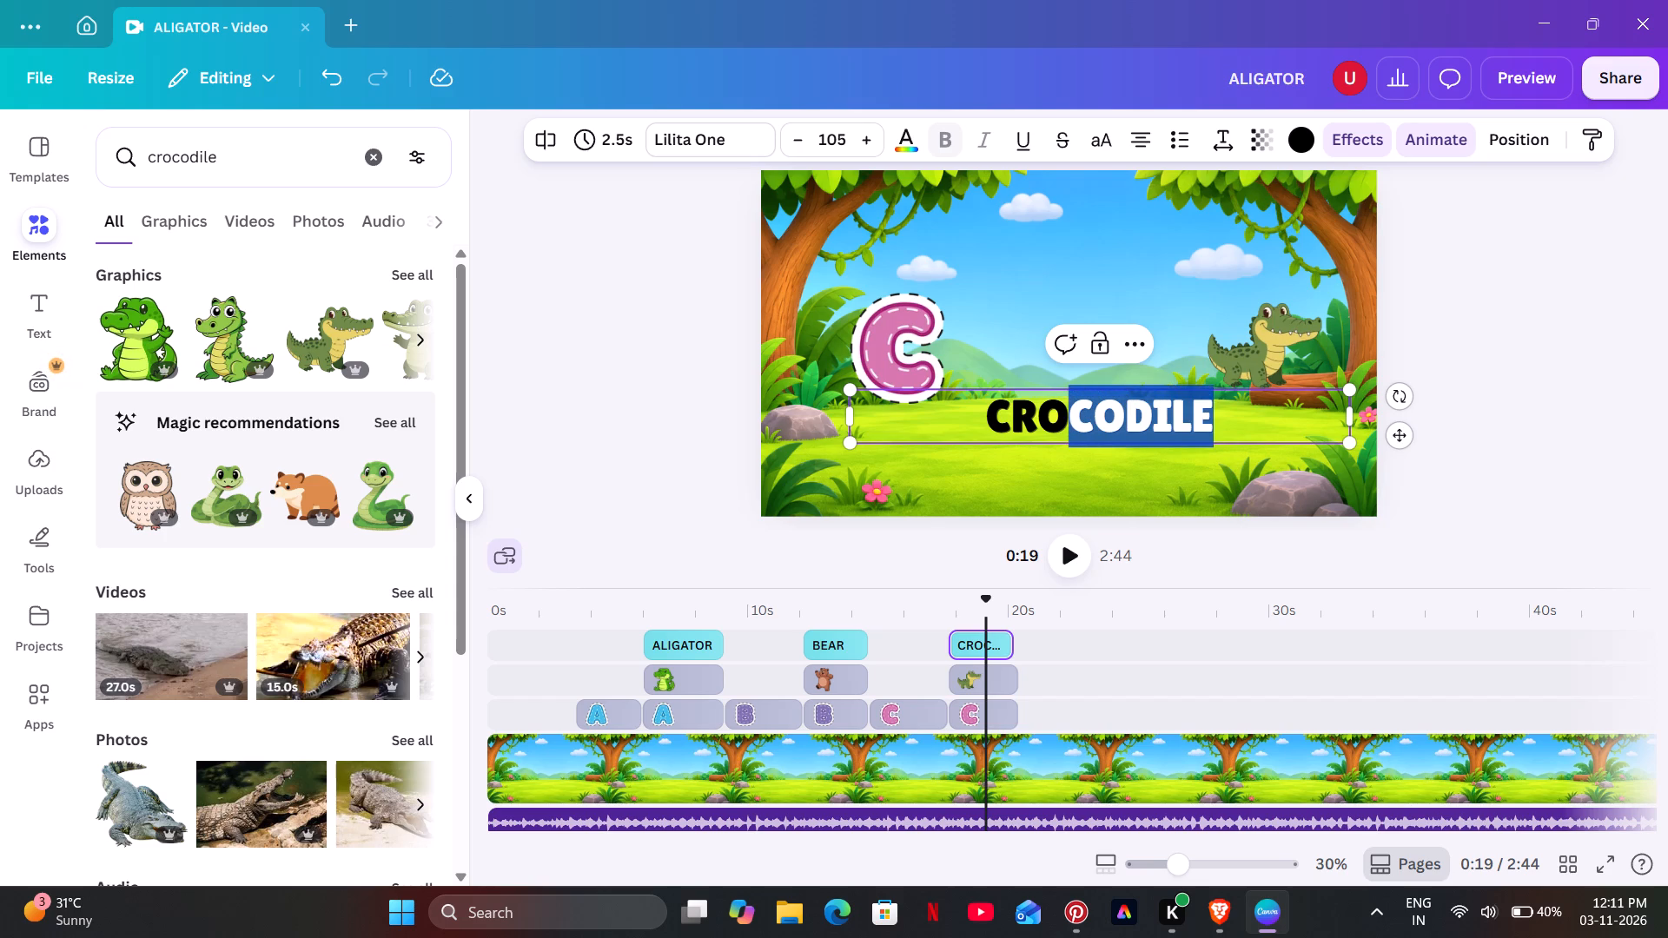
pyautogui.moveTo(1069, 420); pyautogui.dragTo(1013, 424)
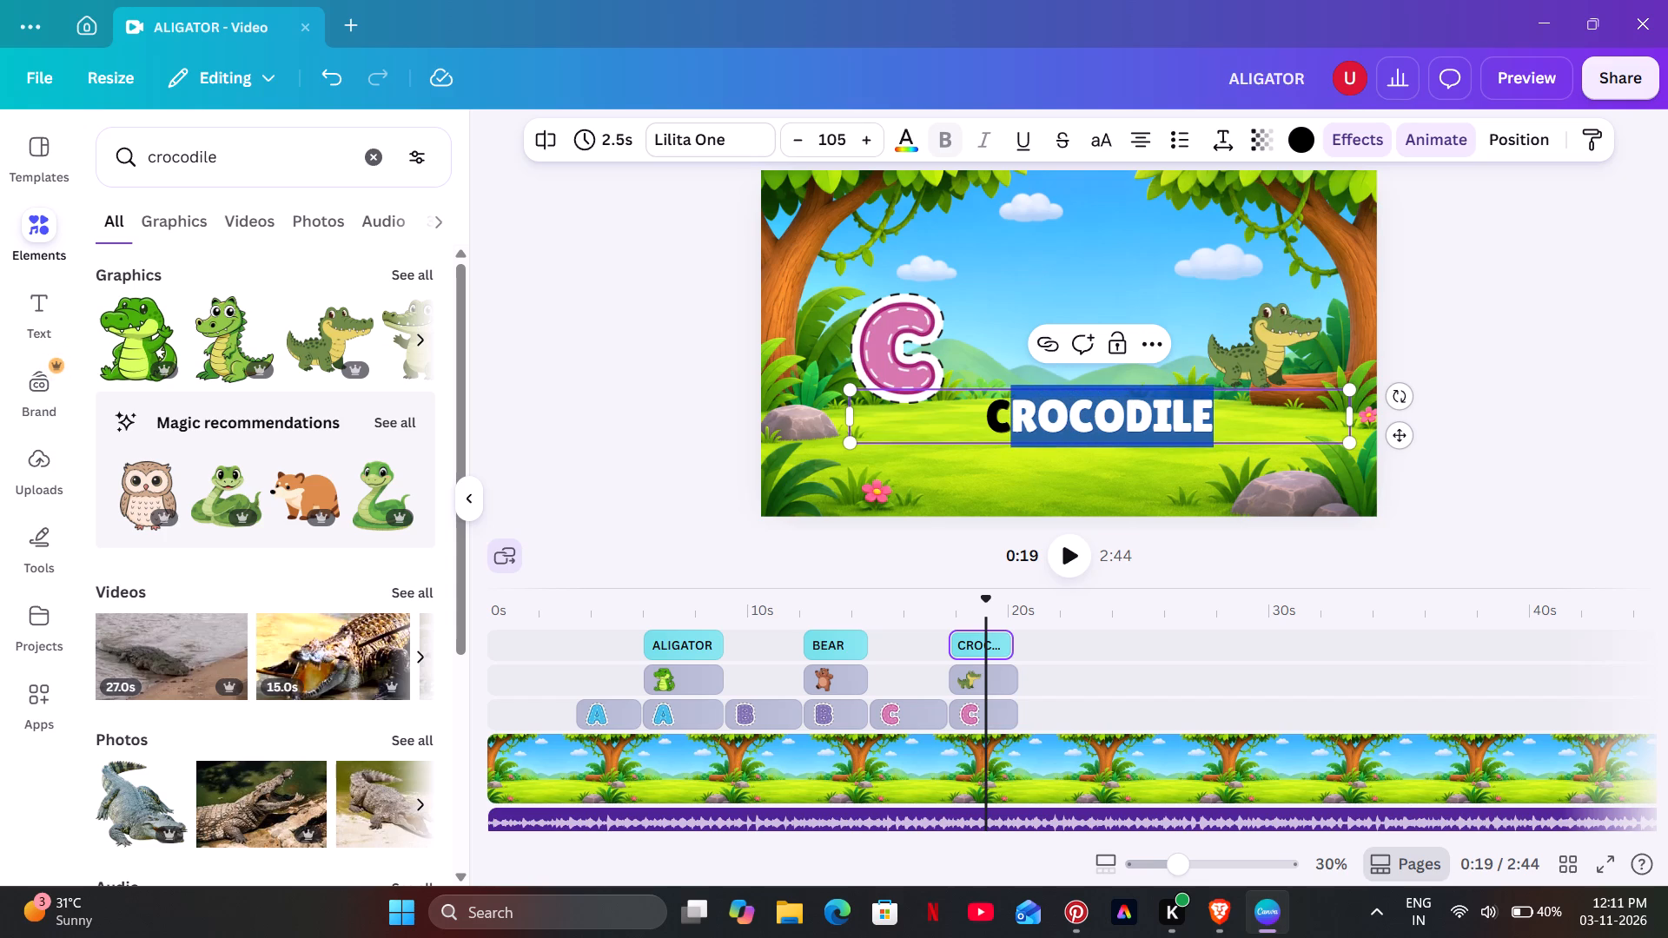
pyautogui.click(907, 155)
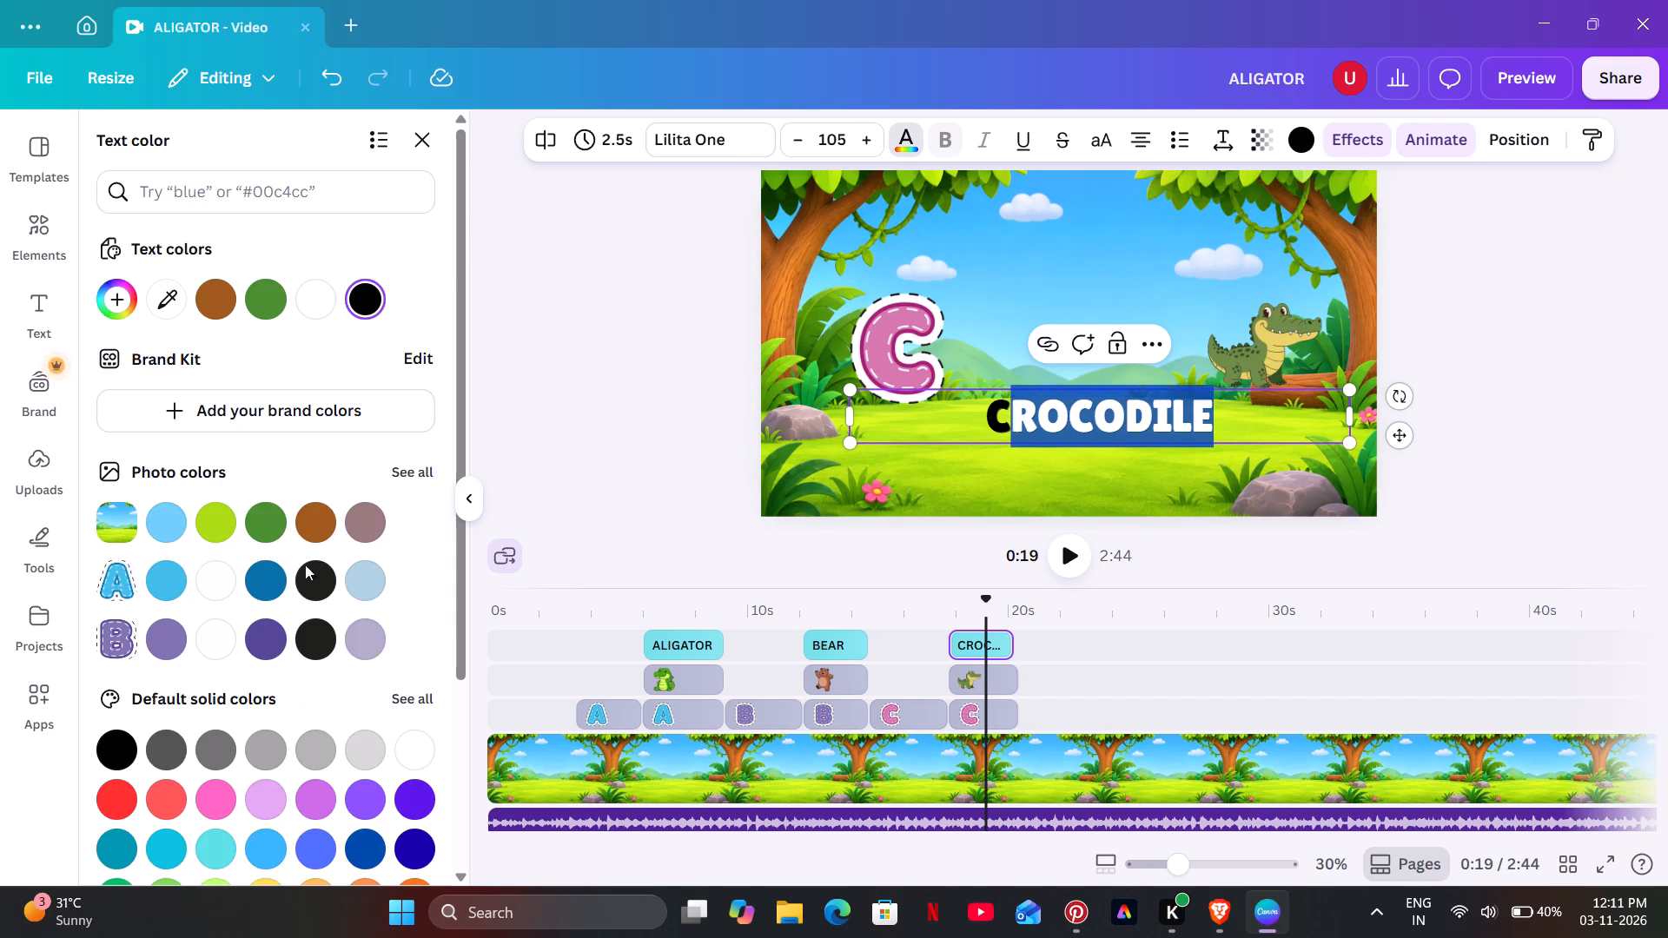
pyautogui.click(229, 575)
pyautogui.doubleClick(524, 404)
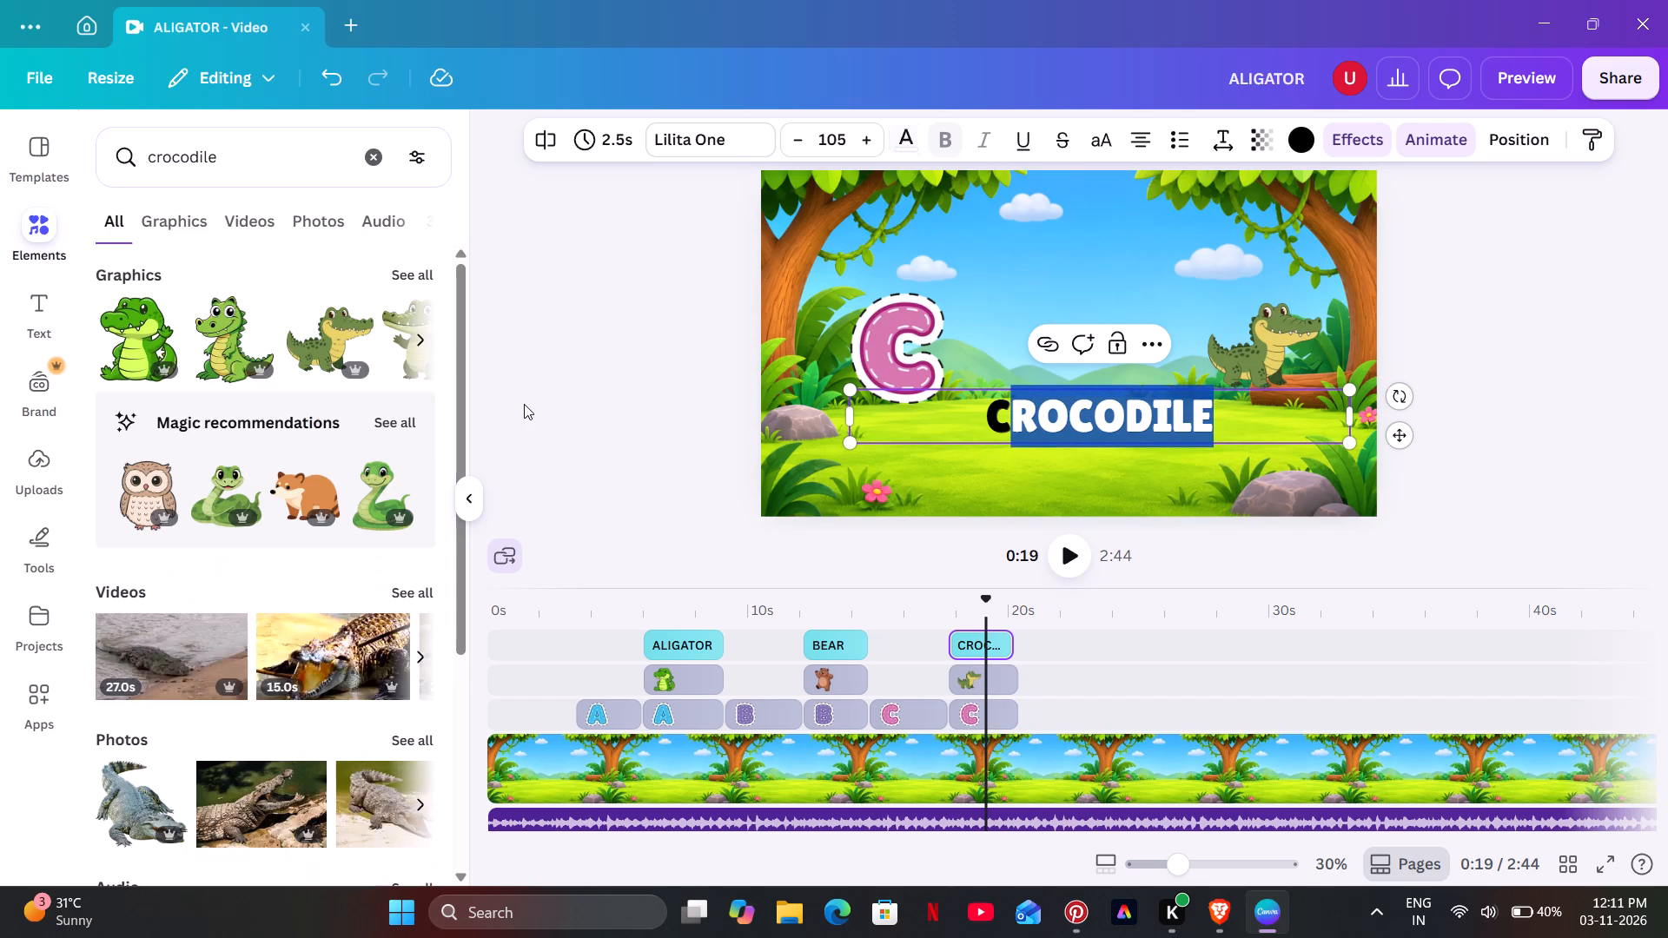
# Color the initial C of the CROCODILE caption with the dark green from the background's photo colors.
pyautogui.click(1003, 411)
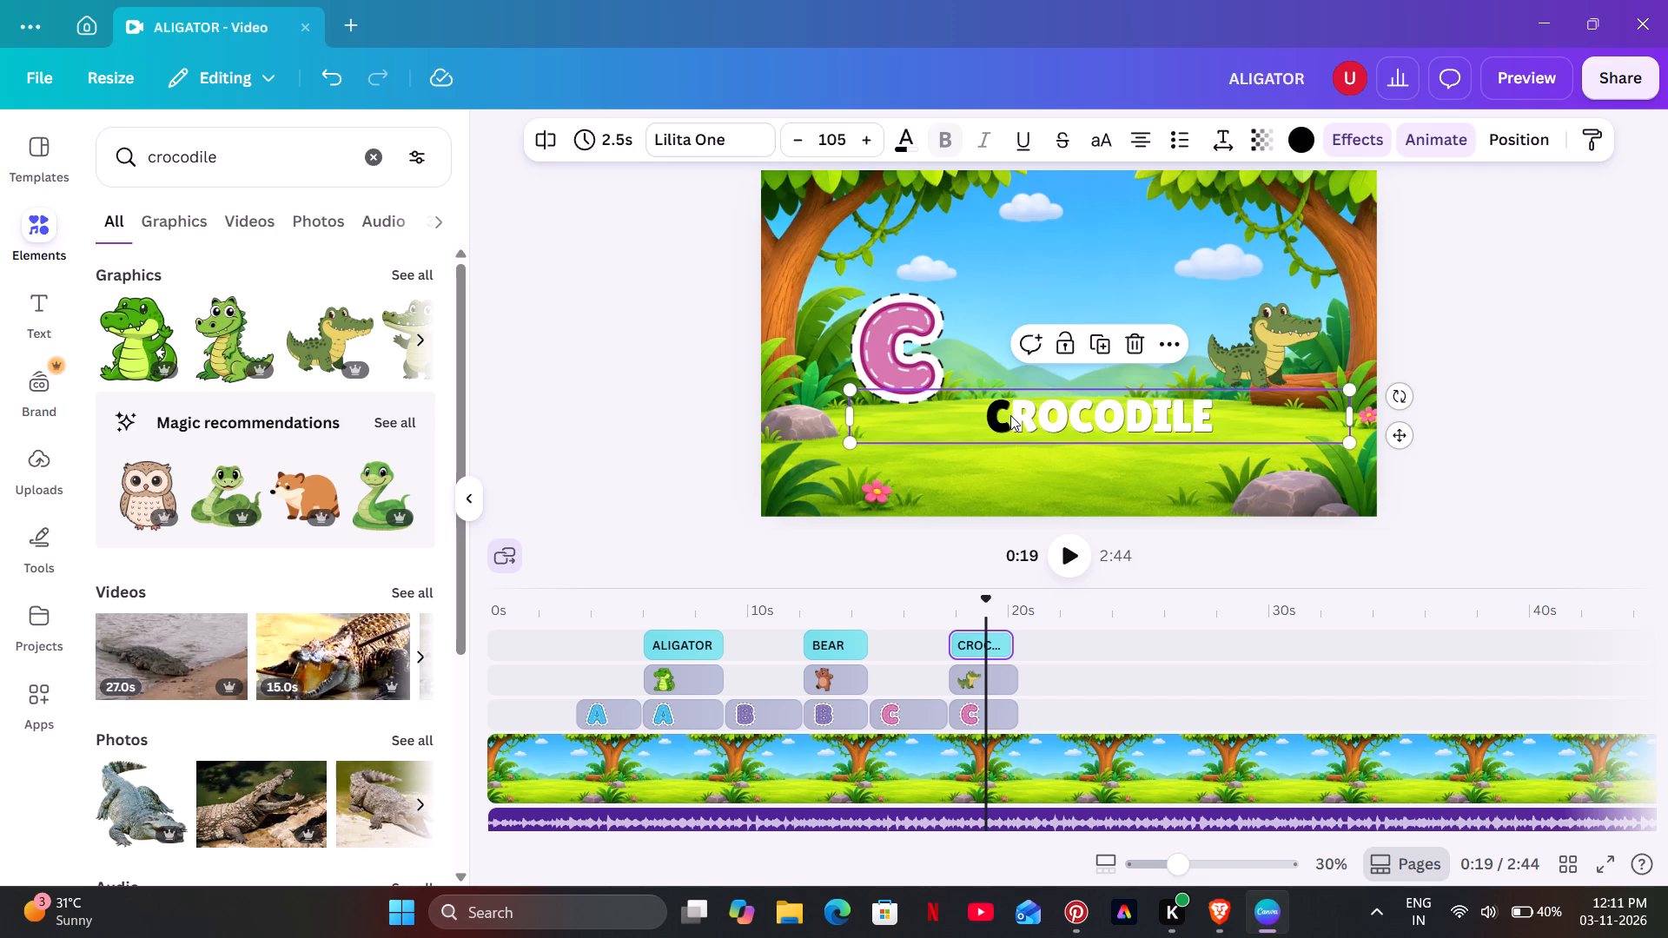
pyautogui.click(1010, 415)
pyautogui.moveTo(1010, 415); pyautogui.dragTo(984, 426)
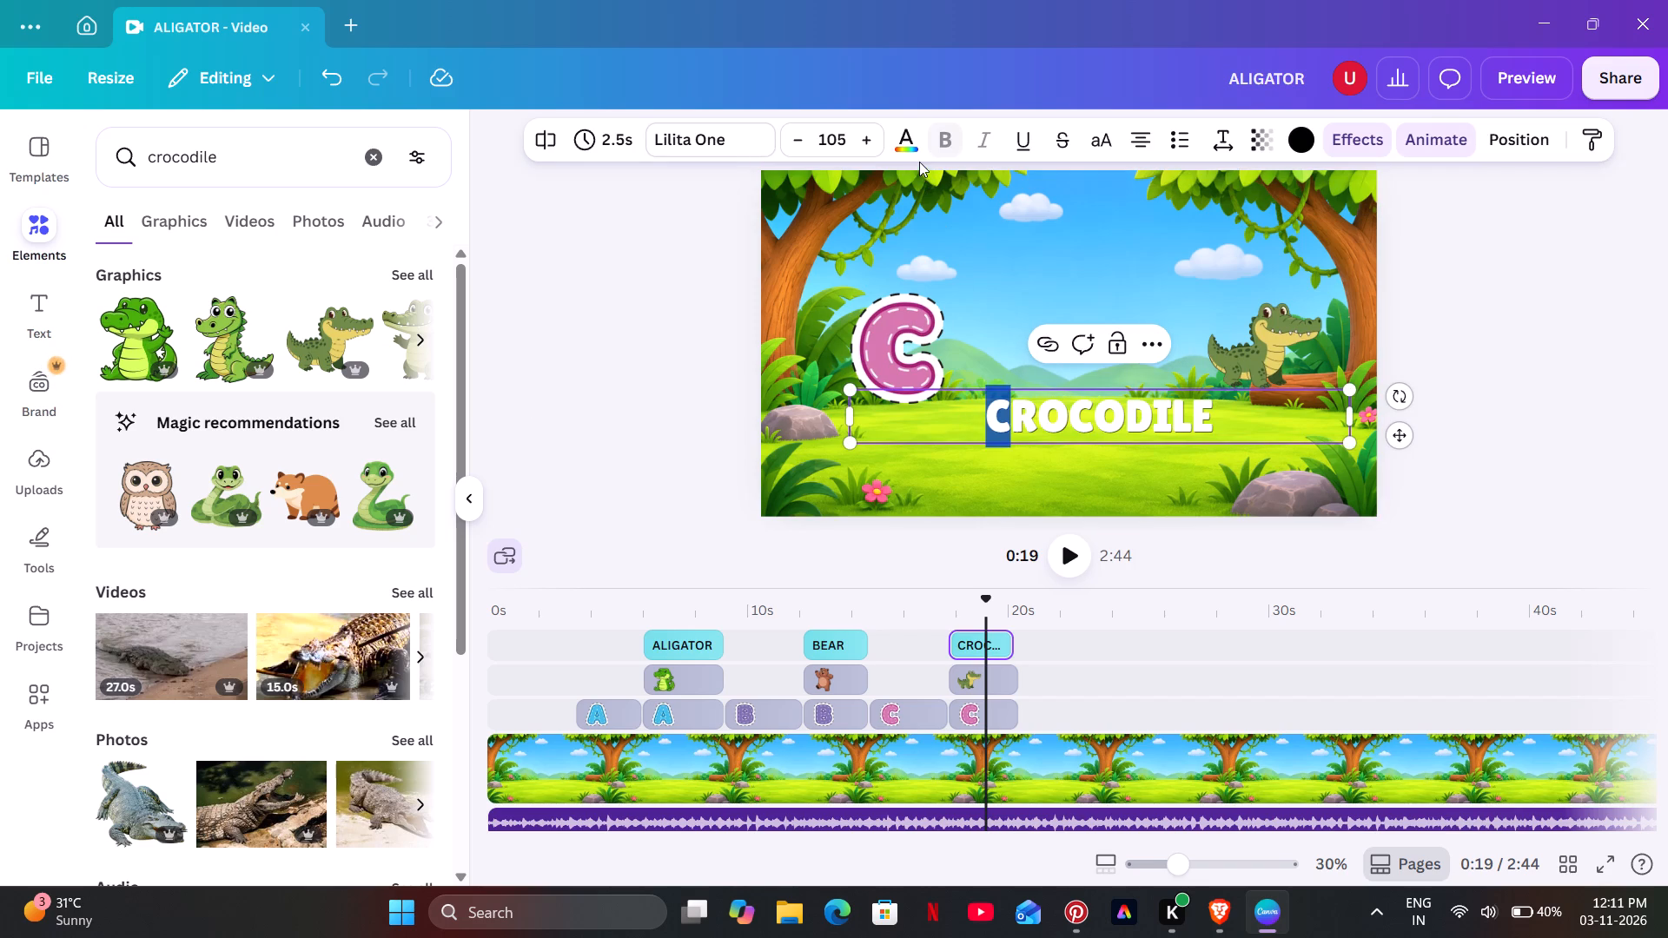
pyautogui.click(918, 148)
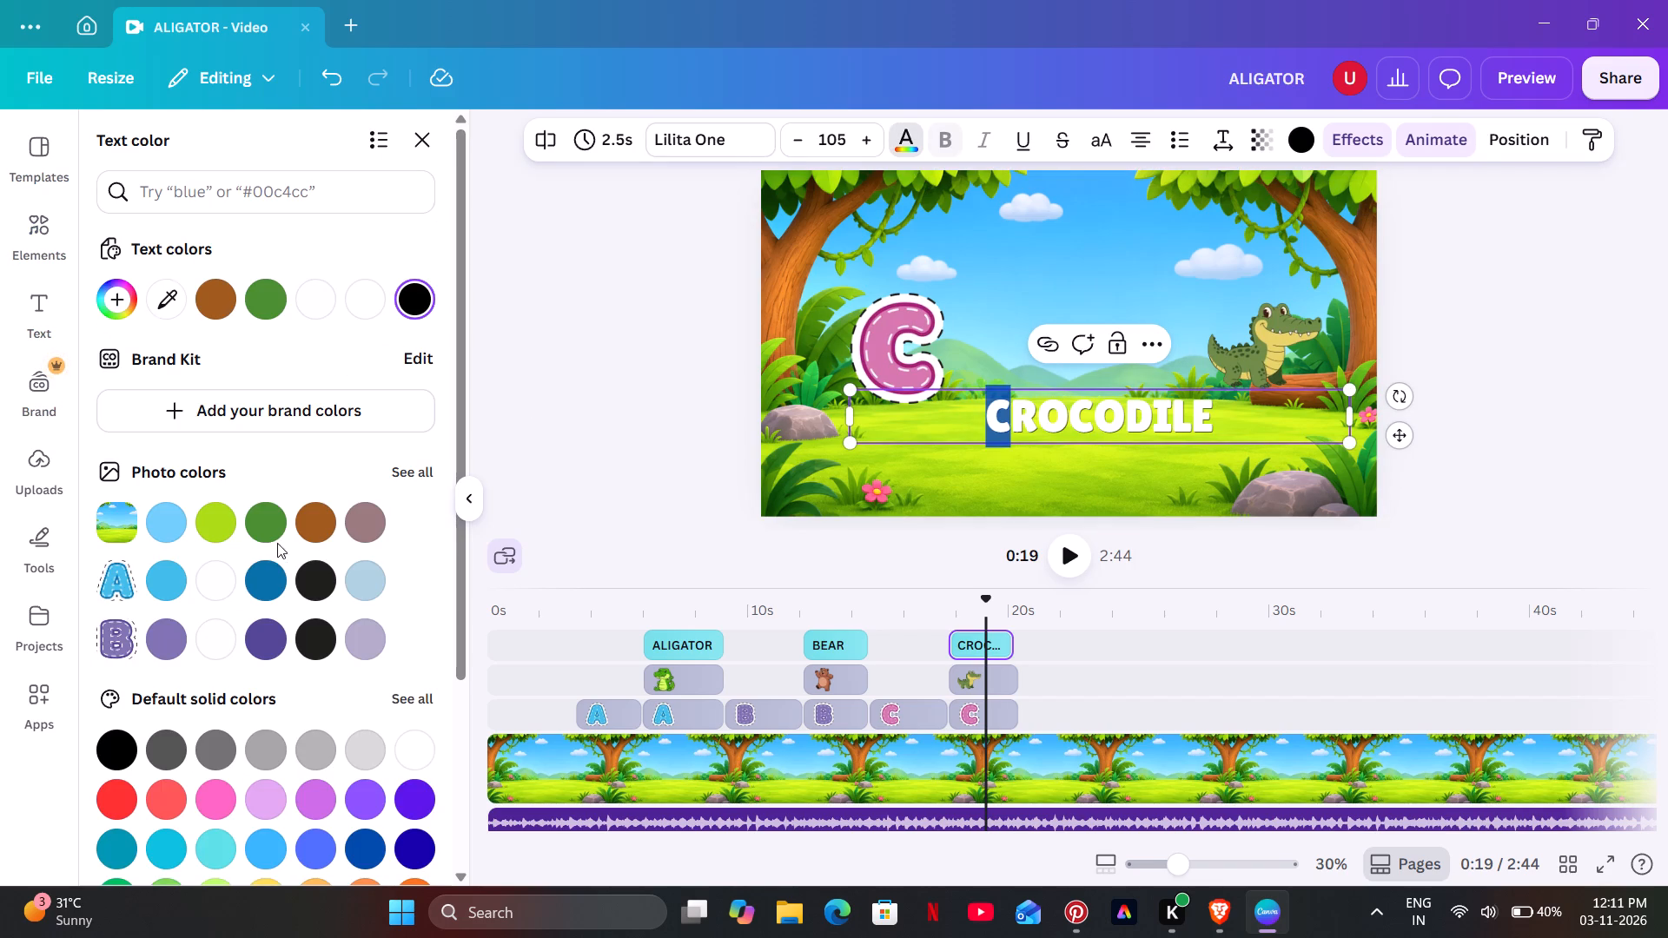
pyautogui.click(271, 521)
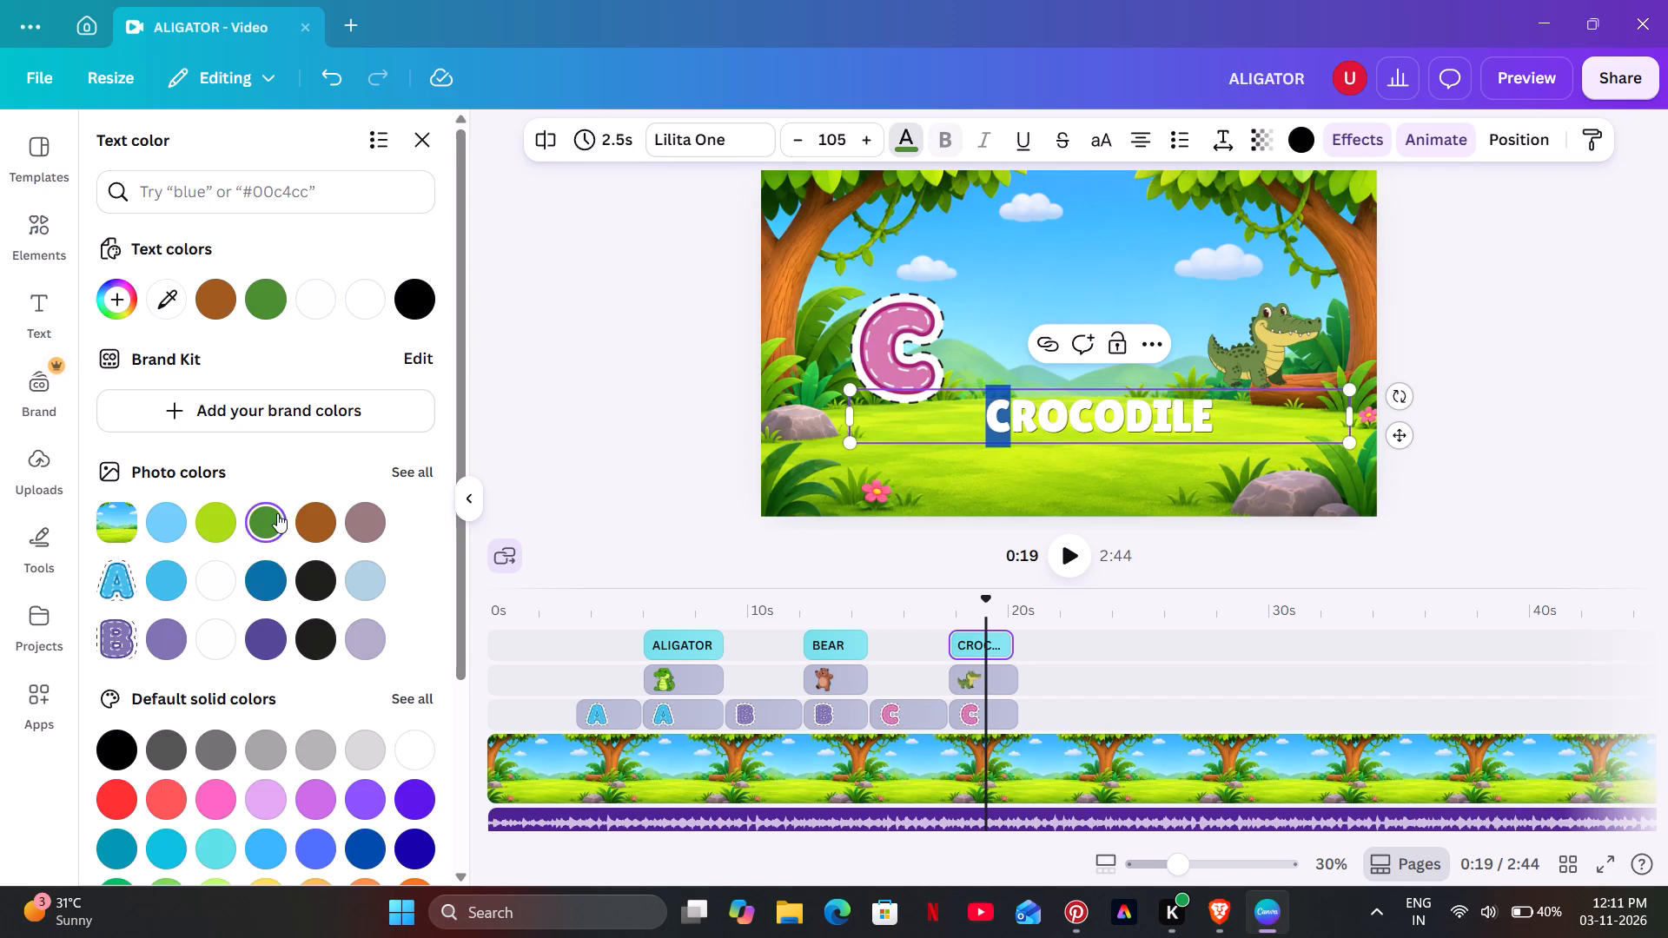
pyautogui.doubleClick(643, 336)
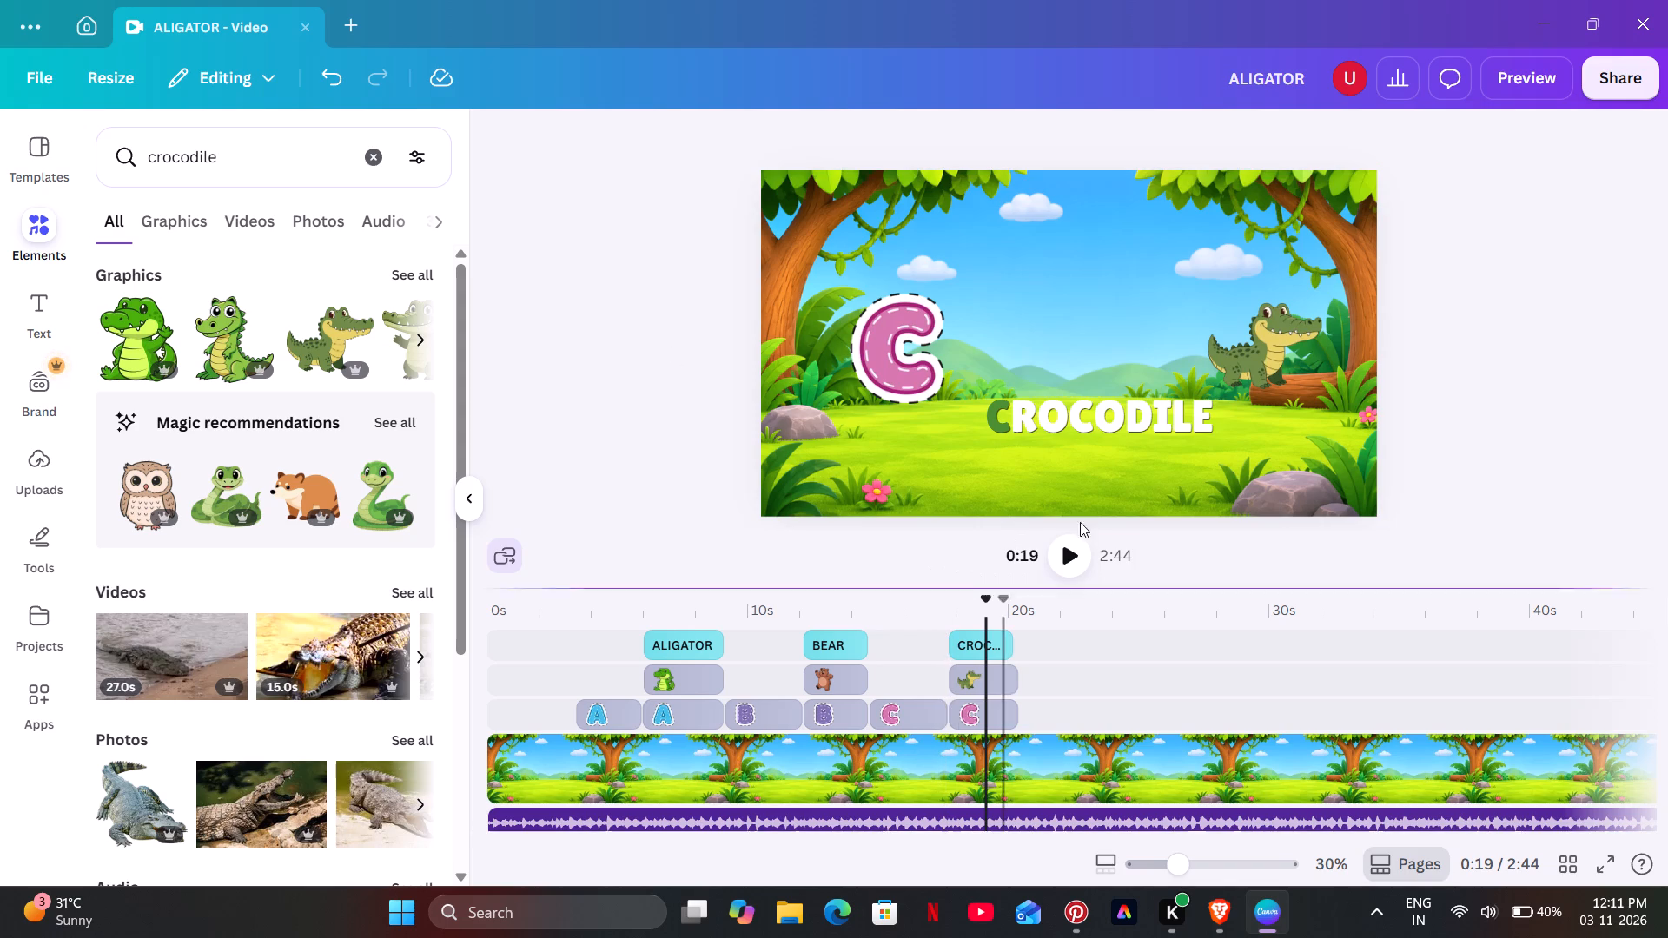
# Animate the second letter C and the crocodile together with Tumble plus the Pulse add-on effect at minimum intensity.
pyautogui.moveTo(1335, 281); pyautogui.dragTo(824, 386)
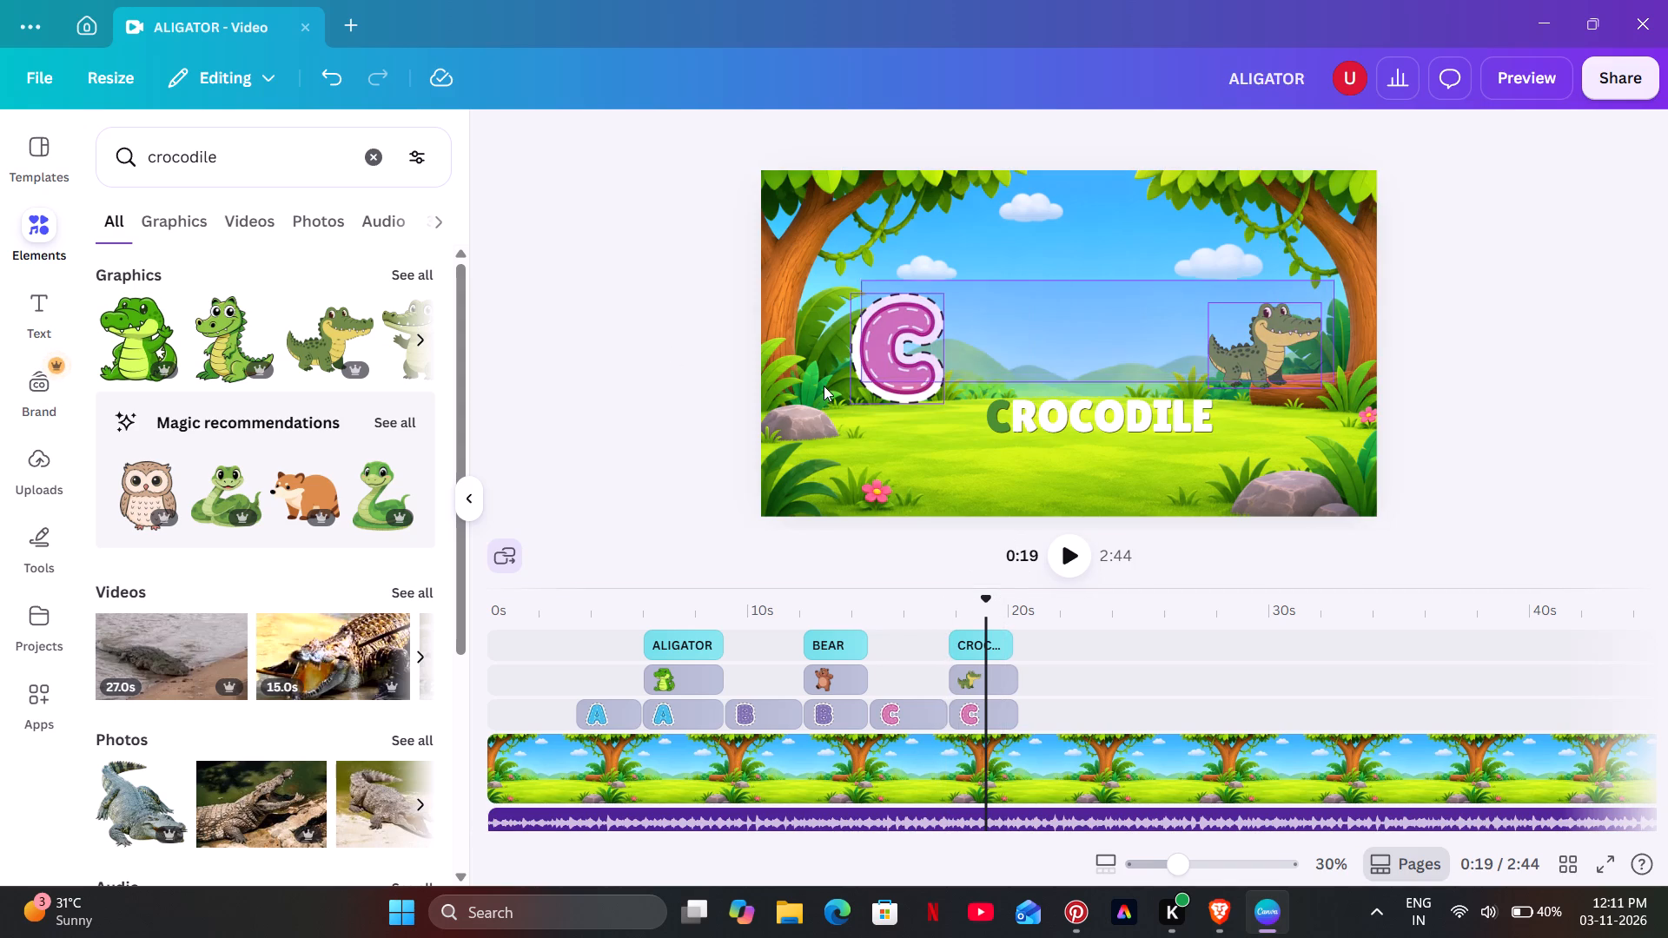
pyautogui.moveTo(824, 386); pyautogui.dragTo(819, 386)
pyautogui.click(1163, 145)
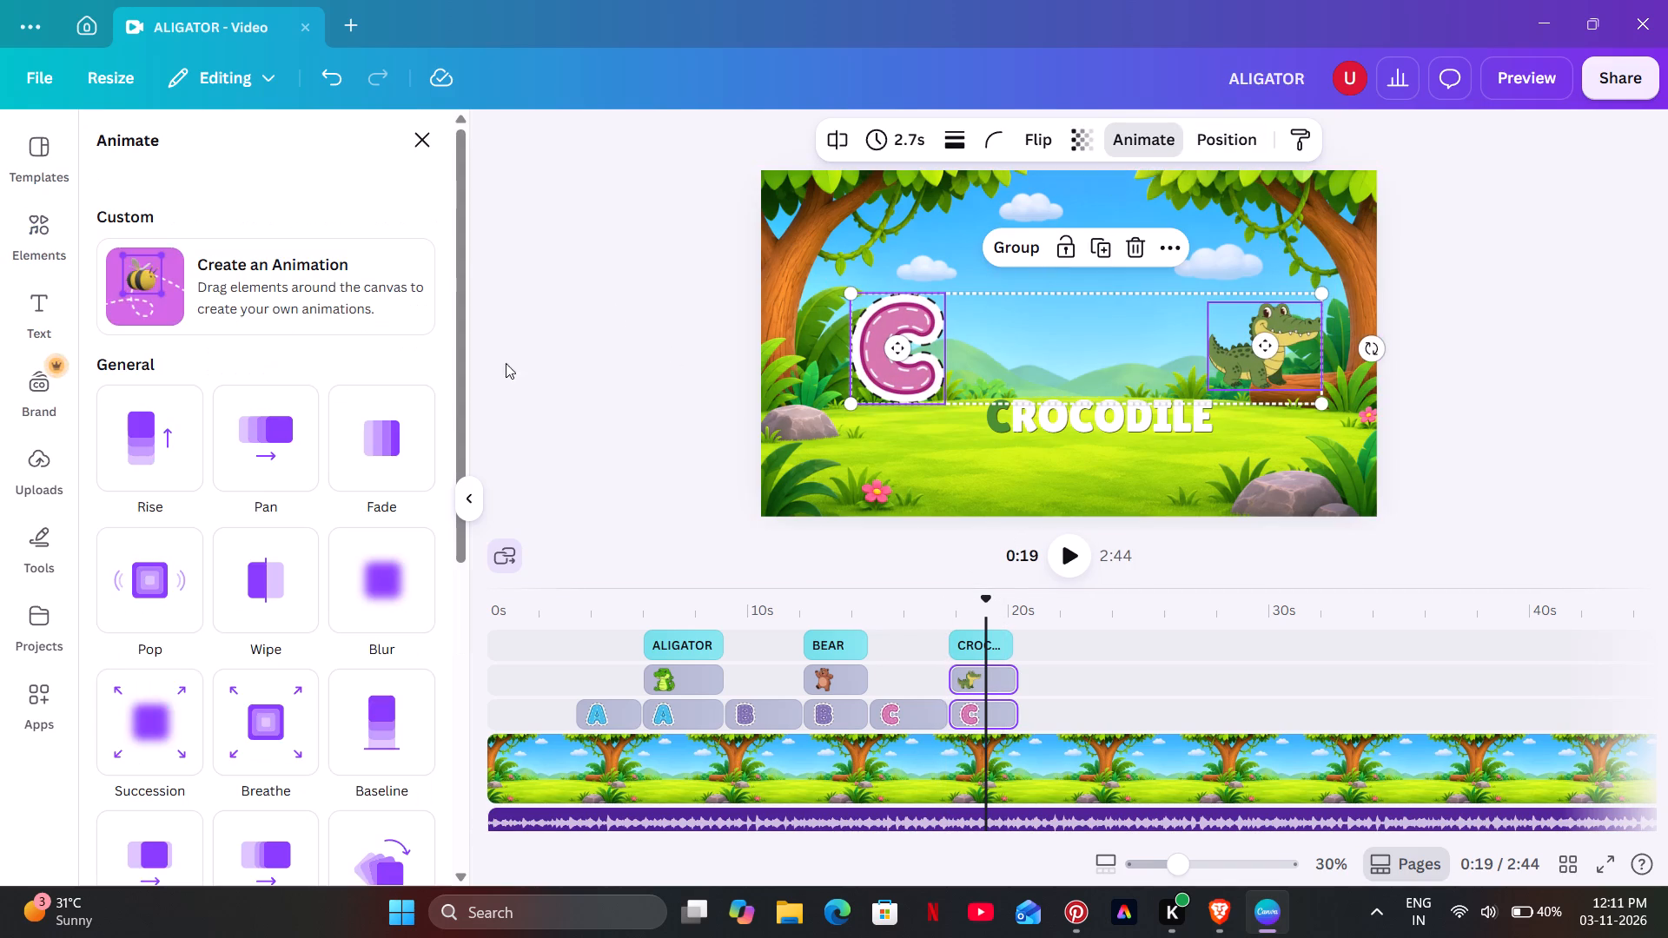
pyautogui.scroll(-5, 388, 420)
pyautogui.click(411, 352)
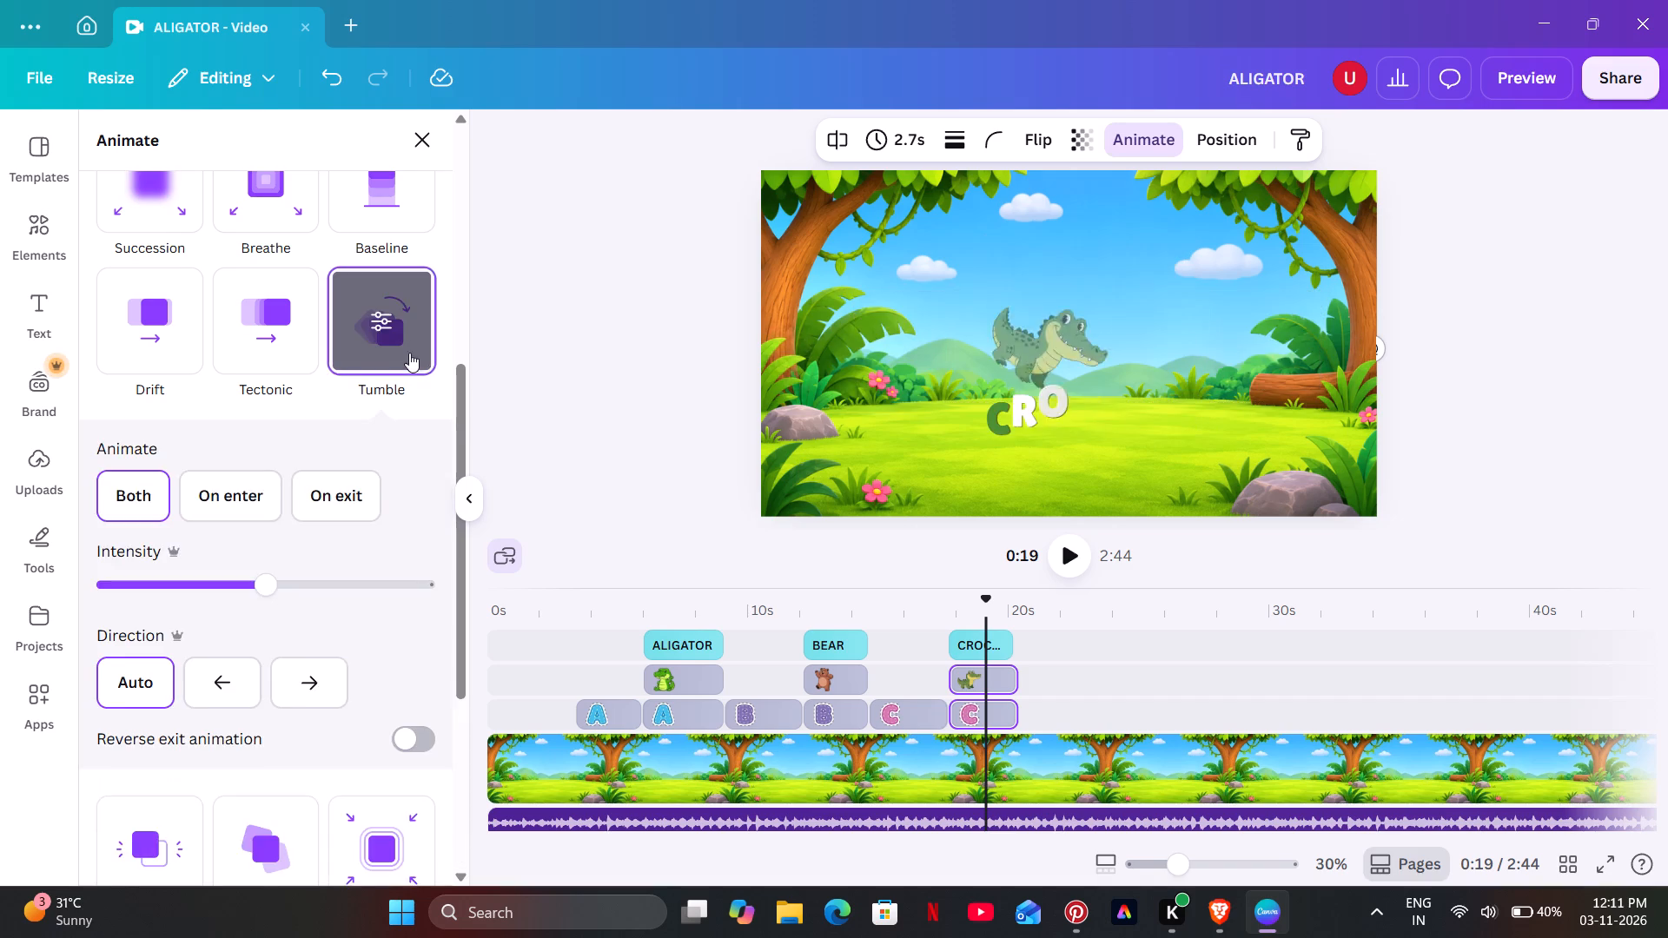
pyautogui.scroll(-6, 407, 384)
pyautogui.scroll(-3, 379, 520)
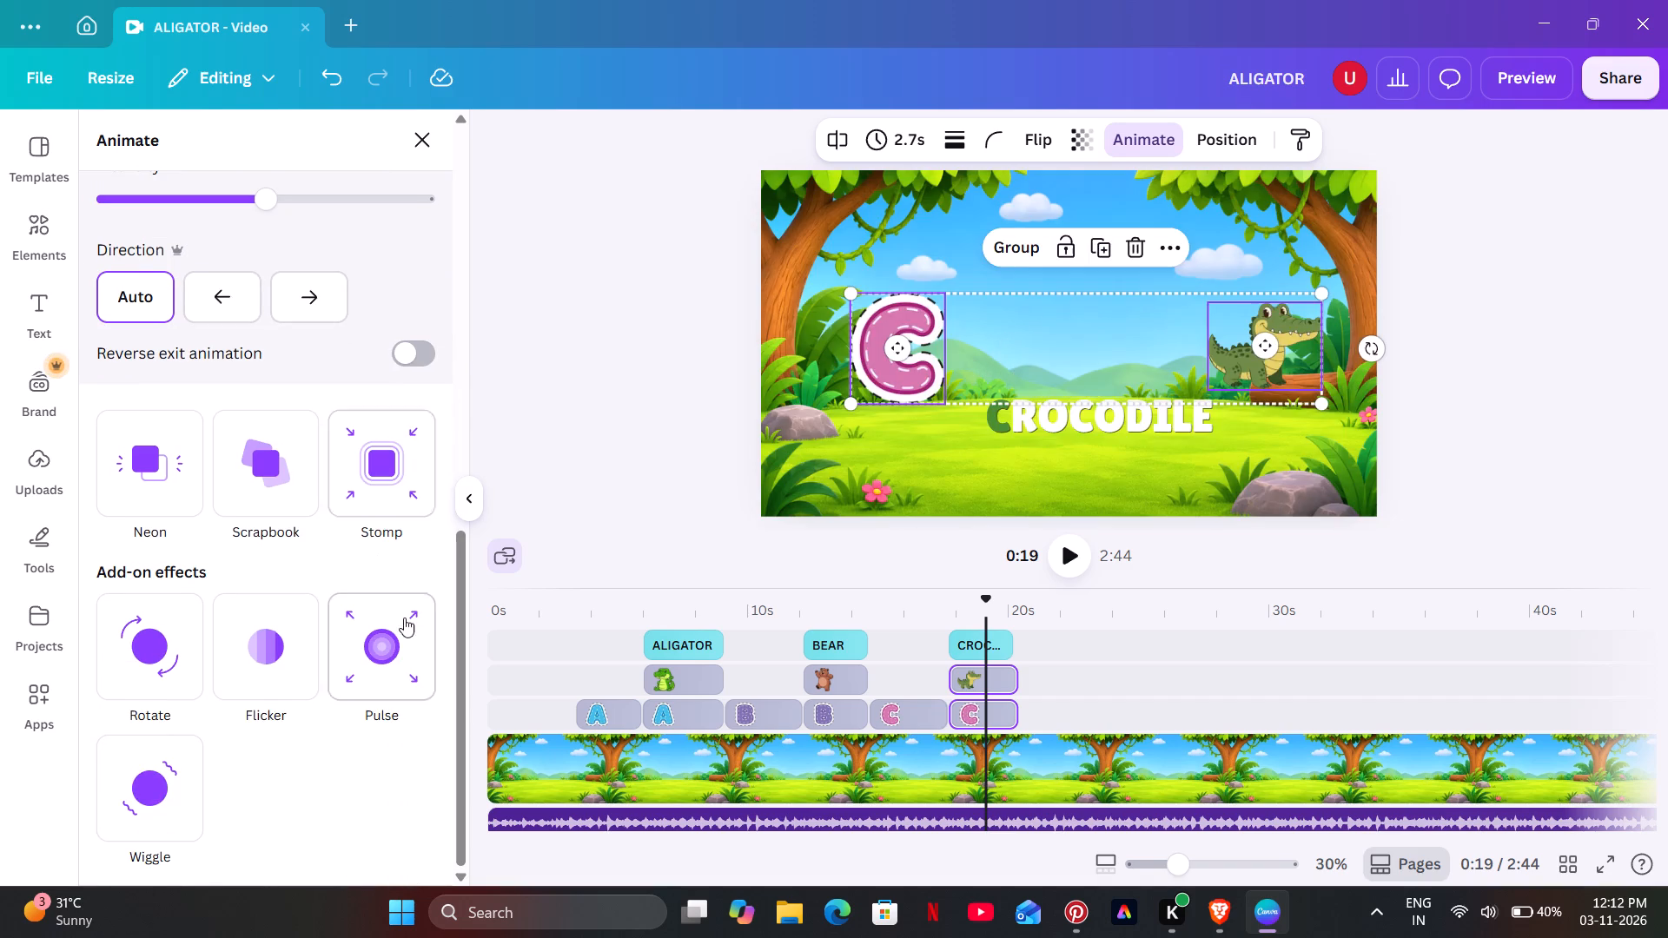
pyautogui.click(403, 618)
pyautogui.scroll(-4, 290, 513)
pyautogui.moveTo(278, 600); pyautogui.dragTo(202, 604)
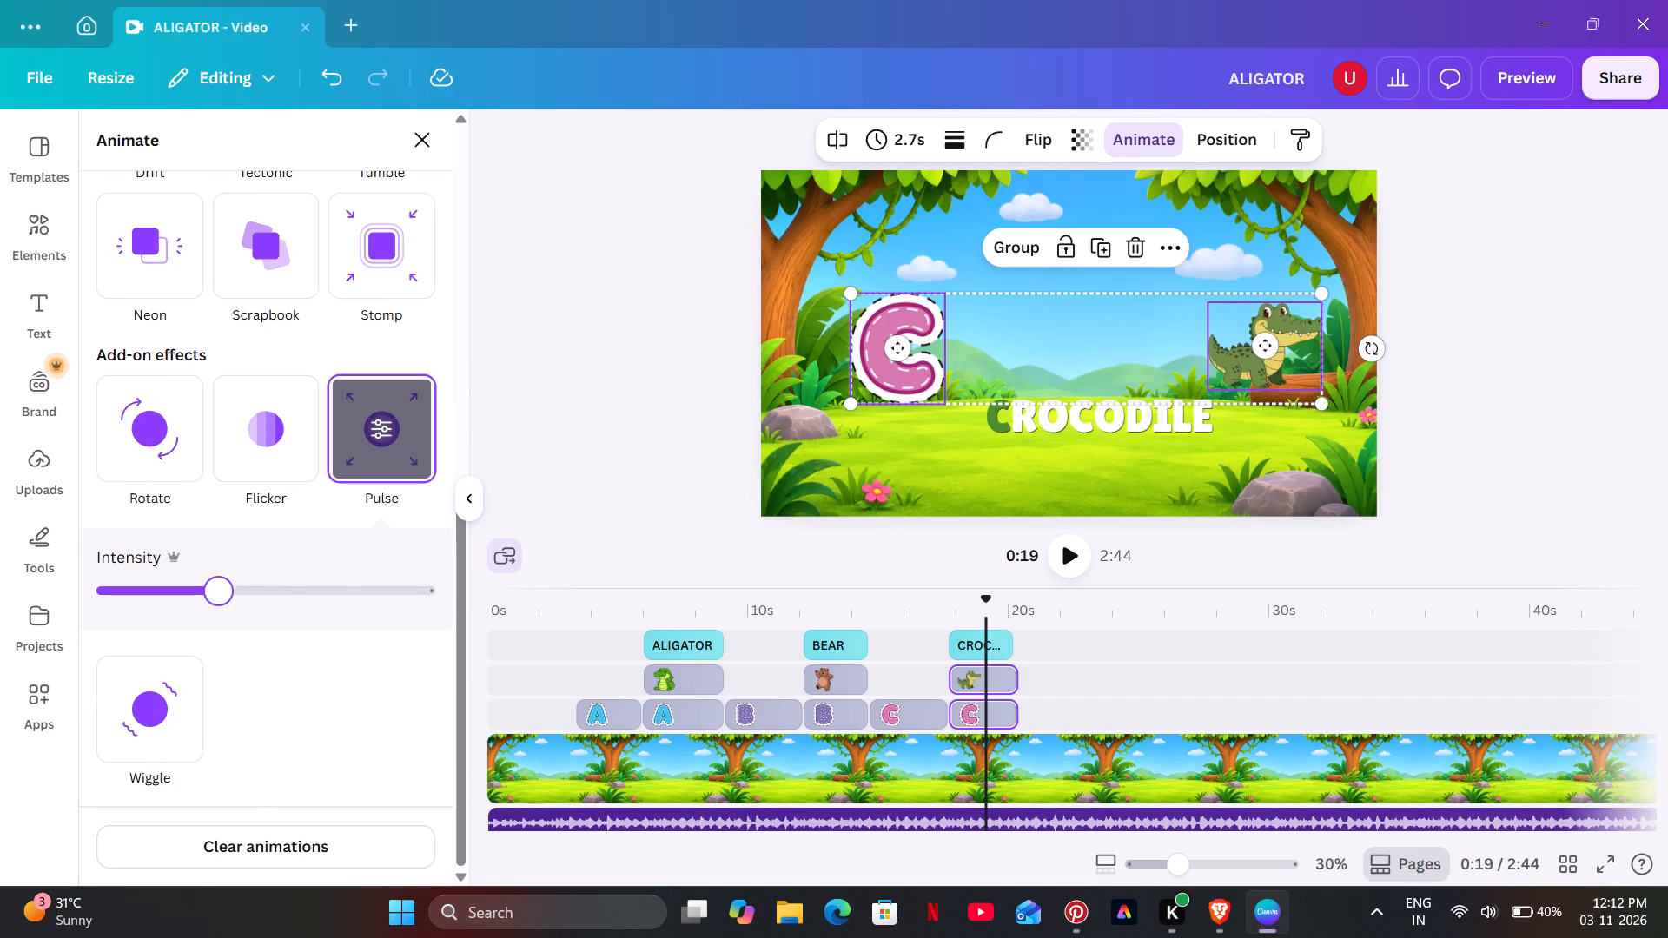
pyautogui.moveTo(202, 604); pyautogui.dragTo(107, 606)
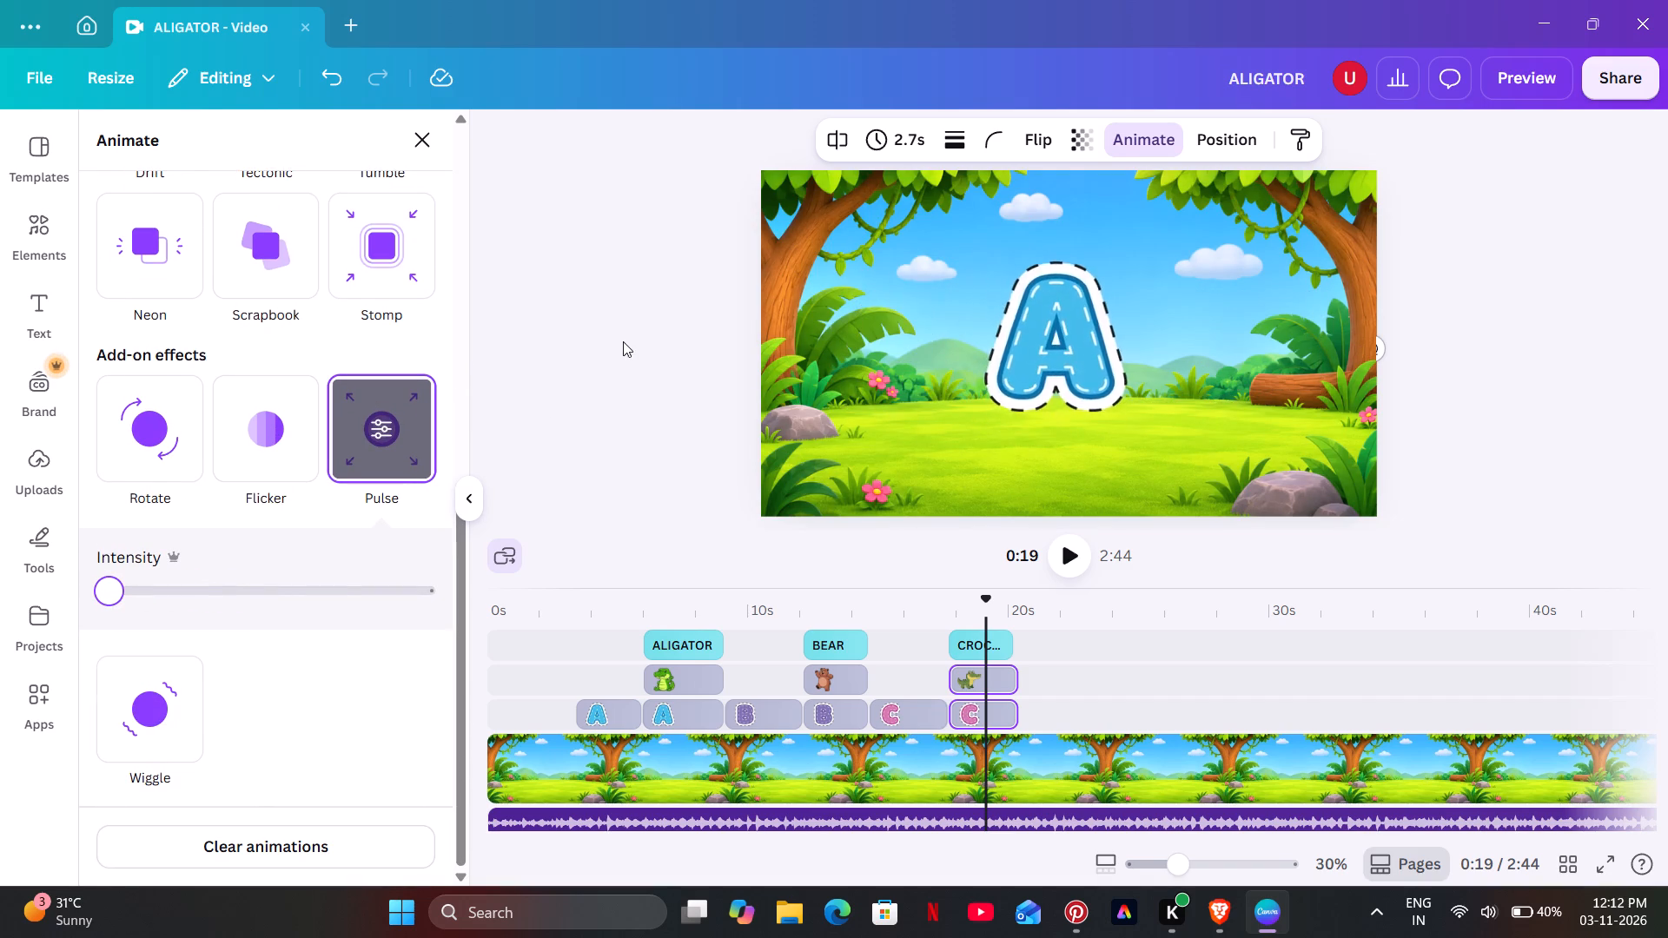
pyautogui.click(623, 341)
# Play the video from 0:13 to 0:20 to check the bear and crocodile scenes with their captions and animations.
pyautogui.click(836, 611)
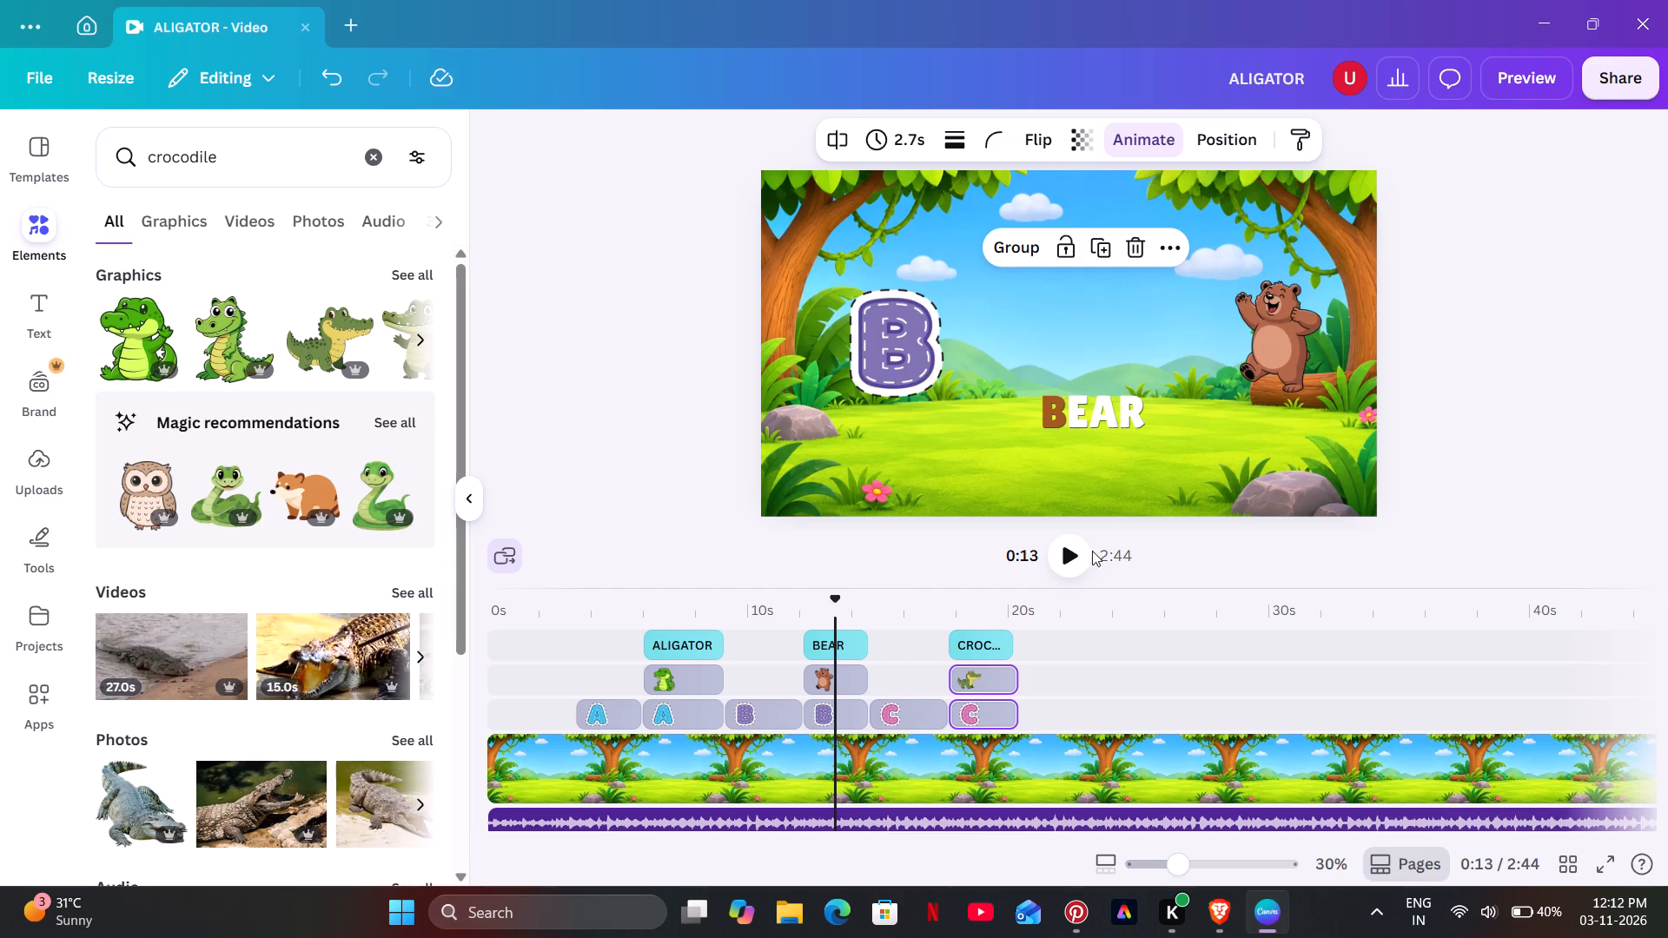
pyautogui.click(1075, 559)
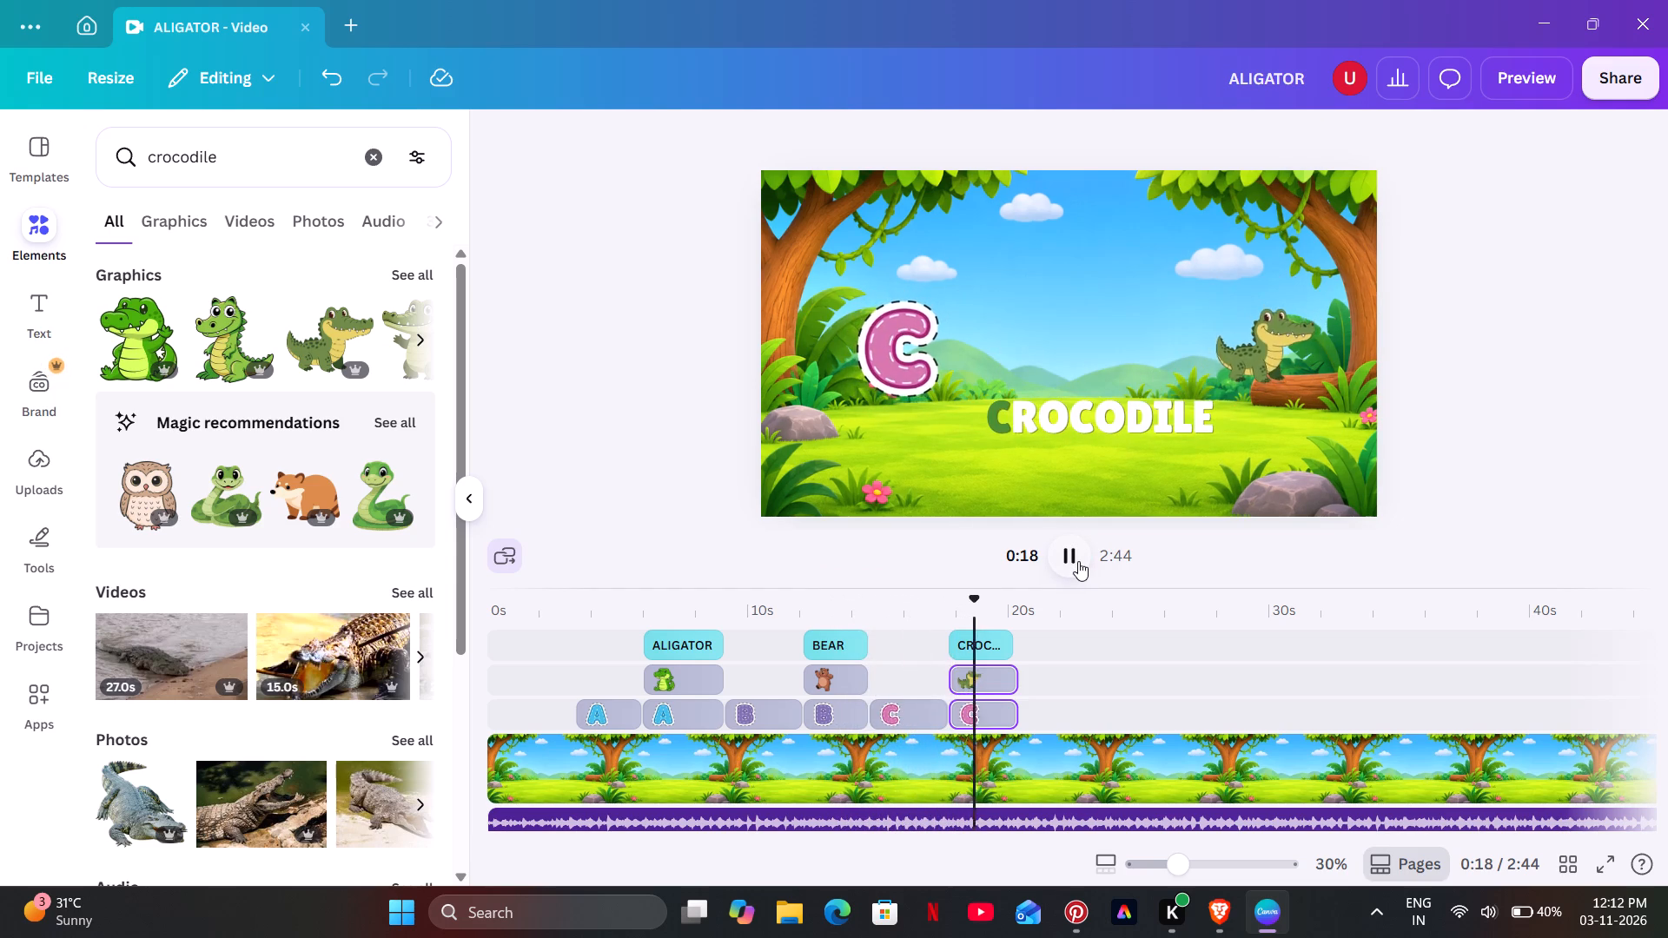
pyautogui.click(1078, 561)
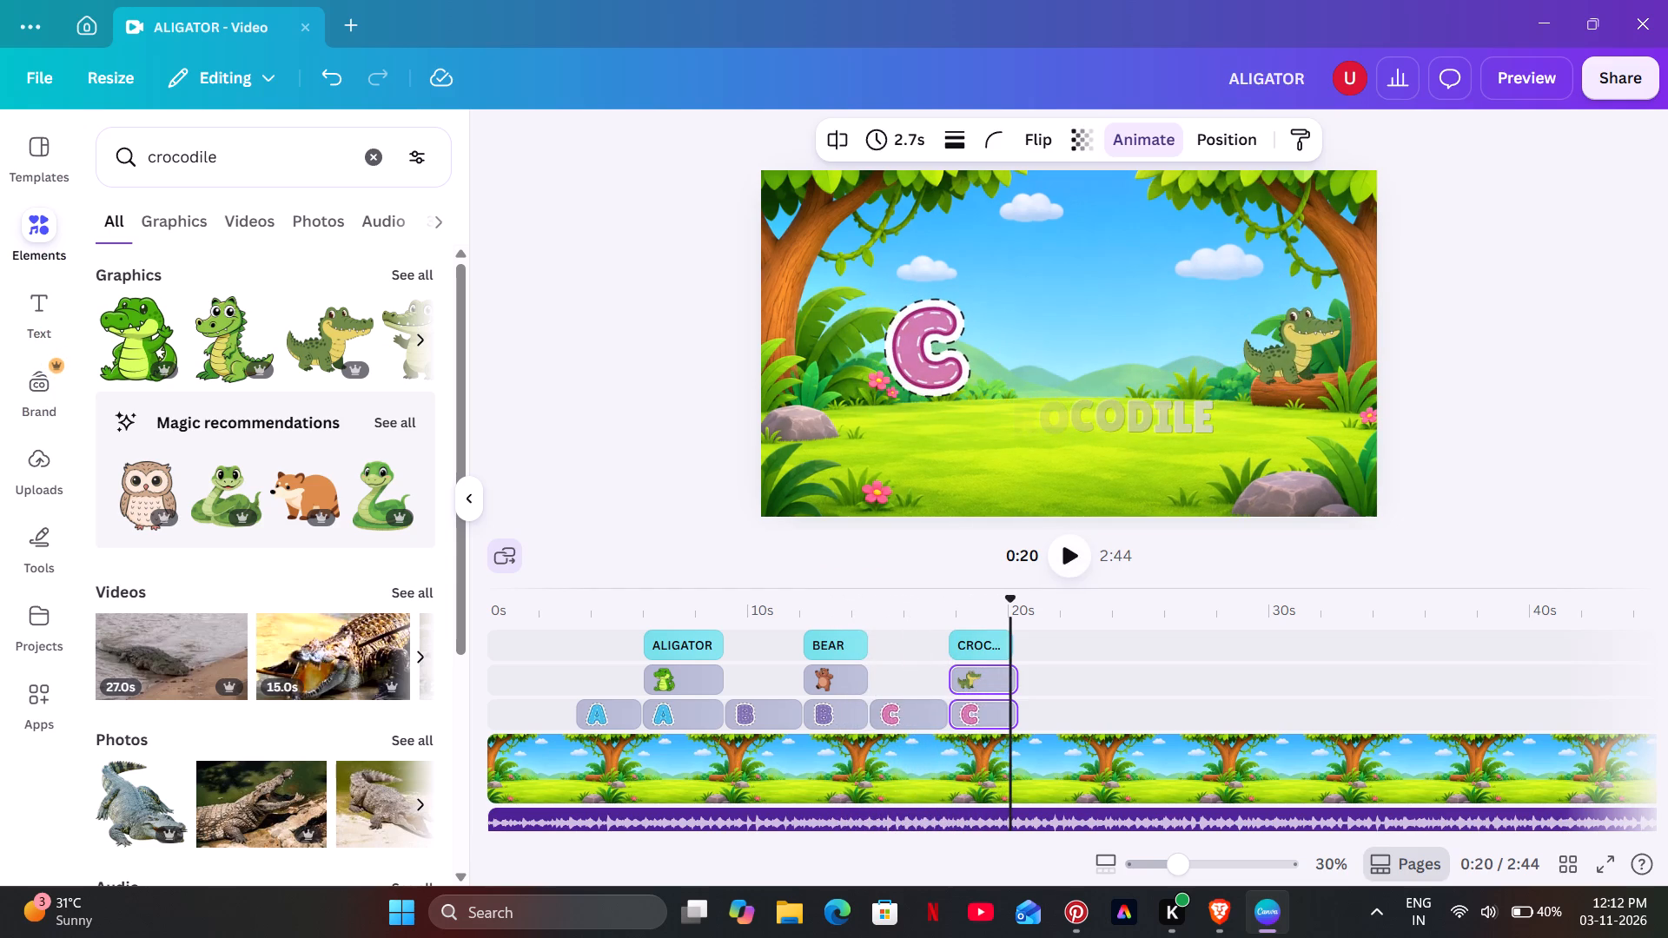
# Add the Wiggle add-on effect at minimum intensity to the ALIGATOR, BEAR and CROCODILE captions together.
pyautogui.moveTo(1030, 631); pyautogui.dragTo(783, 635)
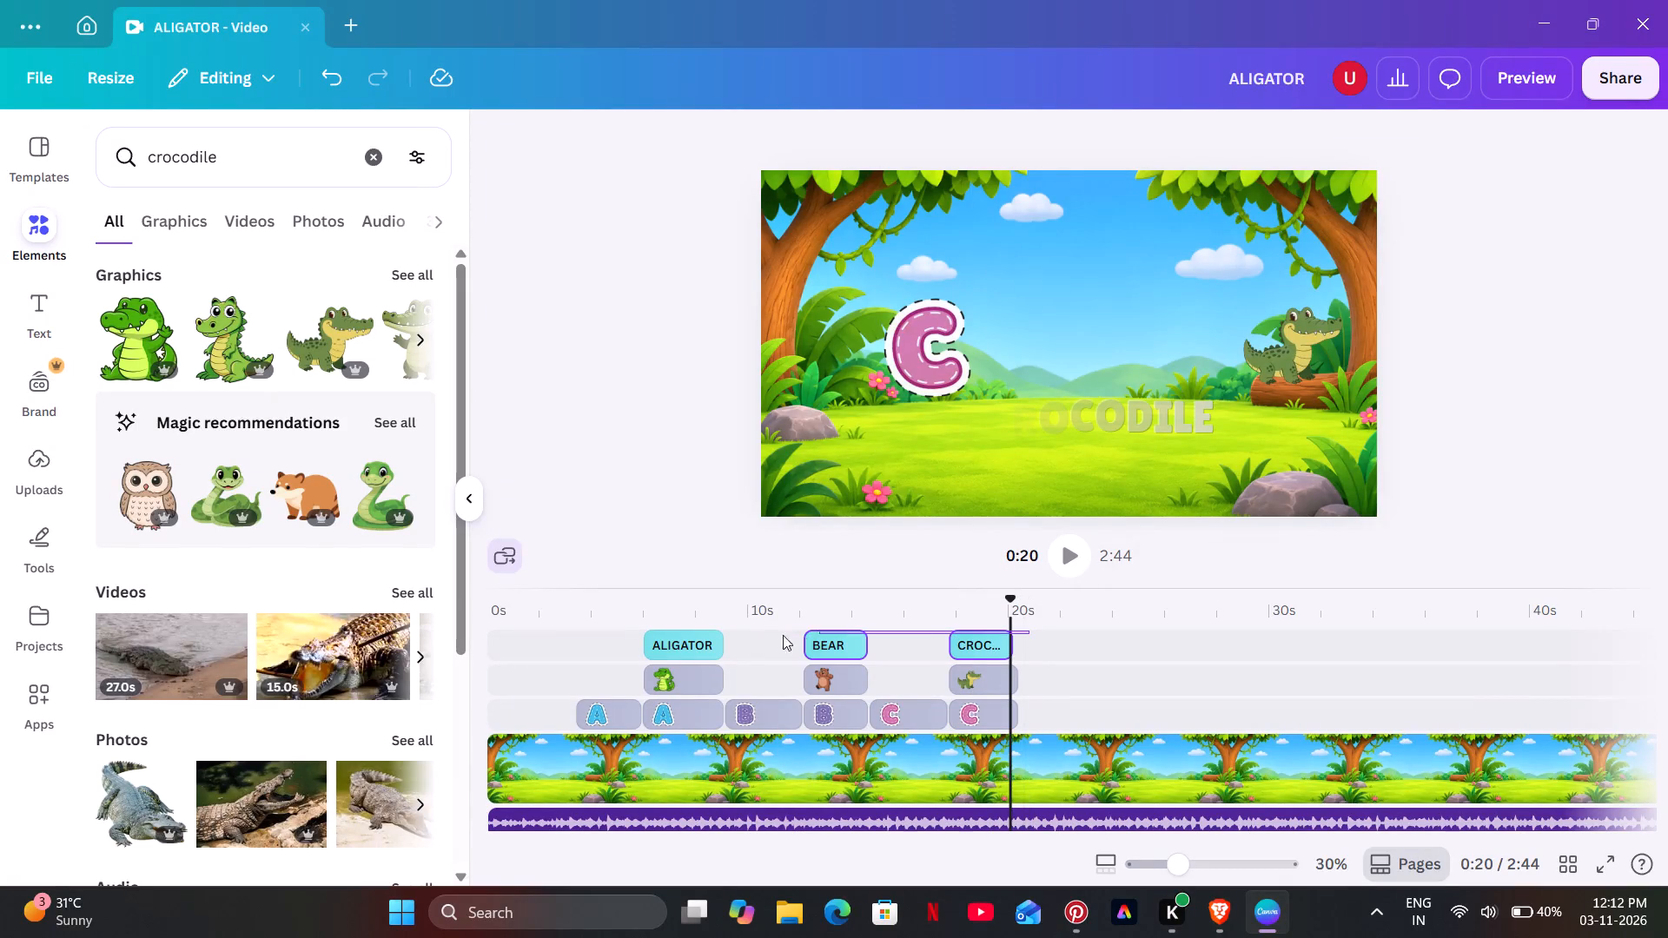
pyautogui.moveTo(783, 635); pyautogui.dragTo(666, 640)
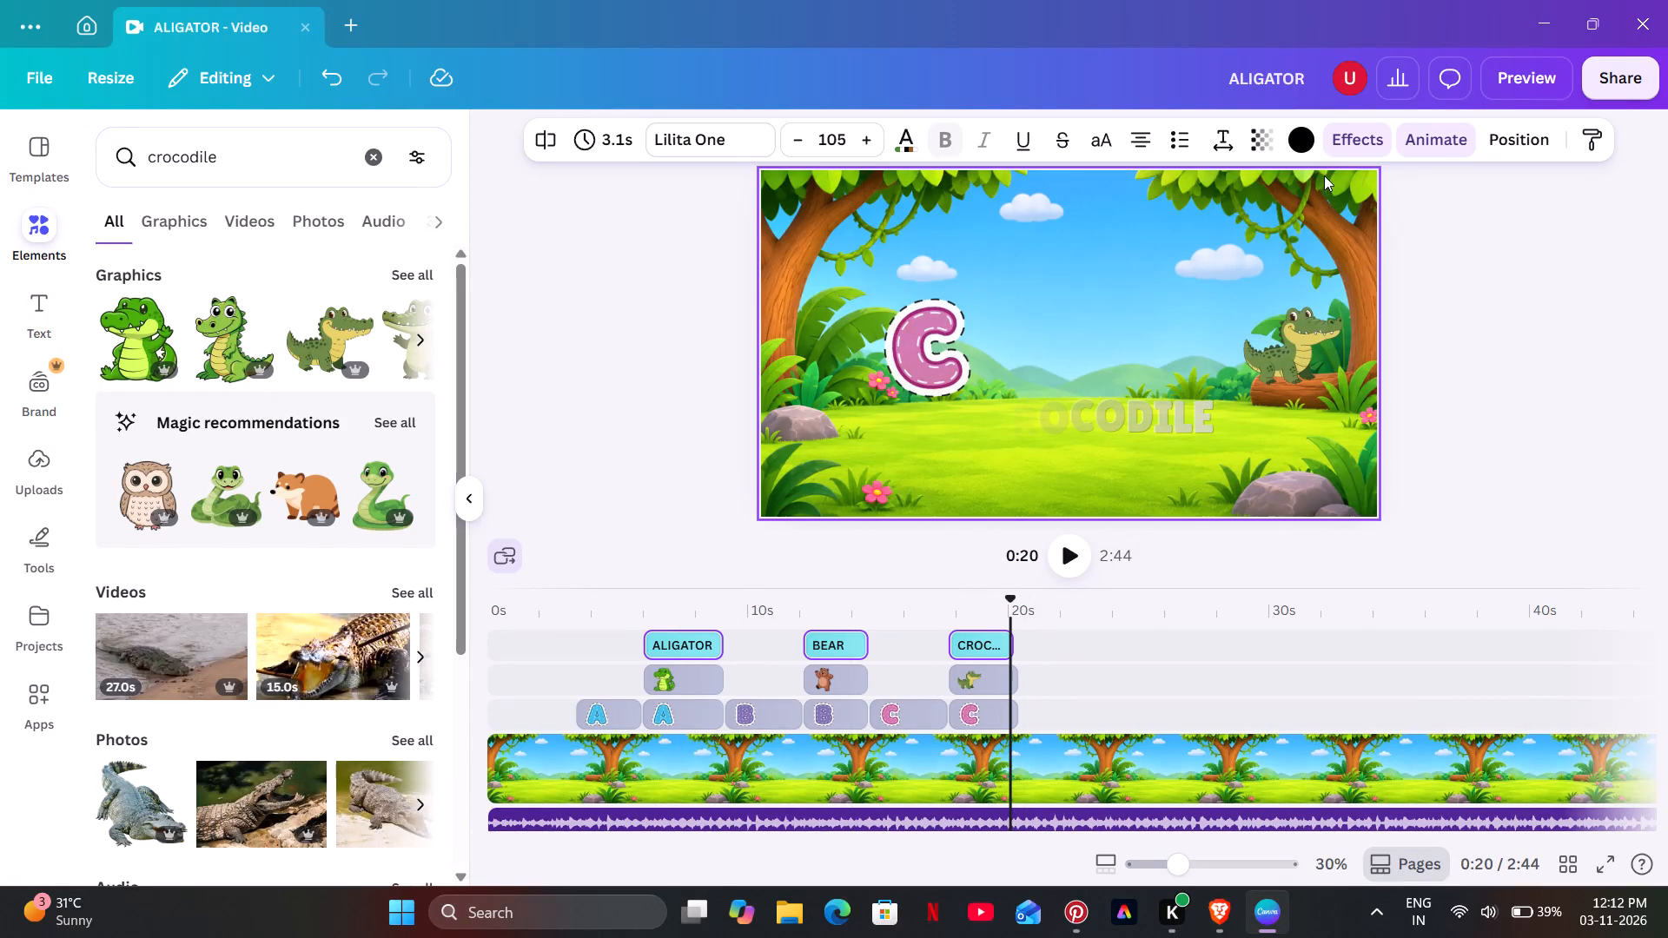
pyautogui.click(1441, 133)
pyautogui.scroll(-4, 237, 415)
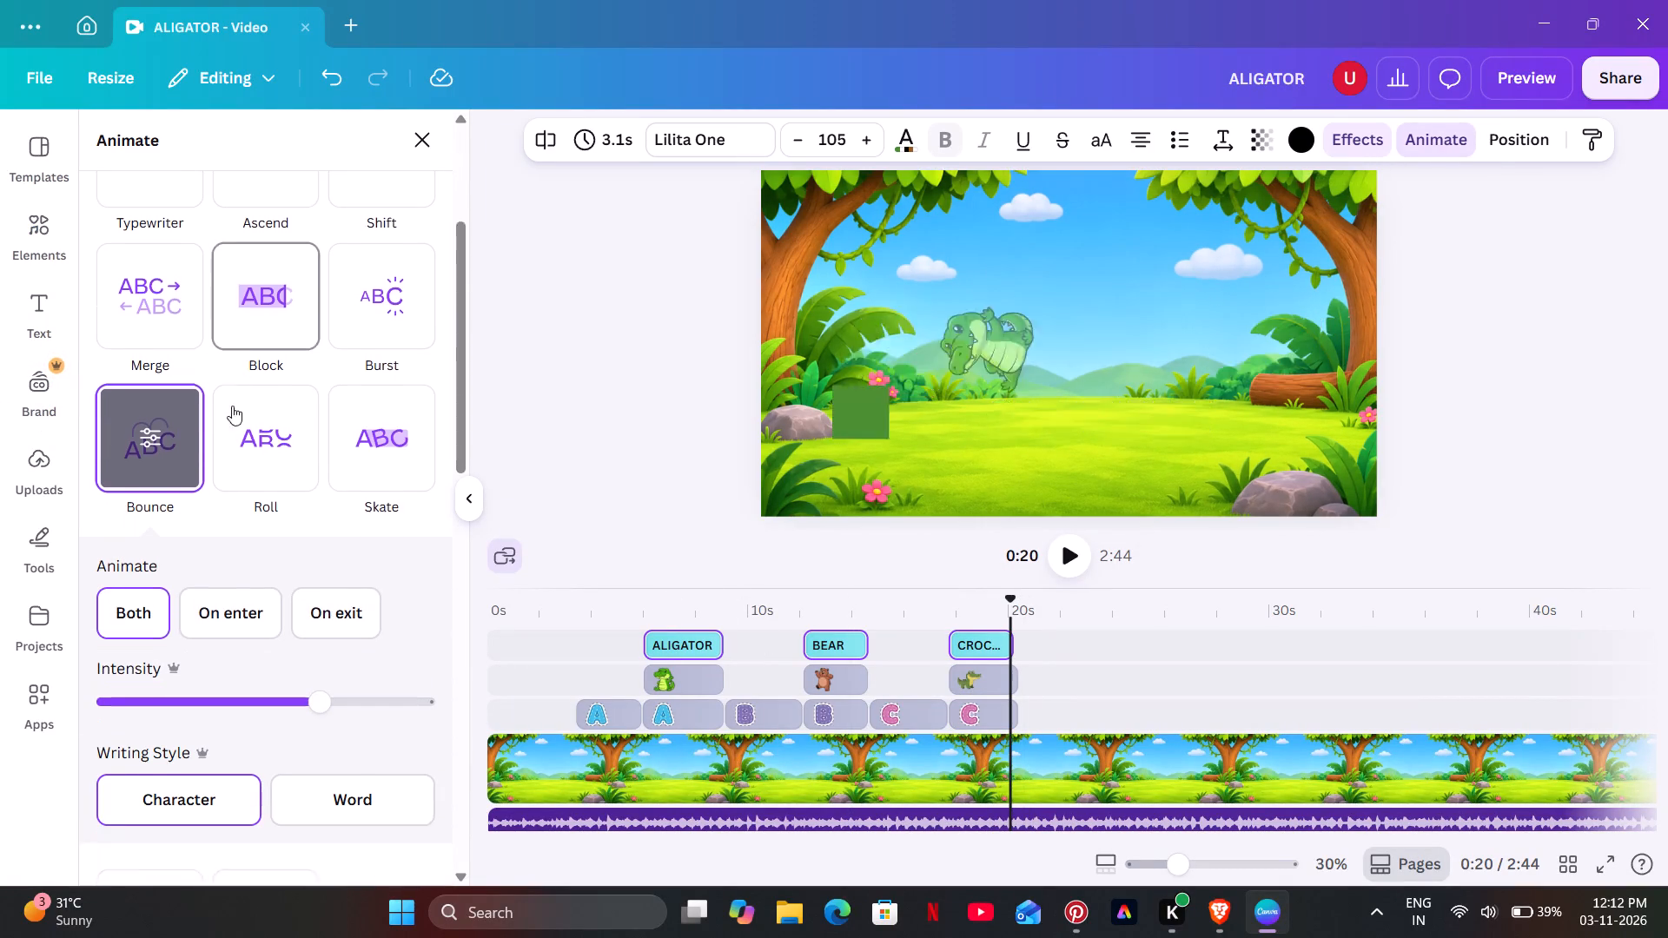
pyautogui.scroll(-3, 232, 406)
pyautogui.scroll(-6, 304, 450)
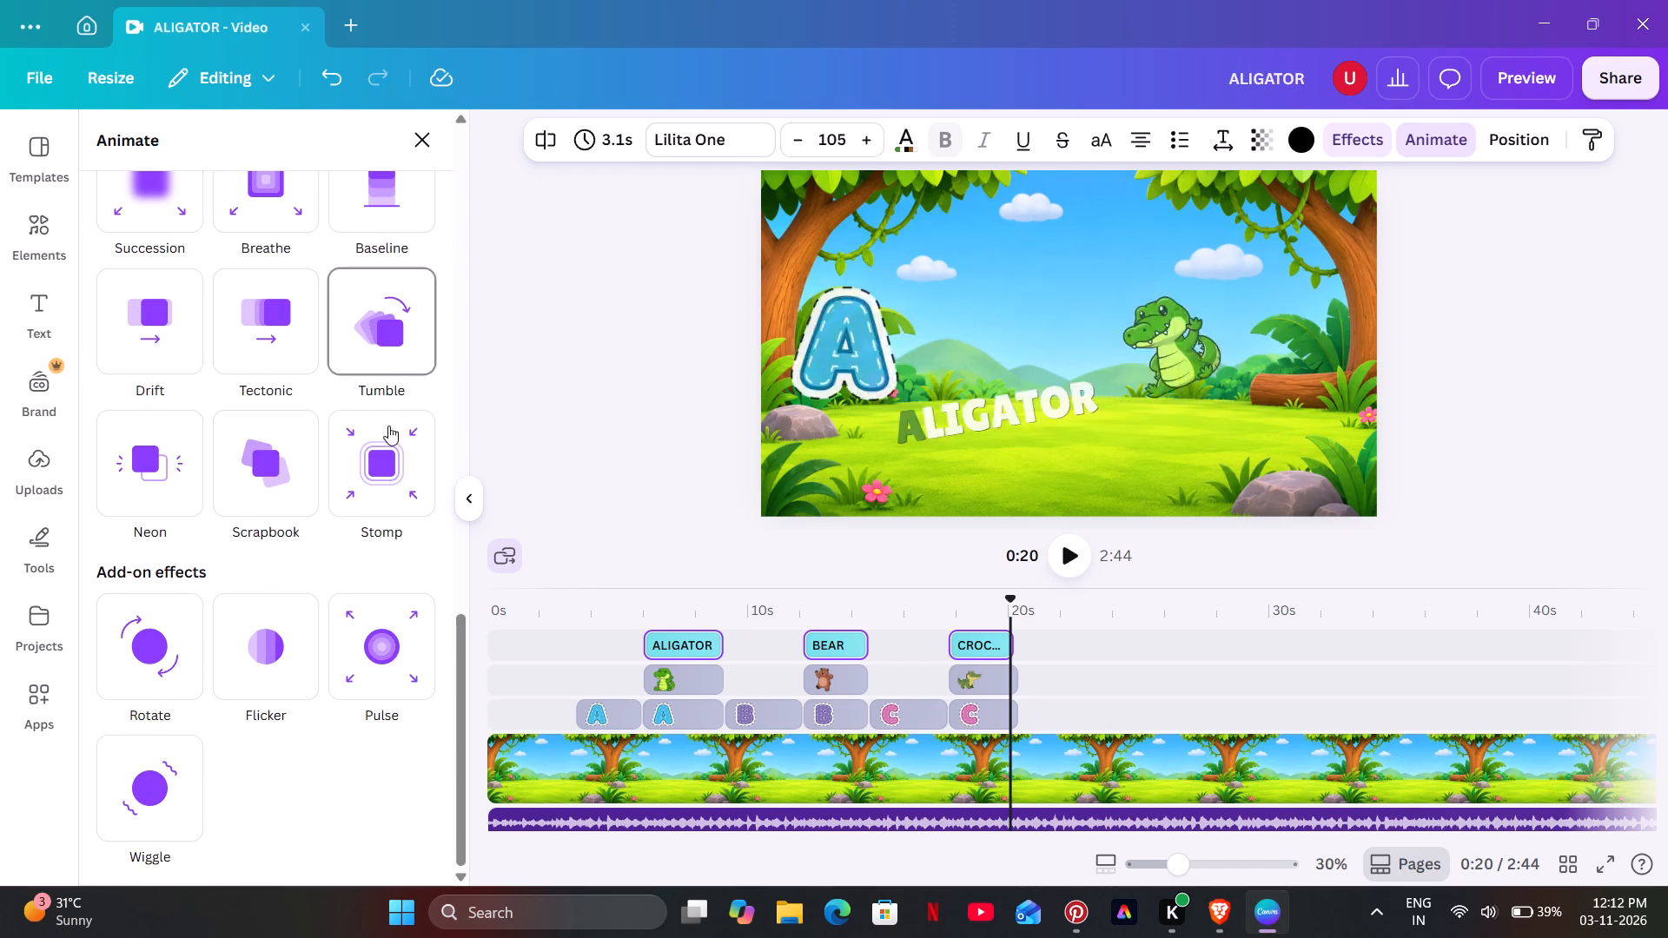
pyautogui.click(122, 770)
pyautogui.scroll(-4, 304, 408)
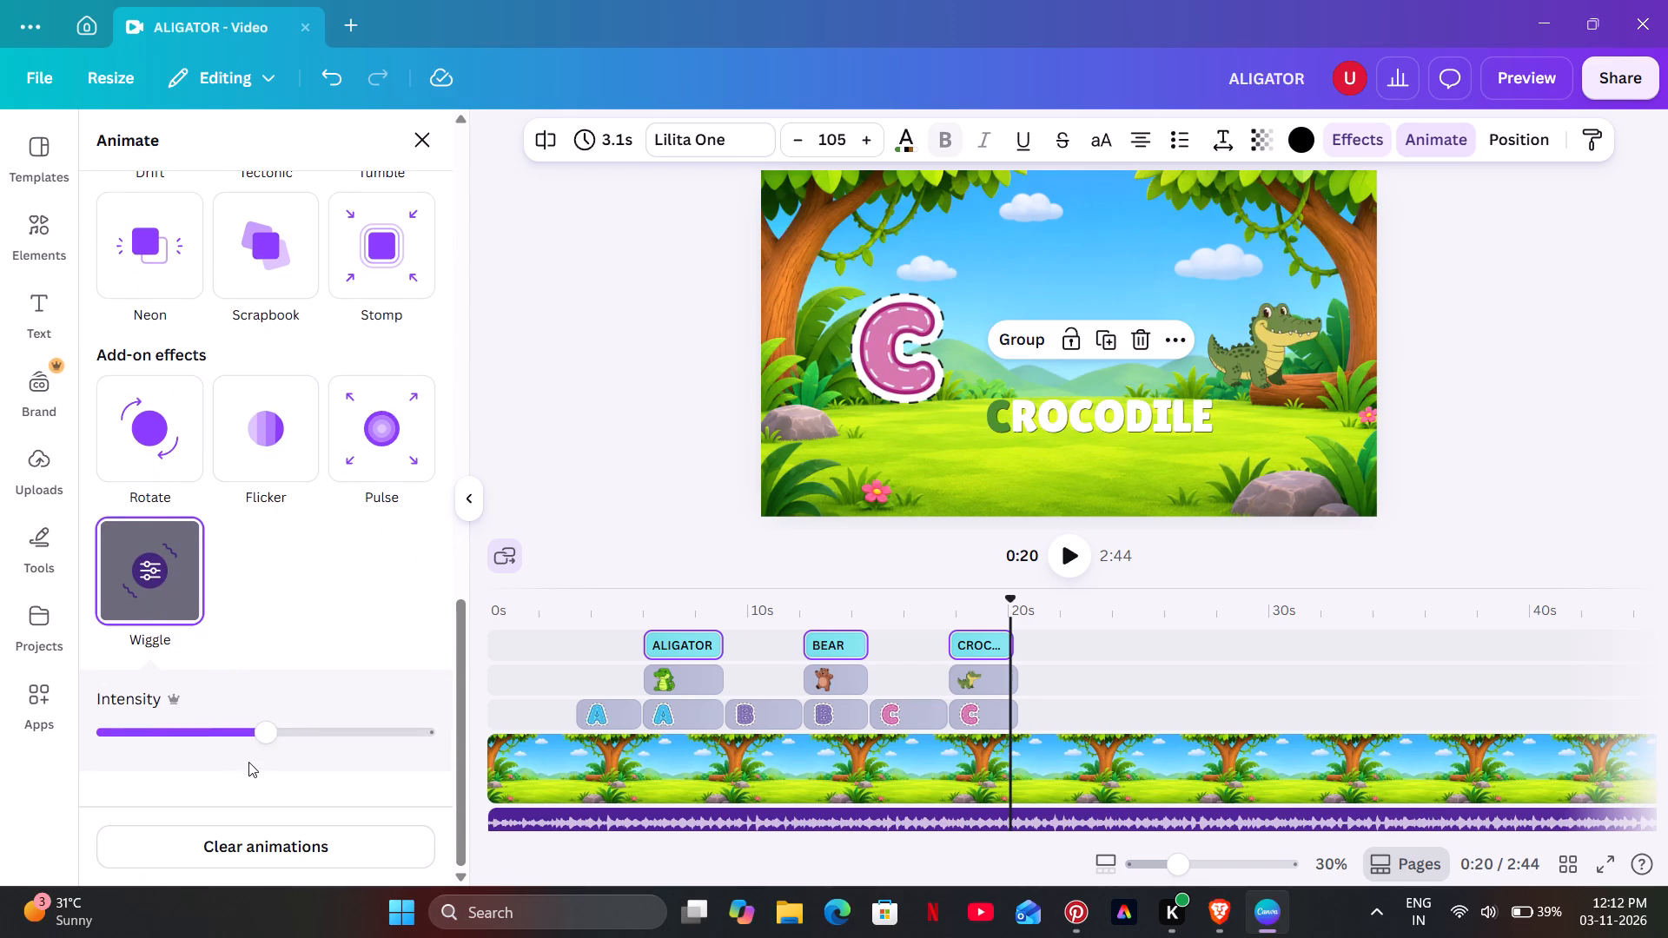
pyautogui.moveTo(266, 742); pyautogui.dragTo(131, 753)
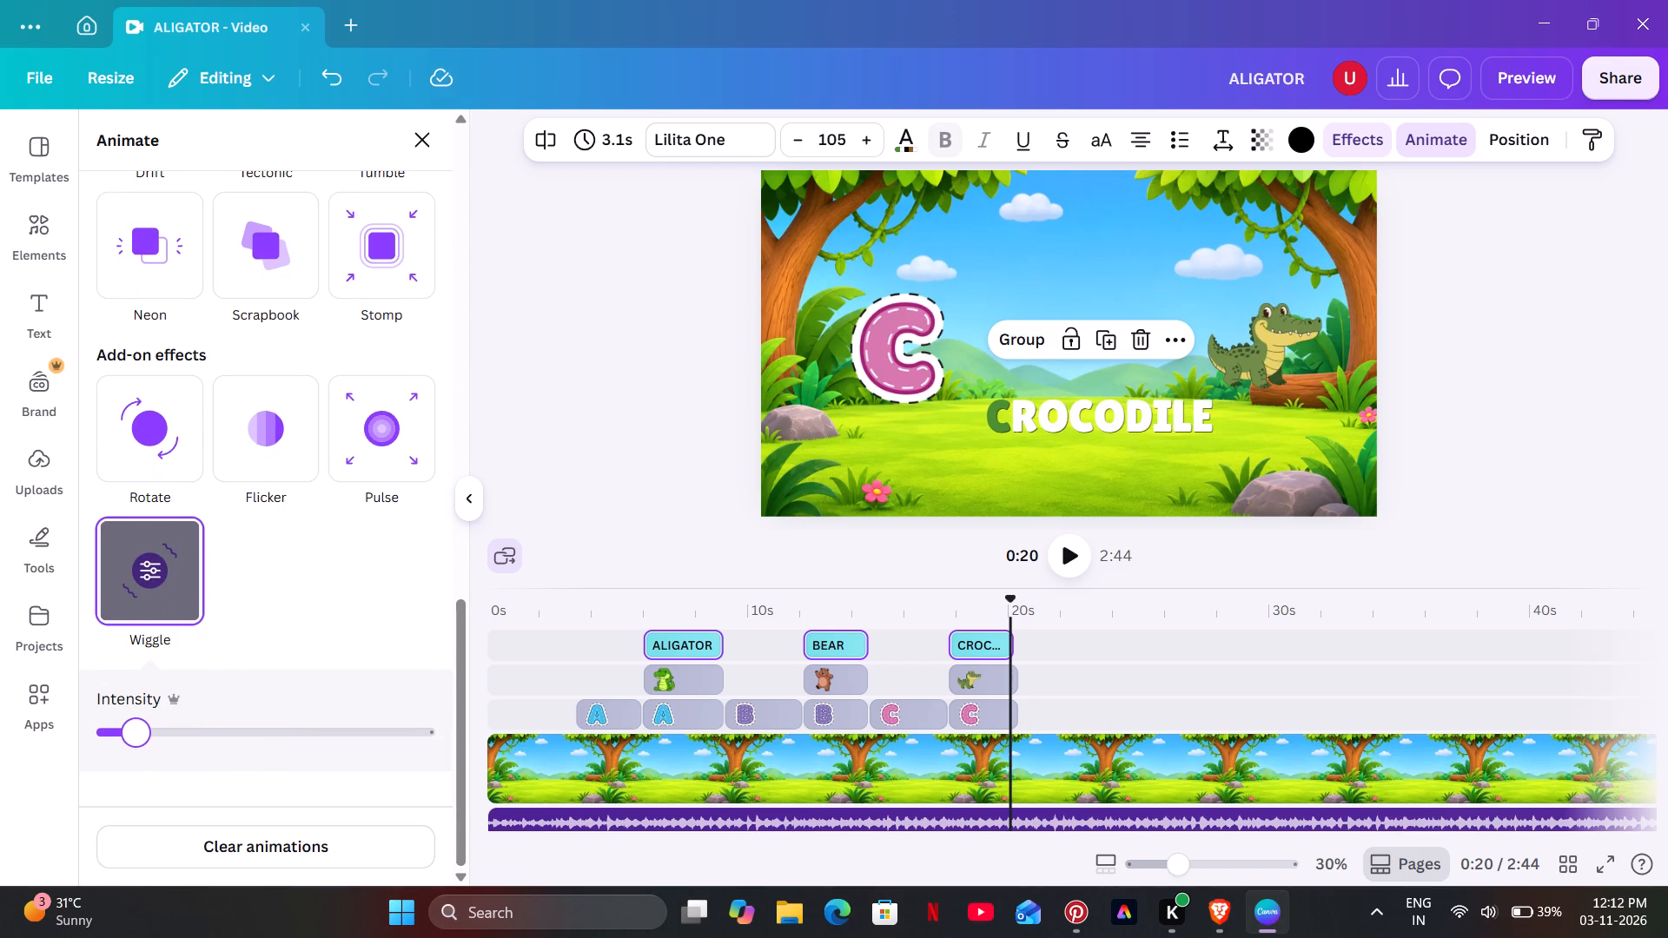
pyautogui.moveTo(131, 753); pyautogui.dragTo(106, 753)
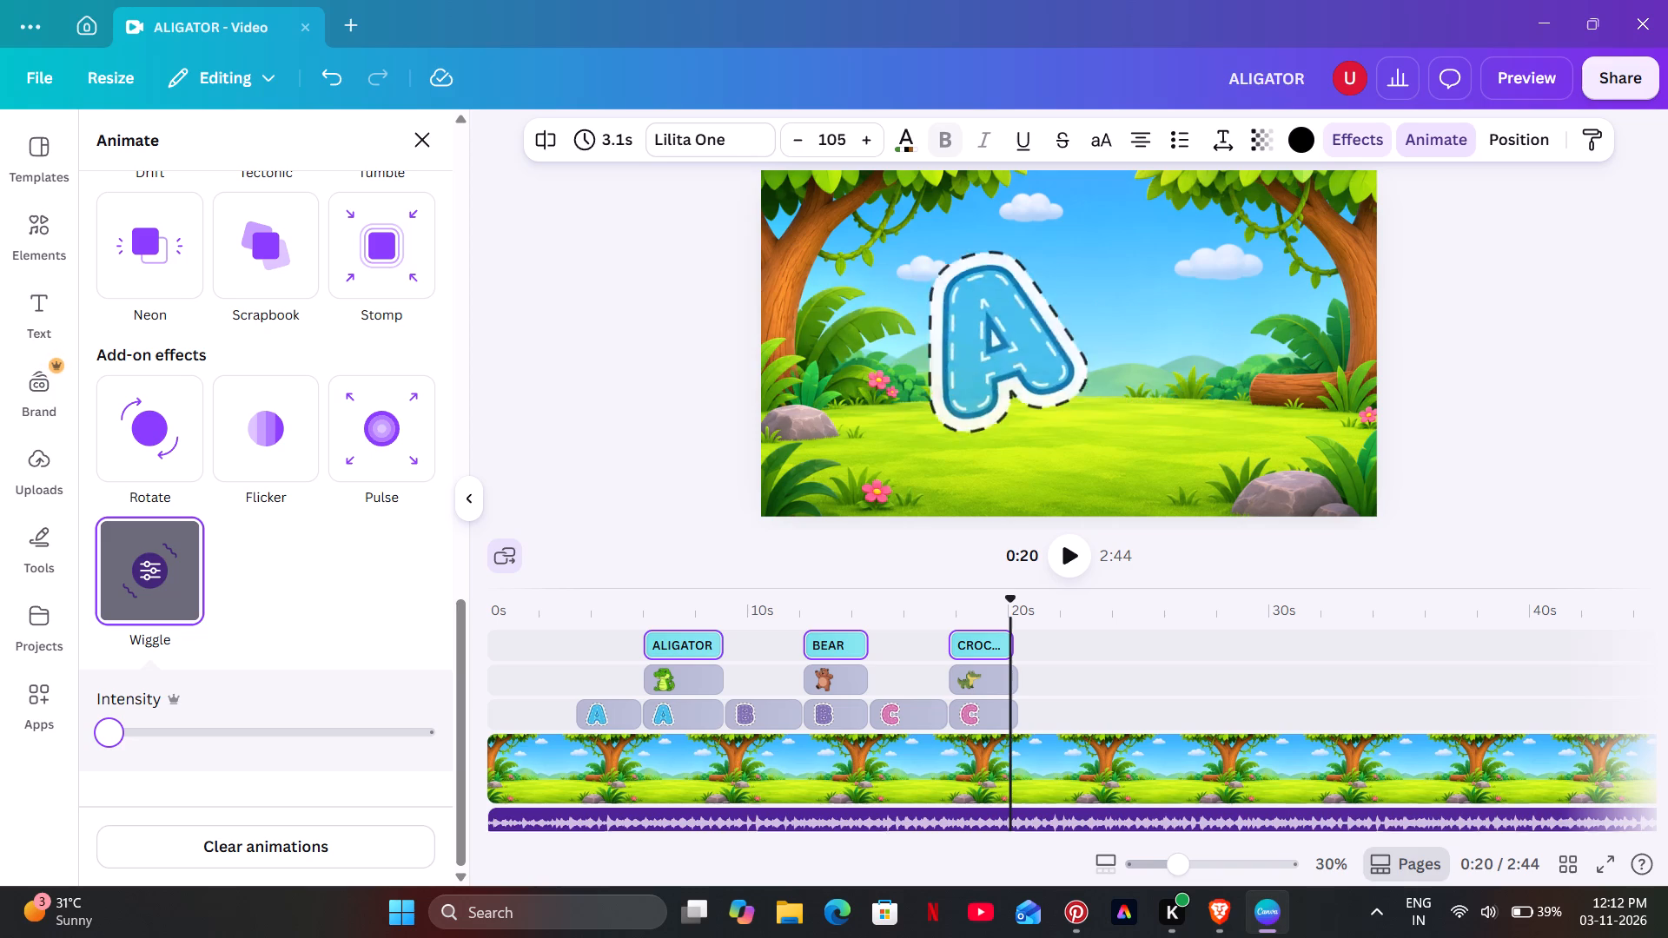
pyautogui.click(692, 79)
pyautogui.click(637, 337)
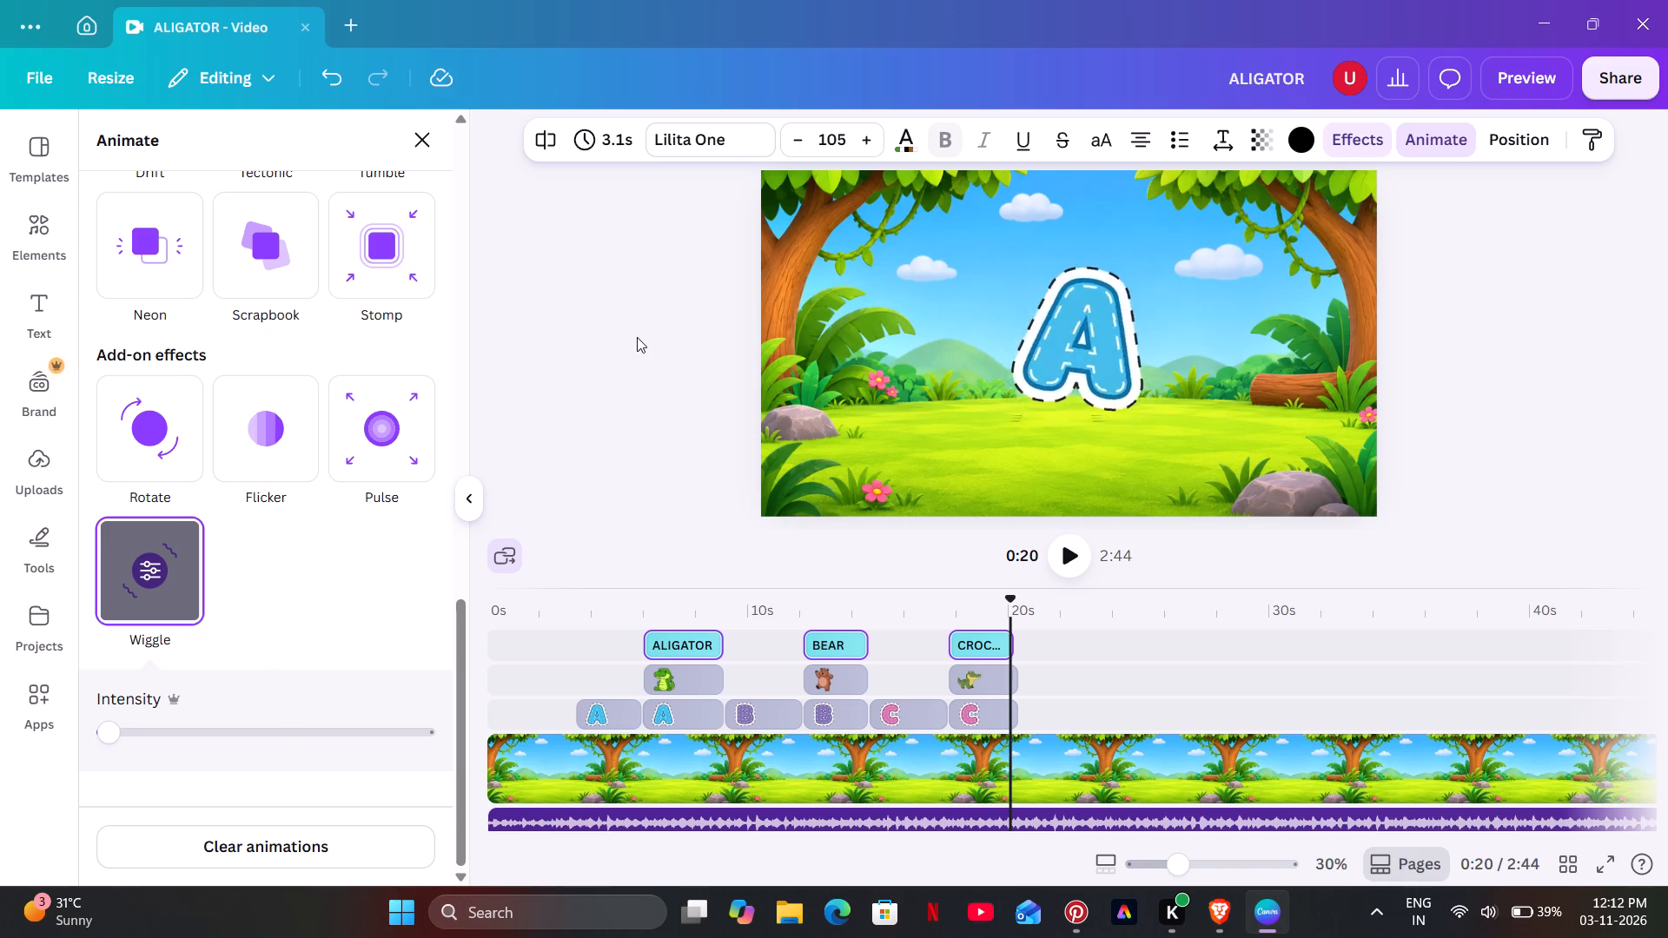
# Play the video from 0:03 to 0:21, adjusting the system volume, to check the A, B and C scenes with their captions.
pyautogui.click(571, 635)
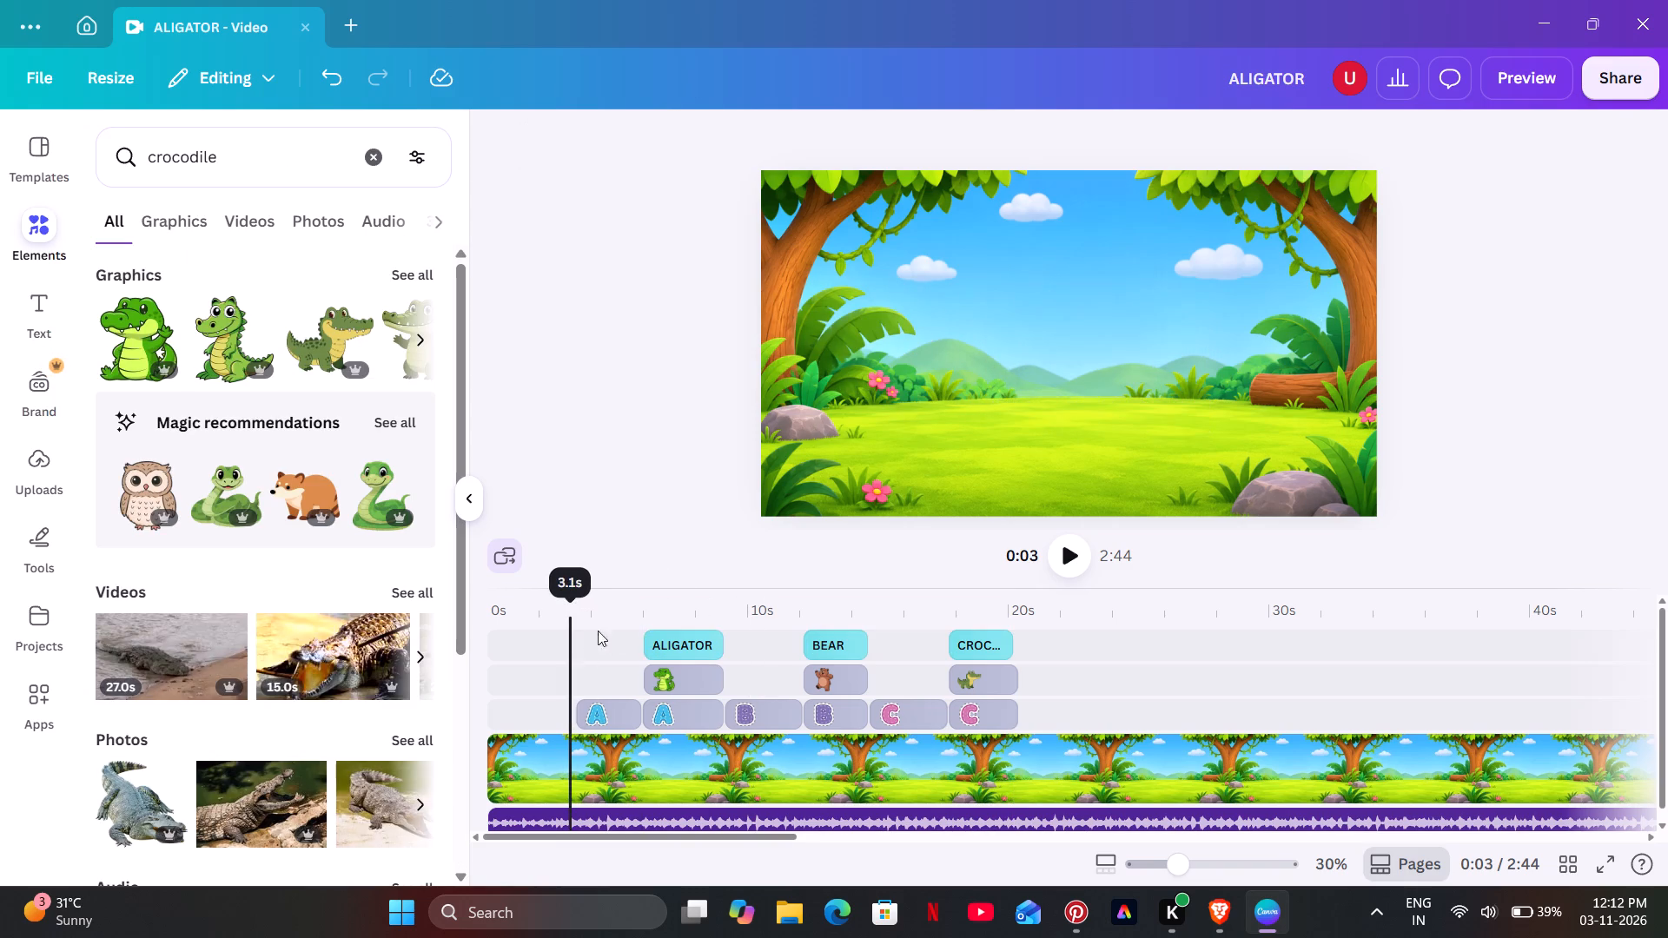
pyautogui.click(1048, 556)
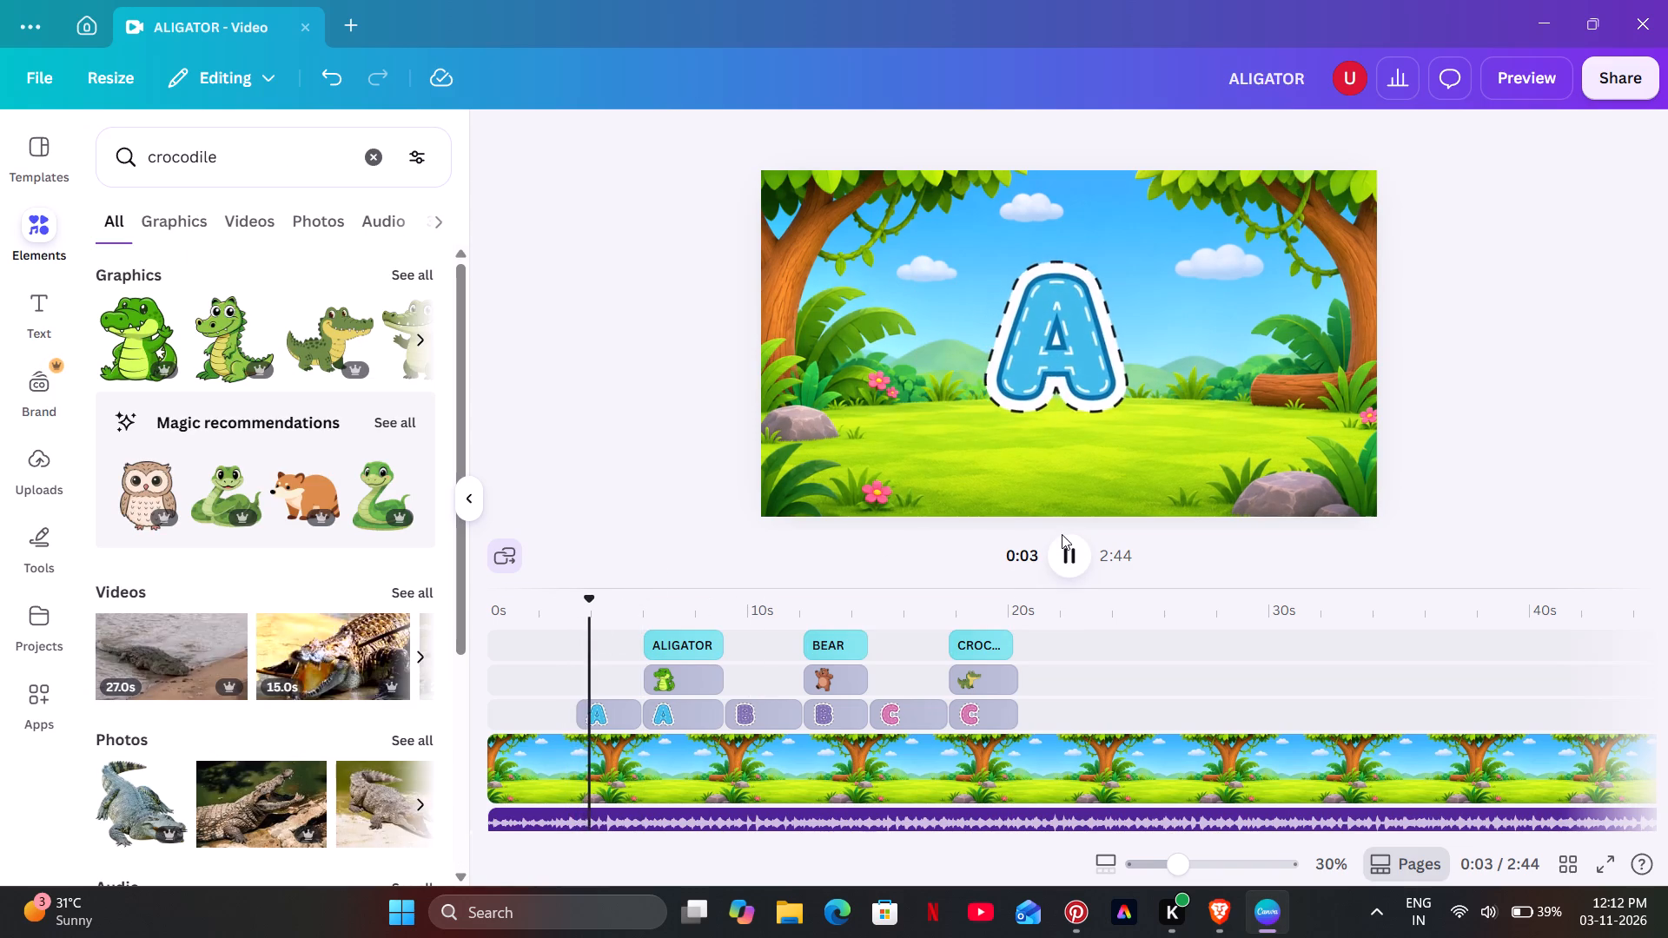
pyautogui.click(1535, 937)
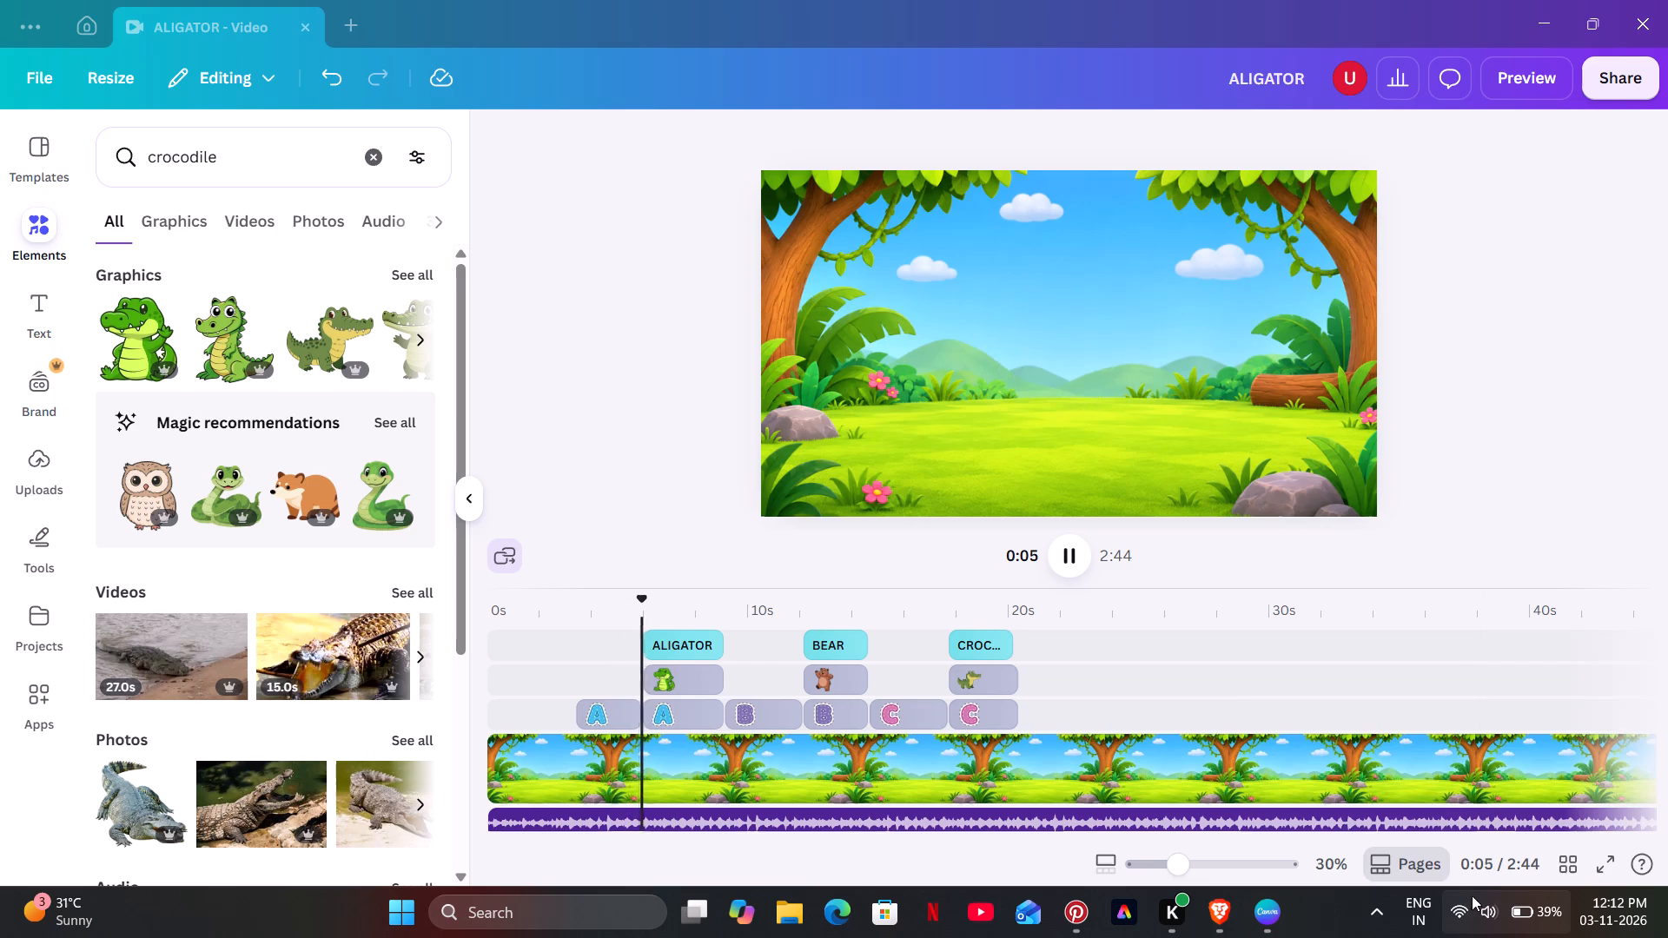
pyautogui.click(1385, 776)
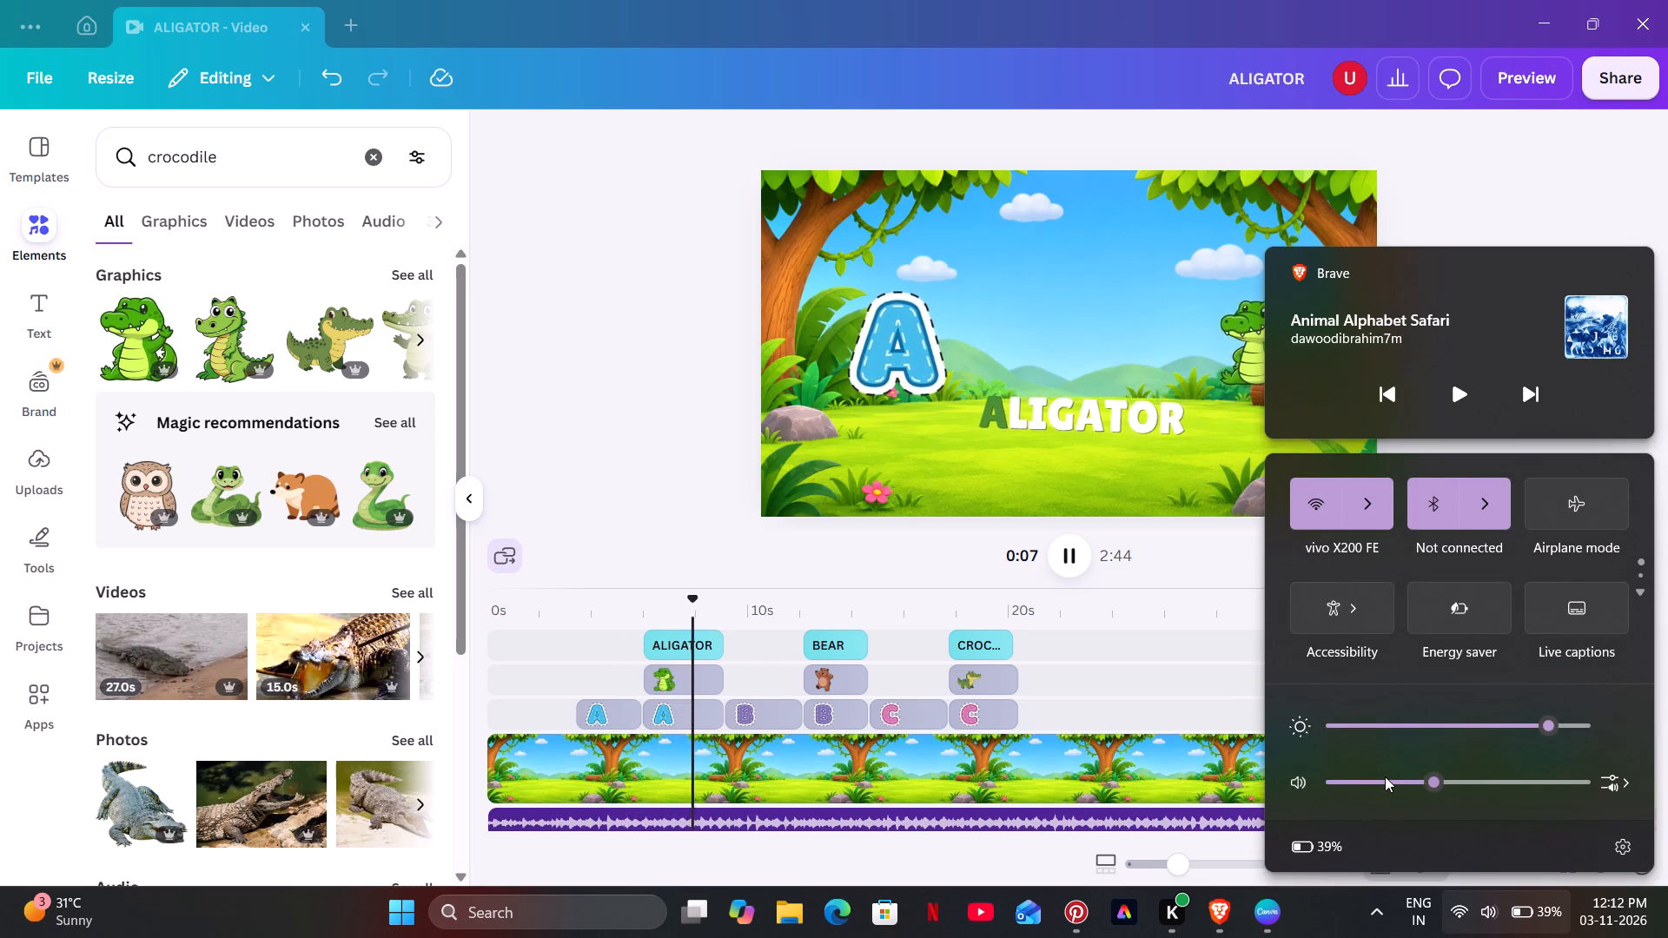
pyautogui.click(1550, 167)
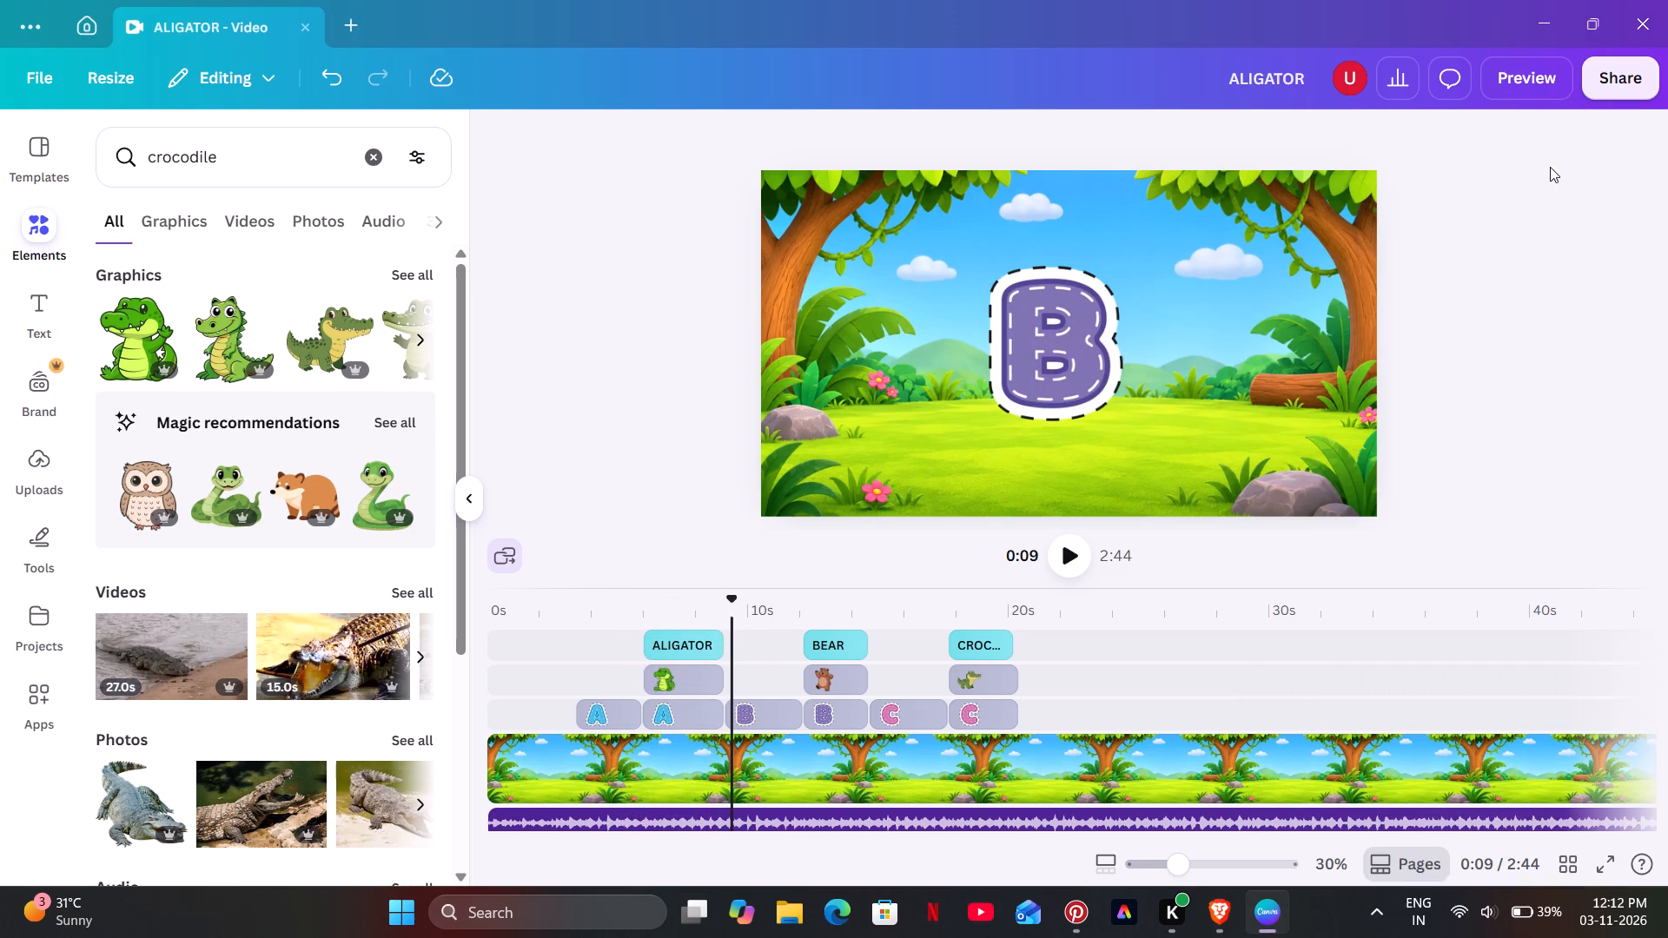
pyautogui.click(1550, 167)
pyautogui.click(1084, 563)
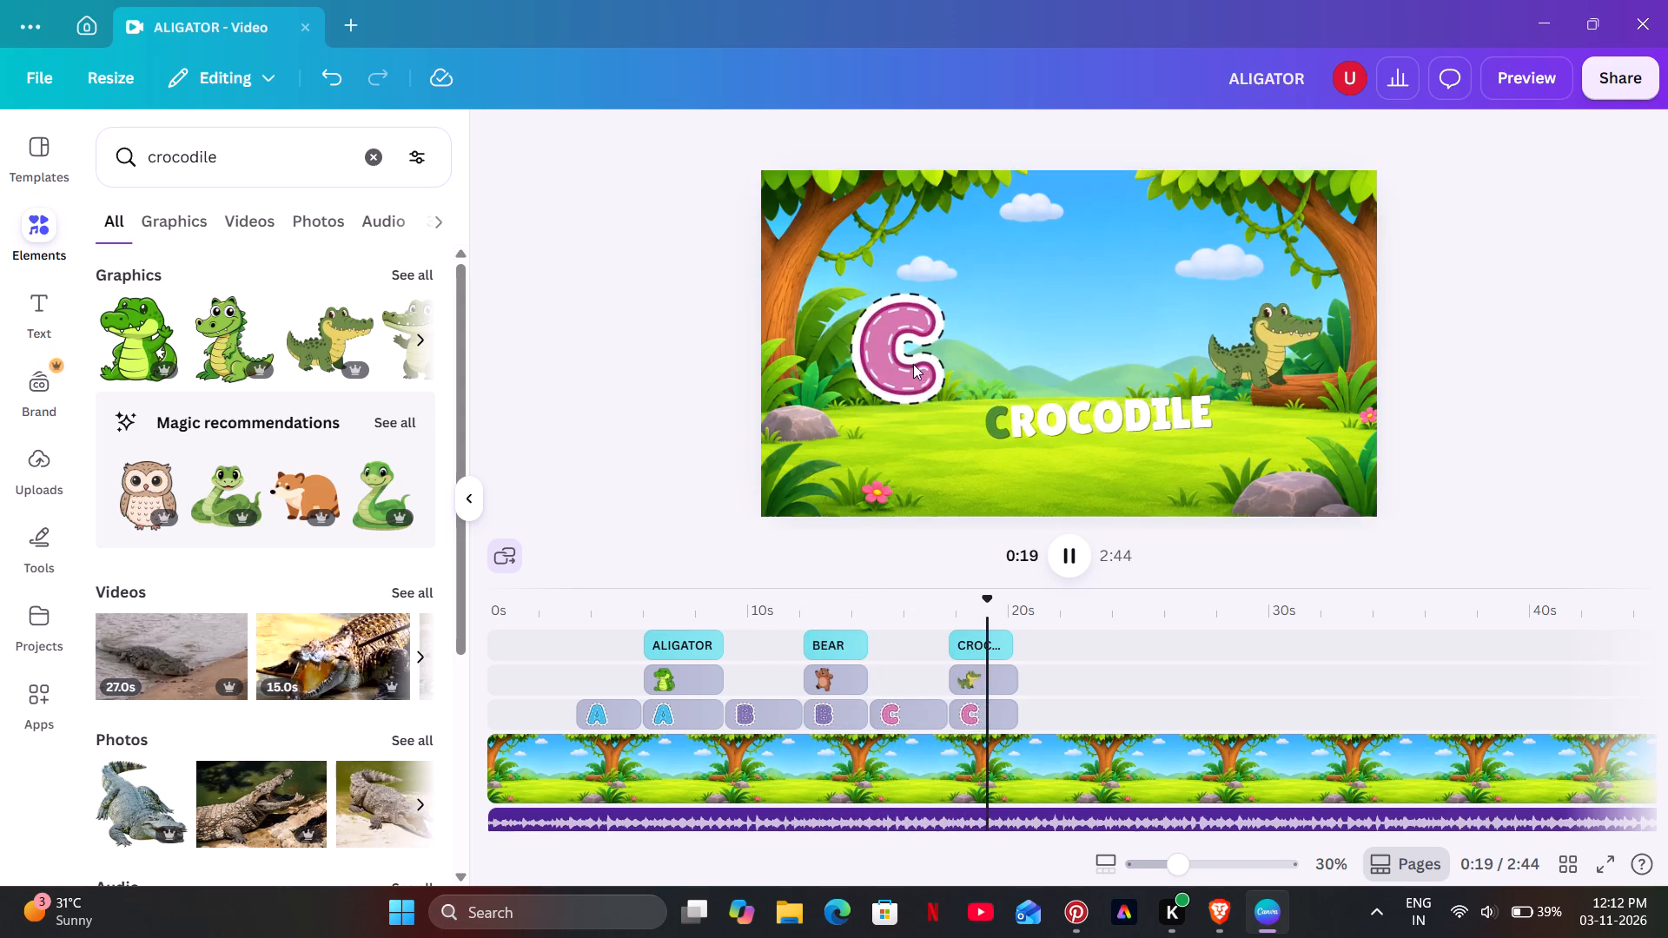
# Extend the CROCODILE caption to 2.7 s so it ends together with the crocodile and the second letter C.
pyautogui.click(995, 651)
pyautogui.click(1003, 644)
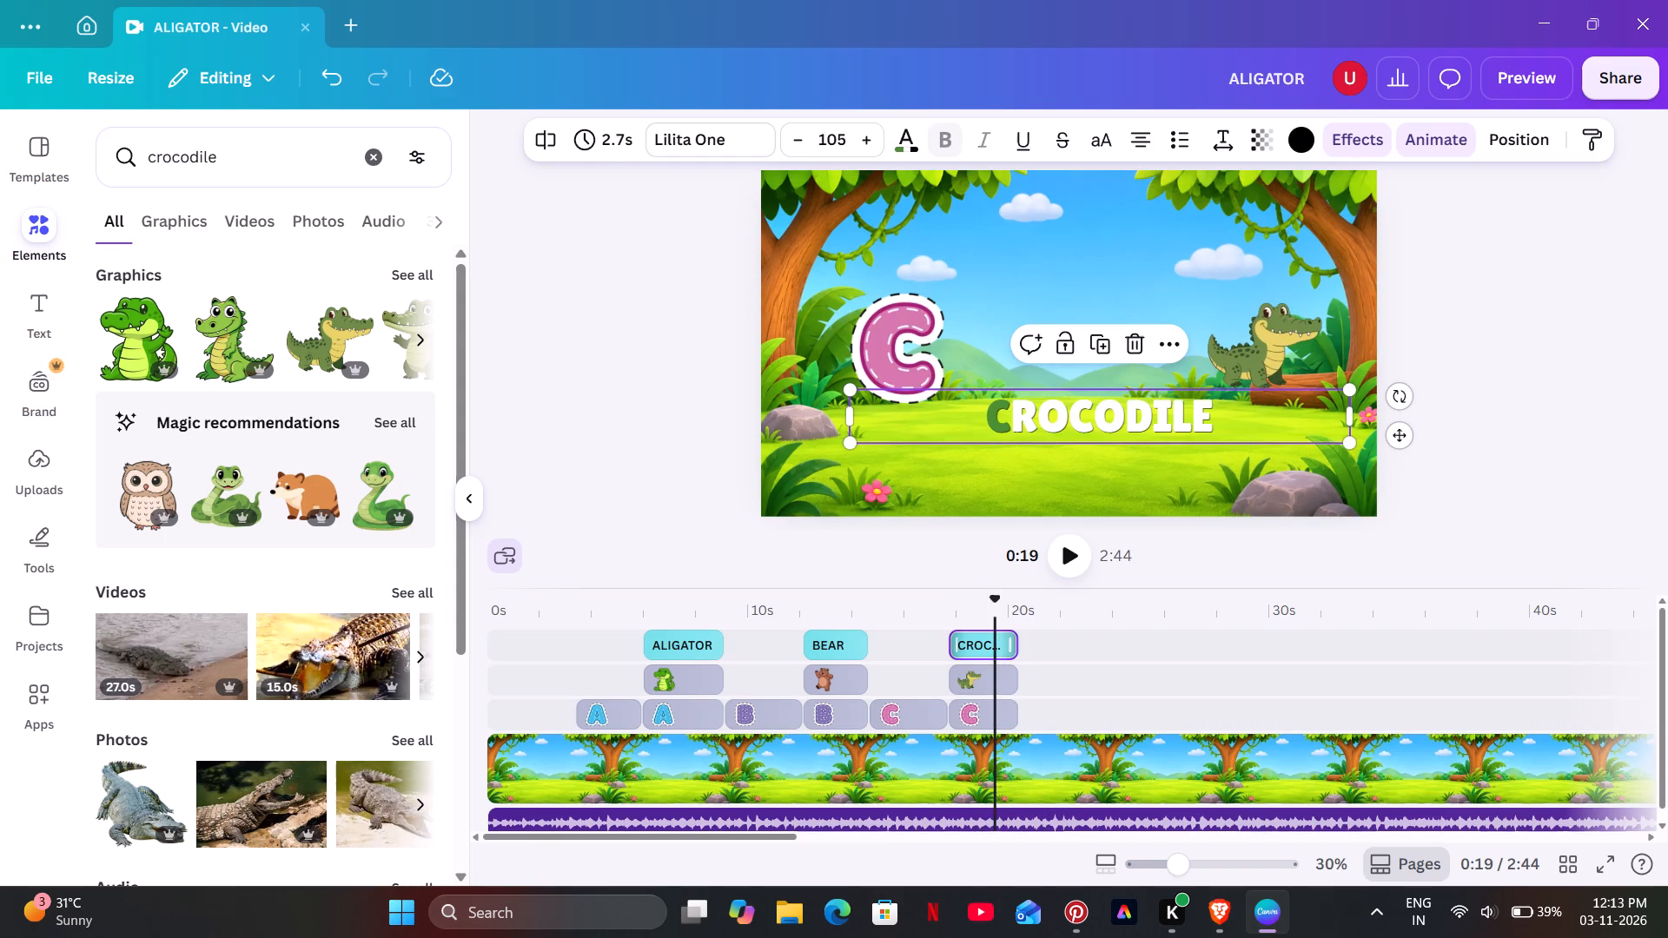
# Play the video from about 0:18 to 0:30 to check the crocodile scene and listen to the following part of the song.
pyautogui.click(963, 608)
pyautogui.click(1055, 565)
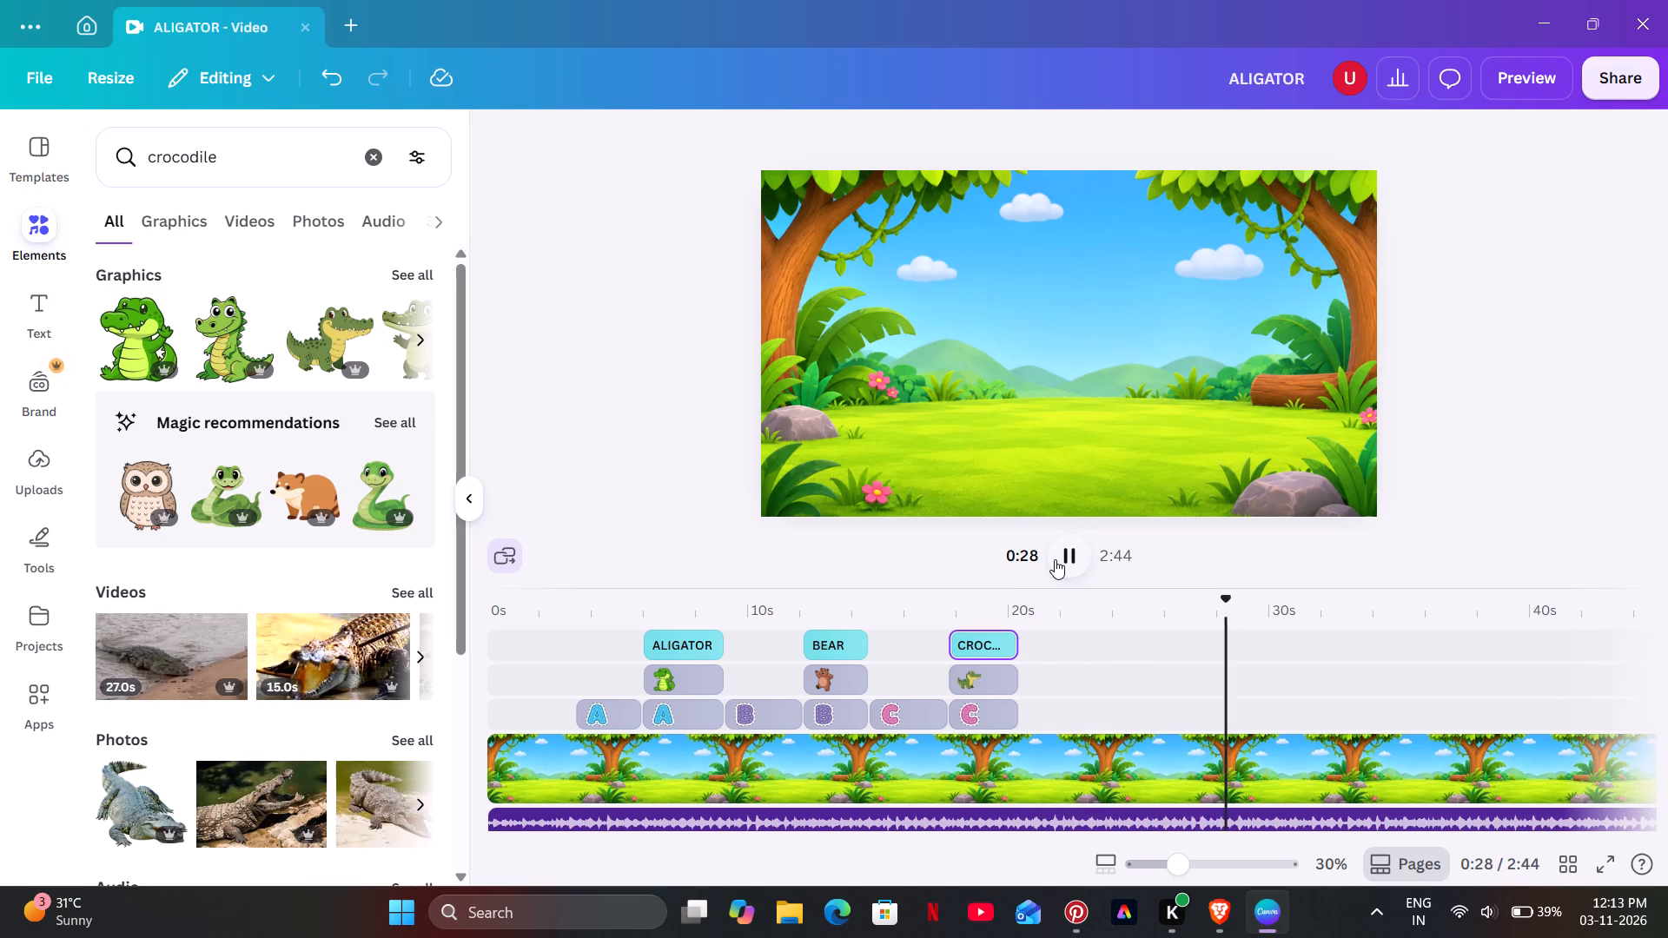
pyautogui.click(1055, 559)
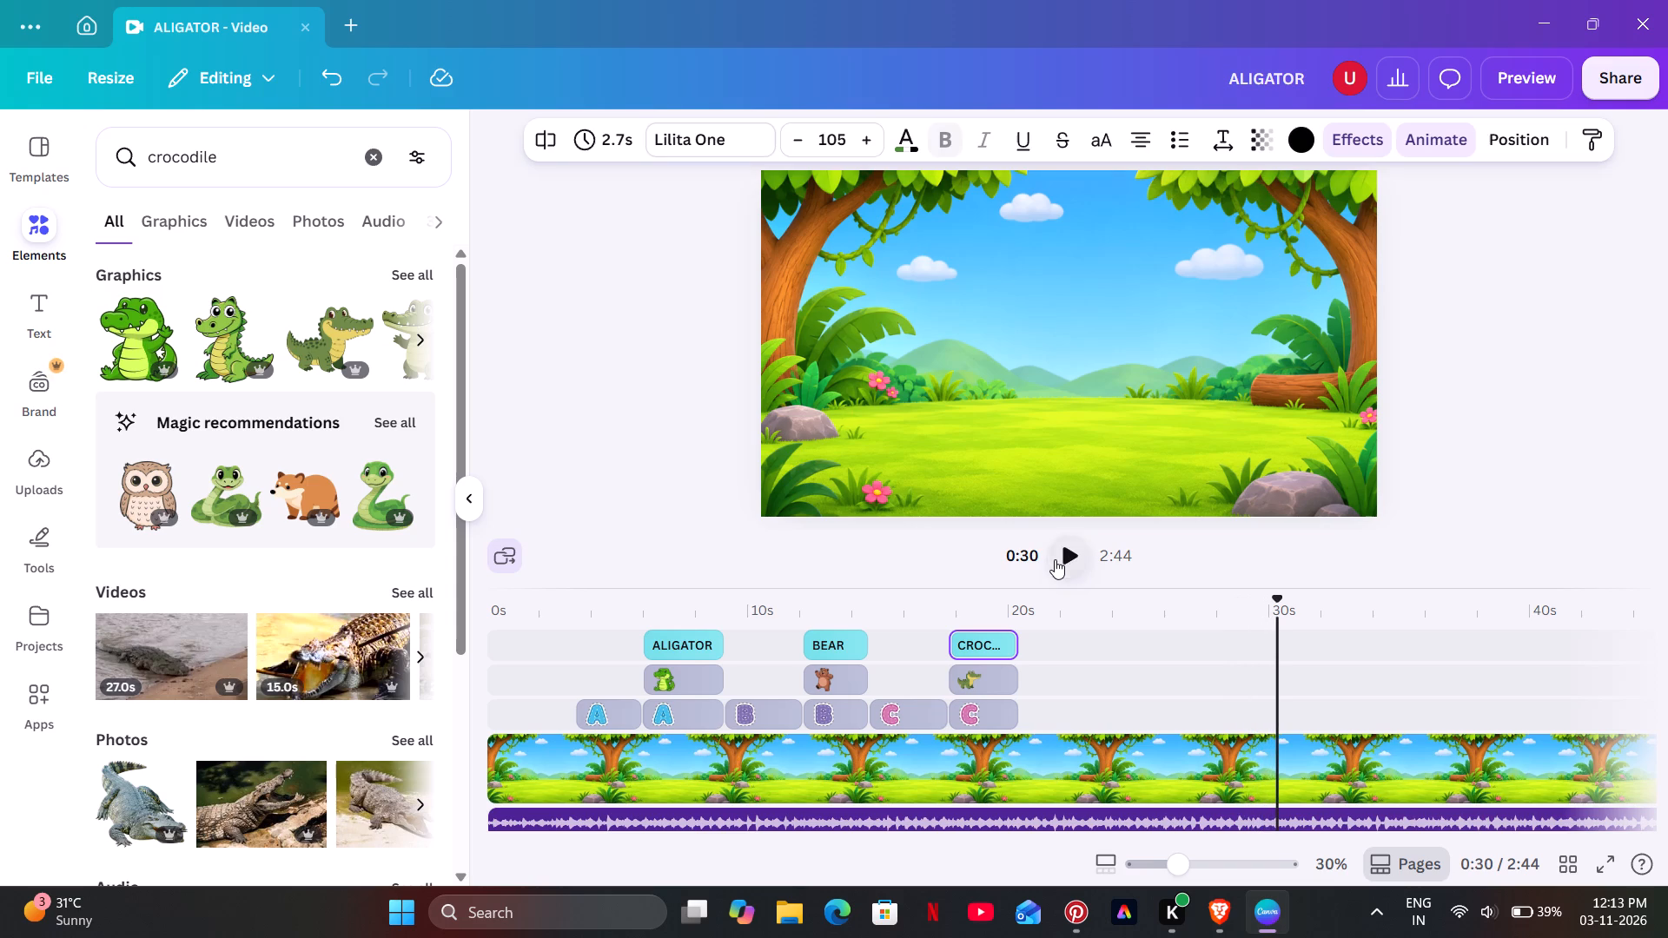
pyautogui.scroll(-6, 1215, 305)
pyautogui.scroll(1, 1118, 226)
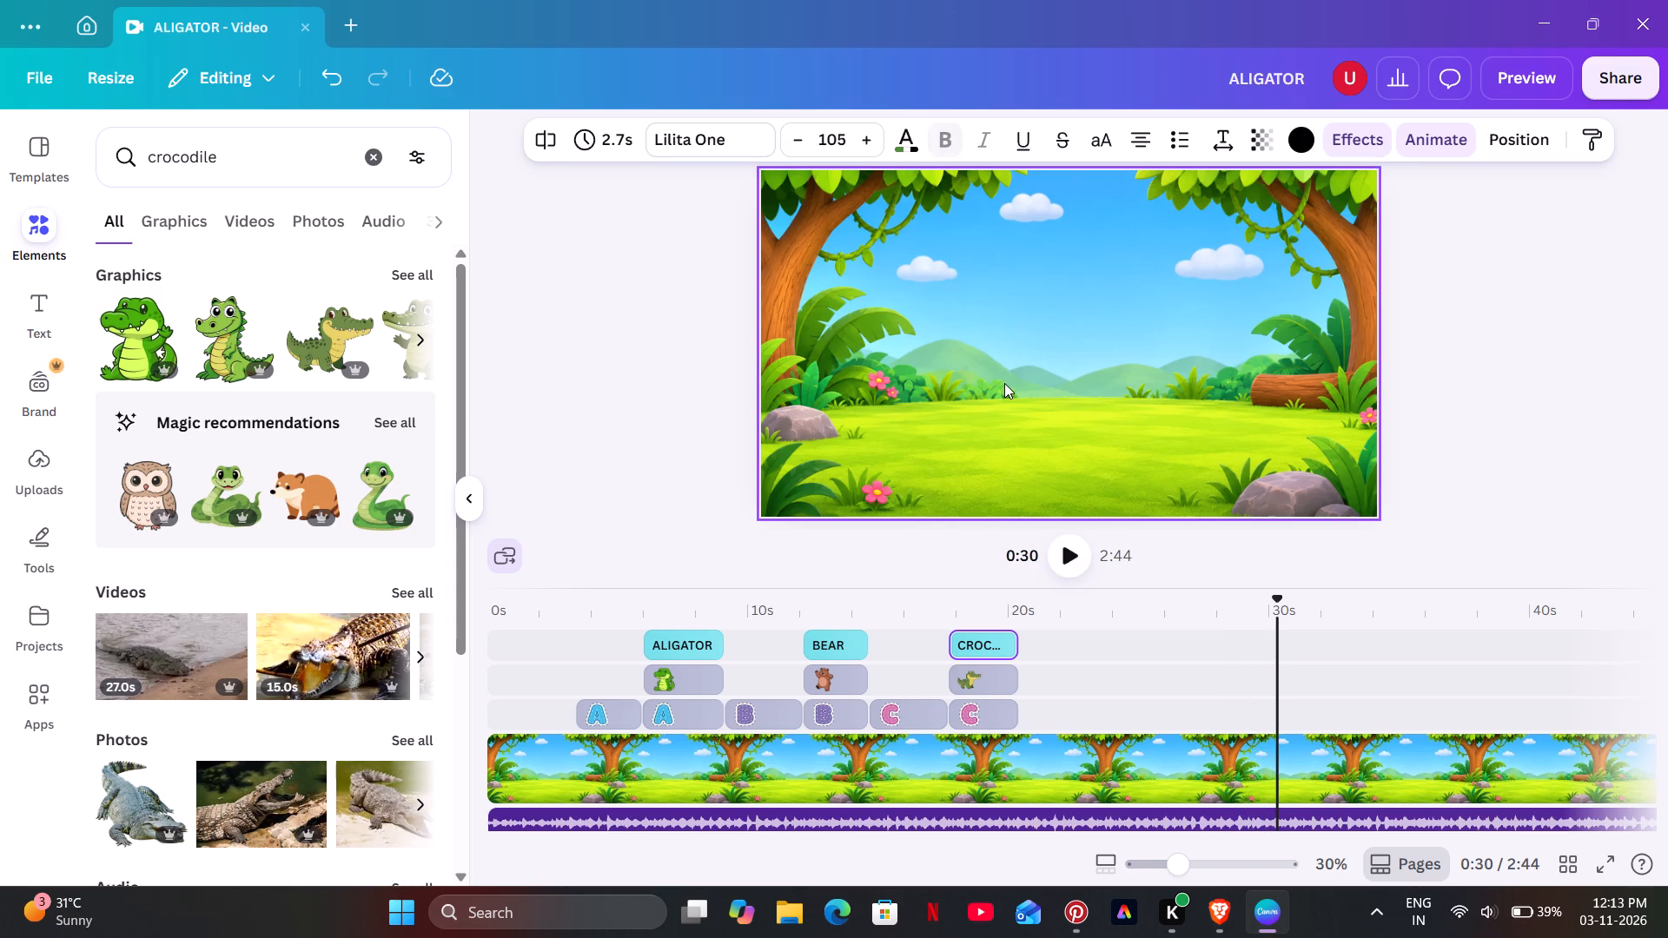